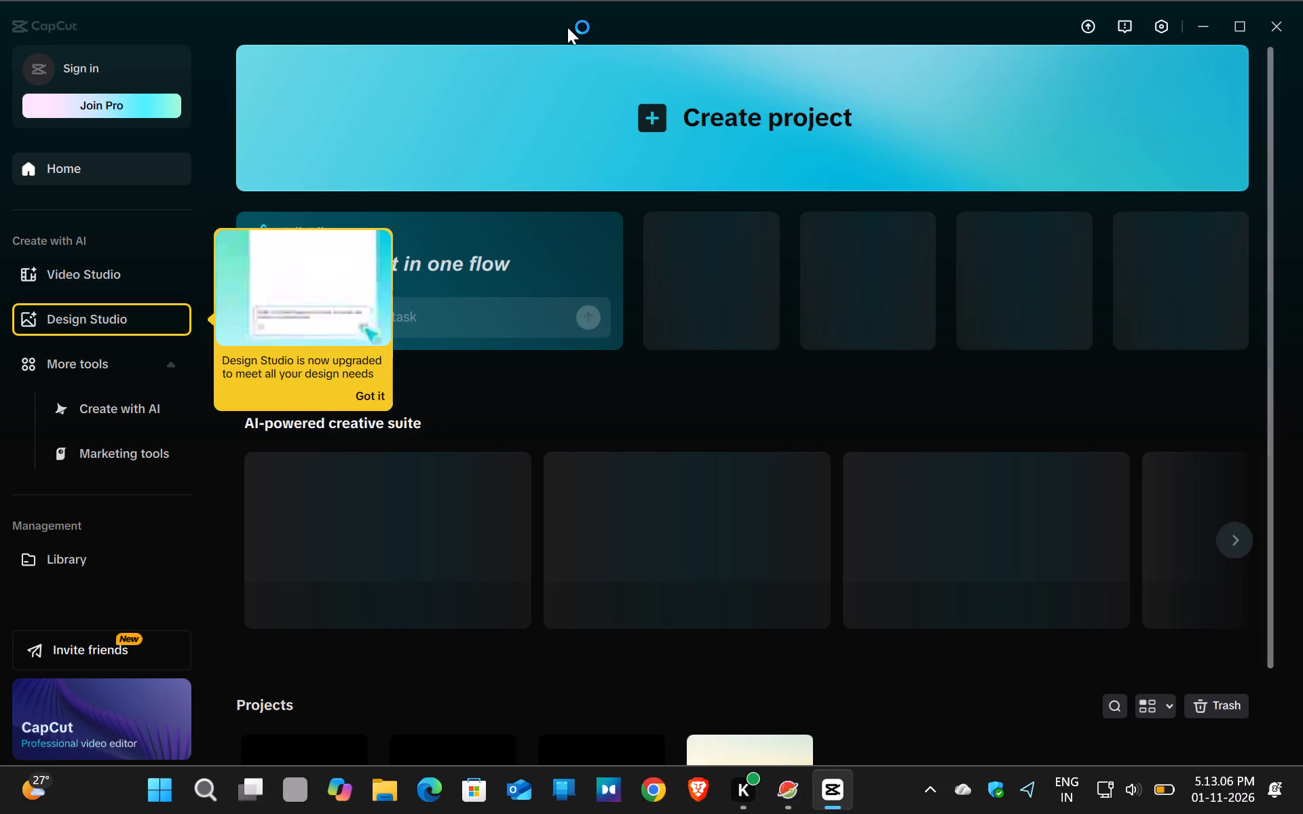
Dismiss the notice about the Design Studio upgrade on the home screen.
click(365, 391)
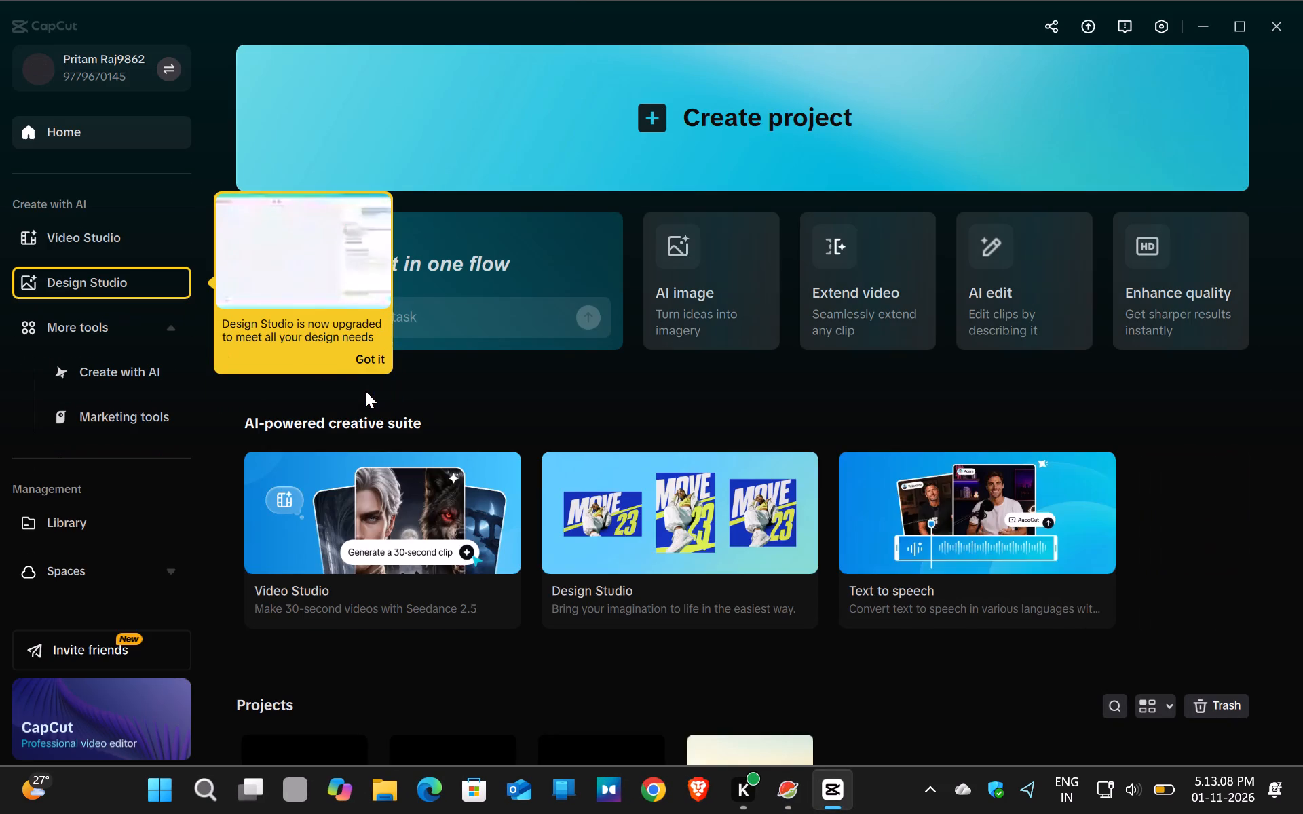
click(374, 357)
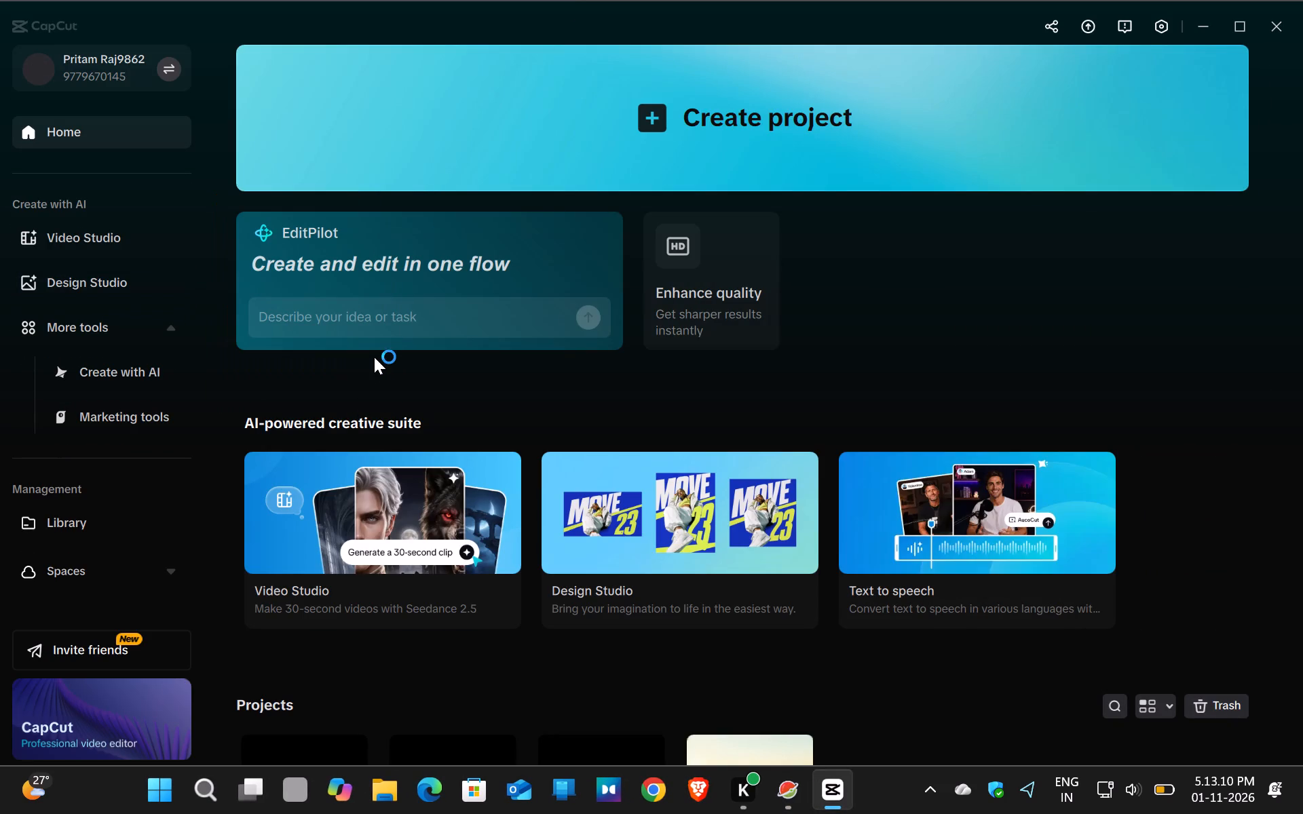
Switch the Projects section of the home screen from Grid to List view.
scroll(576, 485, down, 5)
scroll(673, 612, down, 4)
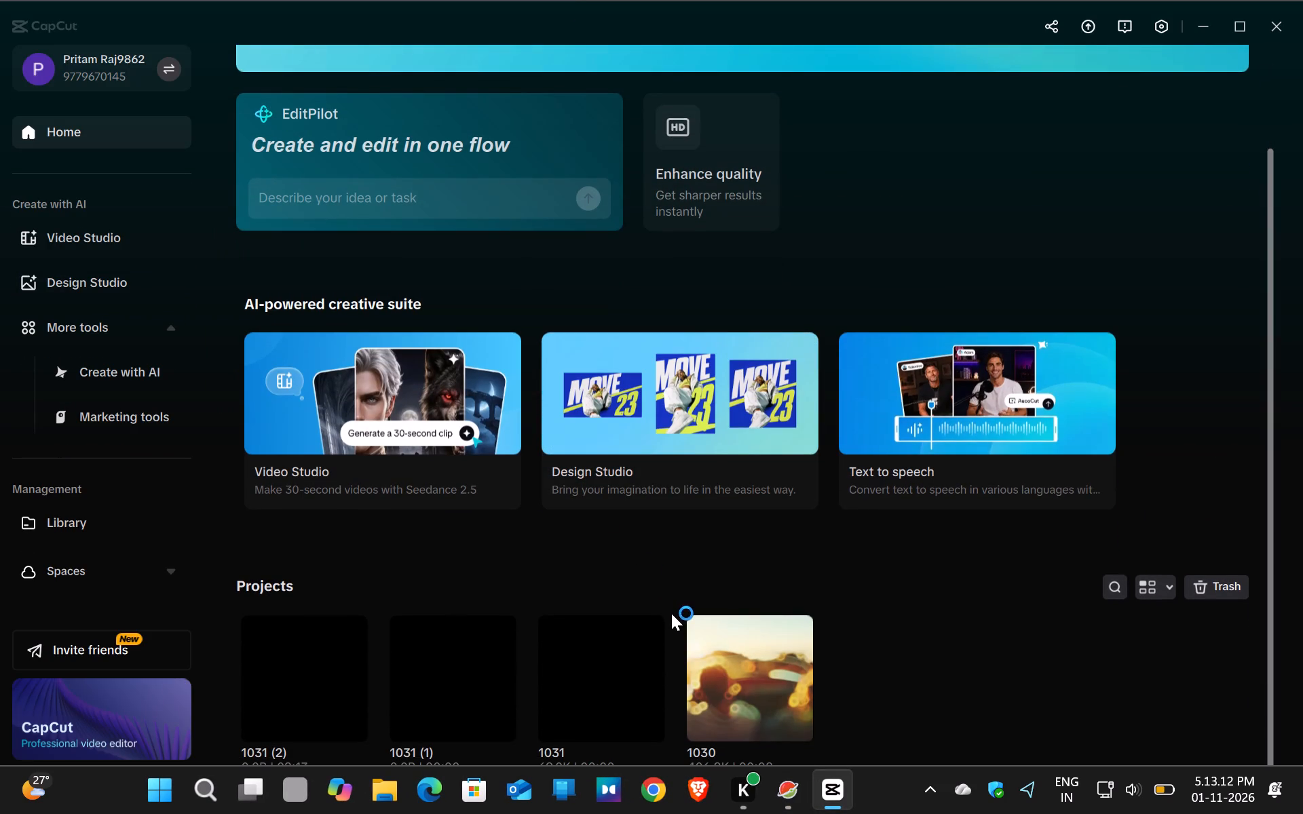
scroll(671, 613, down, 2)
scroll(727, 641, down, 6)
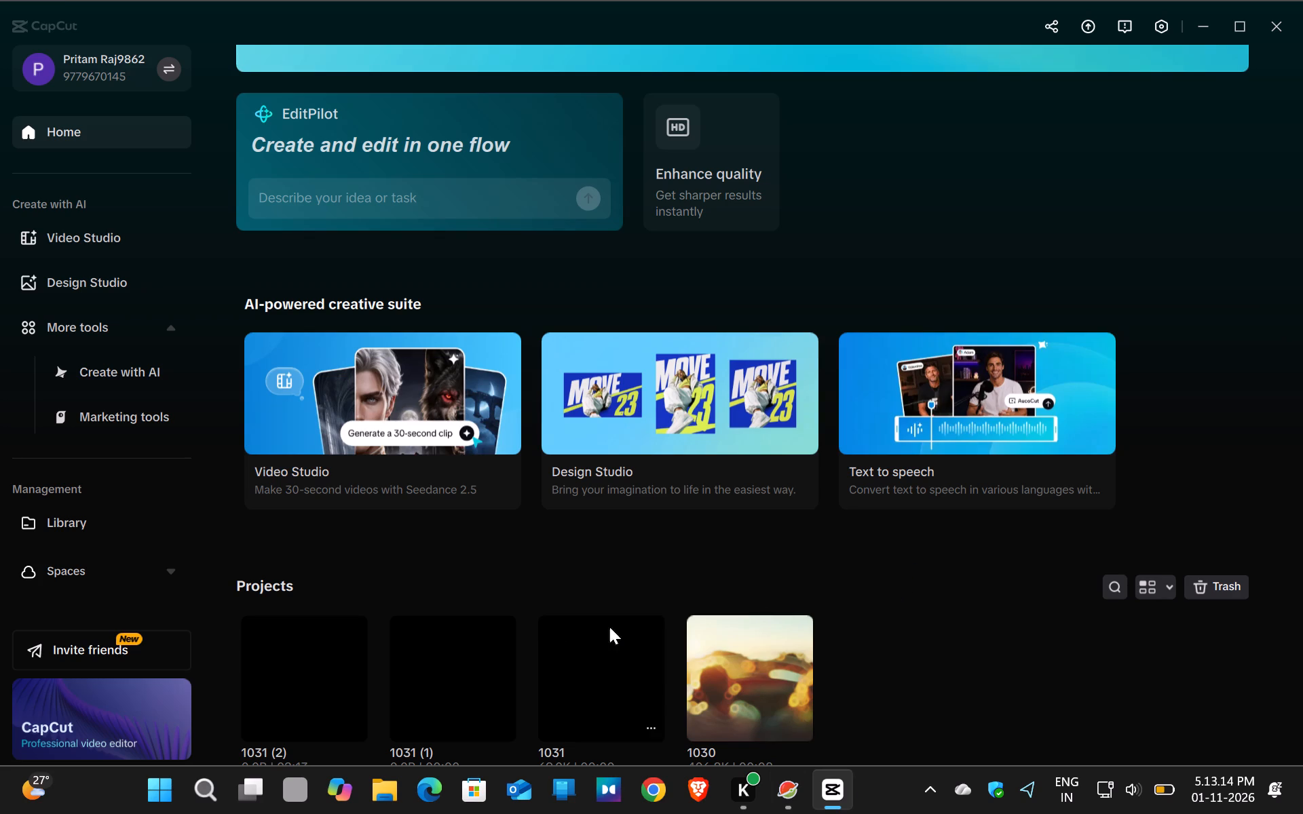
scroll(479, 628, down, 5)
drag(482, 583, 483, 560)
drag(483, 556, 486, 540)
scroll(1132, 575, down, 1)
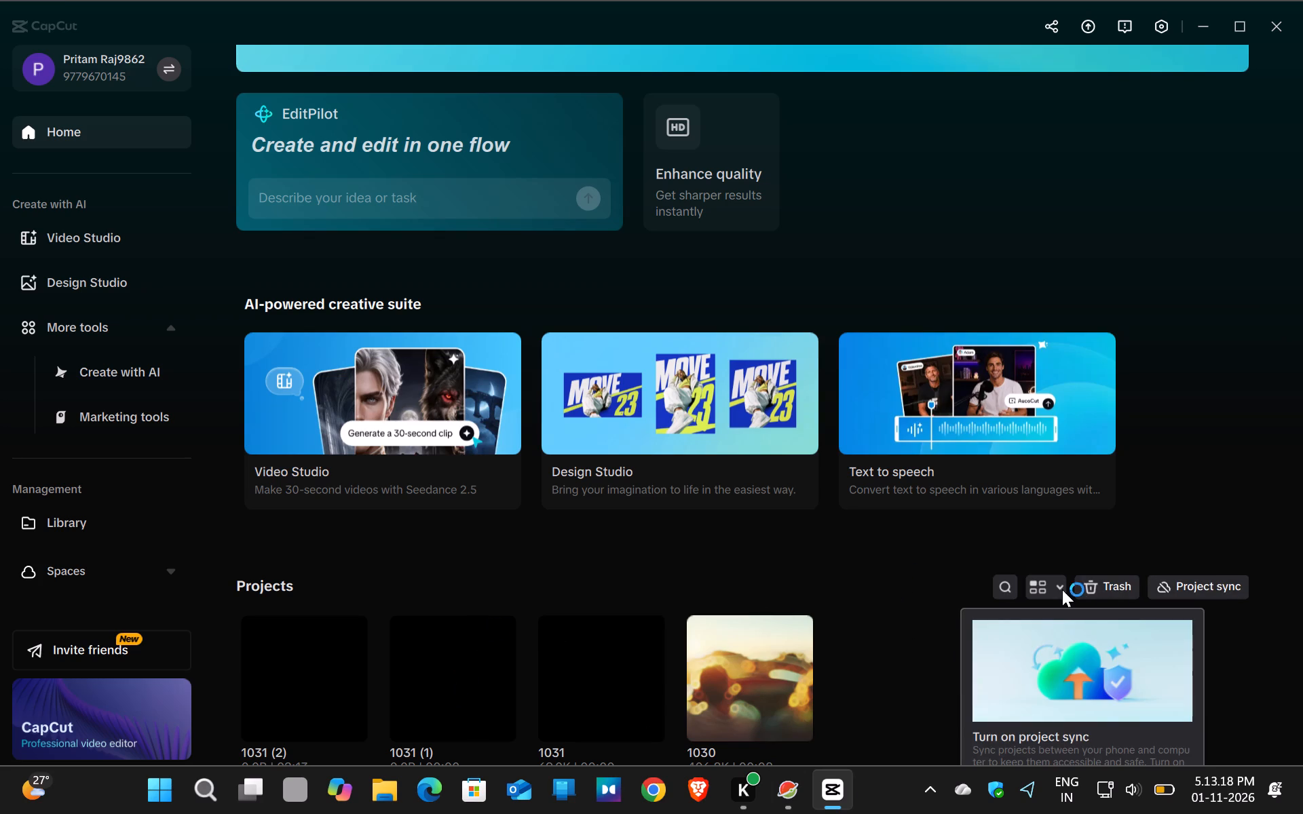
click(1040, 589)
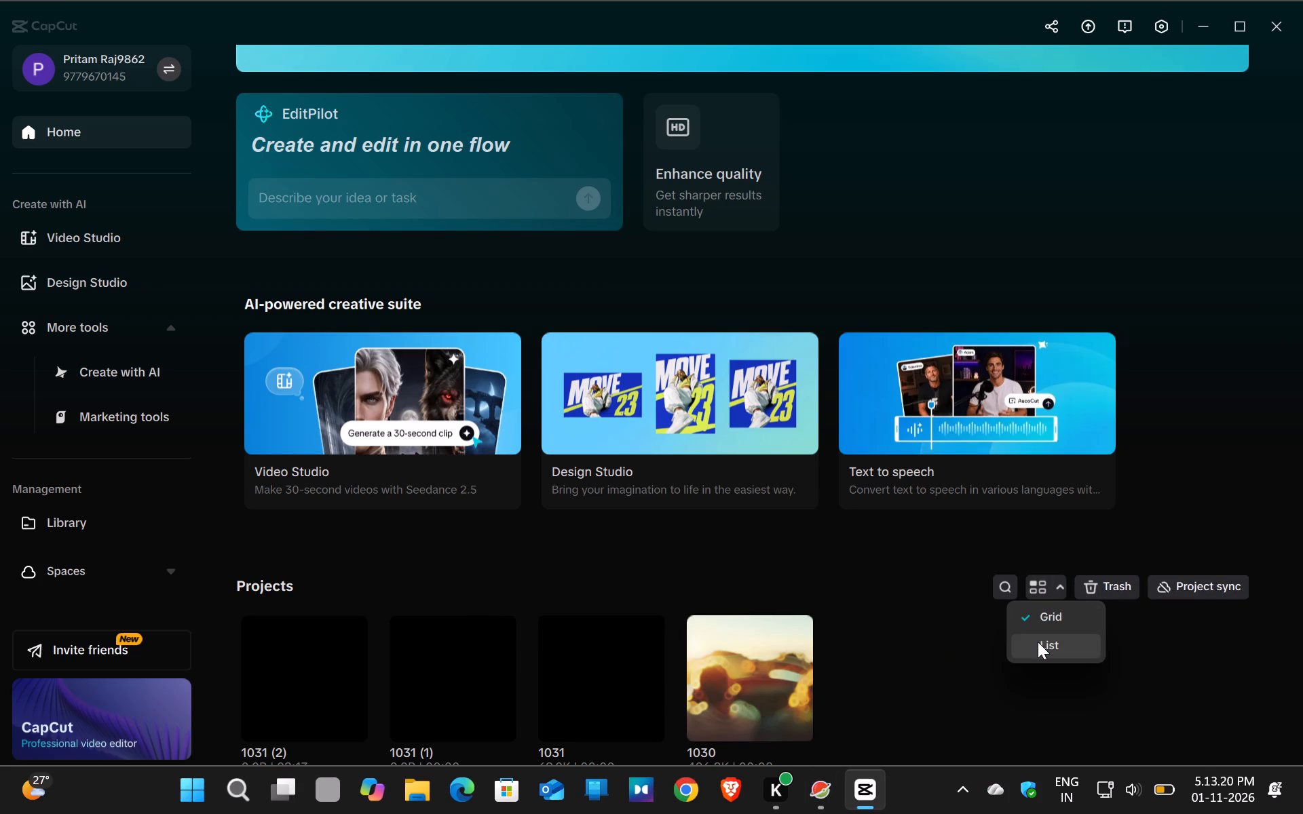
click(1038, 642)
scroll(931, 636, down, 12)
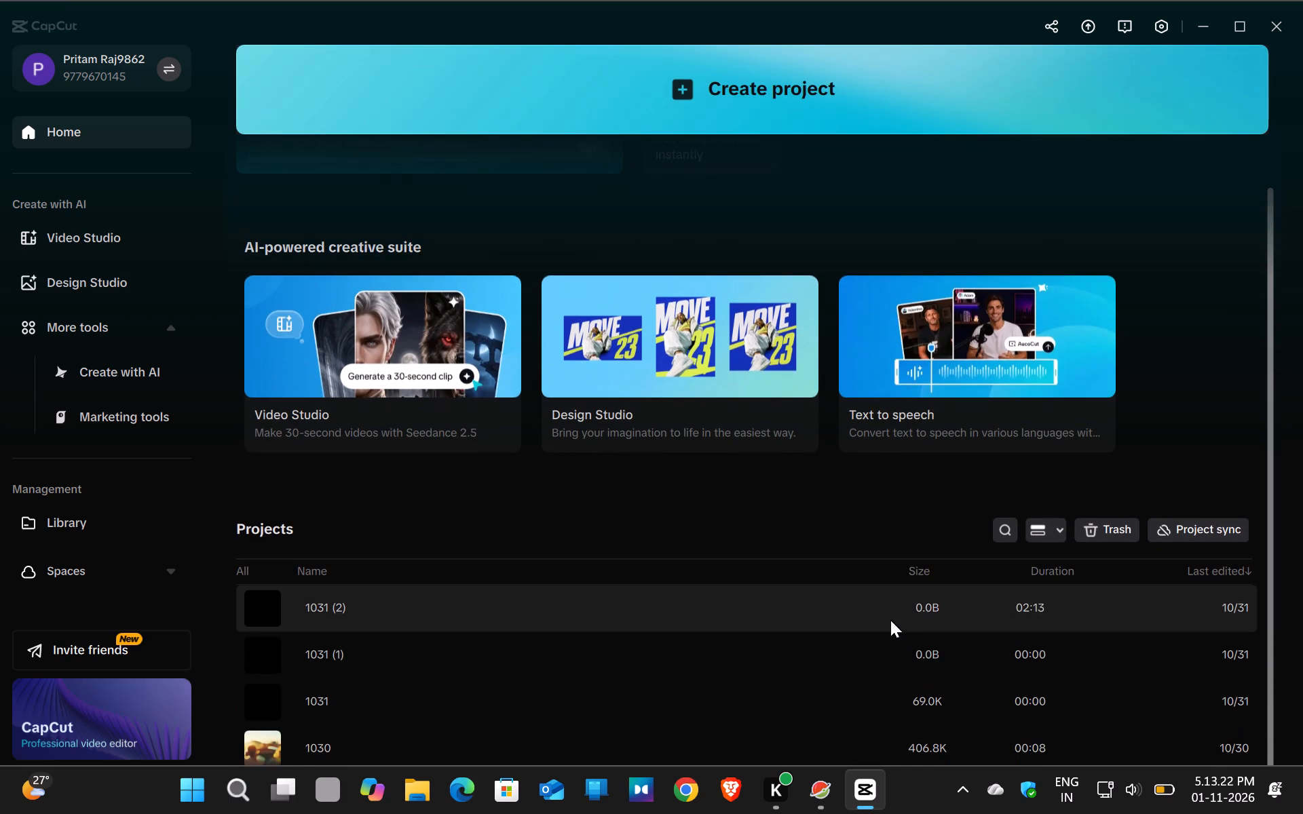
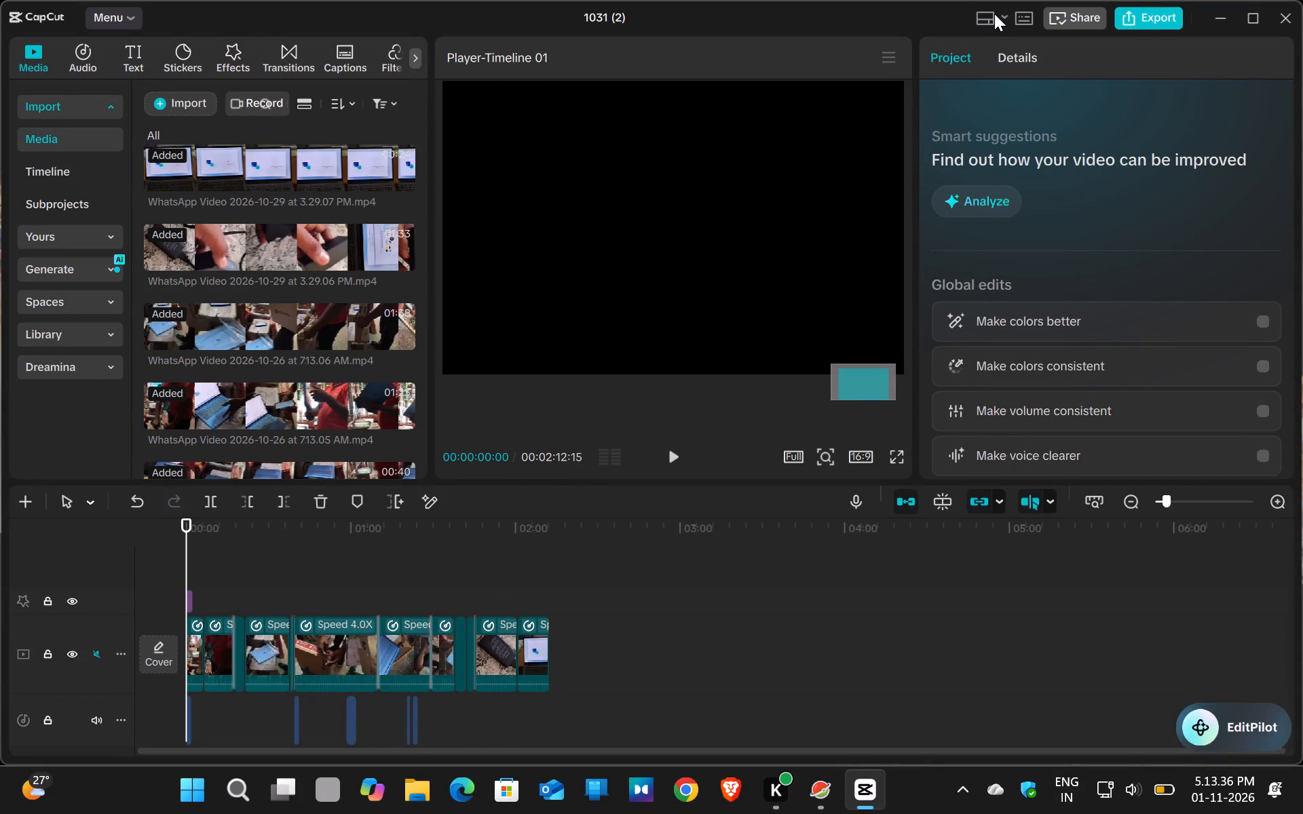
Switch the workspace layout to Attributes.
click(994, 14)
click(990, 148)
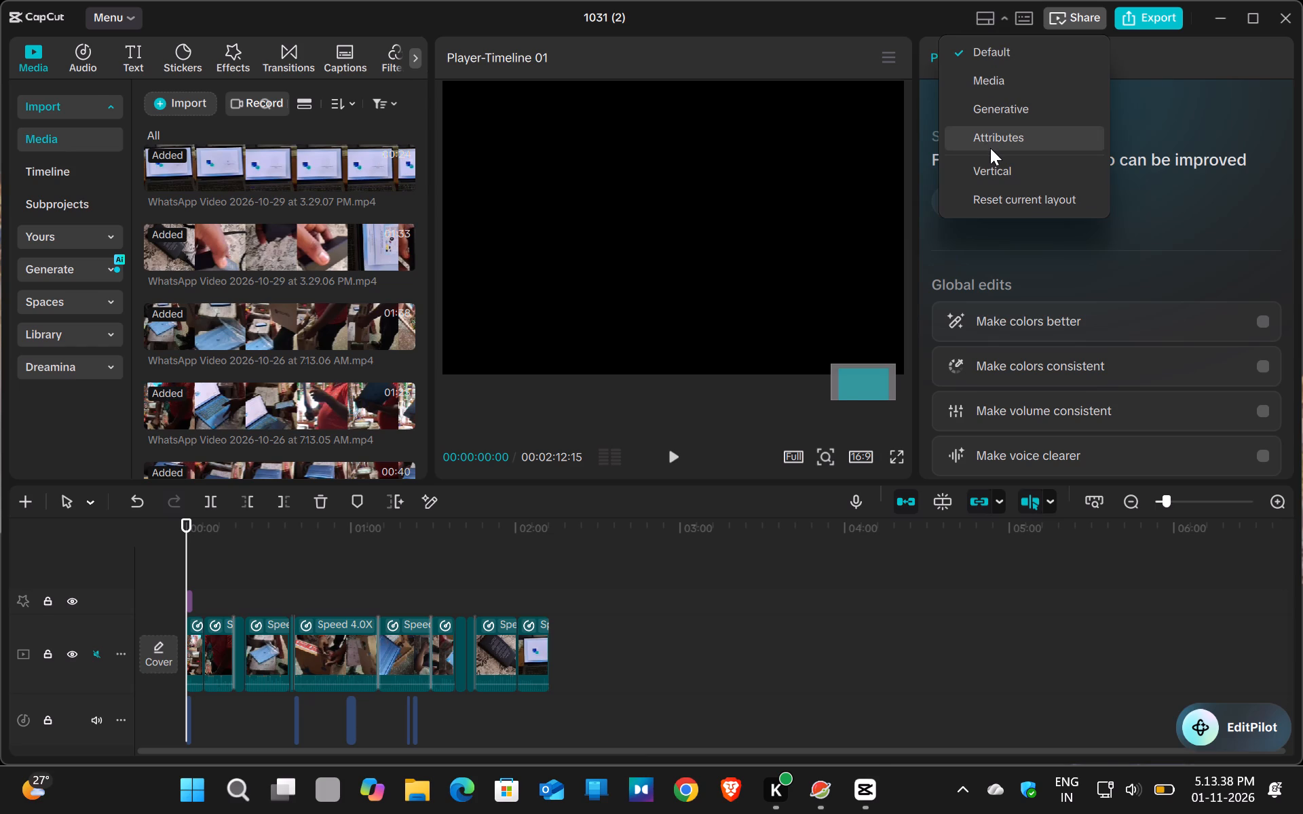
Switch the workspace layout to Generative.
click(988, 14)
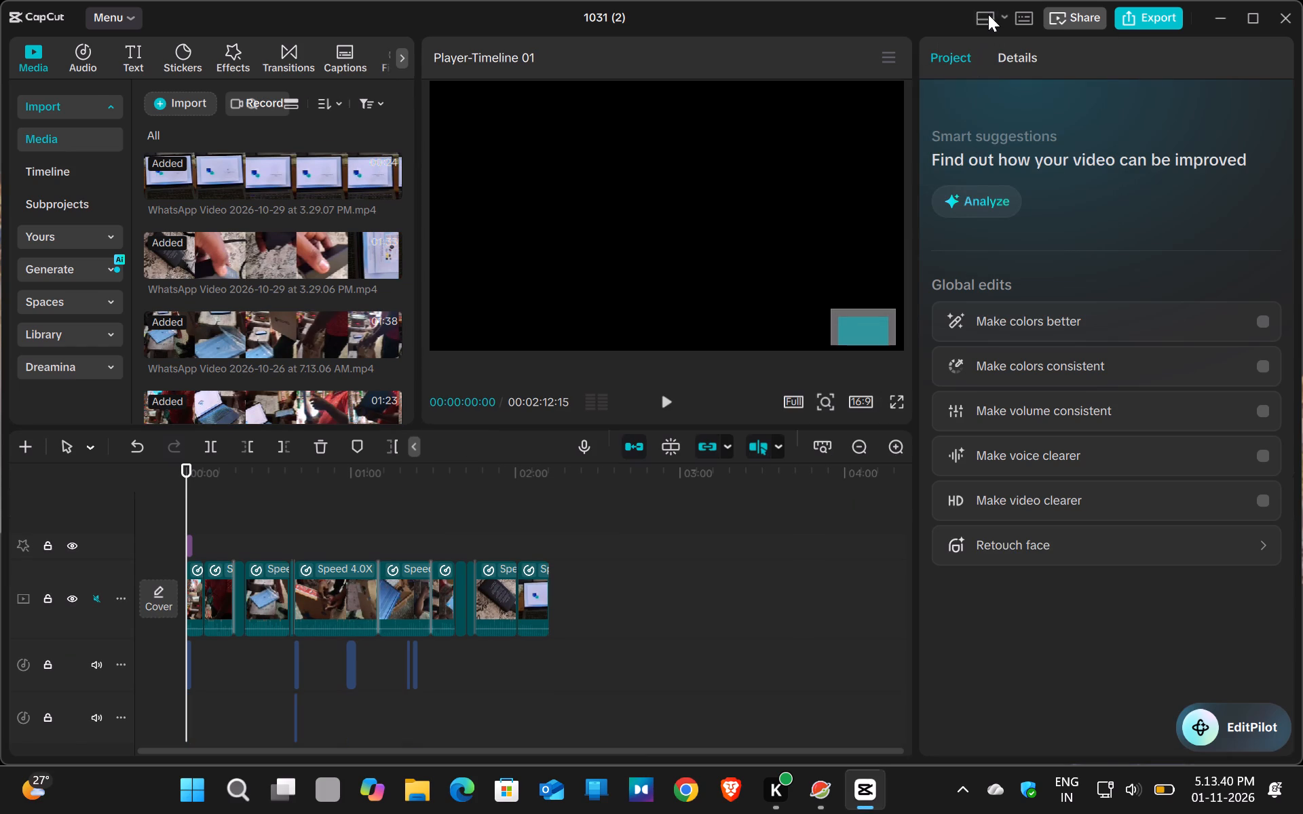
click(1019, 109)
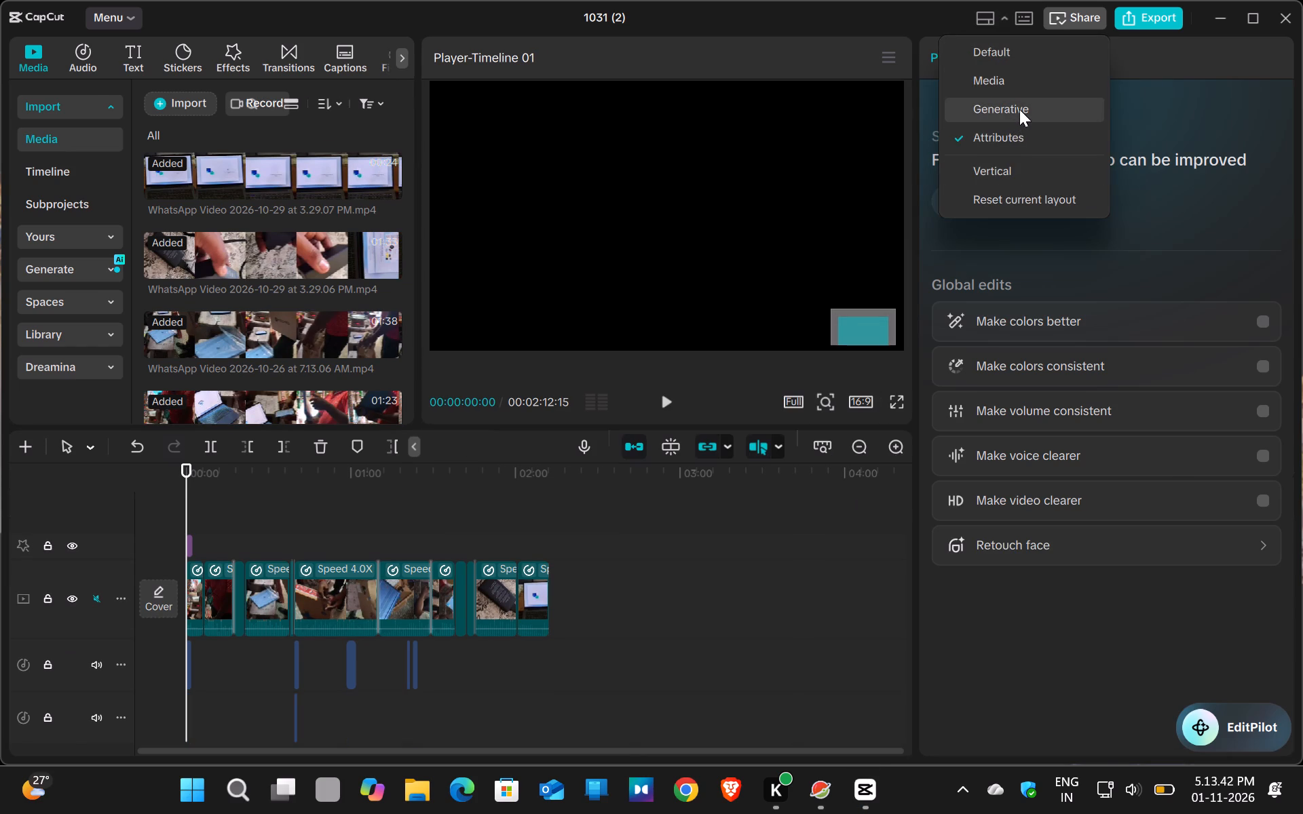
Play the first few seconds of the timeline several times from the start to check the opening.
click(896, 394)
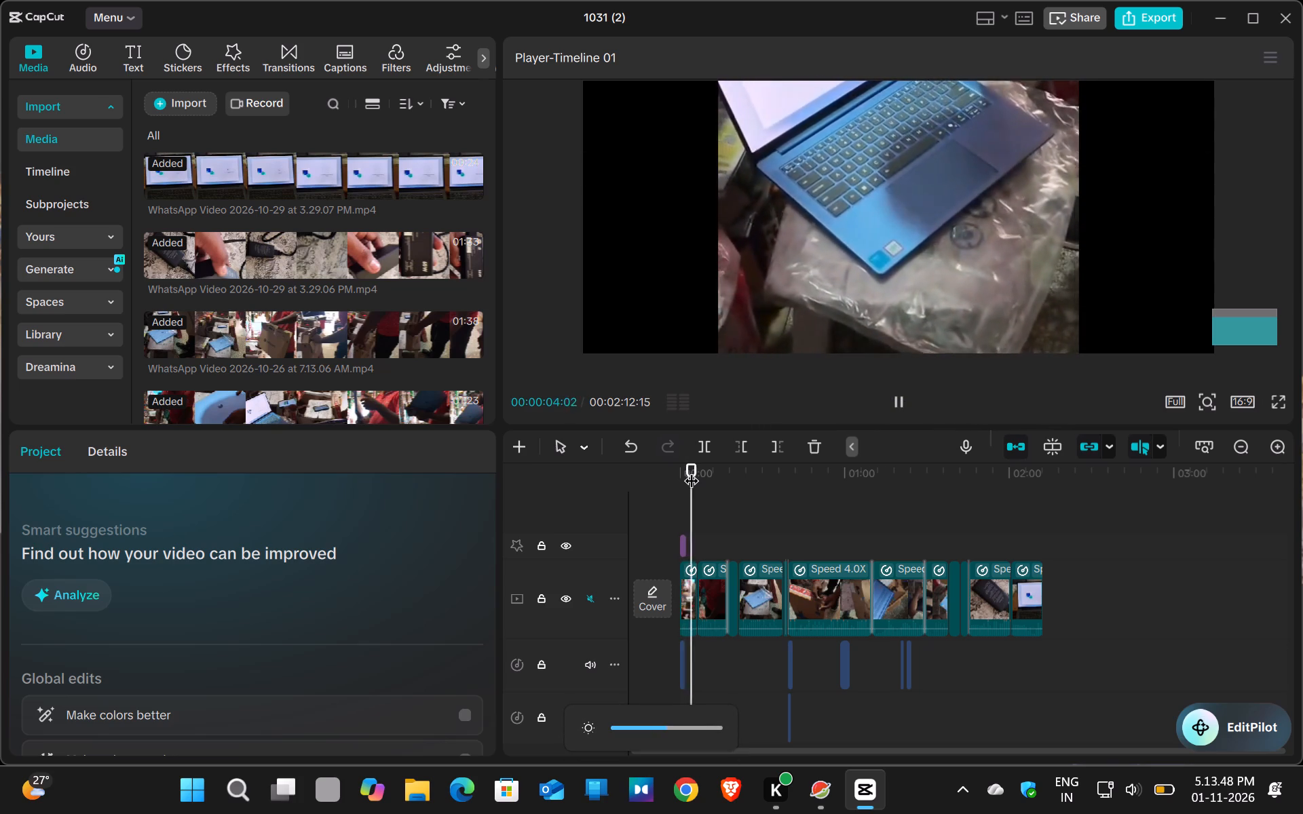
drag(691, 469, 666, 469)
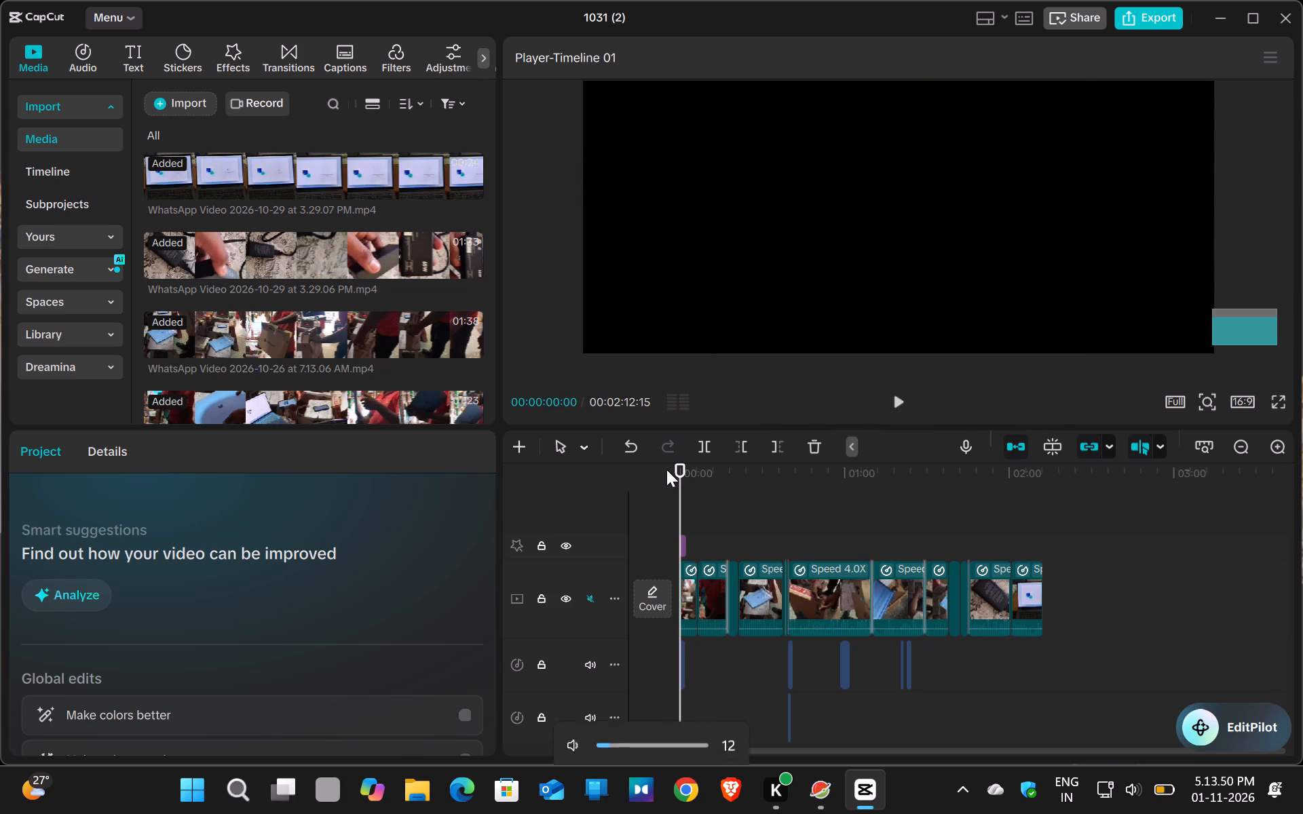
click(666, 469)
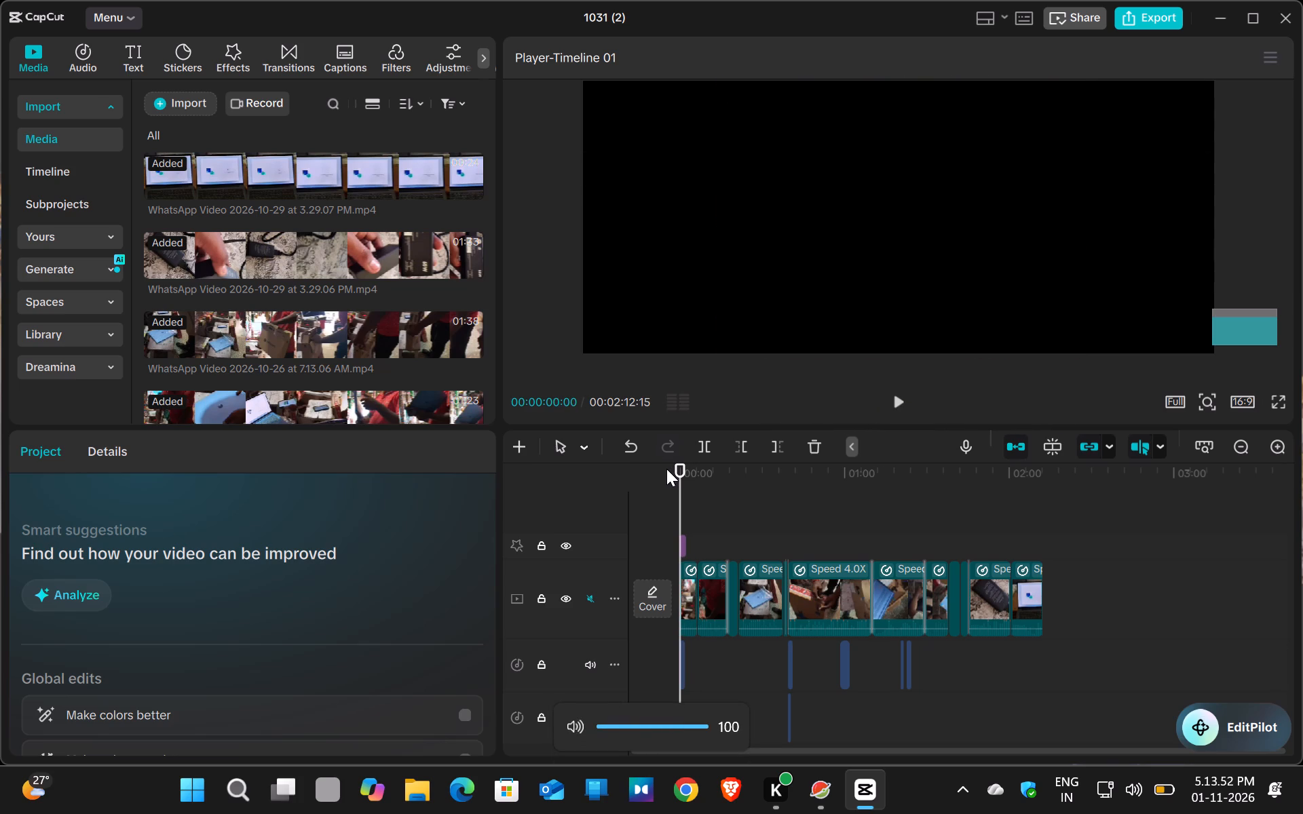
key(space)
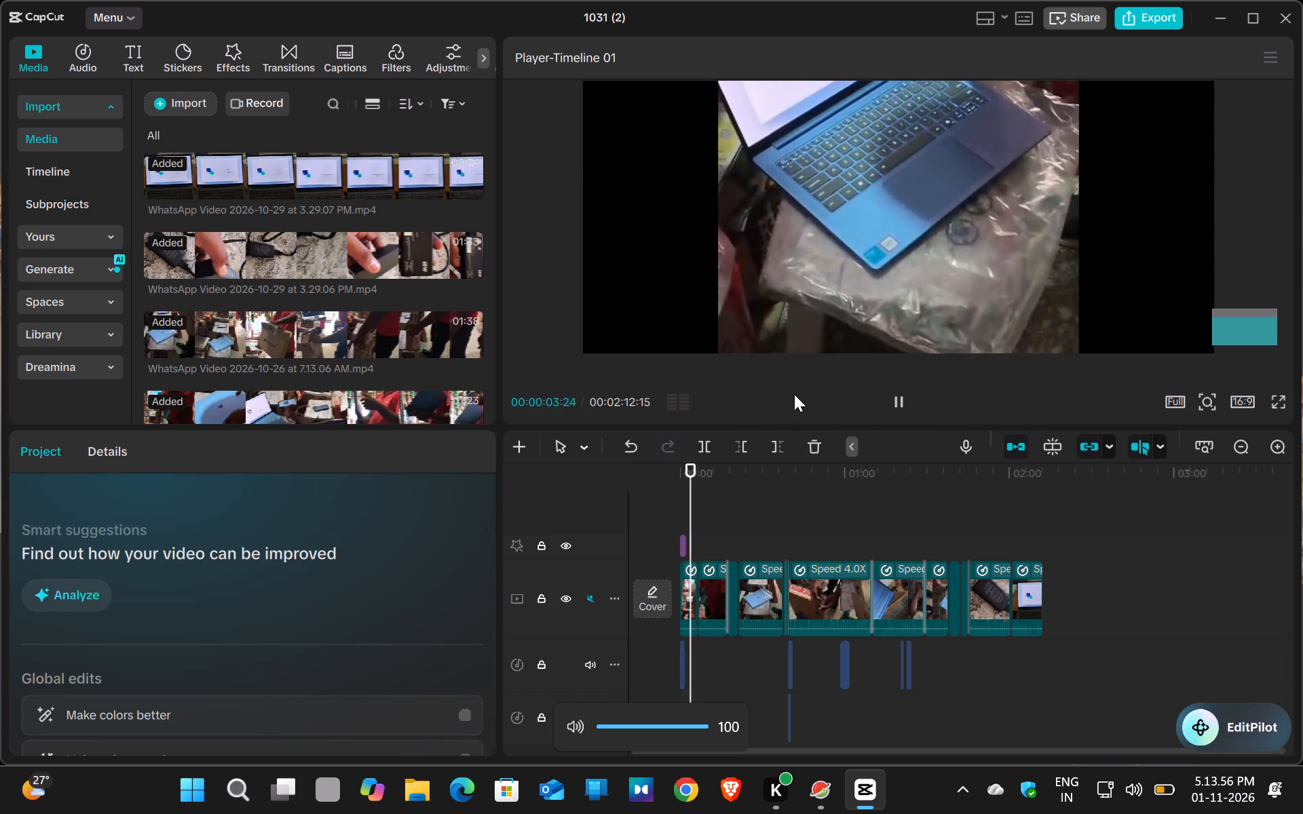
drag(696, 467, 654, 474)
click(894, 406)
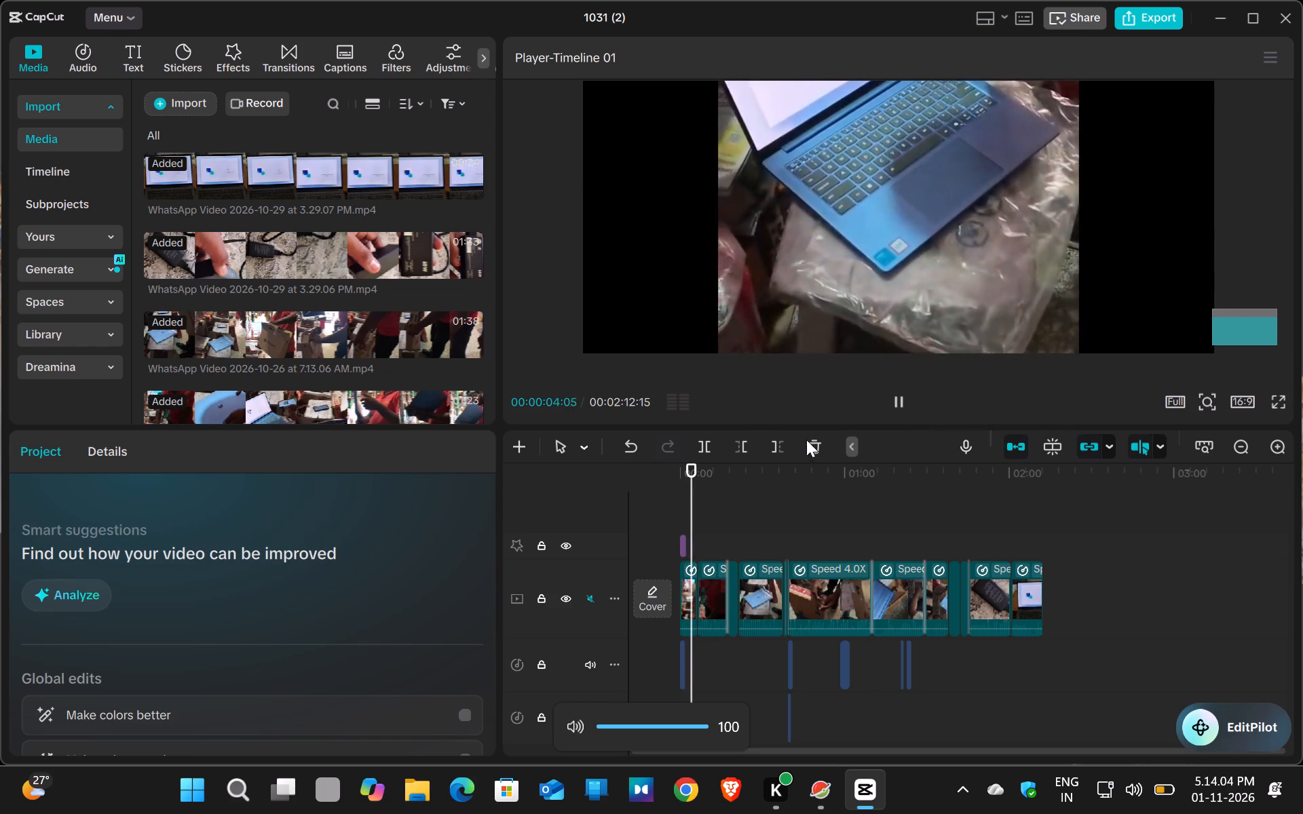
drag(698, 472, 637, 476)
click(637, 476)
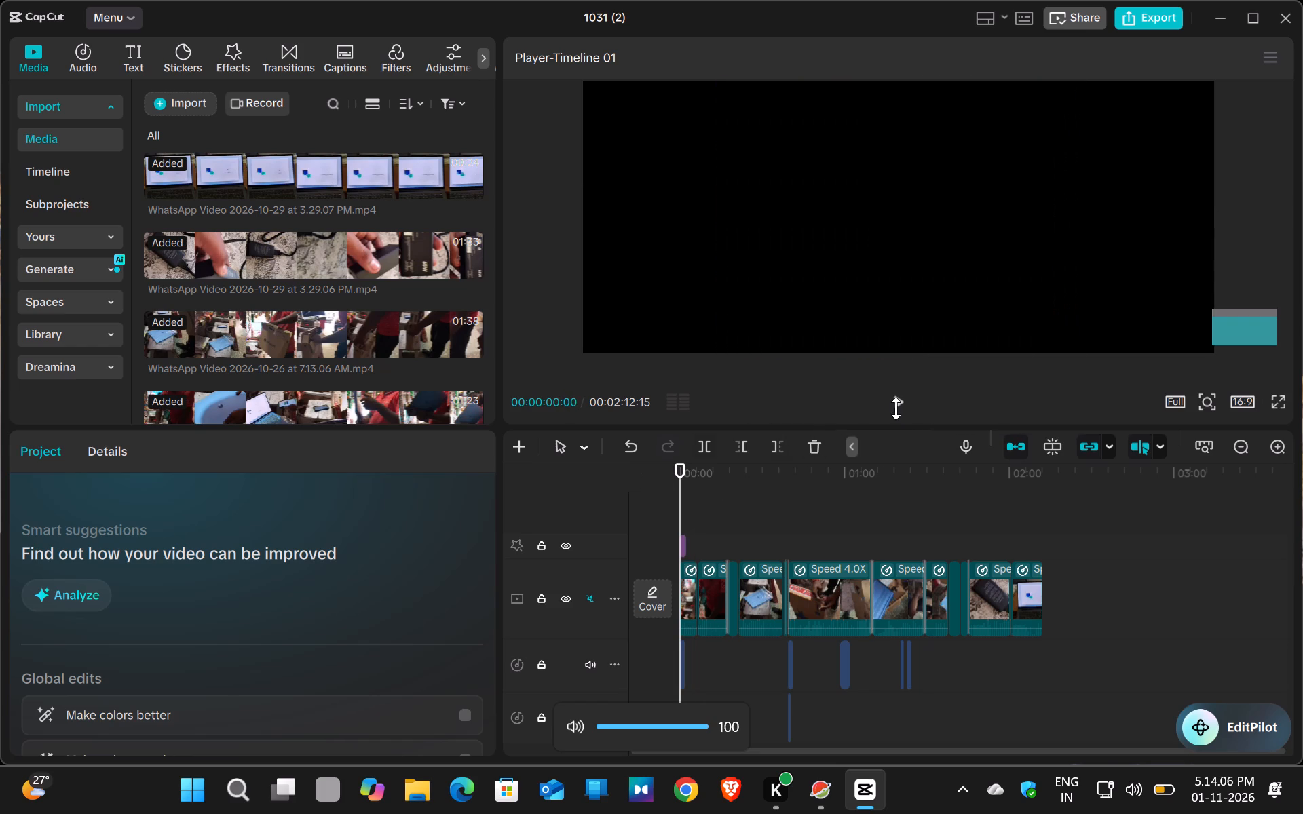
click(899, 400)
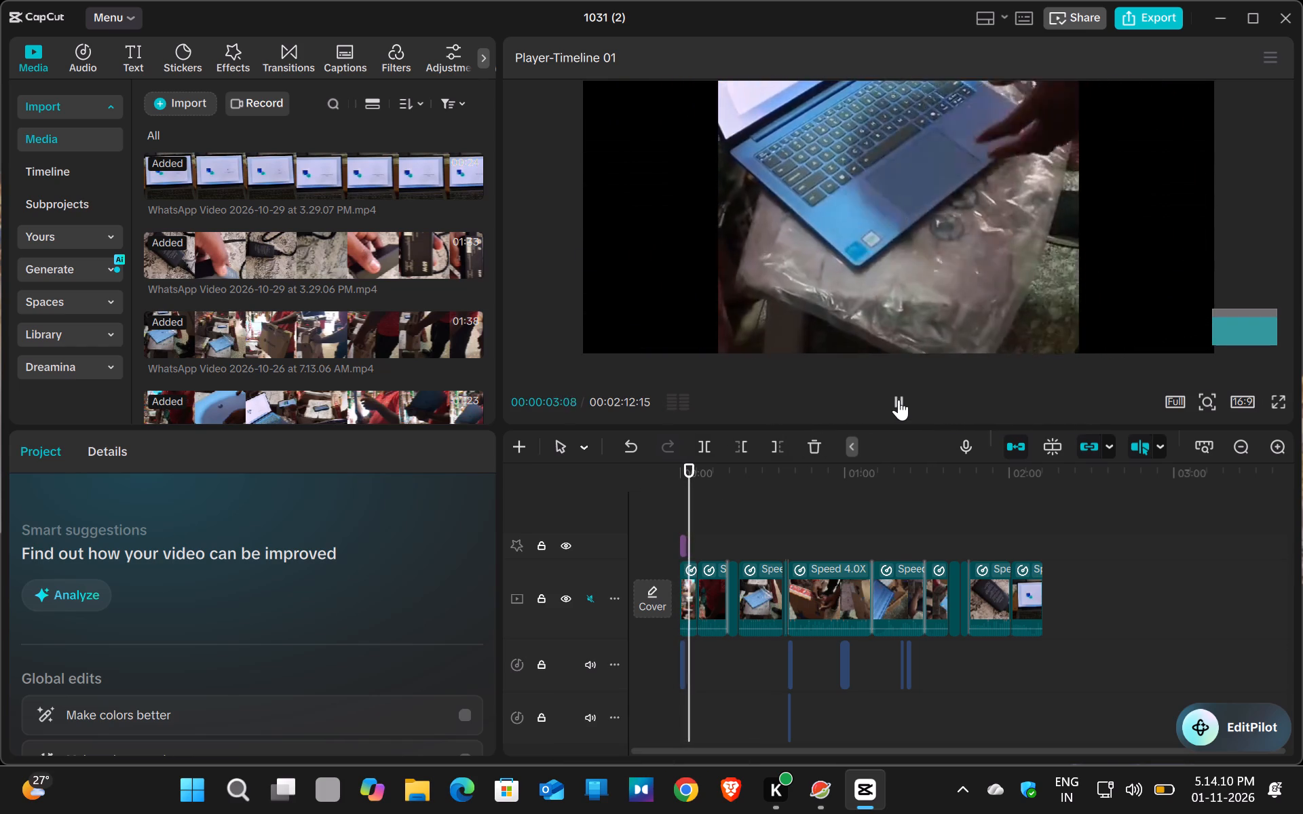
click(899, 400)
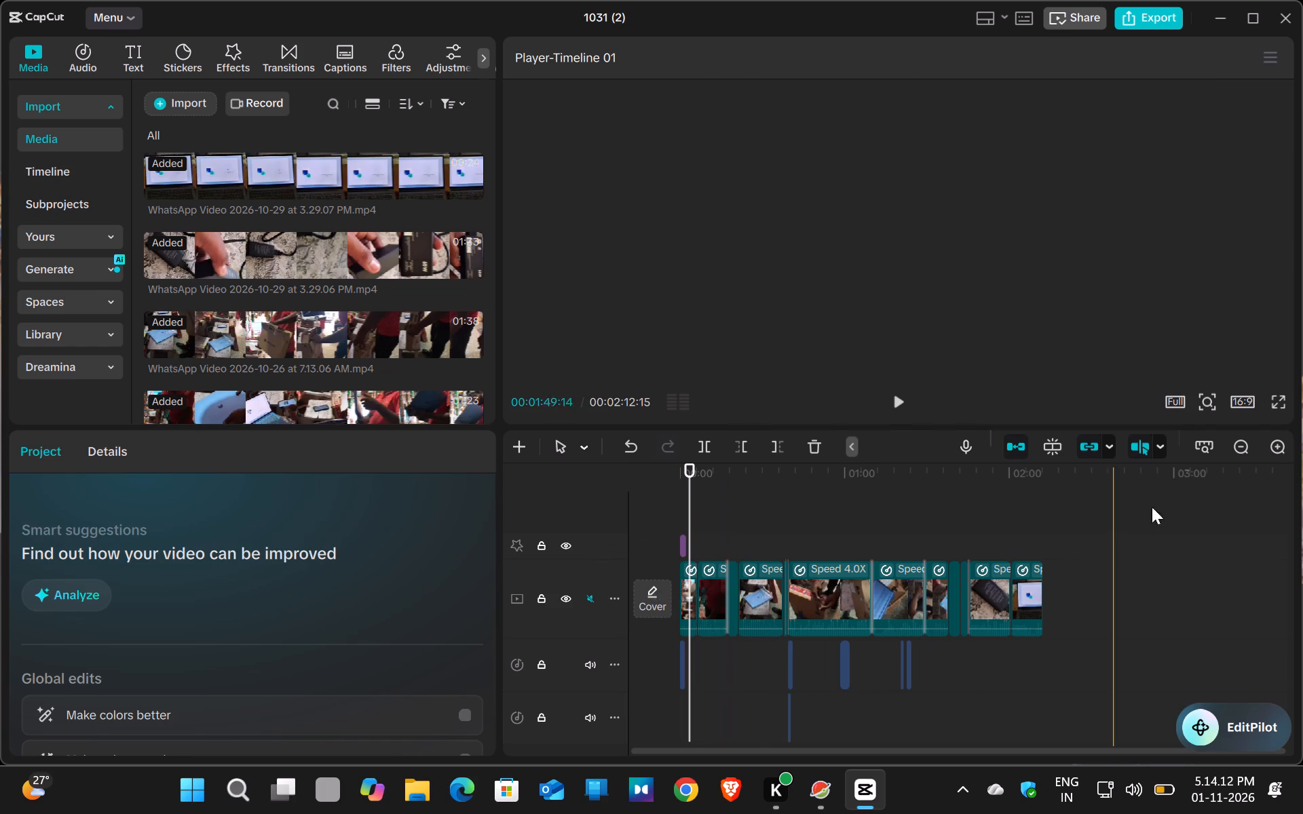
Select the effect at the start of the timeline and replay the opening from 00:00:00:00 to review it.
click(1266, 444)
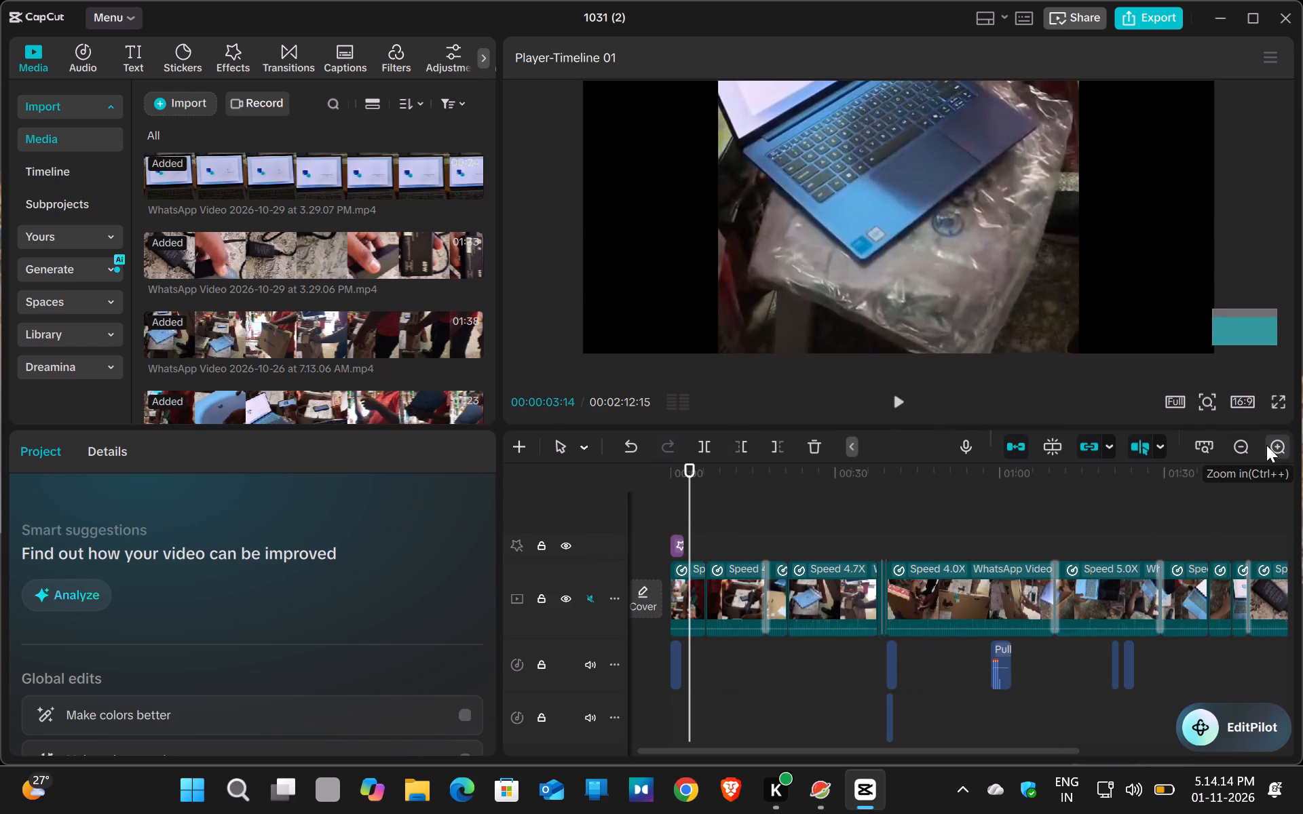
click(1266, 445)
click(664, 543)
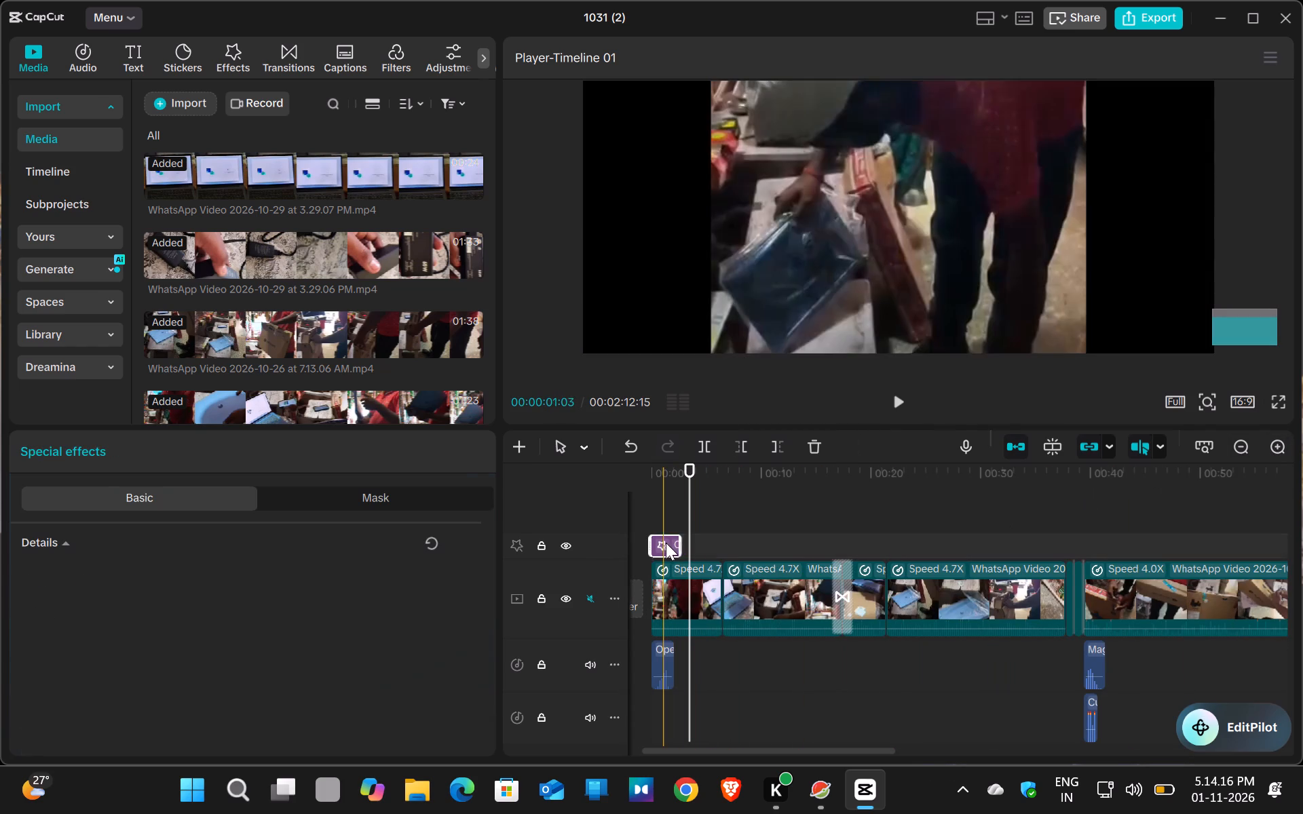
drag(685, 467, 656, 467)
drag(639, 467, 616, 467)
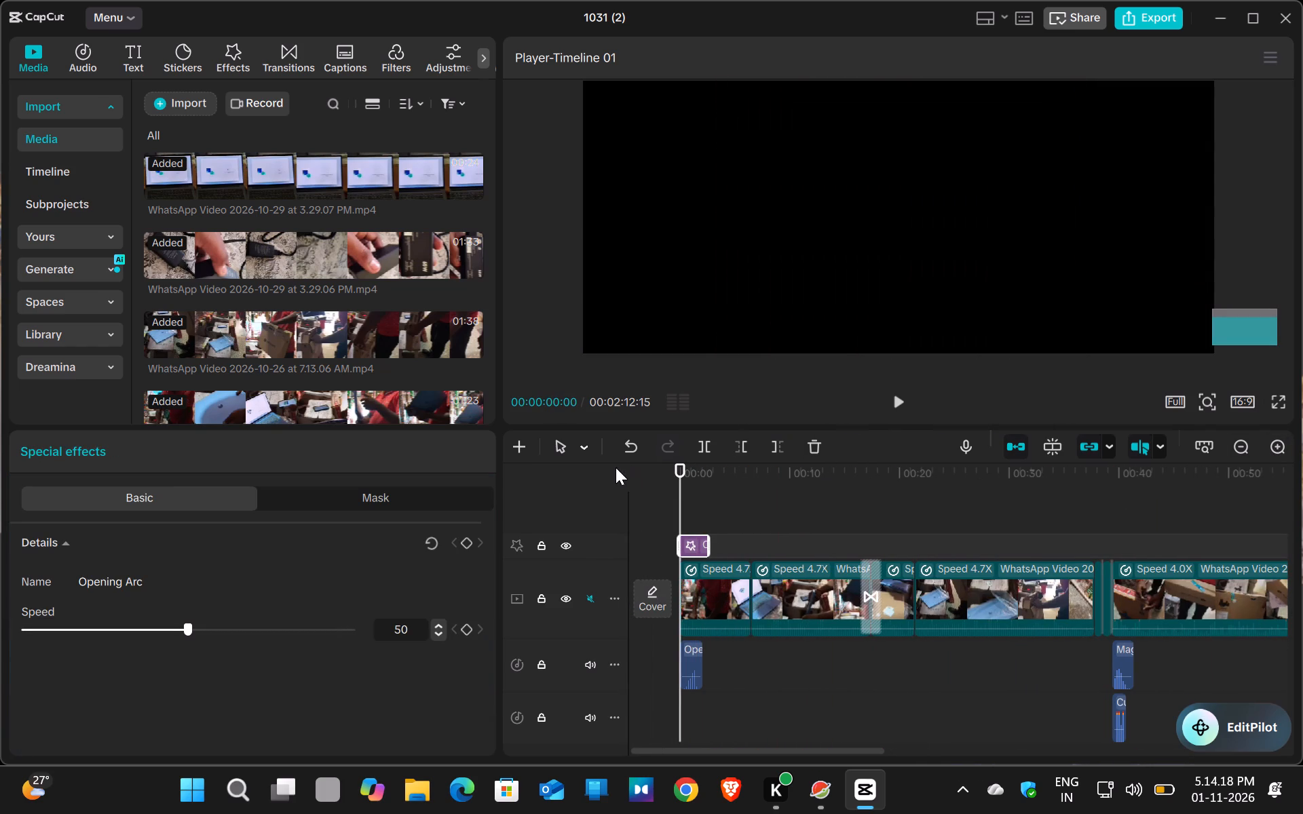
click(891, 400)
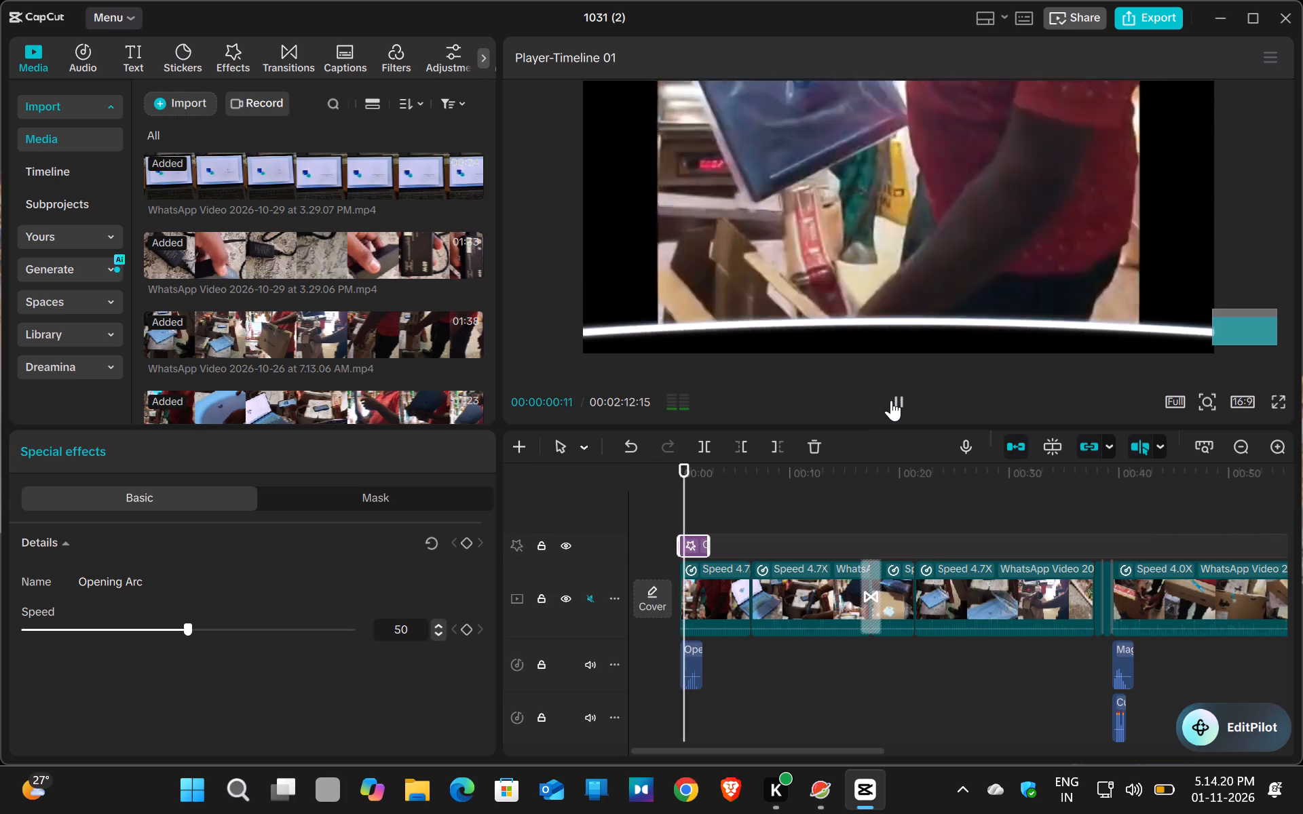
click(891, 400)
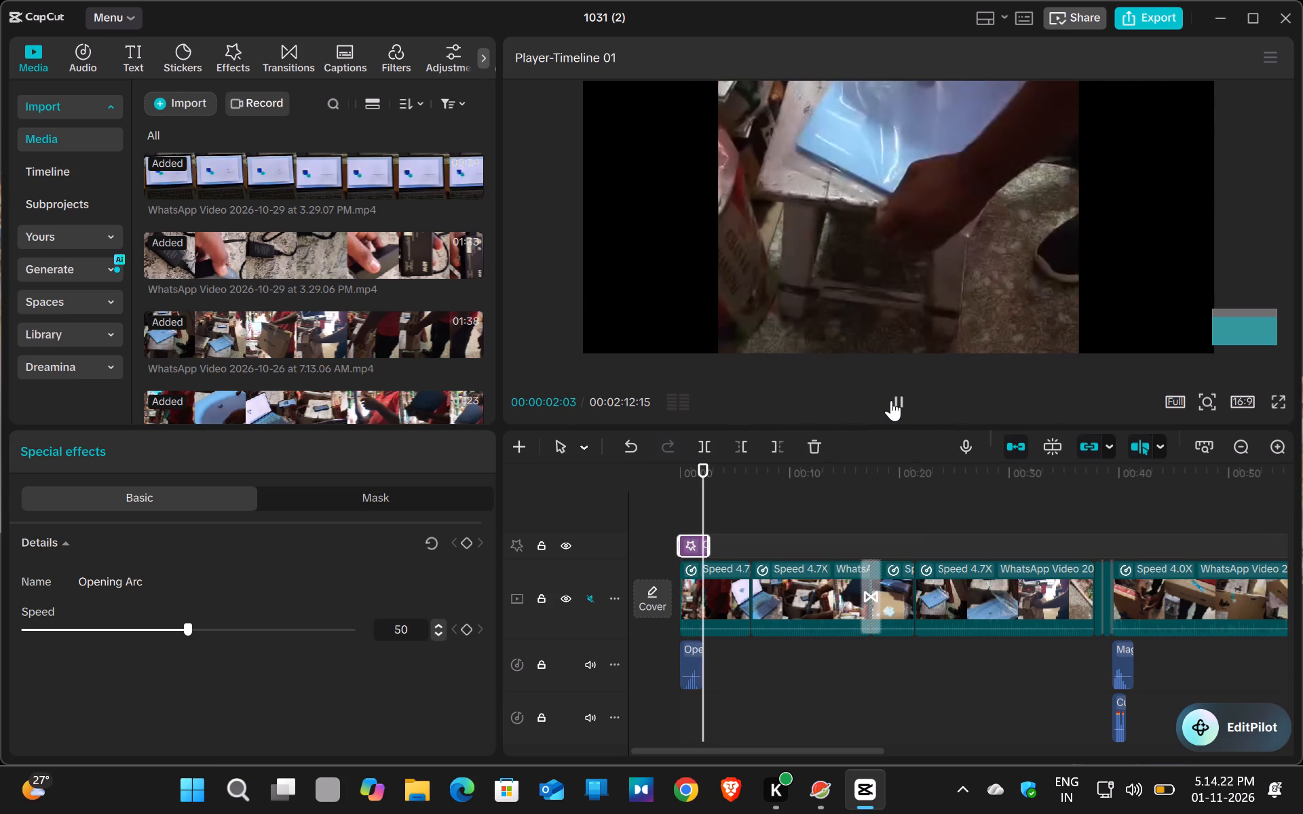
double_click(891, 400)
click(891, 400)
click(891, 400)
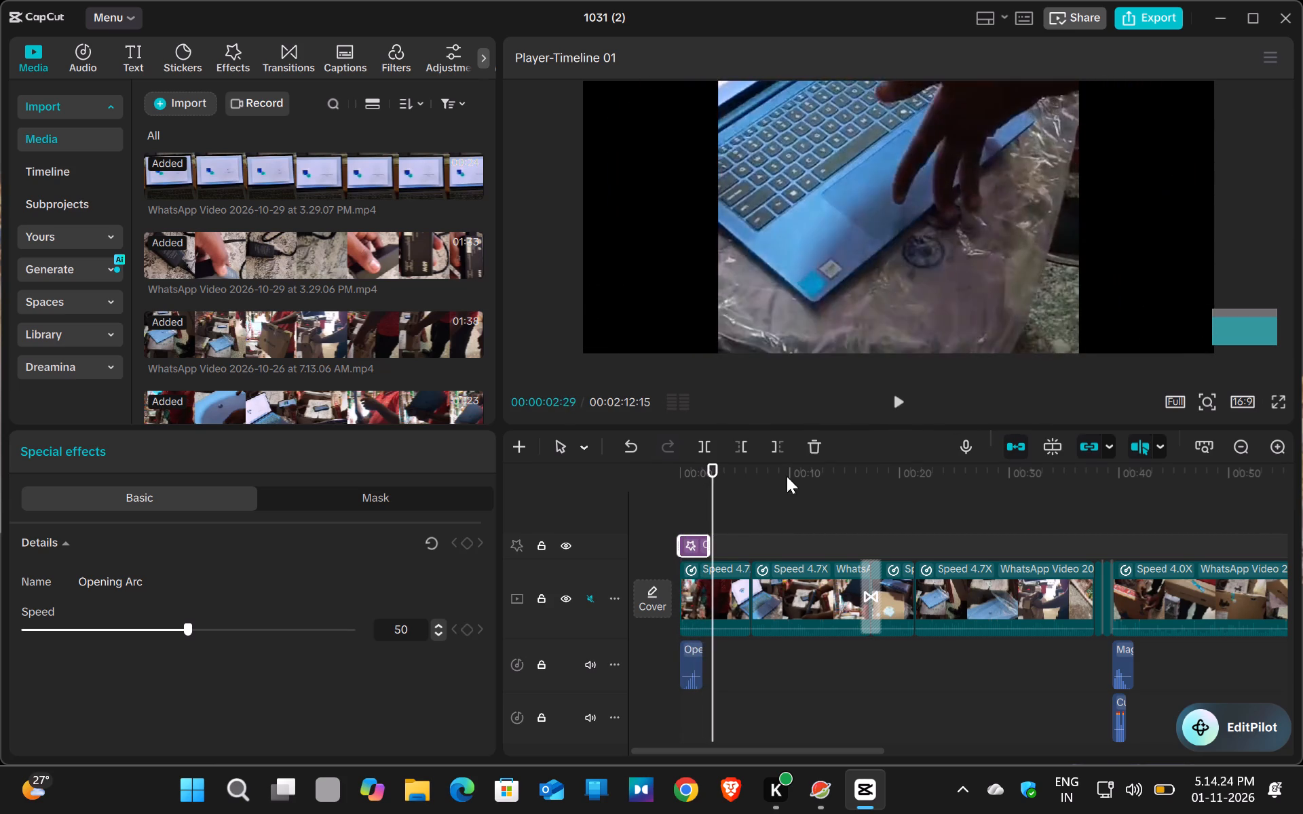
Shorten the Opening Arc effect by trimming its end back to about 00:00:02:09.
triple_click(707, 549)
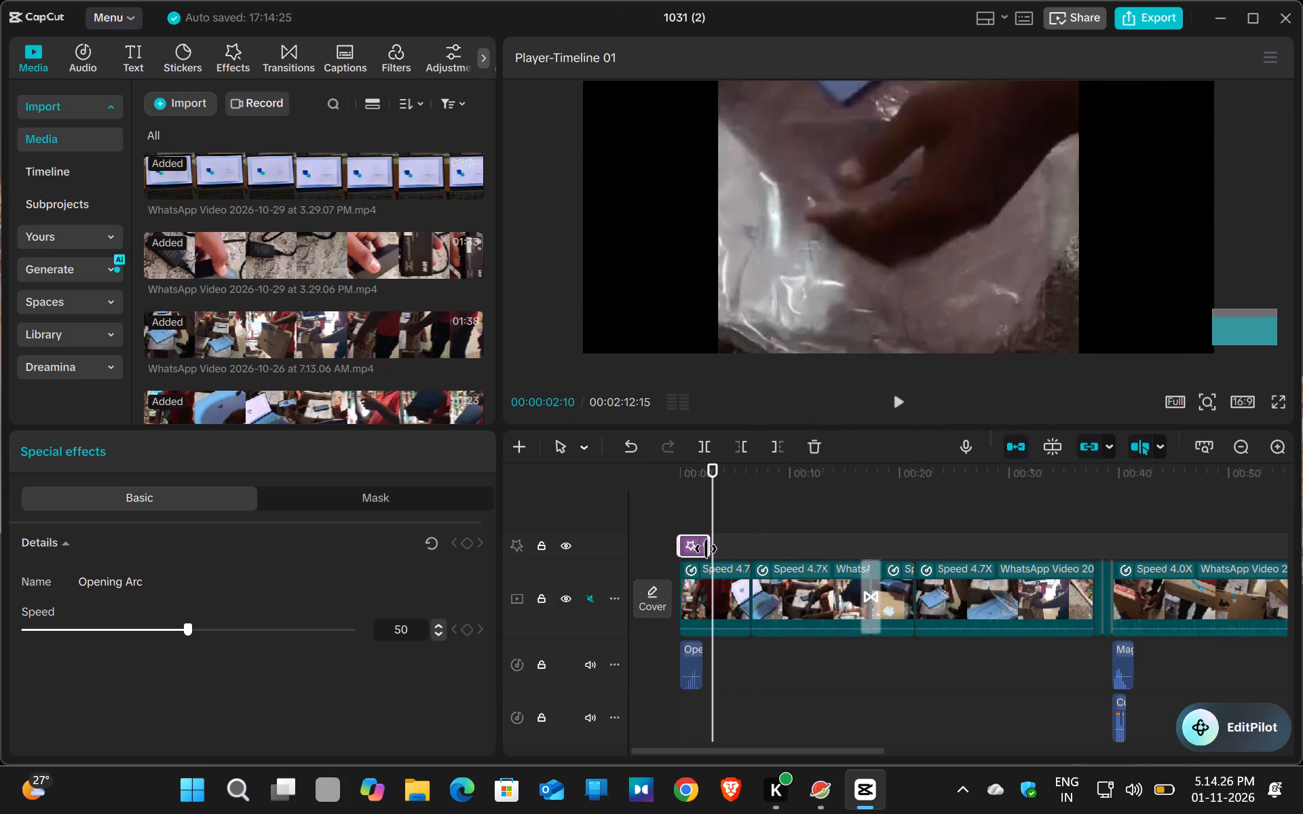
triple_click(705, 549)
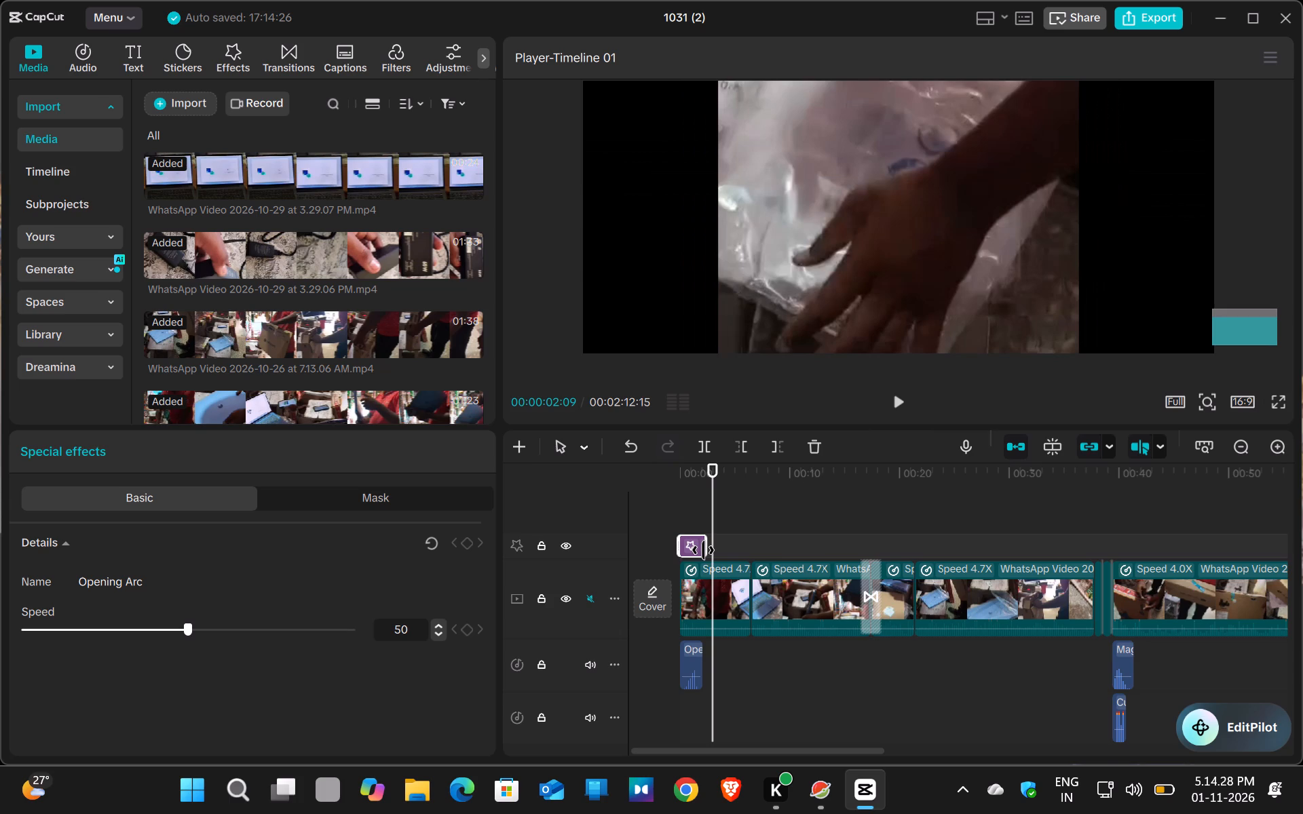
Play the timeline from the beginning to review the trimmed opening and the unboxing clips that follow.
drag(714, 471, 694, 477)
drag(687, 478, 675, 480)
drag(671, 481, 664, 481)
click(664, 481)
click(890, 401)
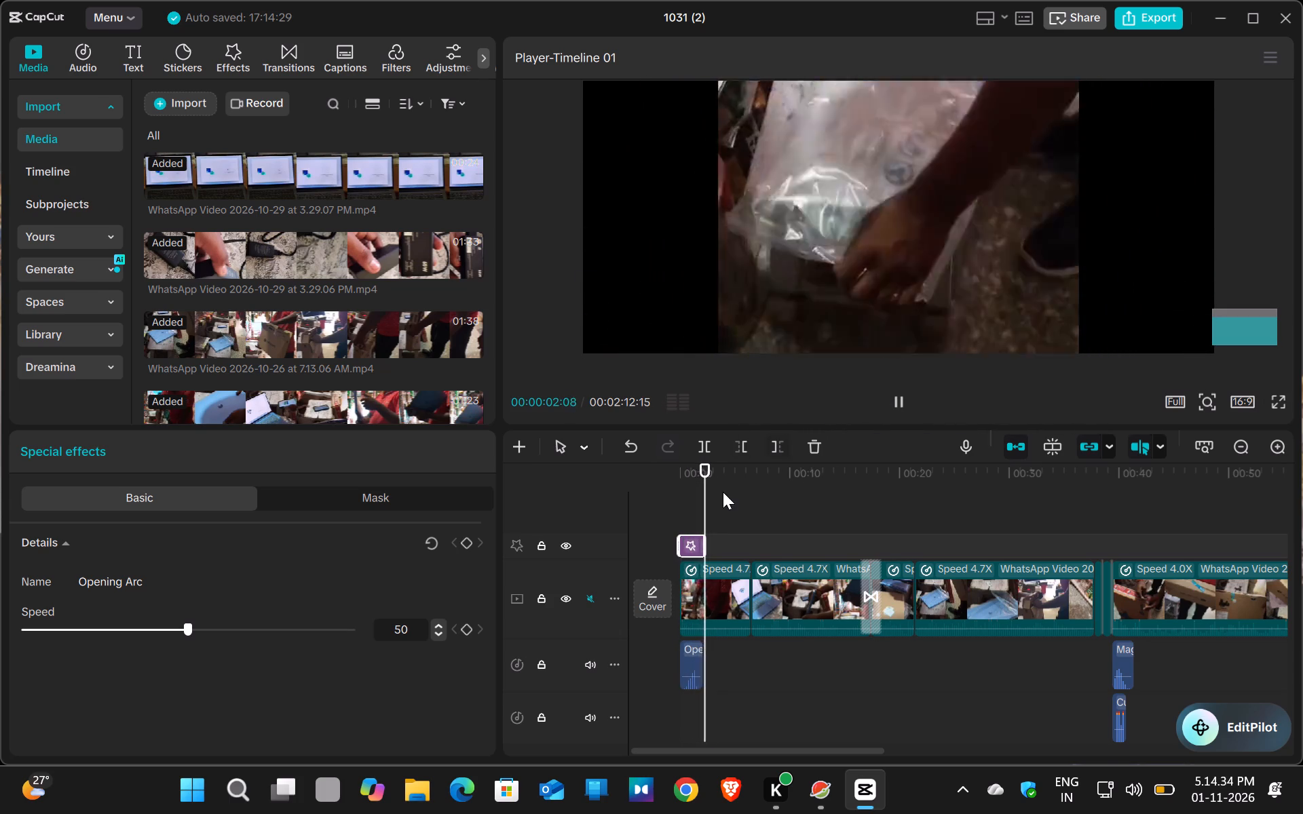
drag(711, 490, 668, 495)
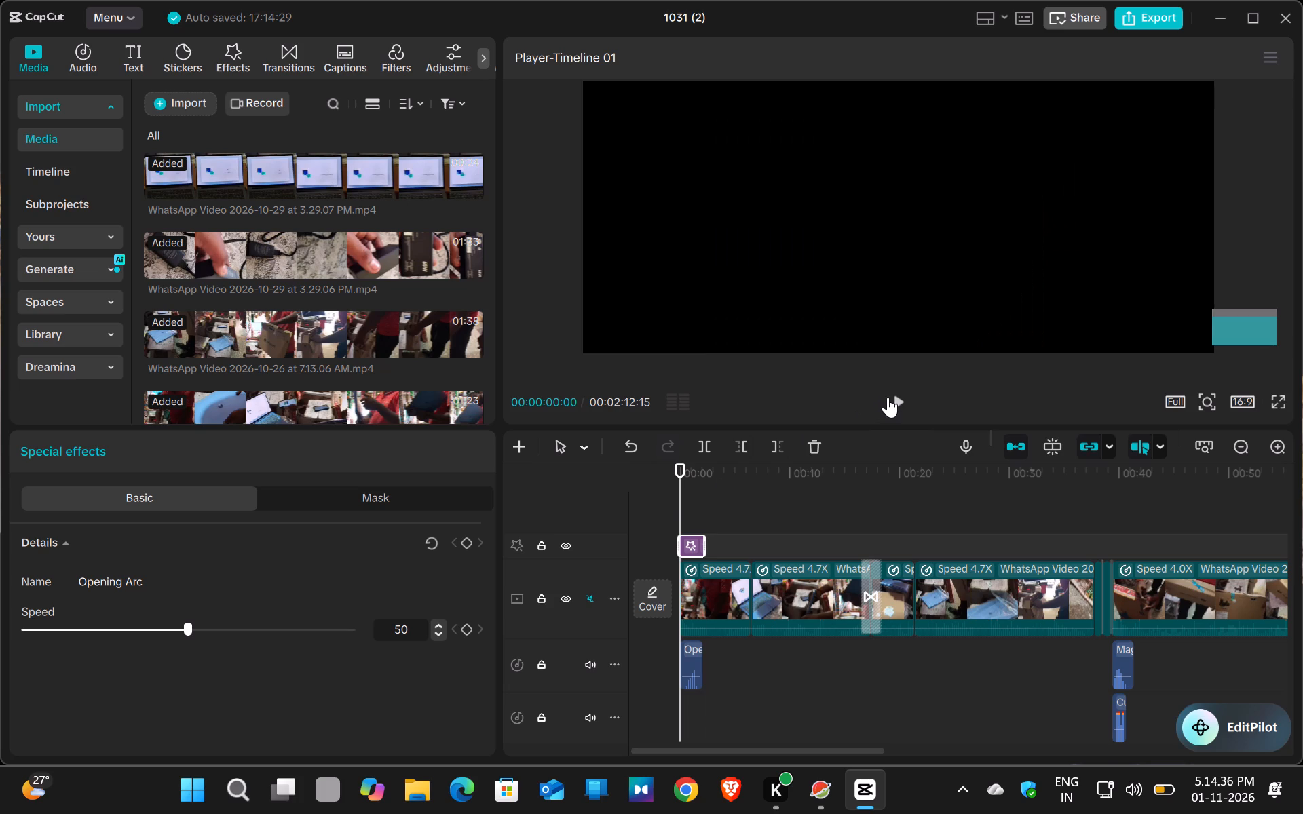
click(888, 397)
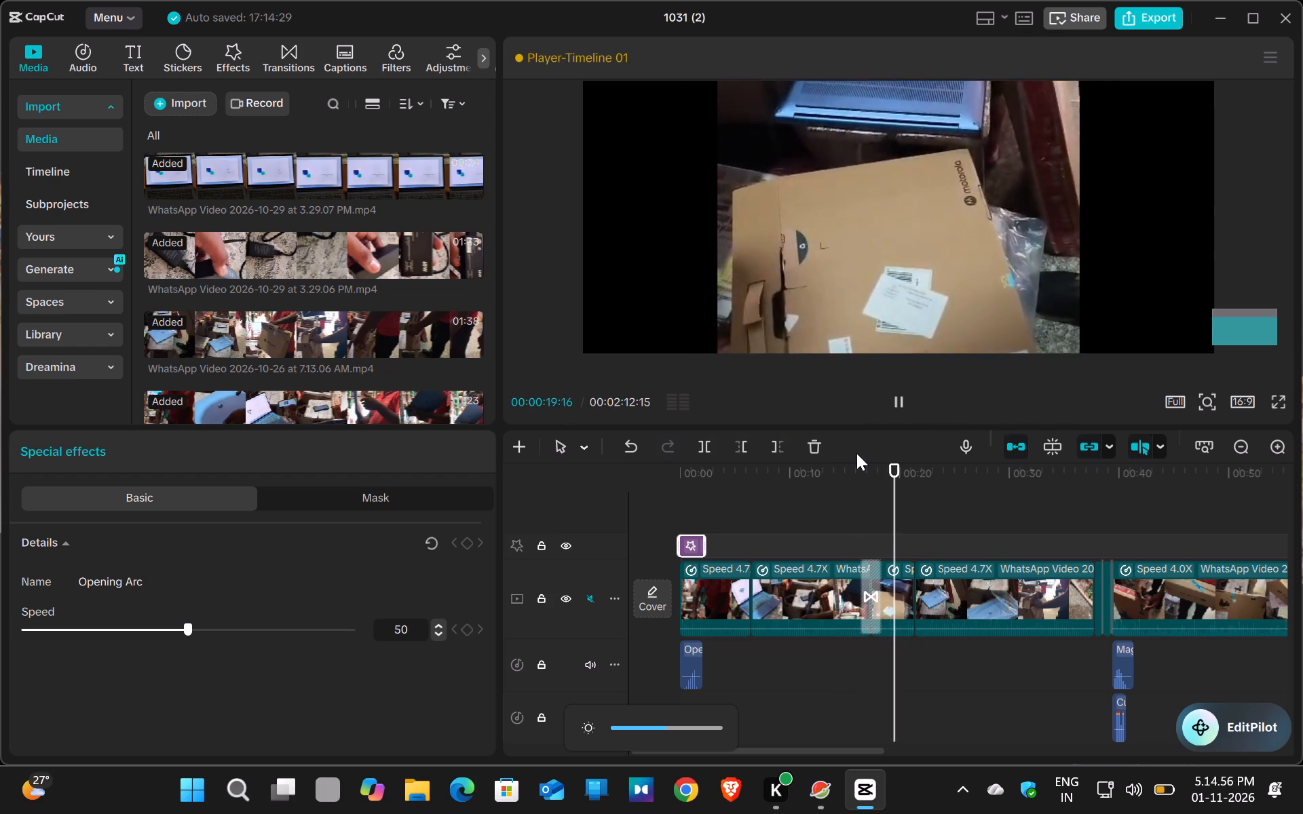
click(856, 472)
click(901, 402)
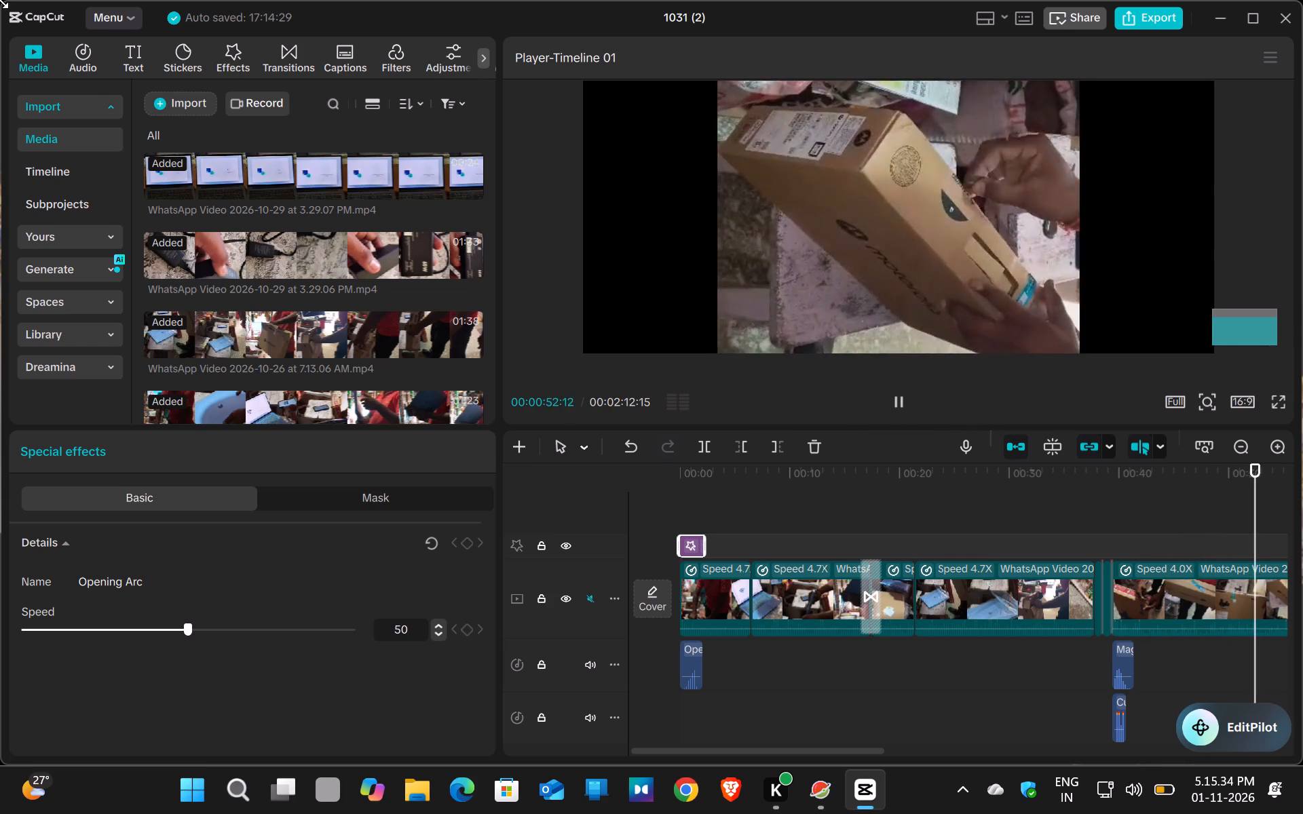
Browse the Trending music in the audio library and preview the track River Edit.
click(77, 60)
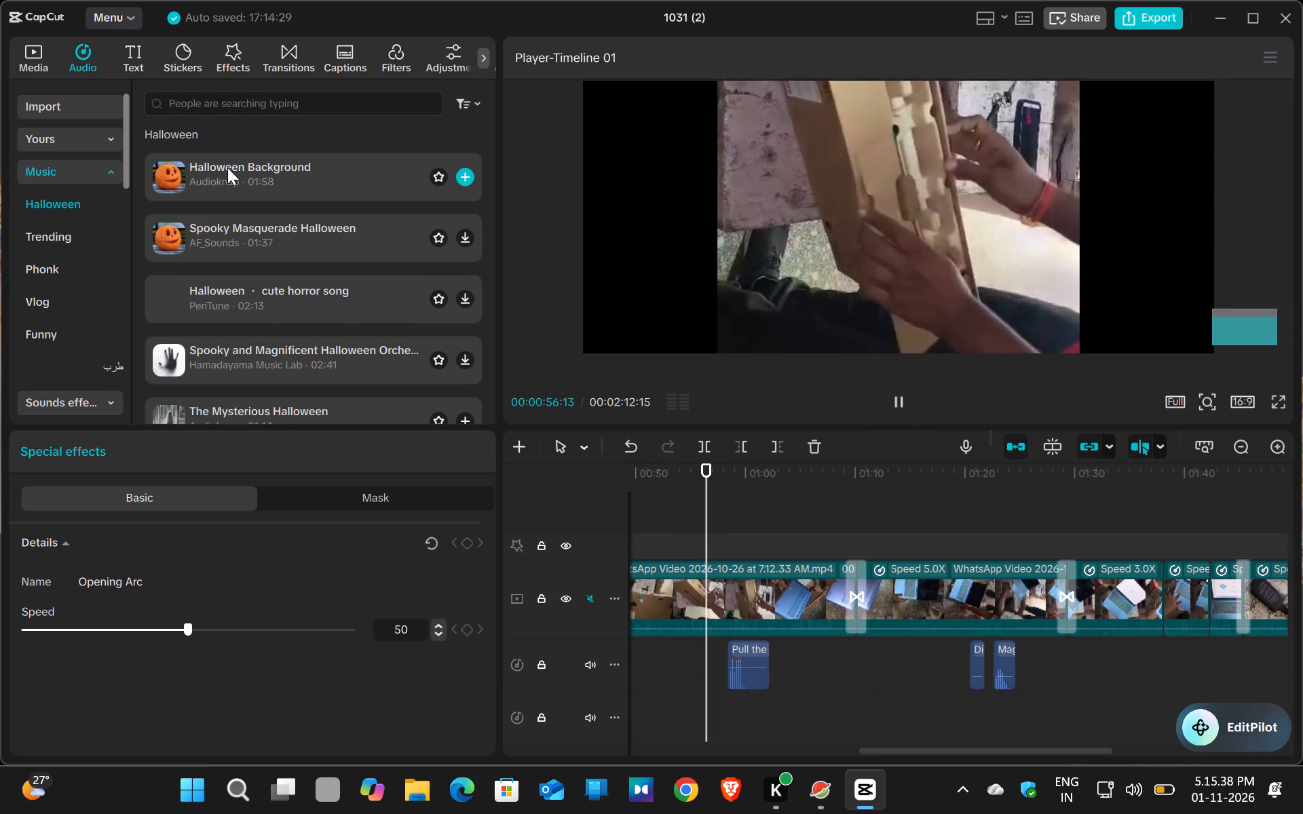
click(97, 239)
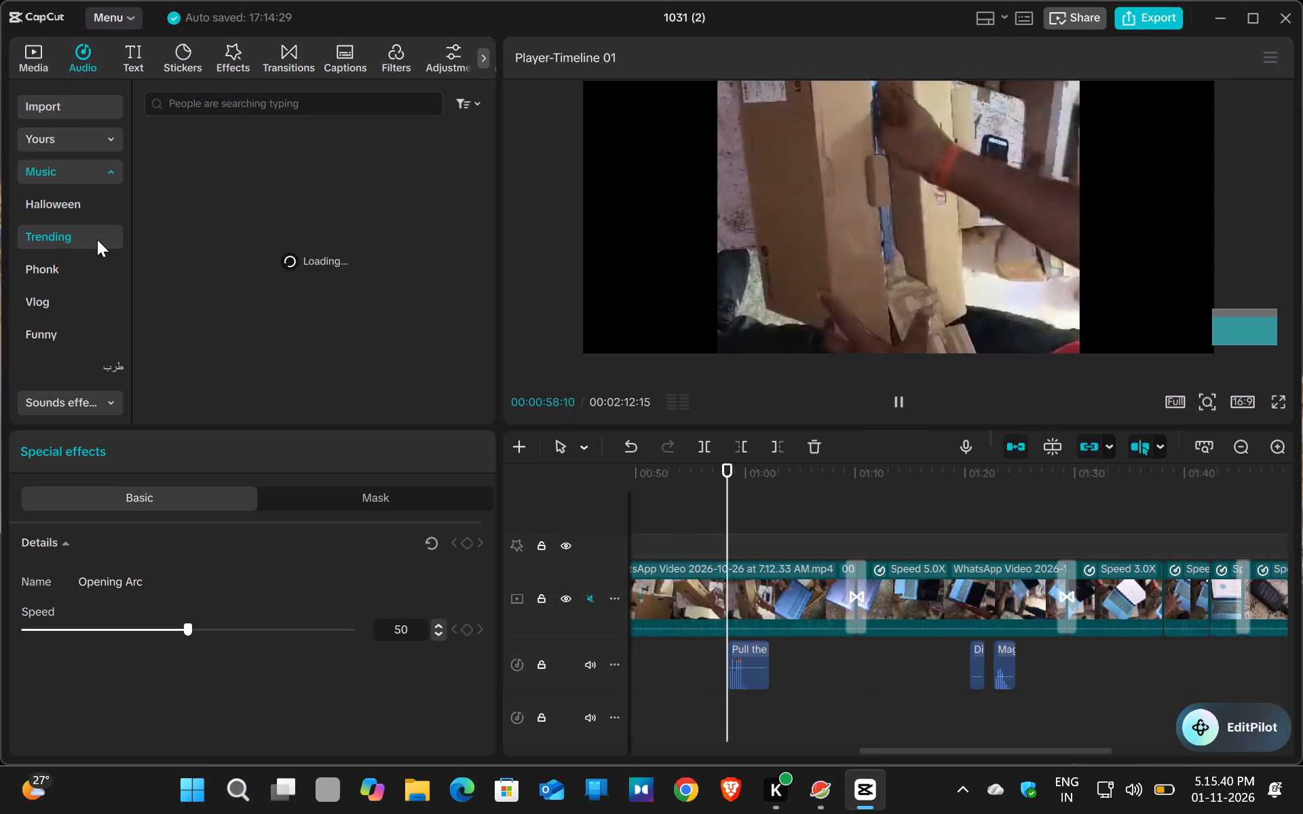
scroll(97, 239, down, 2)
scroll(97, 239, up, 3)
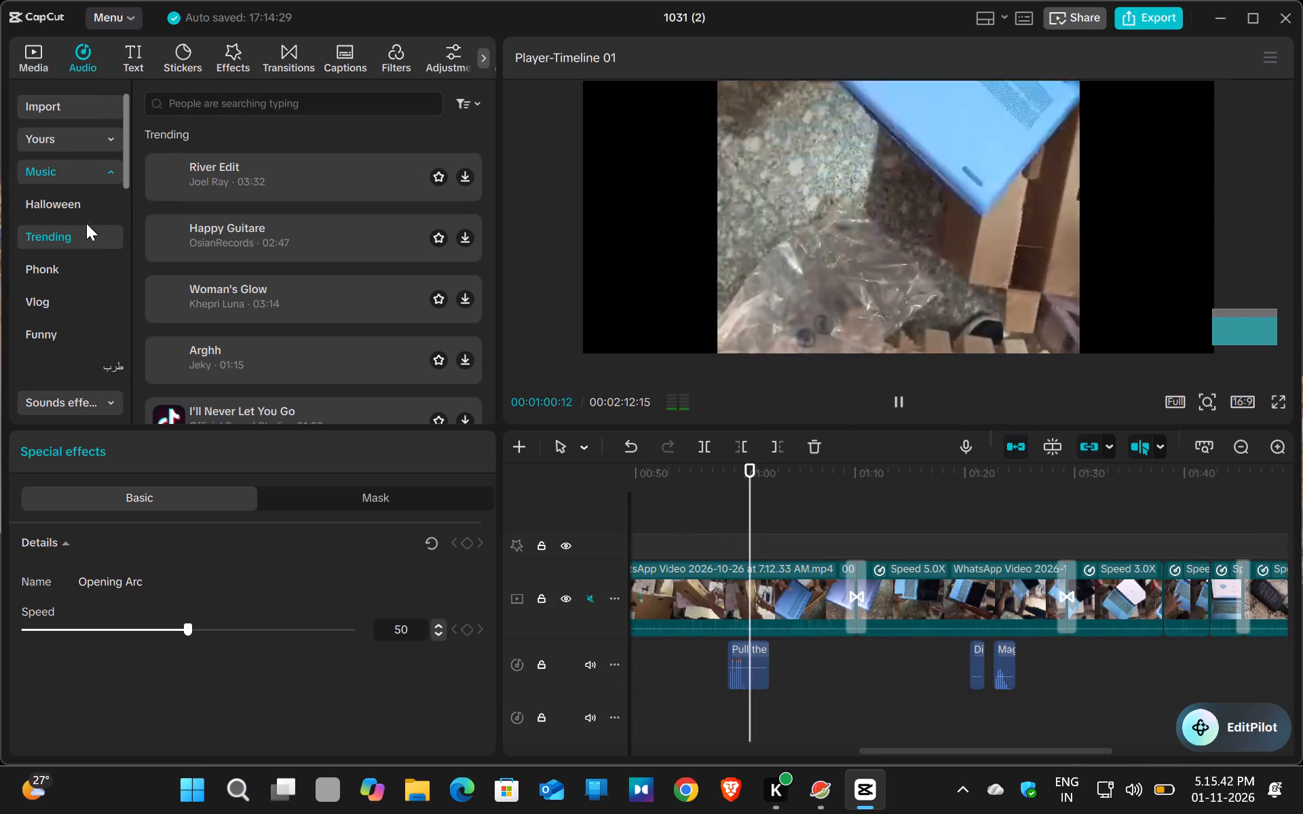
double_click(240, 174)
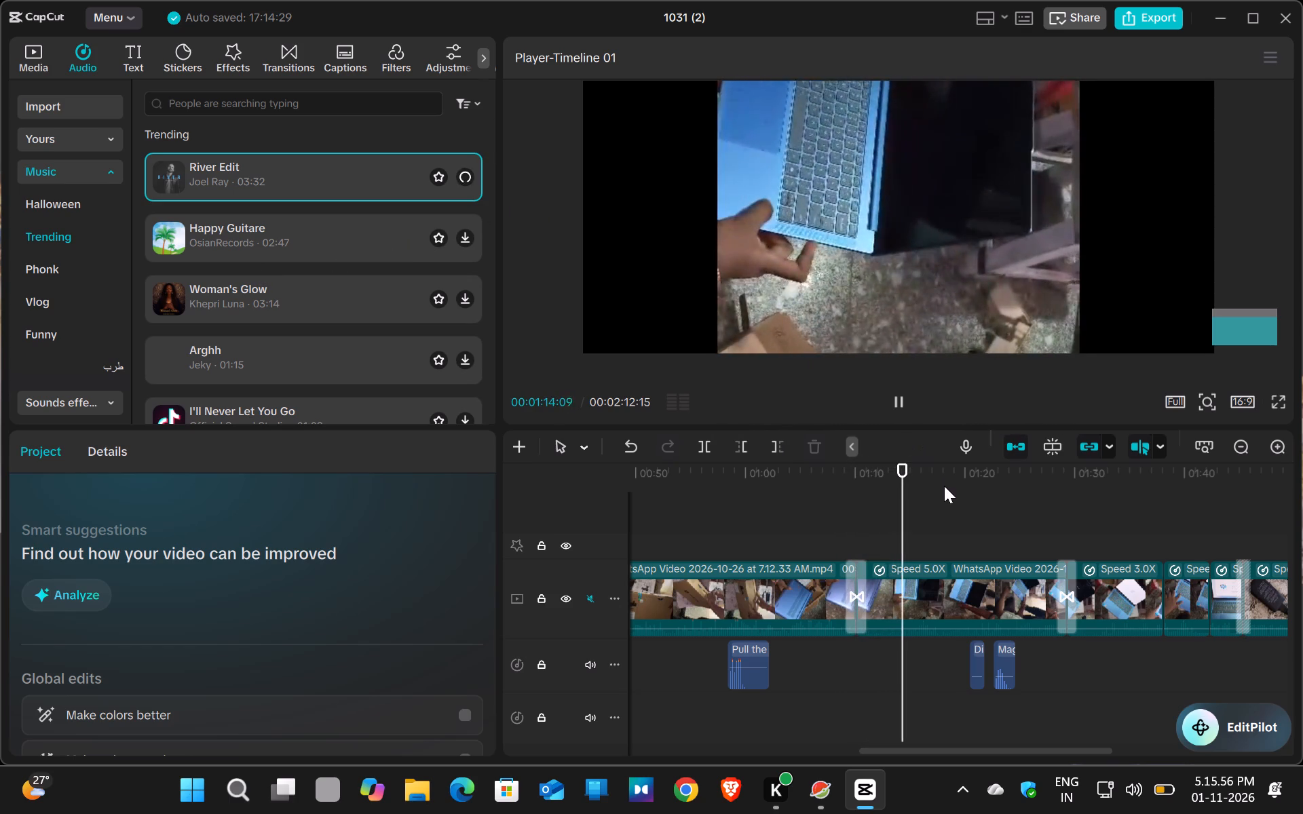
Play the remaining part of the timeline at x2 and x4 speed to review it up to the end.
key(l)
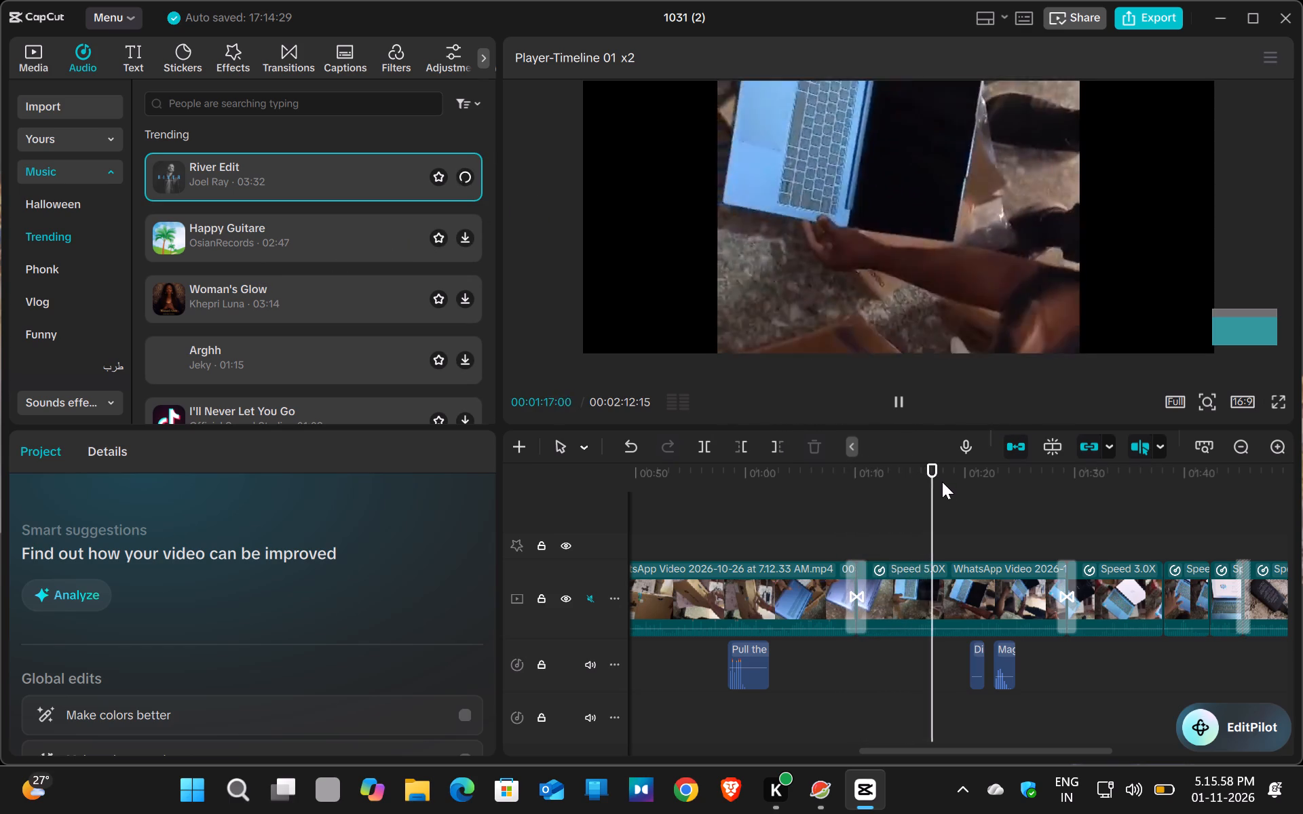
key(l)
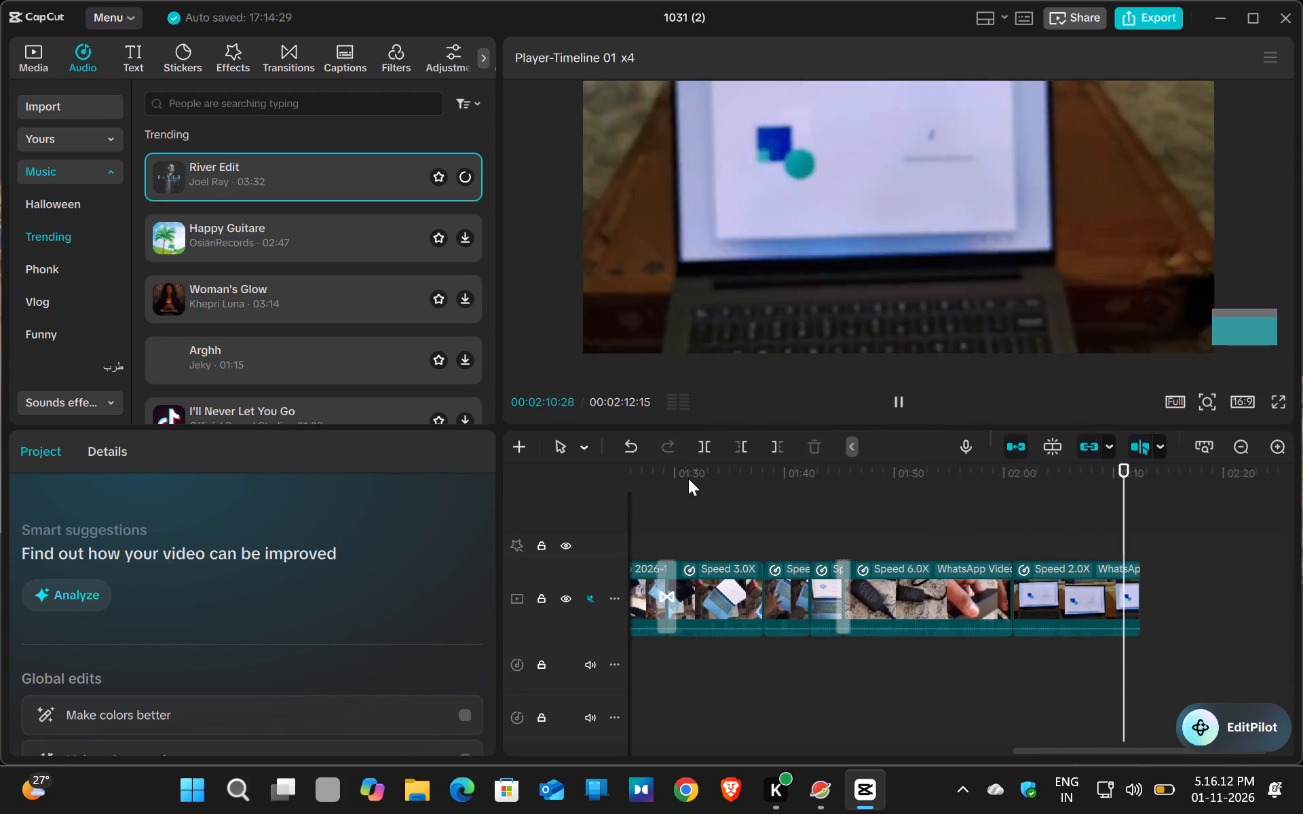
Go back to about 00:00:40 and review the unboxing clips in short playbacks up to about 00:01:31.
click(653, 469)
drag(653, 469, 605, 482)
drag(605, 482, 643, 458)
click(645, 457)
click(903, 392)
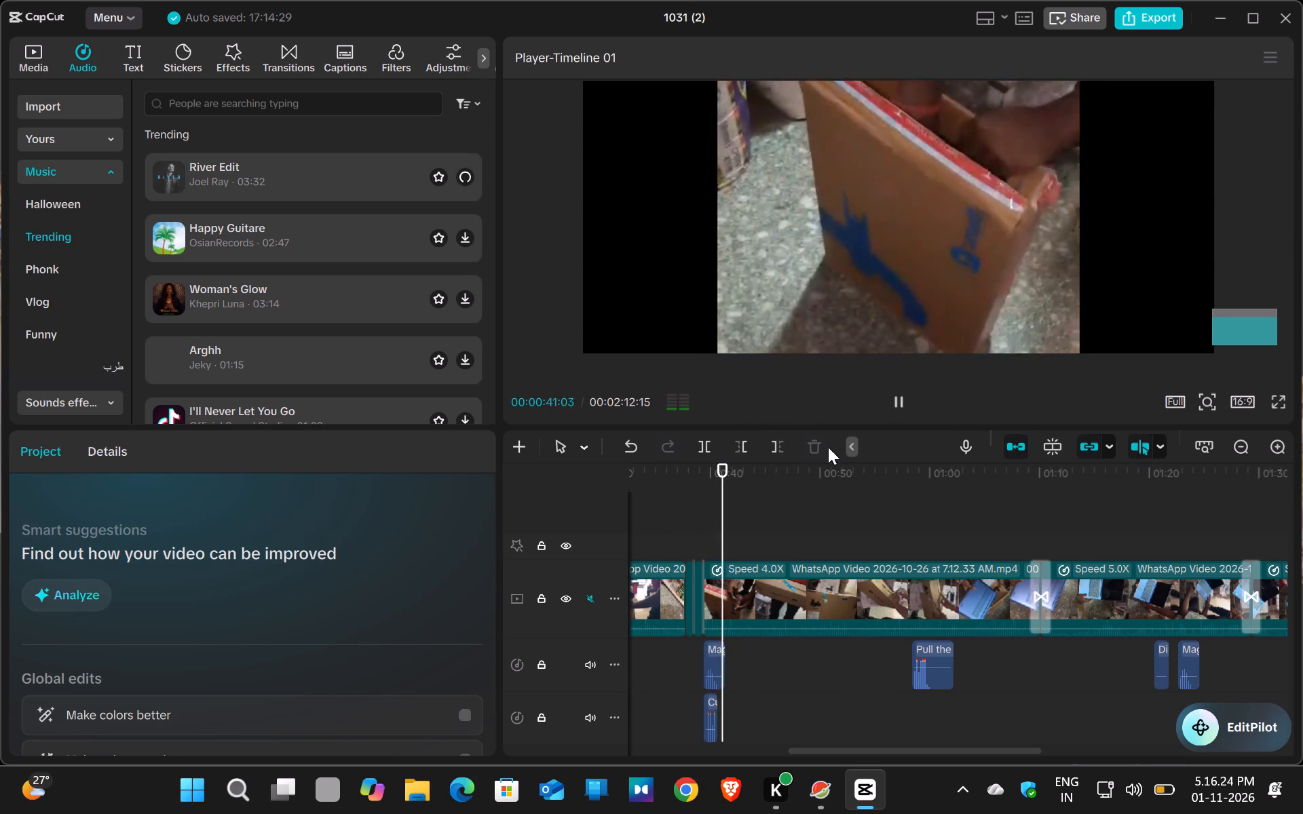
click(862, 471)
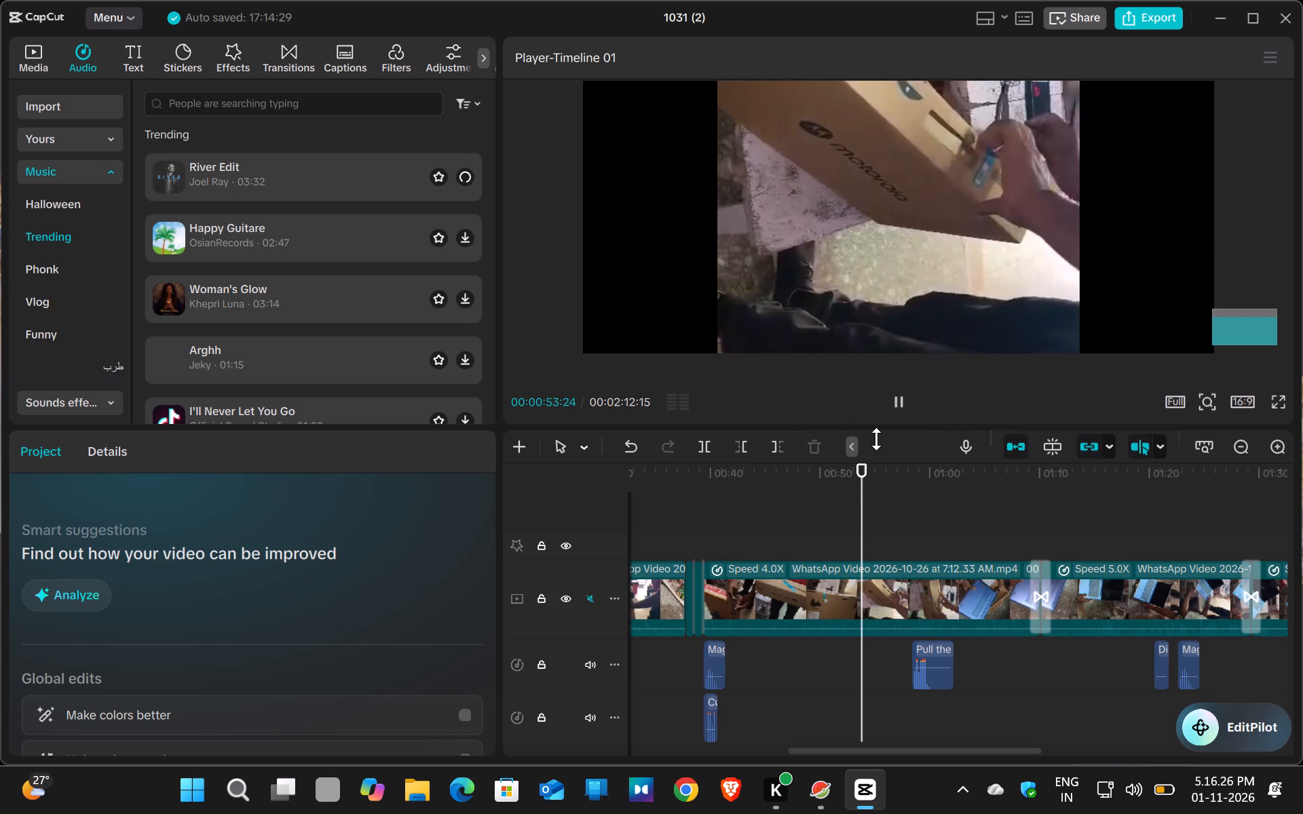
click(904, 404)
double_click(904, 404)
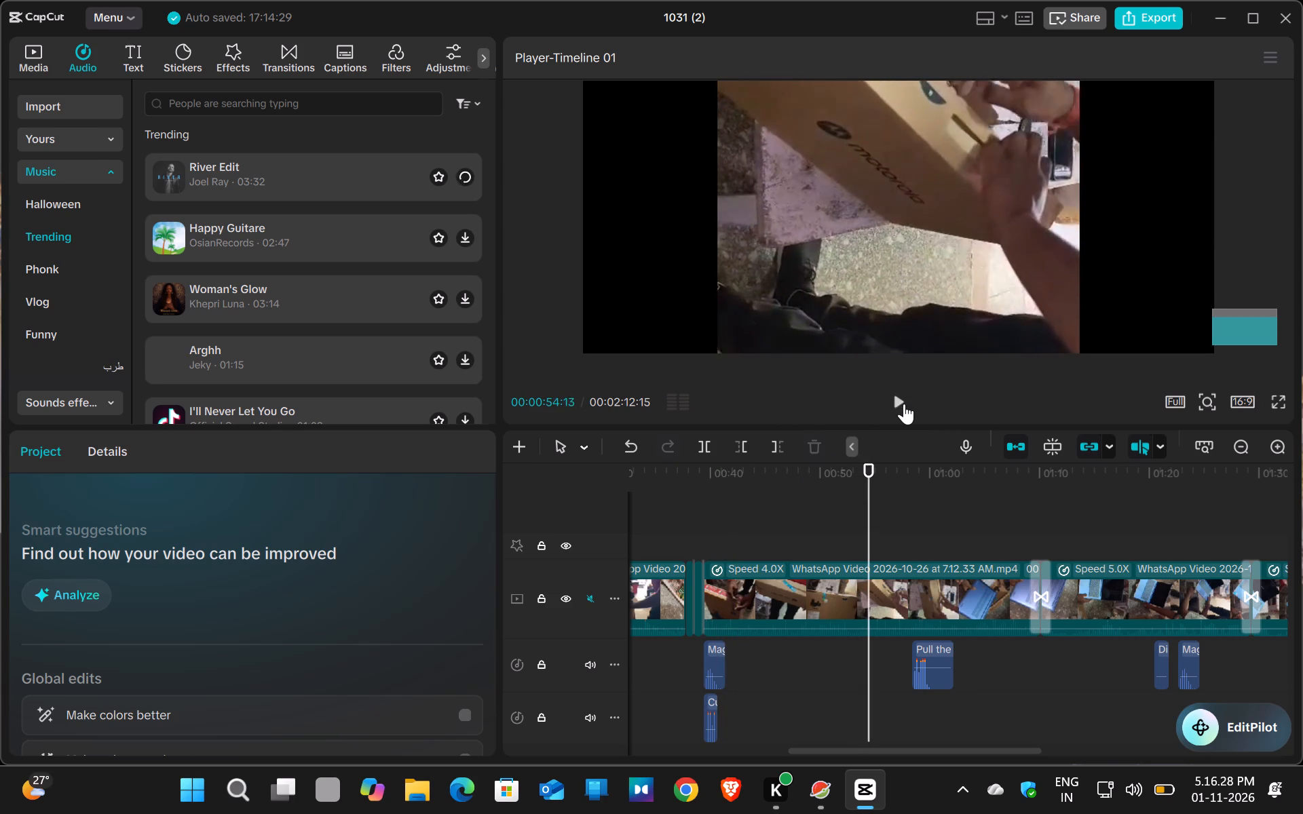
click(930, 470)
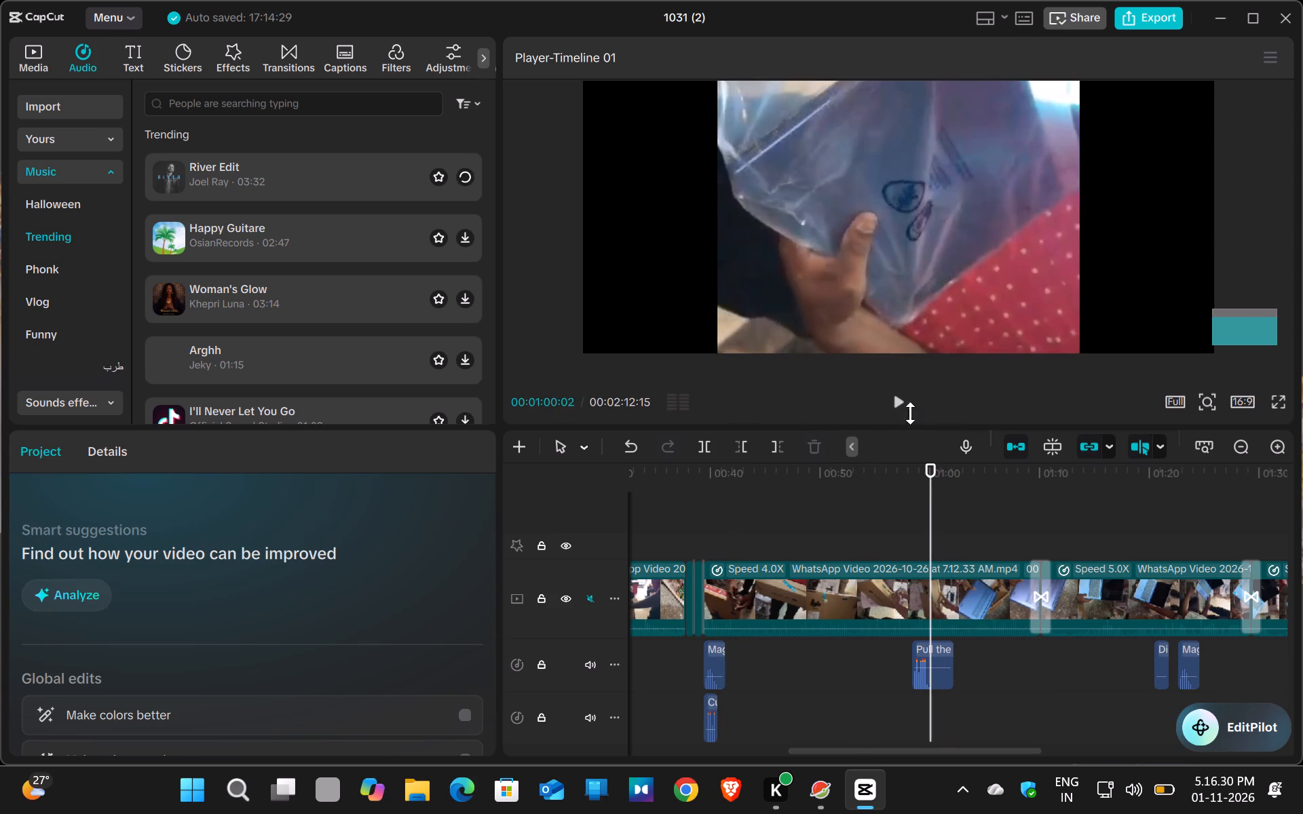
click(905, 402)
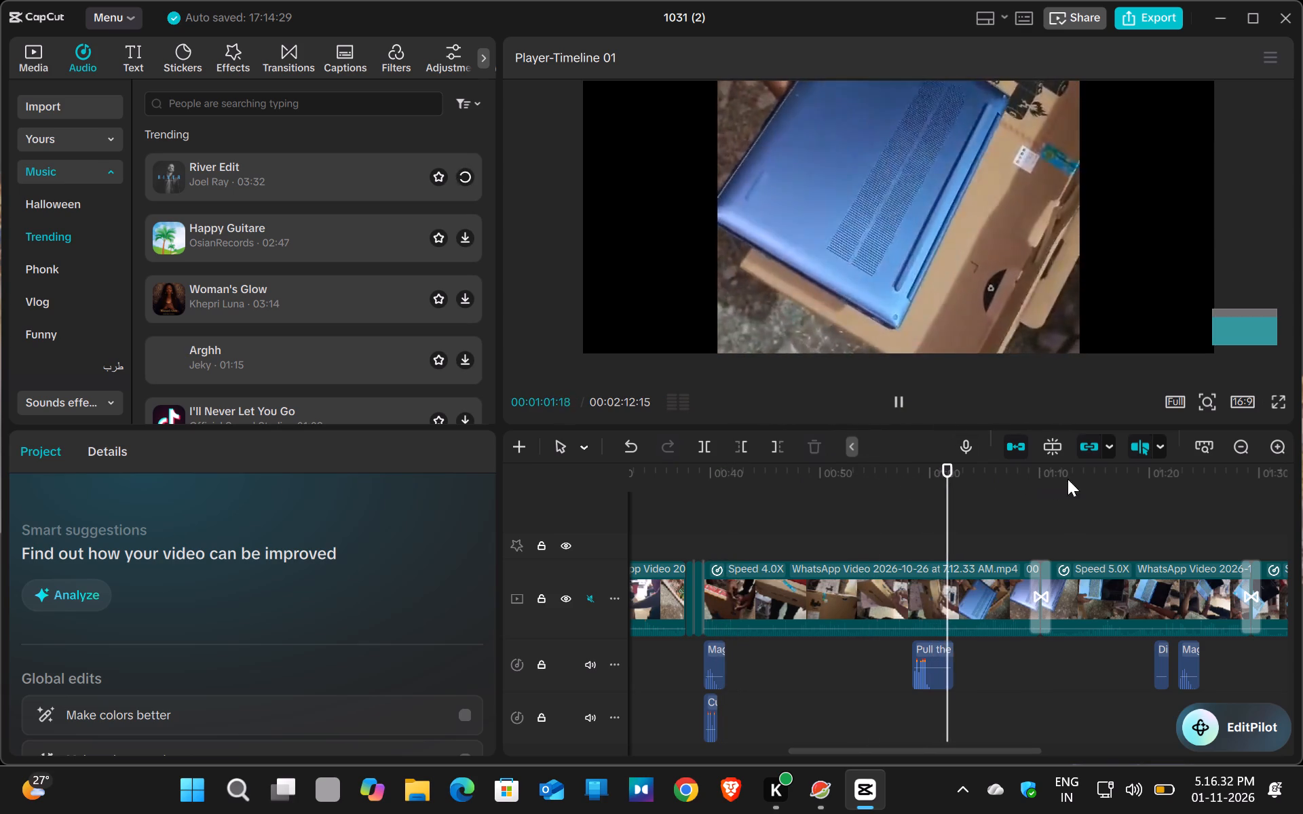
click(1077, 479)
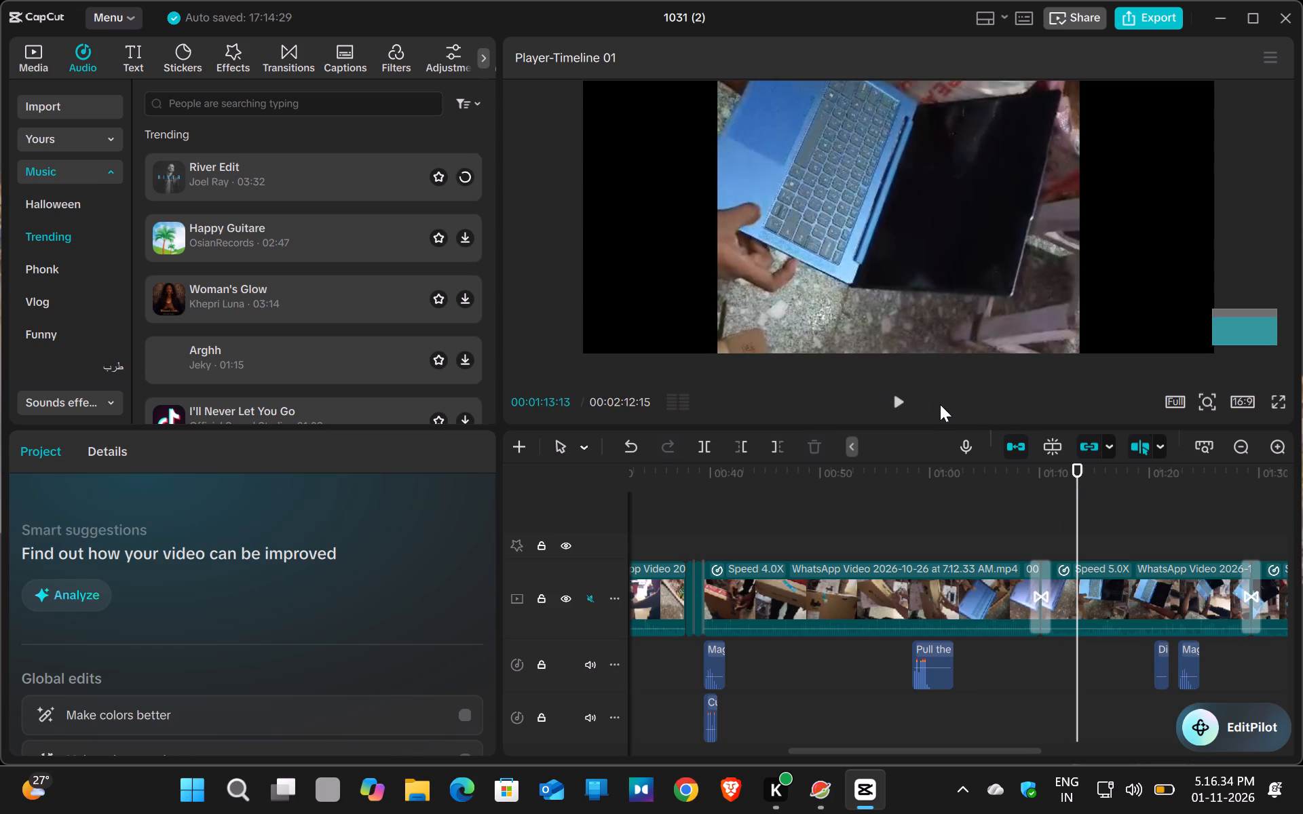
click(905, 401)
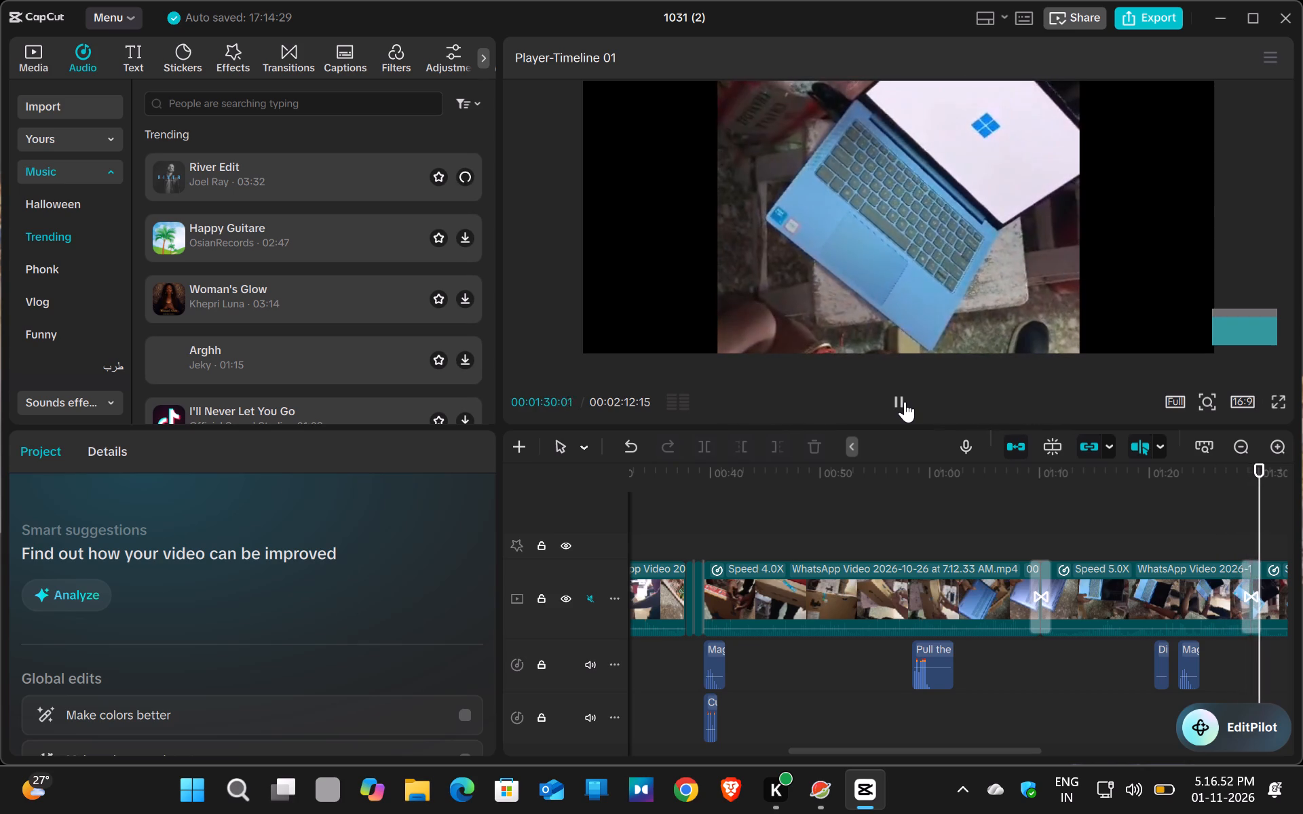
click(905, 402)
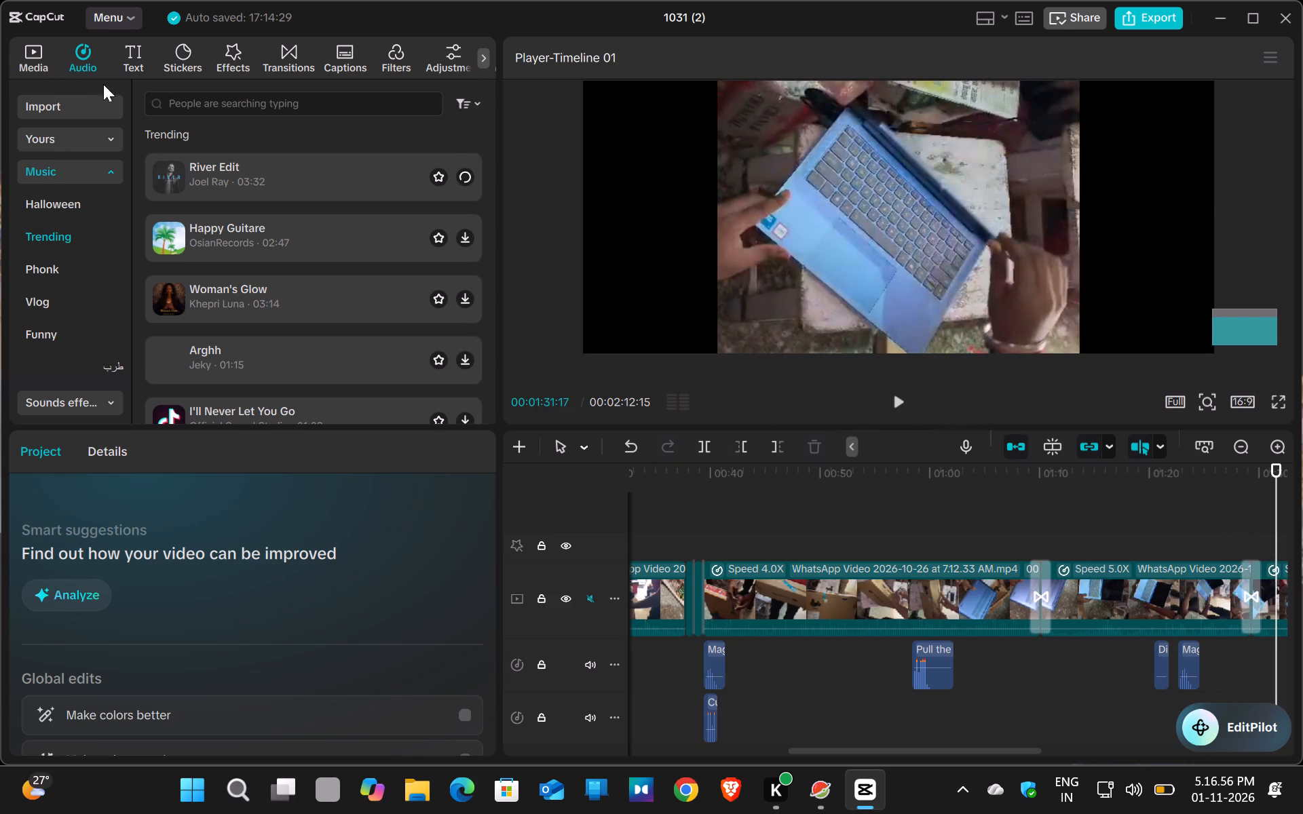
Search the sound effects library for "open close effect".
scroll(65, 275, down, 2)
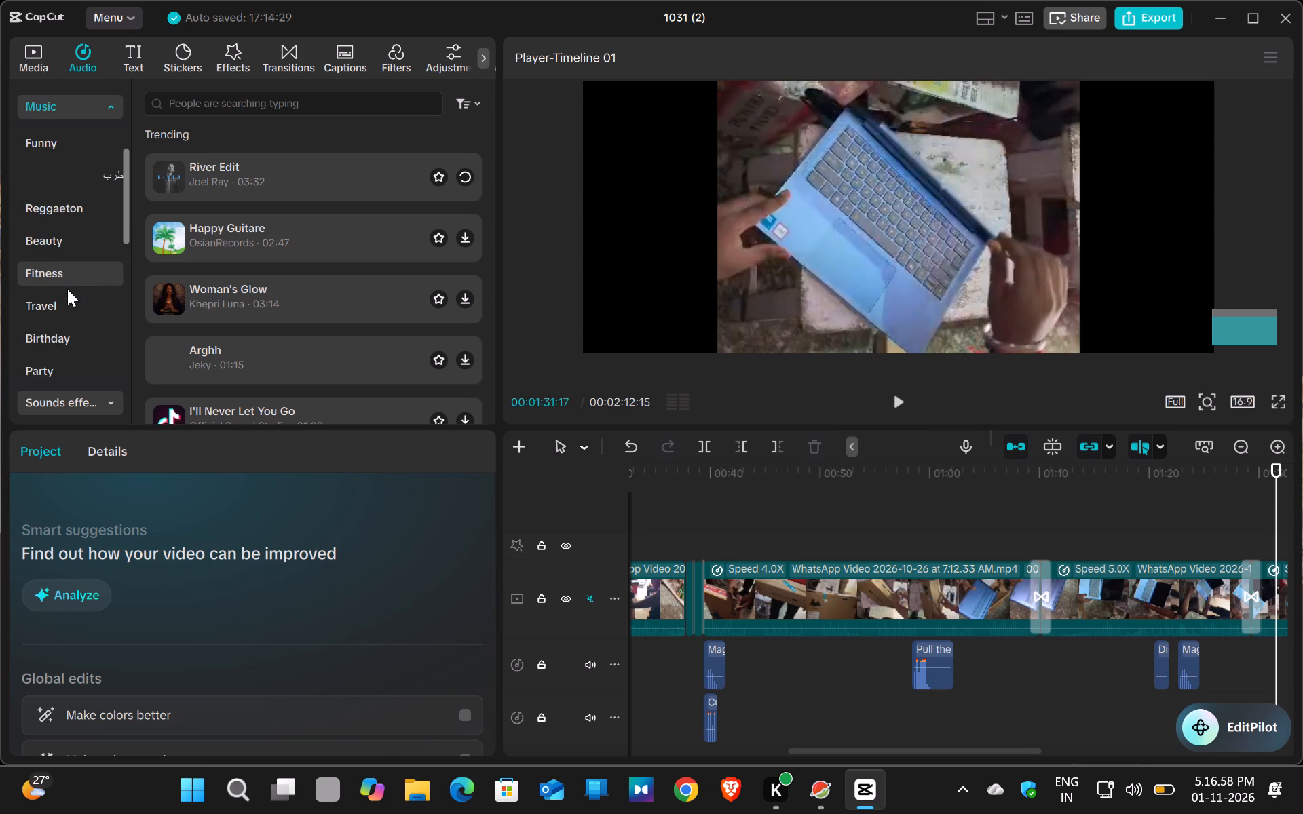
scroll(69, 301, down, 3)
click(92, 392)
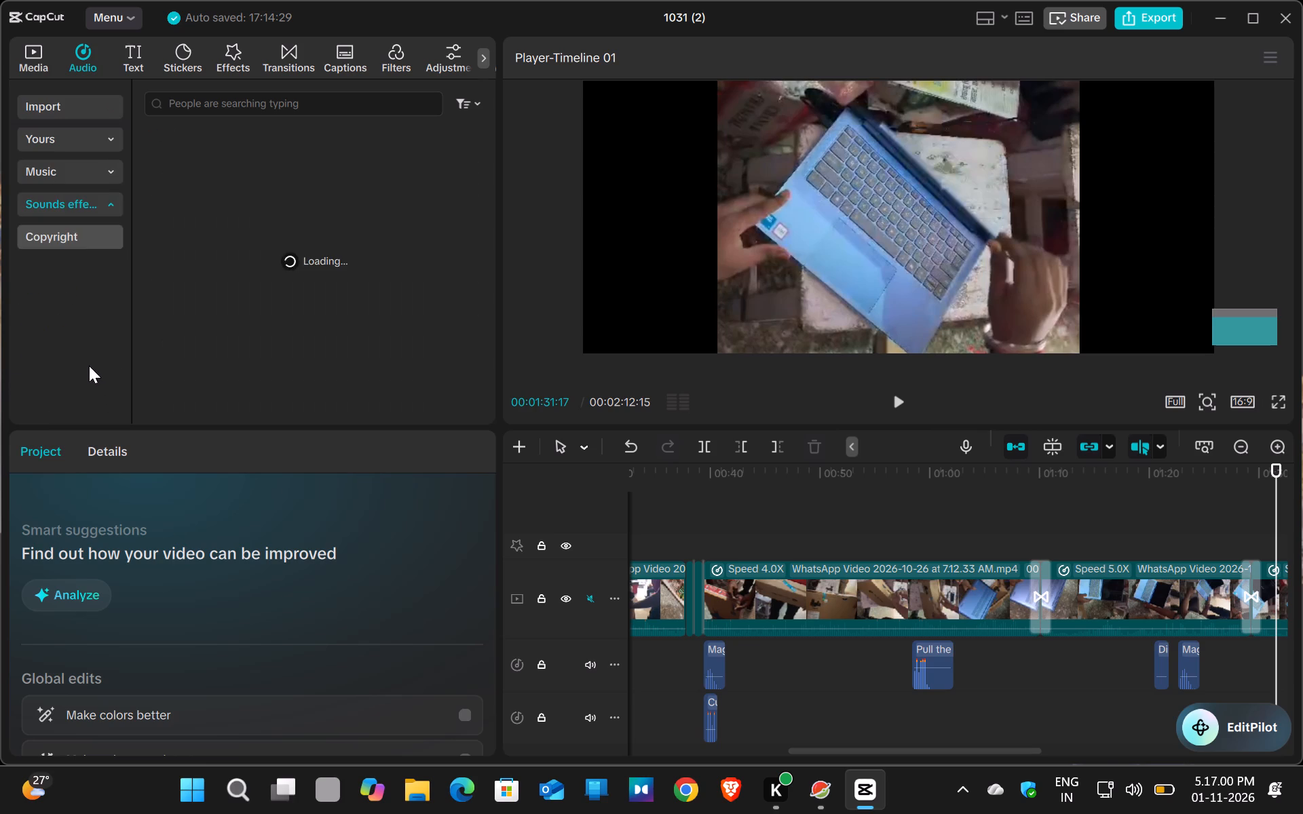
click(277, 104)
text(open)
key(space)
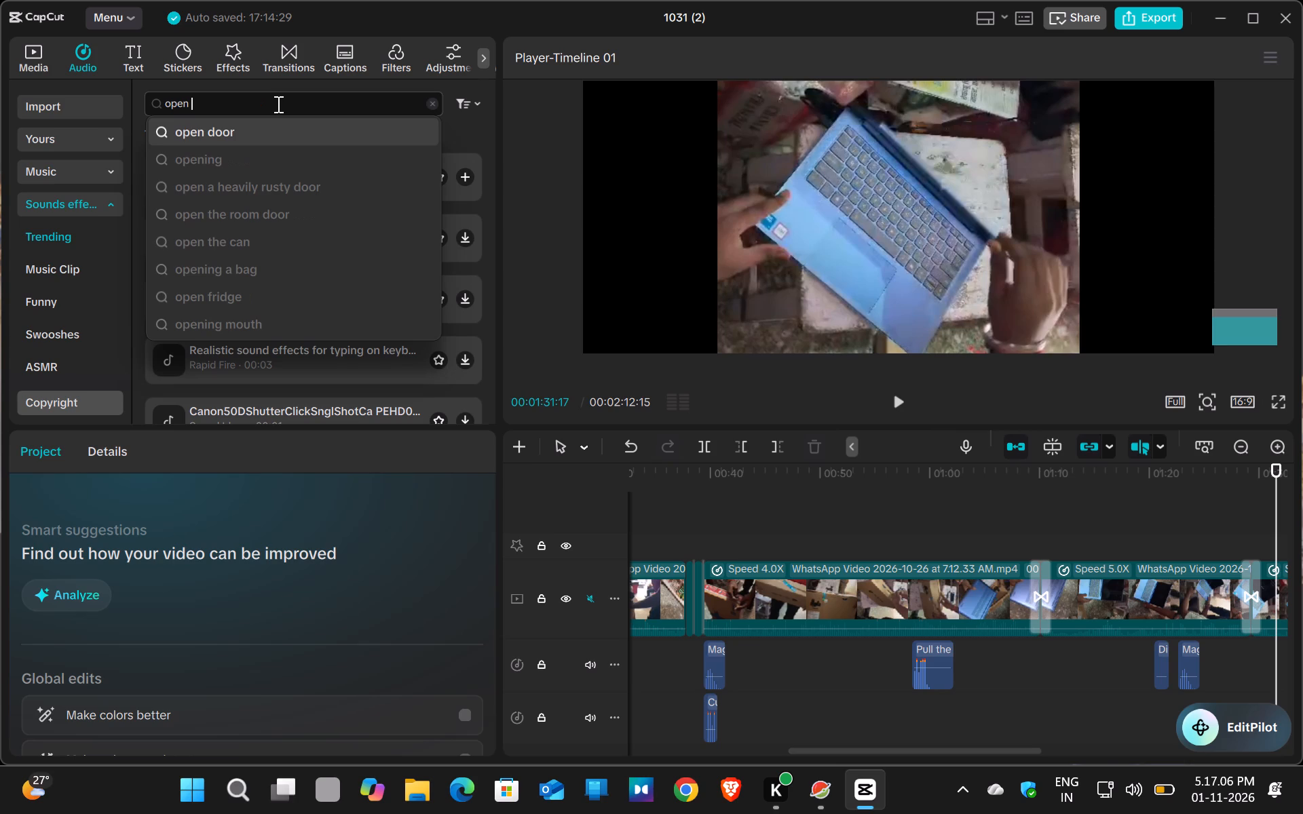
text(close)
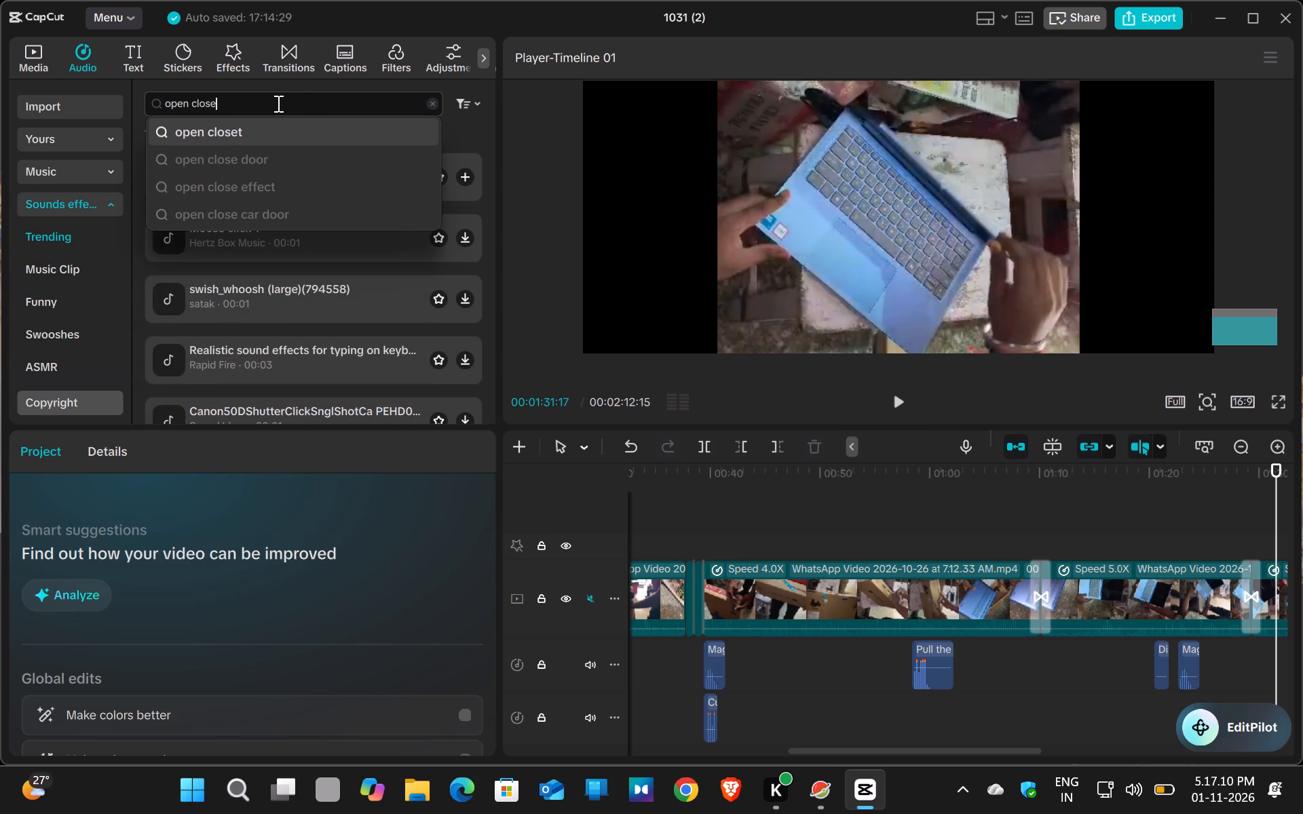
key(Down)
key(Down)
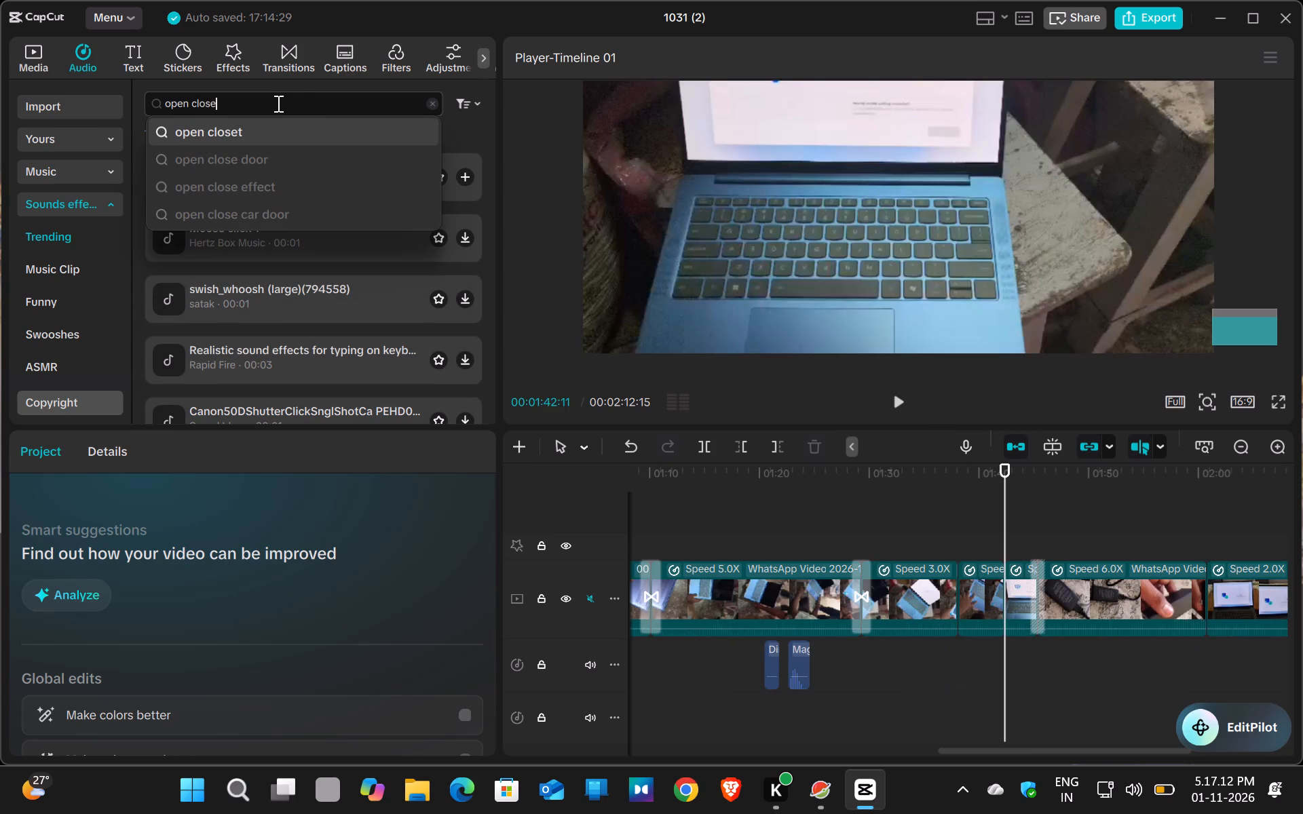
key(Down)
key(Down)
key(Up)
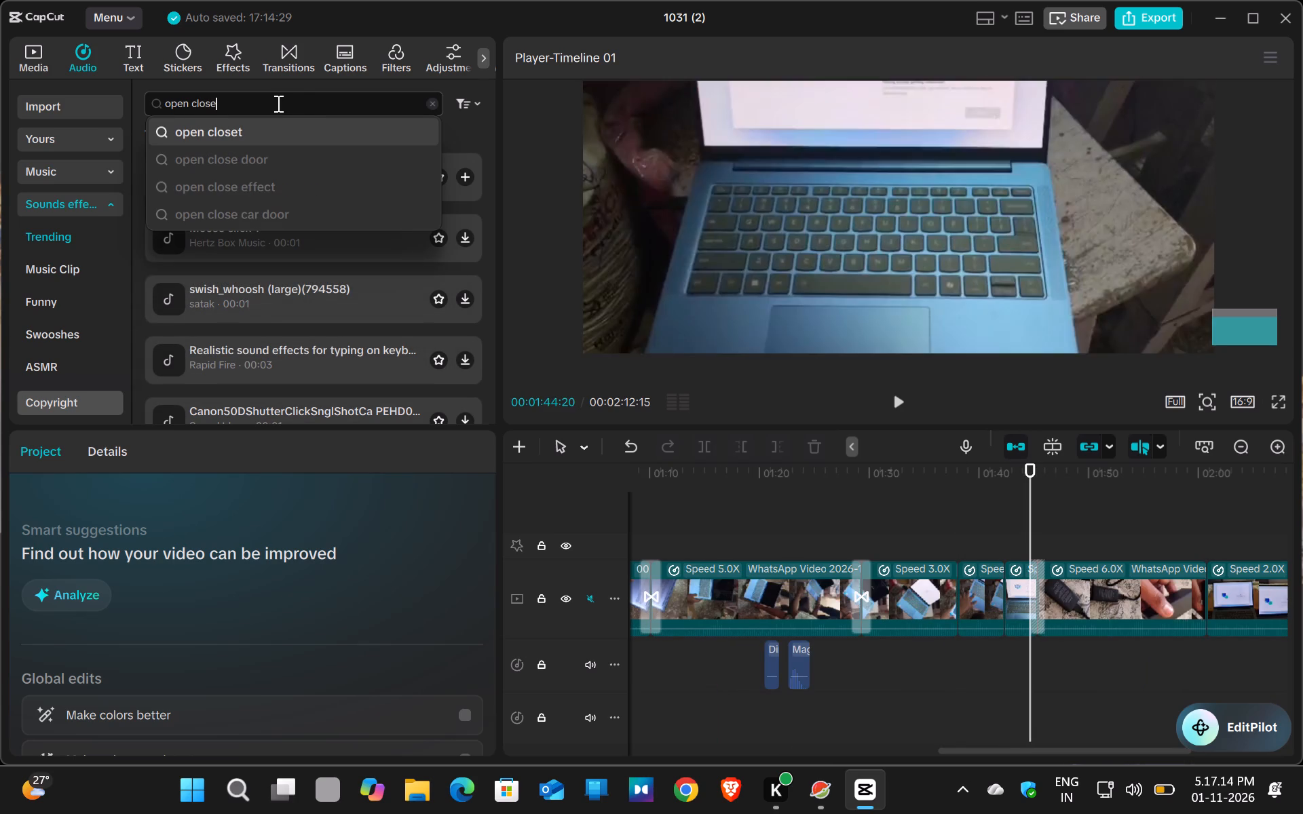
key(Up)
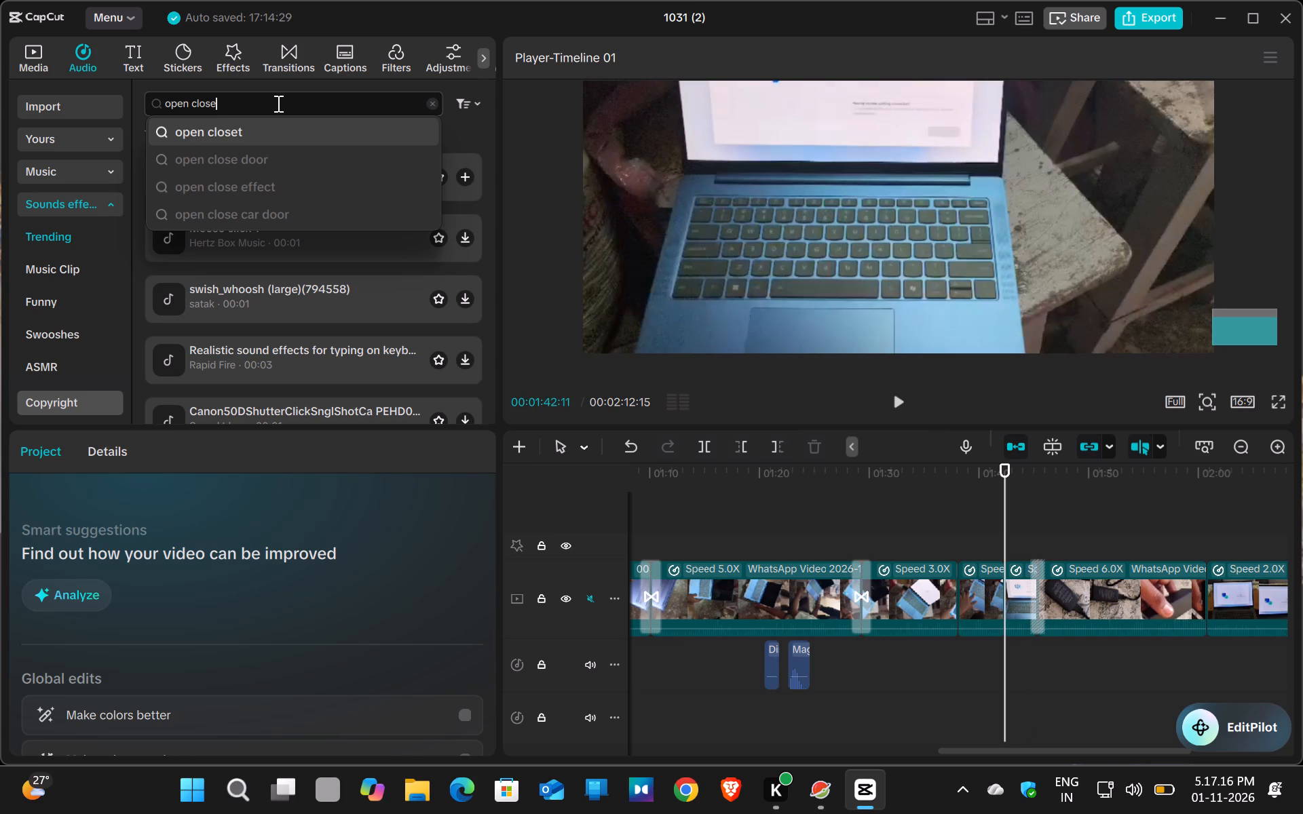
key(Down)
key(Down)
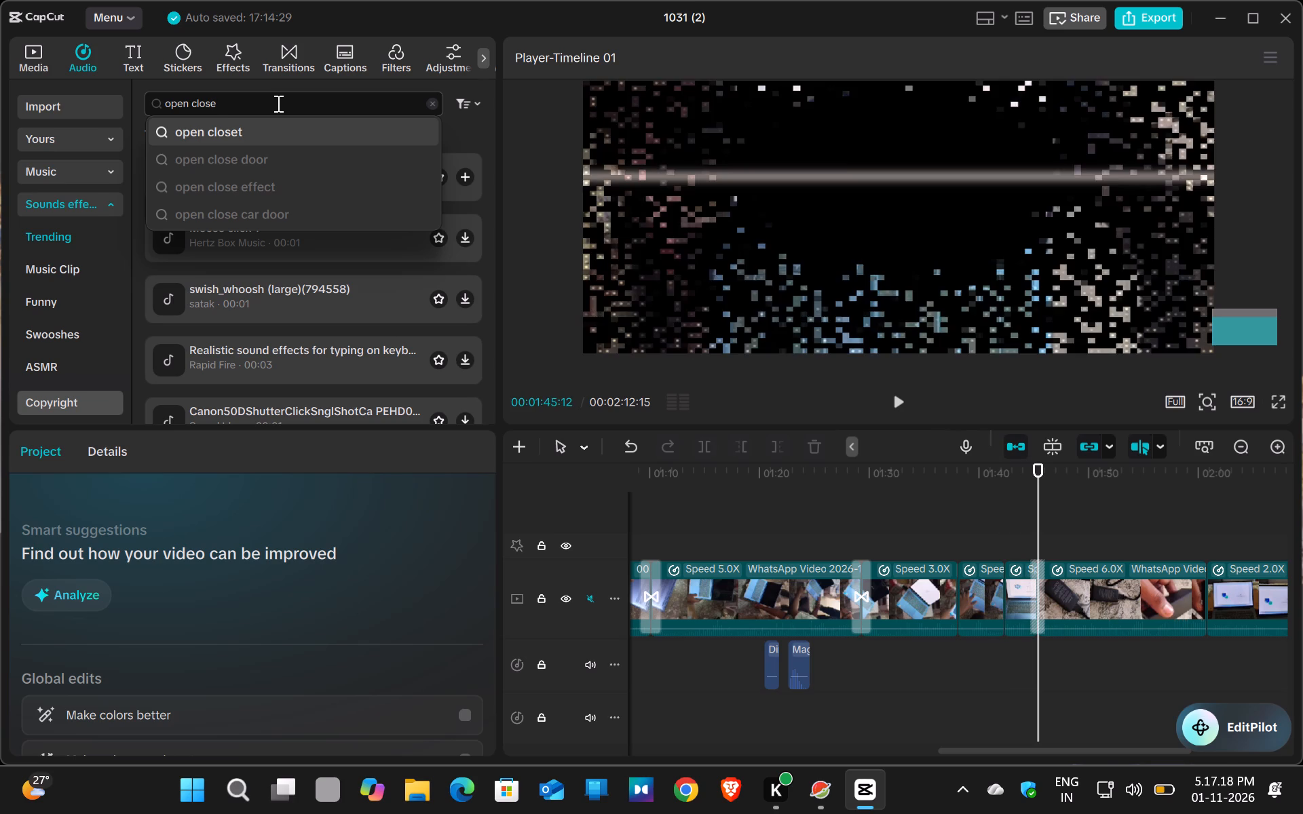
key(Down)
key(Up)
key(Up)
key(Up)
key(Up)
key(Up)
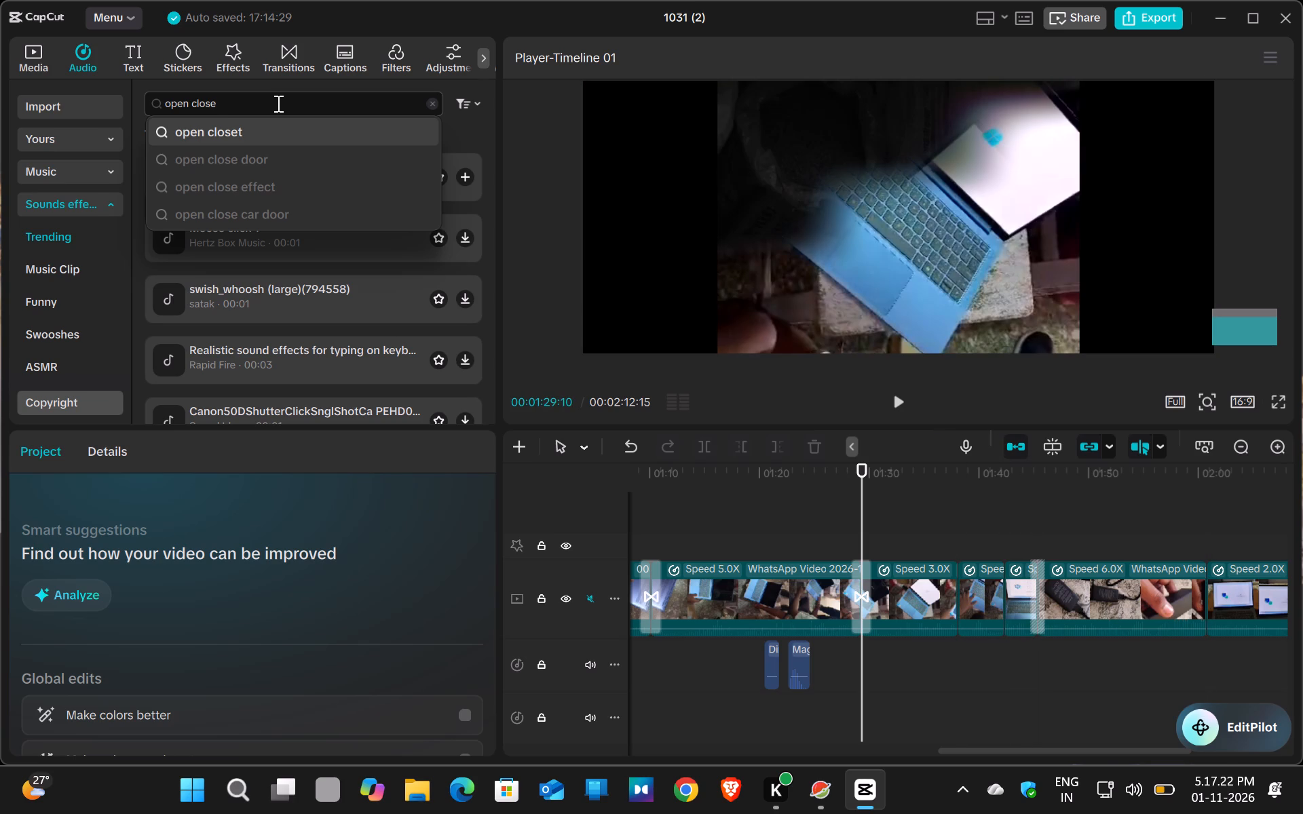
click(263, 180)
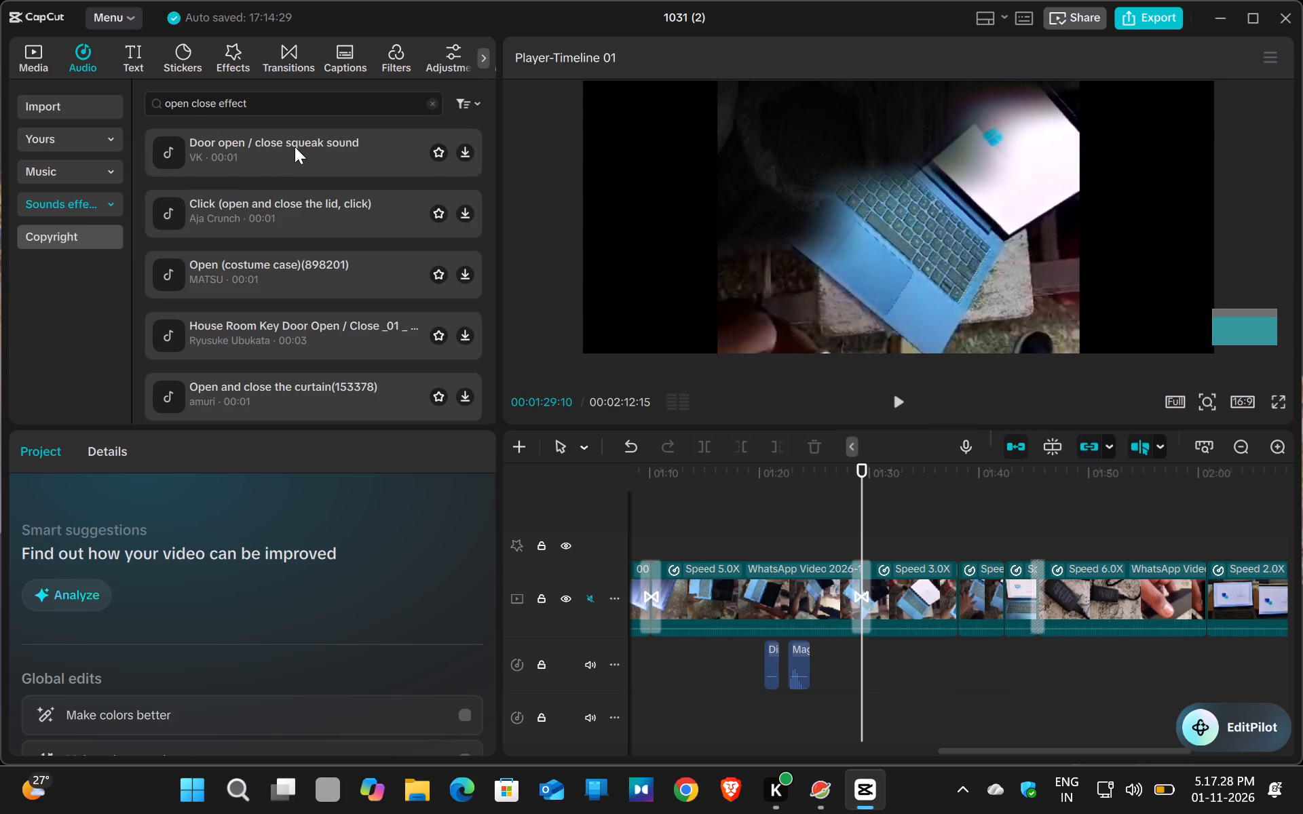
Download and preview the sound effect "Door open / close squeak sound".
click(299, 142)
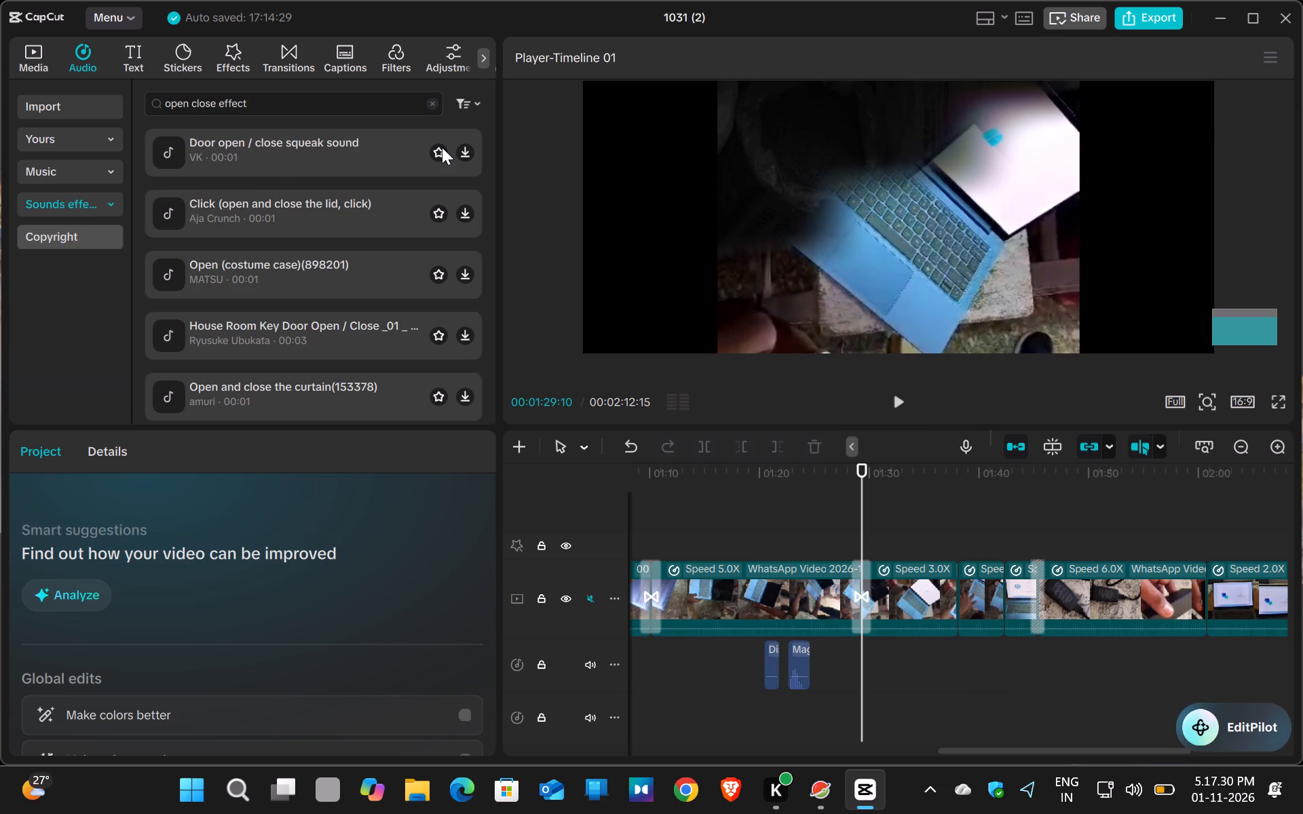
click(464, 149)
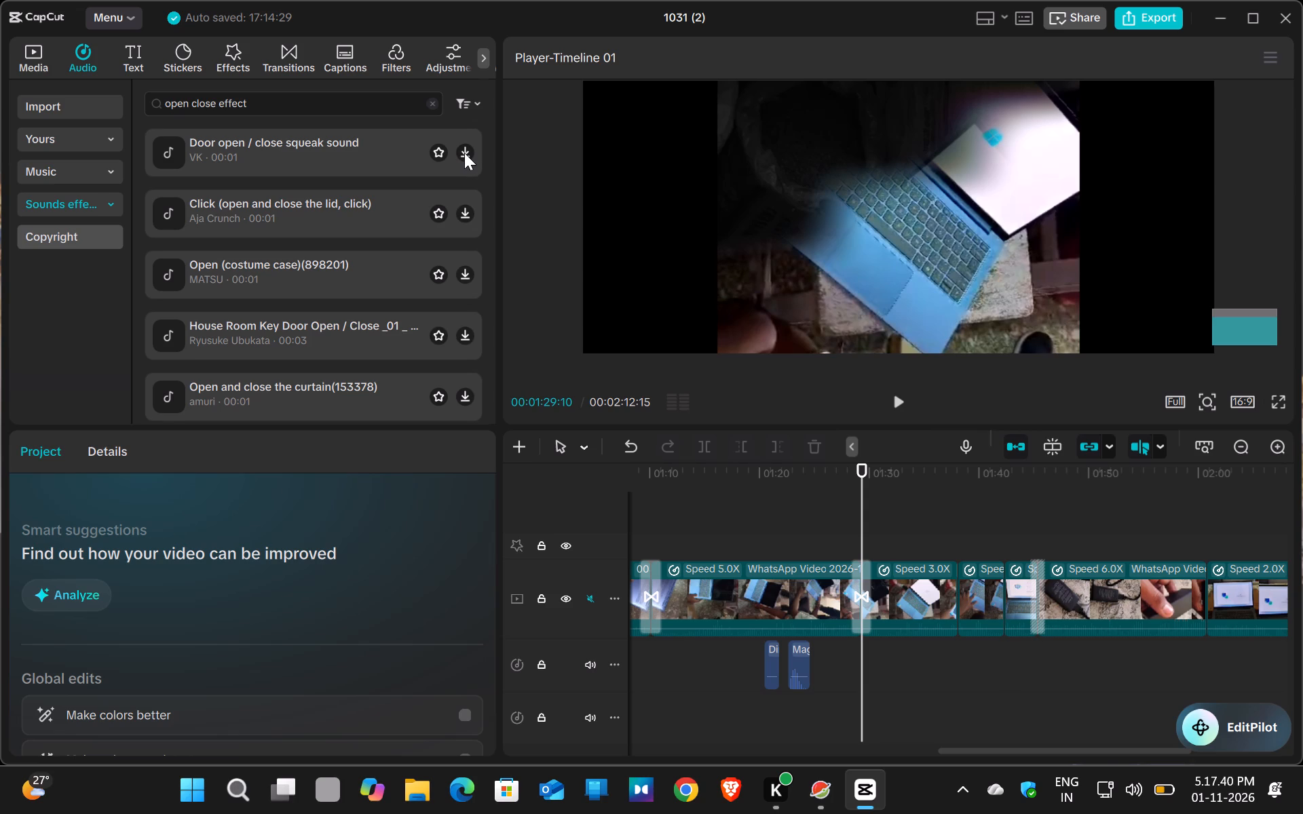
click(464, 153)
right_click(464, 153)
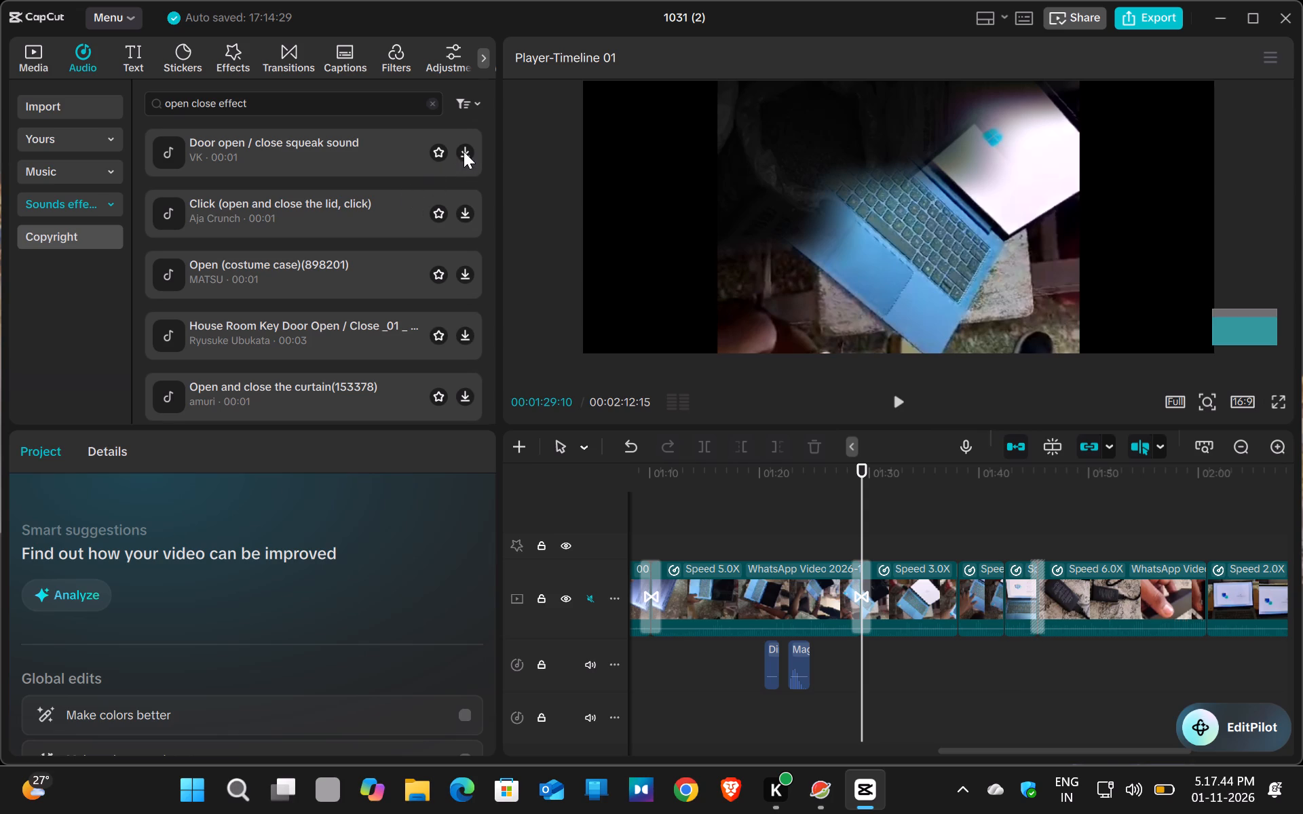
click(466, 153)
click(464, 155)
triple_click(372, 148)
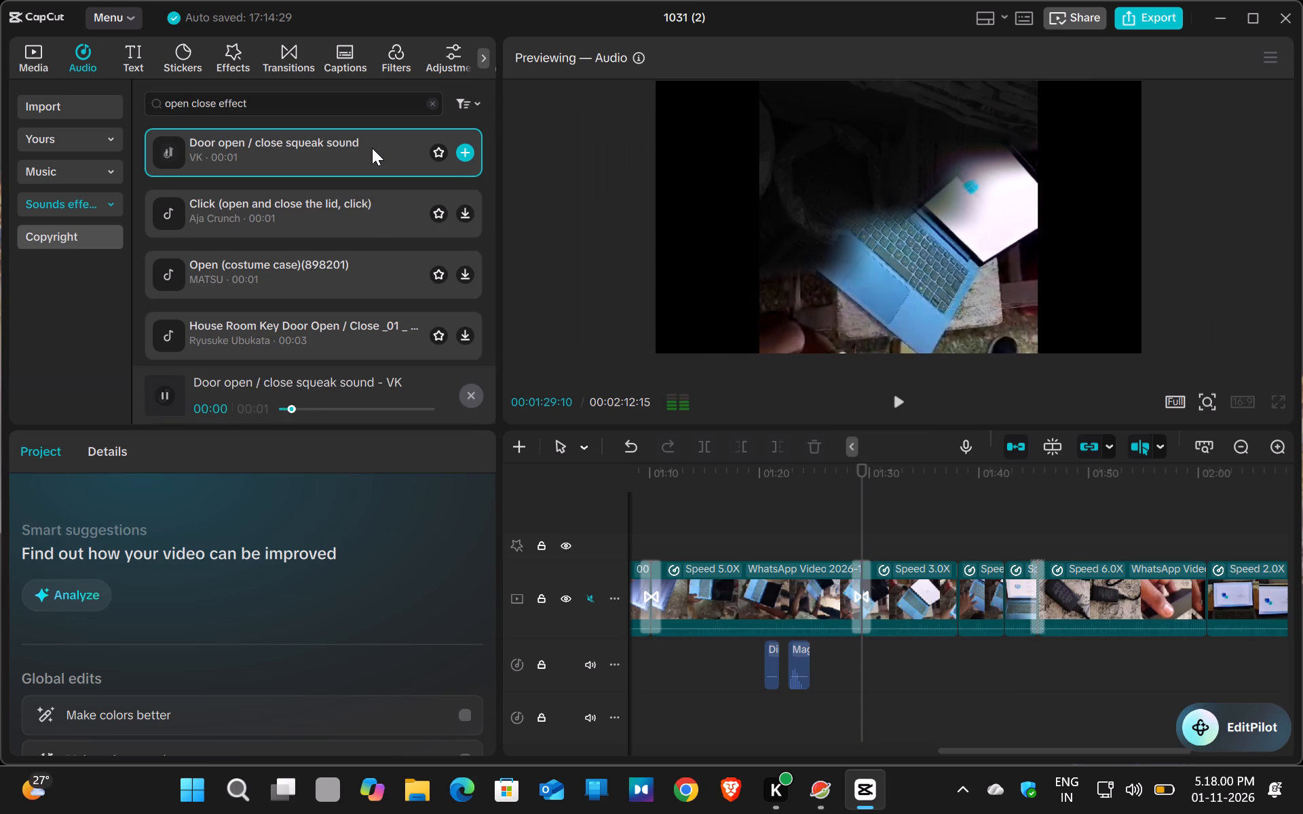
Preview the lid click, costume case, house room key door and "Open and close the curtain" sound effects.
click(364, 227)
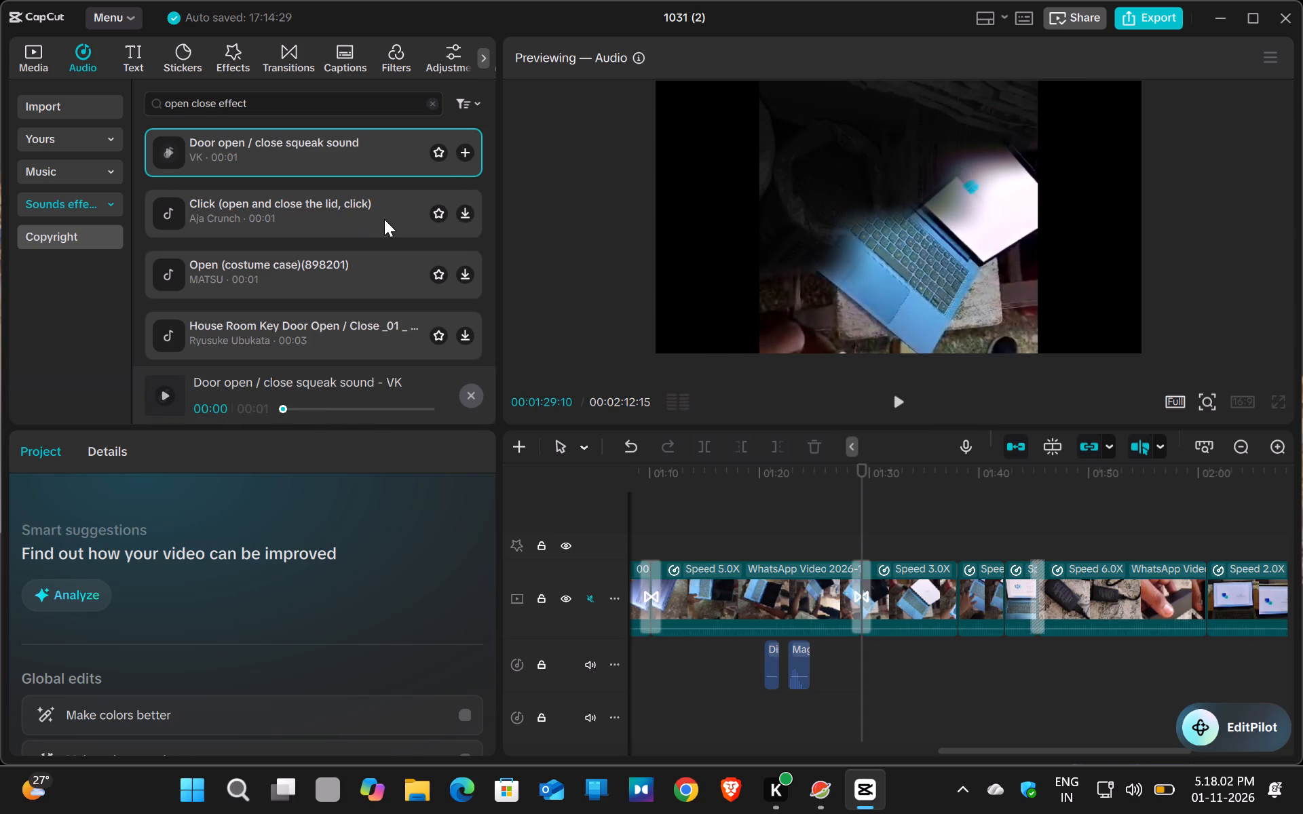
click(385, 219)
right_click(406, 210)
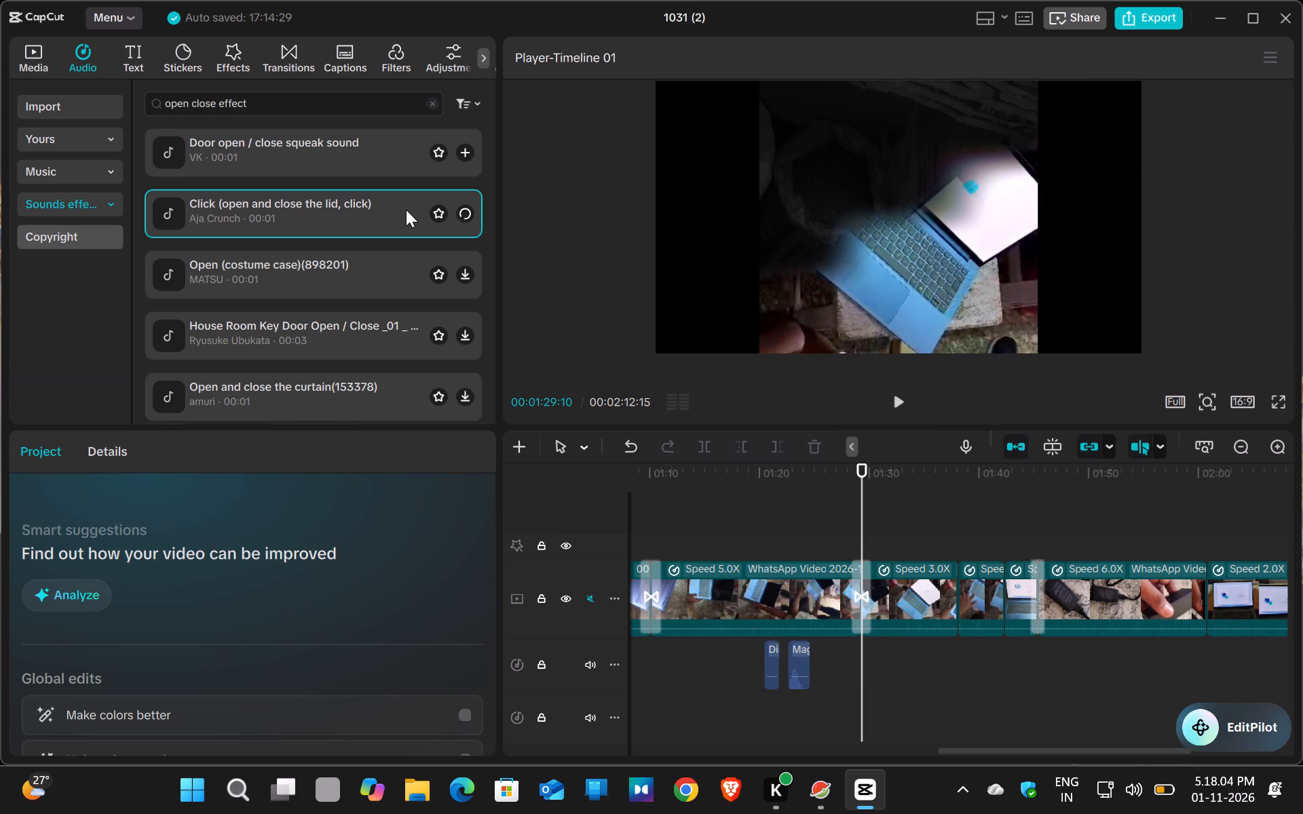
click(371, 276)
click(323, 333)
double_click(321, 402)
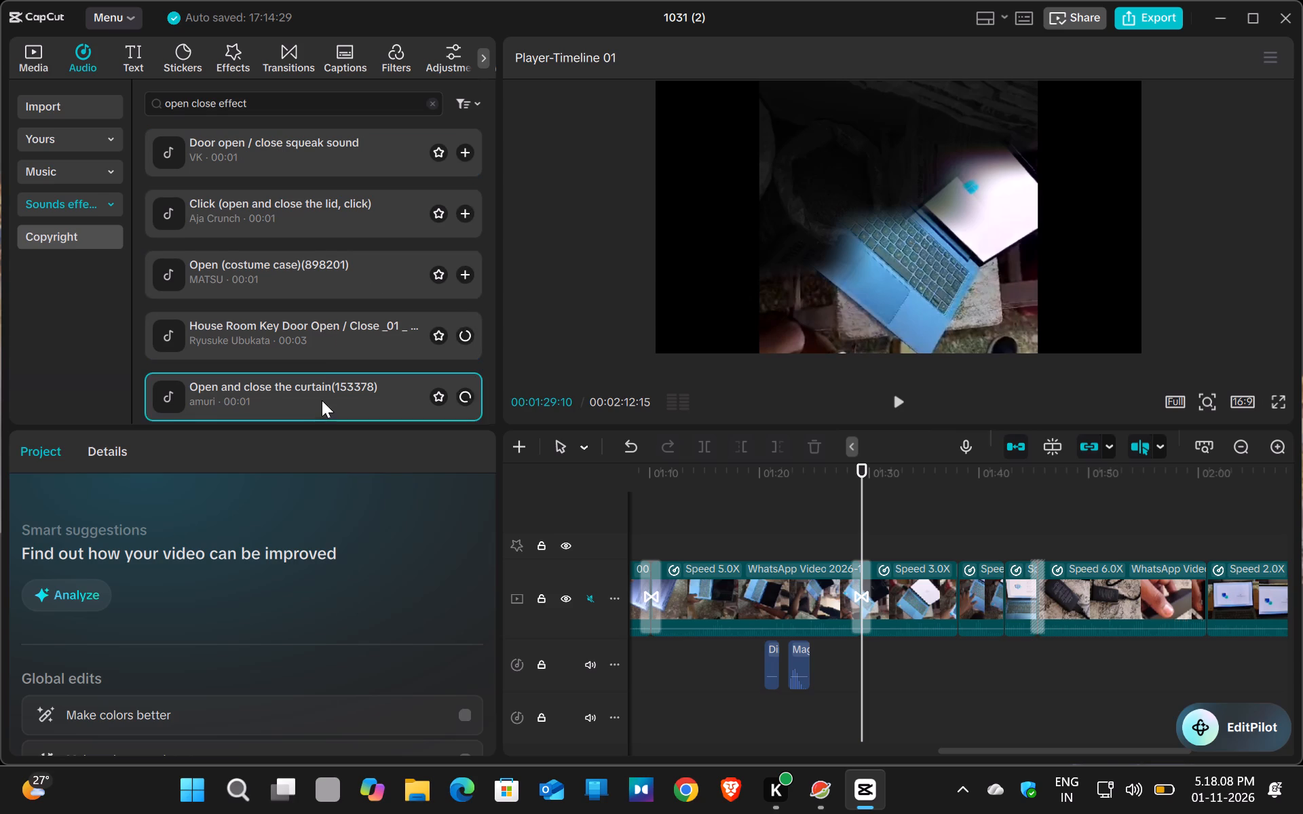
Find and preview the effect "Pop. Sound to open the lid, stopper, cap" and add it to the timeline at 00:01:29:10.
scroll(311, 360, down, 3)
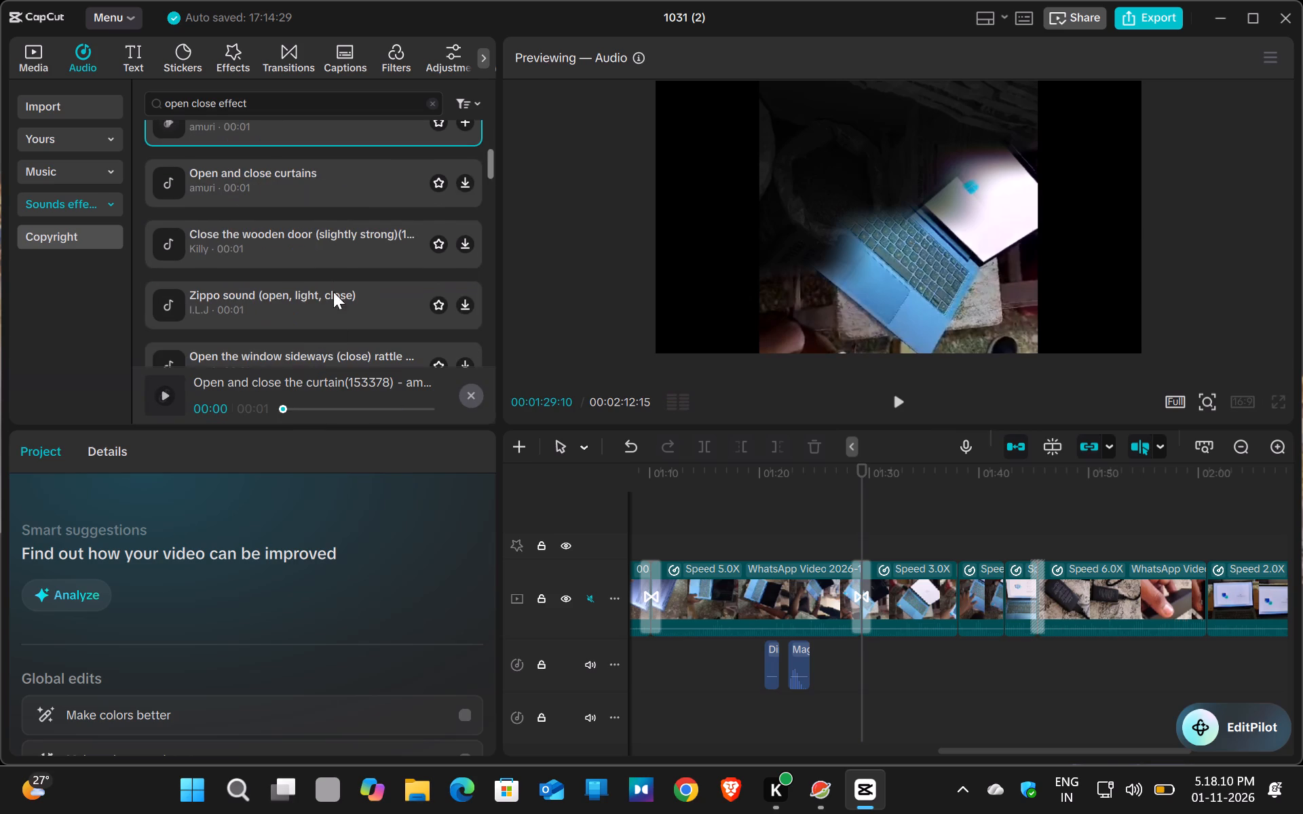
scroll(336, 262, down, 9)
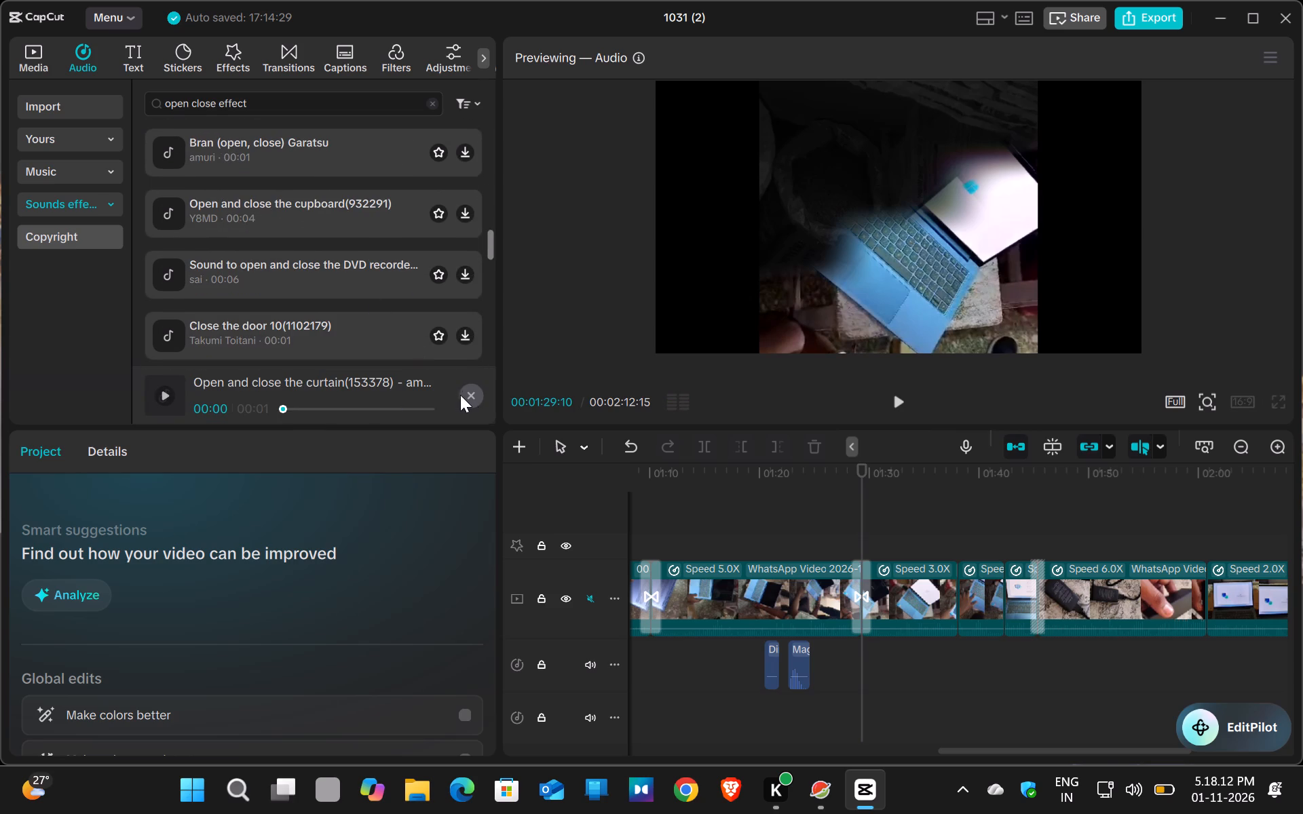
click(466, 395)
scroll(322, 313, down, 13)
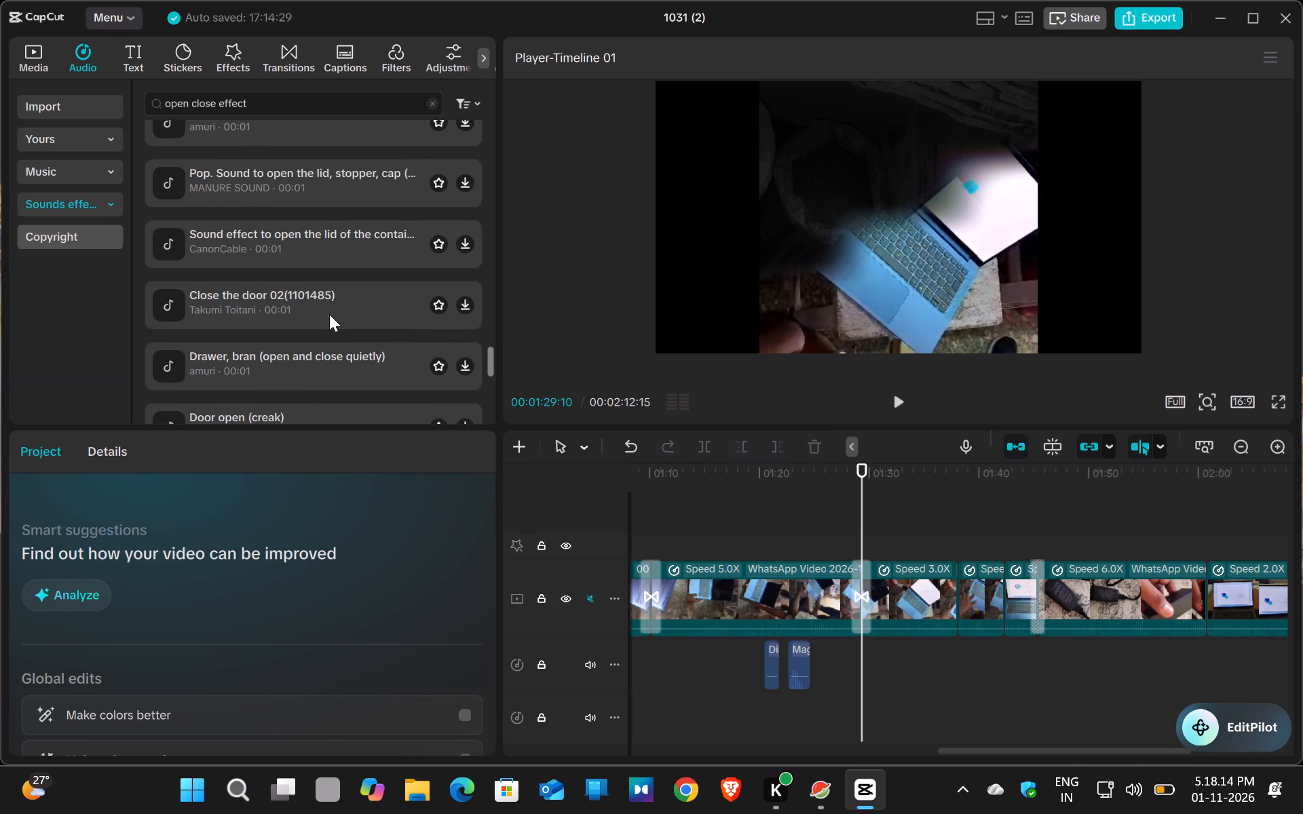
scroll(329, 314, up, 4)
scroll(329, 314, down, 2)
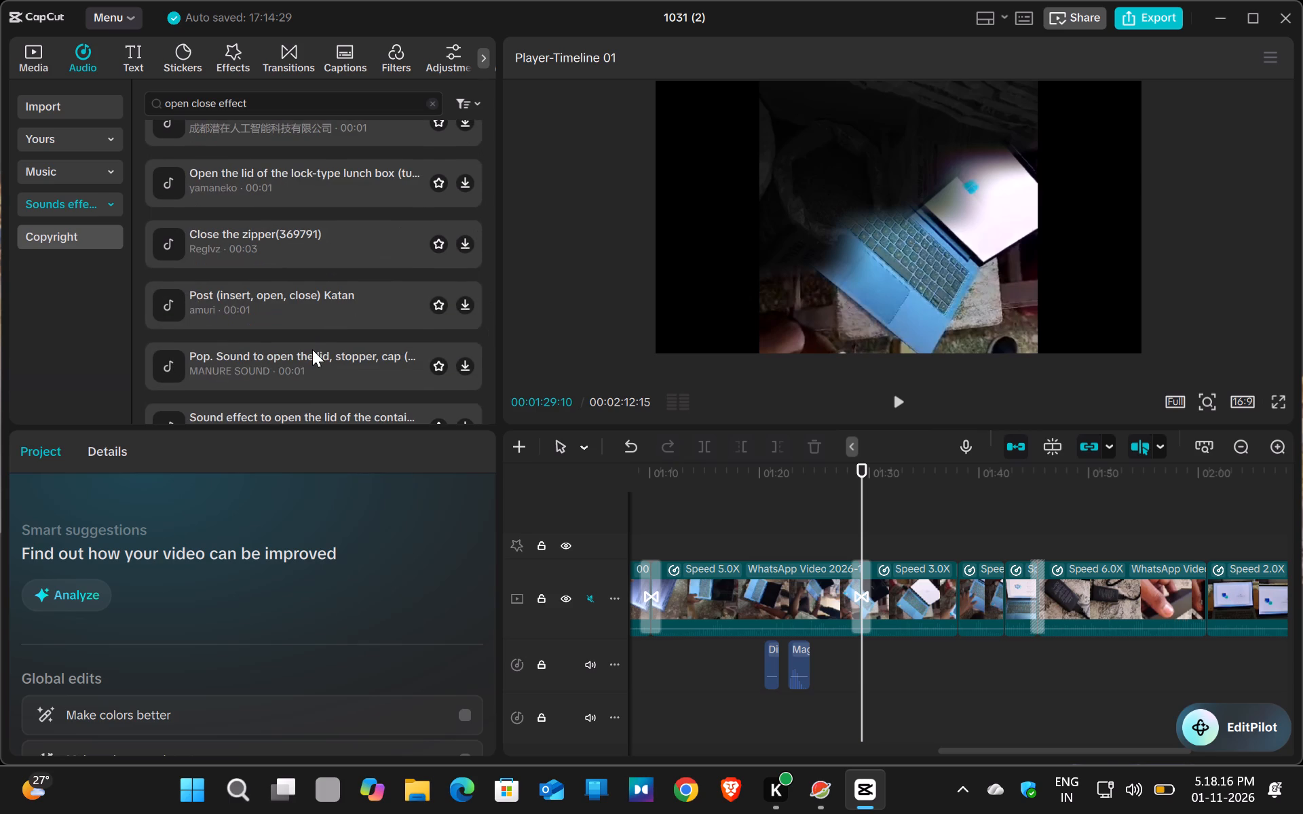
click(312, 349)
scroll(312, 349, down, 1)
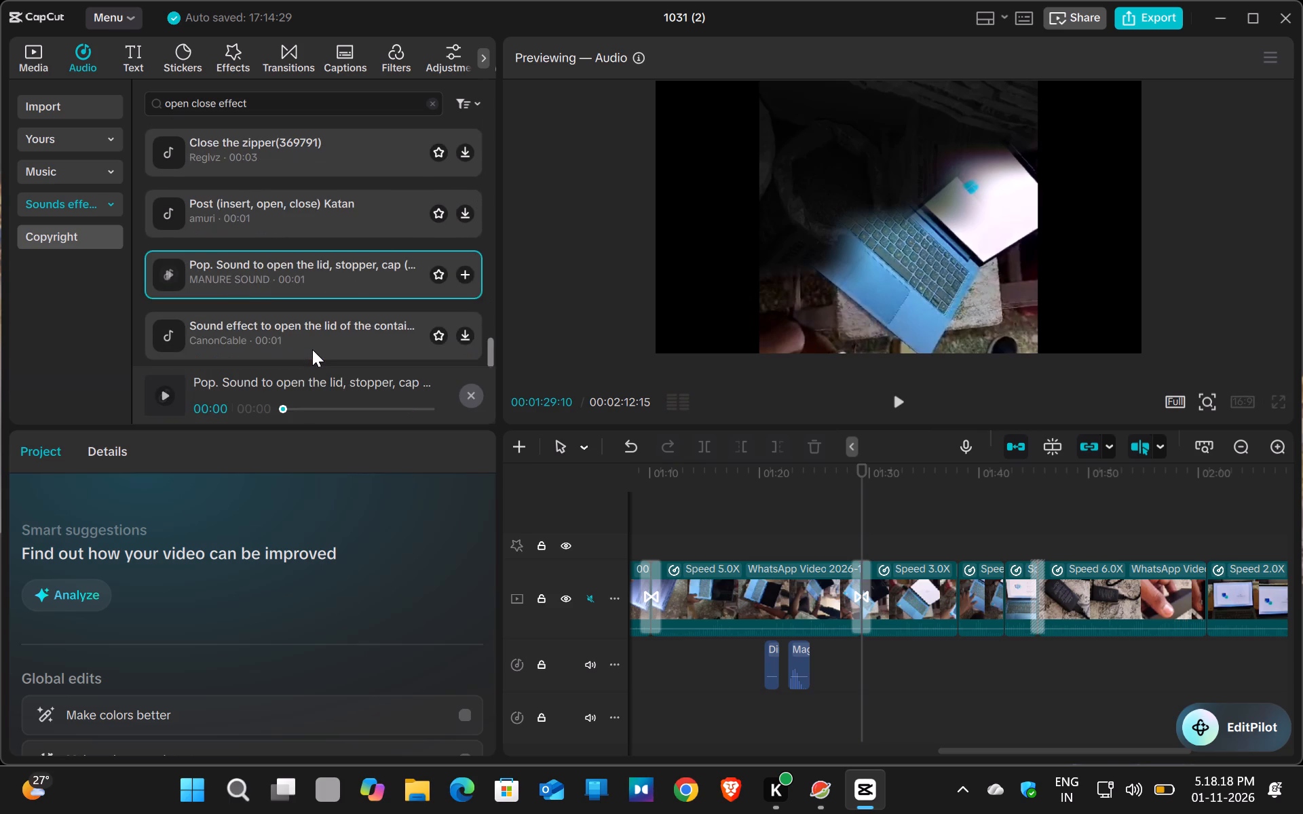
scroll(312, 349, down, 1)
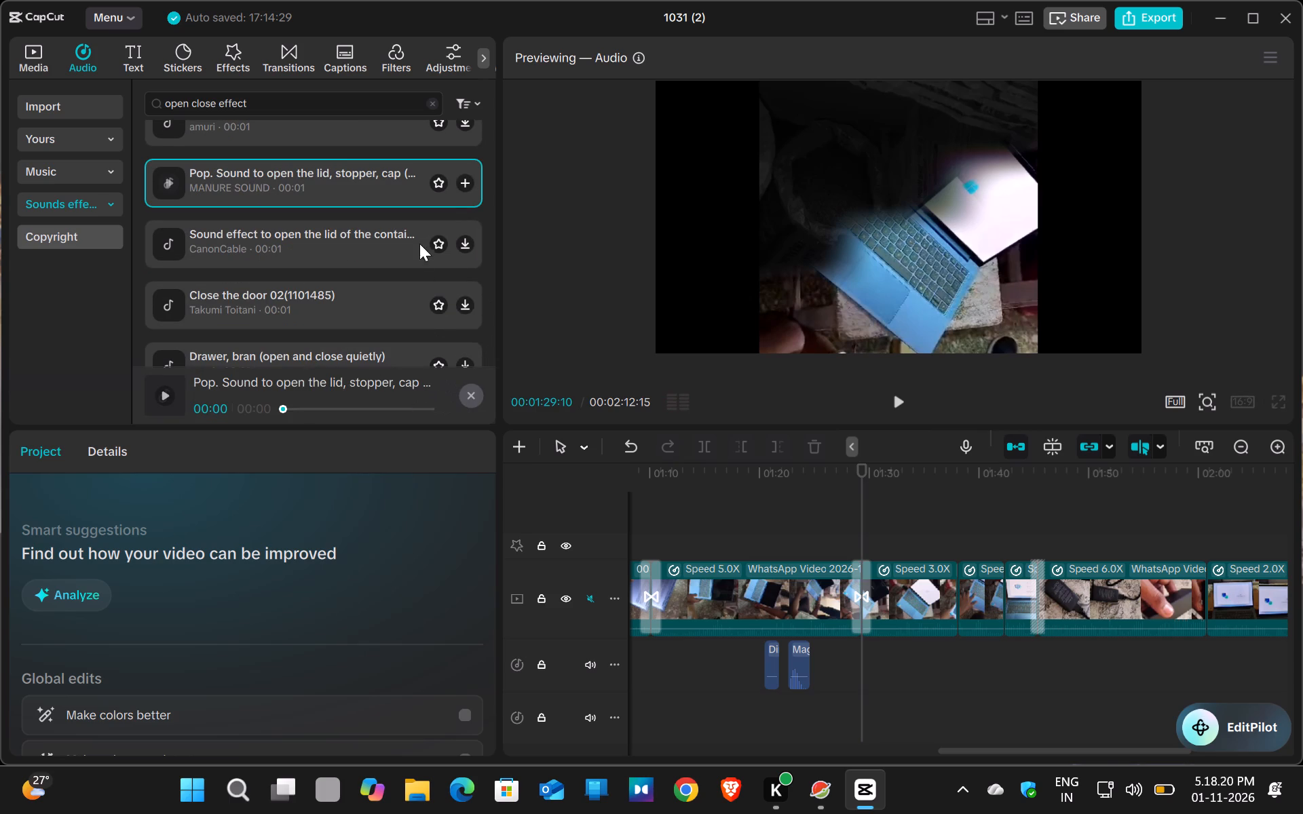
click(463, 185)
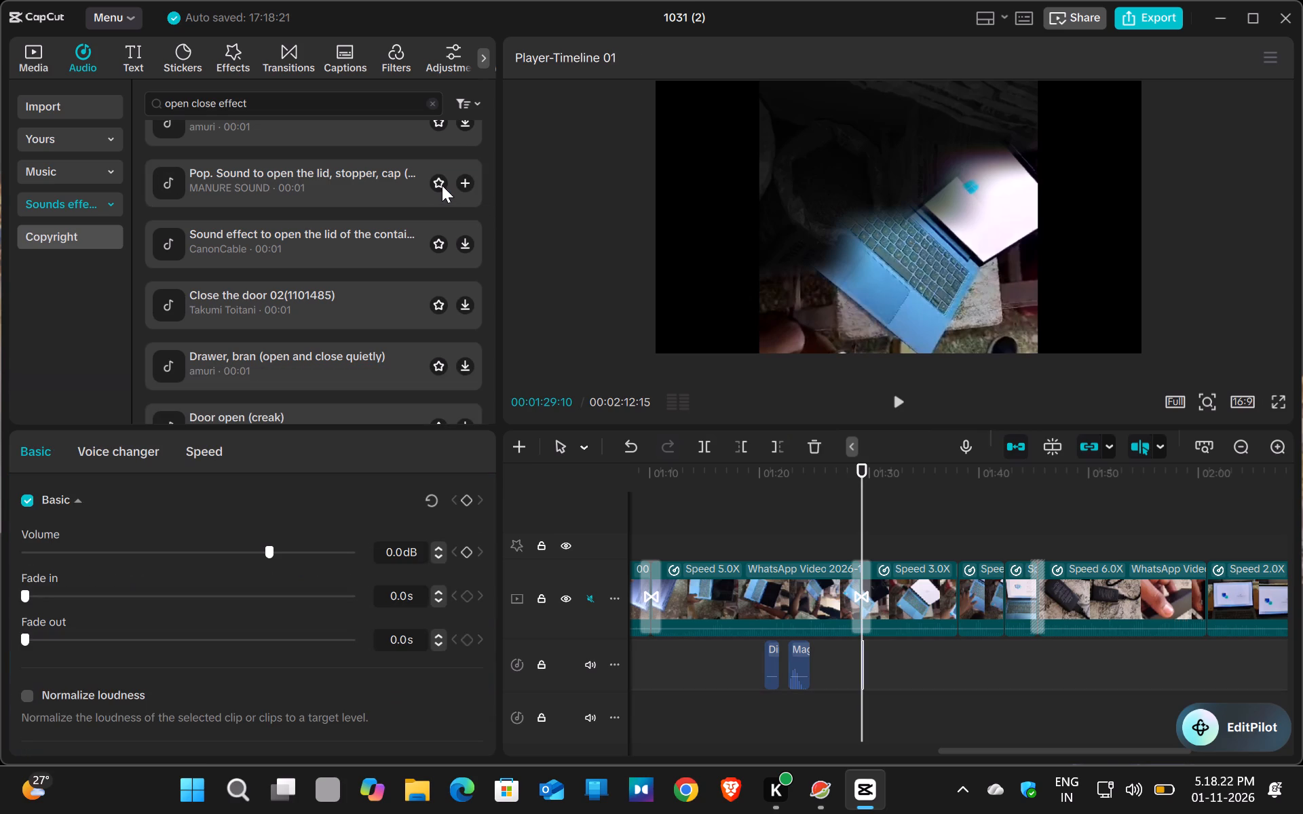
Mark the sound effect "Pop. Sound to open the lid, stopper, cap" as a favourite.
click(442, 185)
Browse the "open close effect" results and preview the container lid opening, iron door closing and lid click sounds.
click(381, 243)
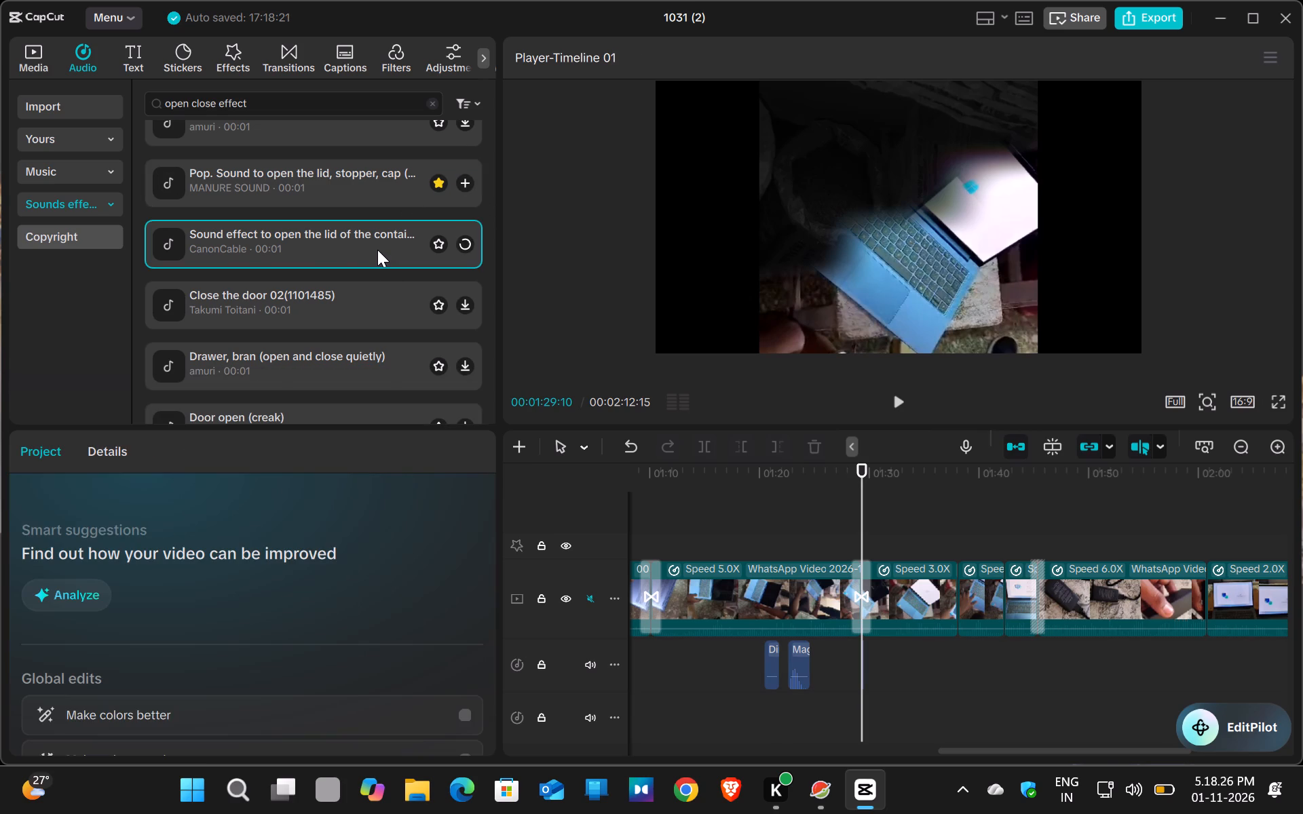
scroll(377, 250, down, 3)
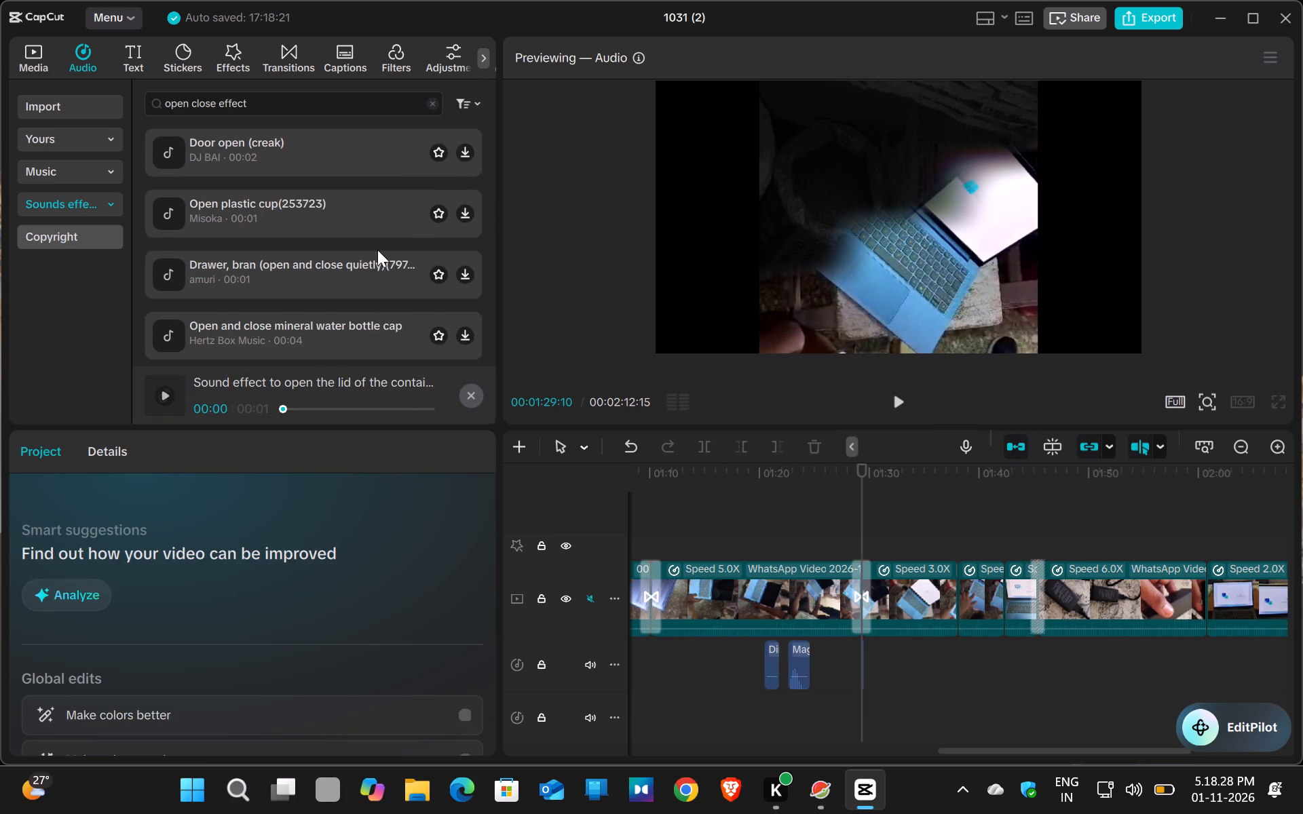
scroll(377, 250, down, 2)
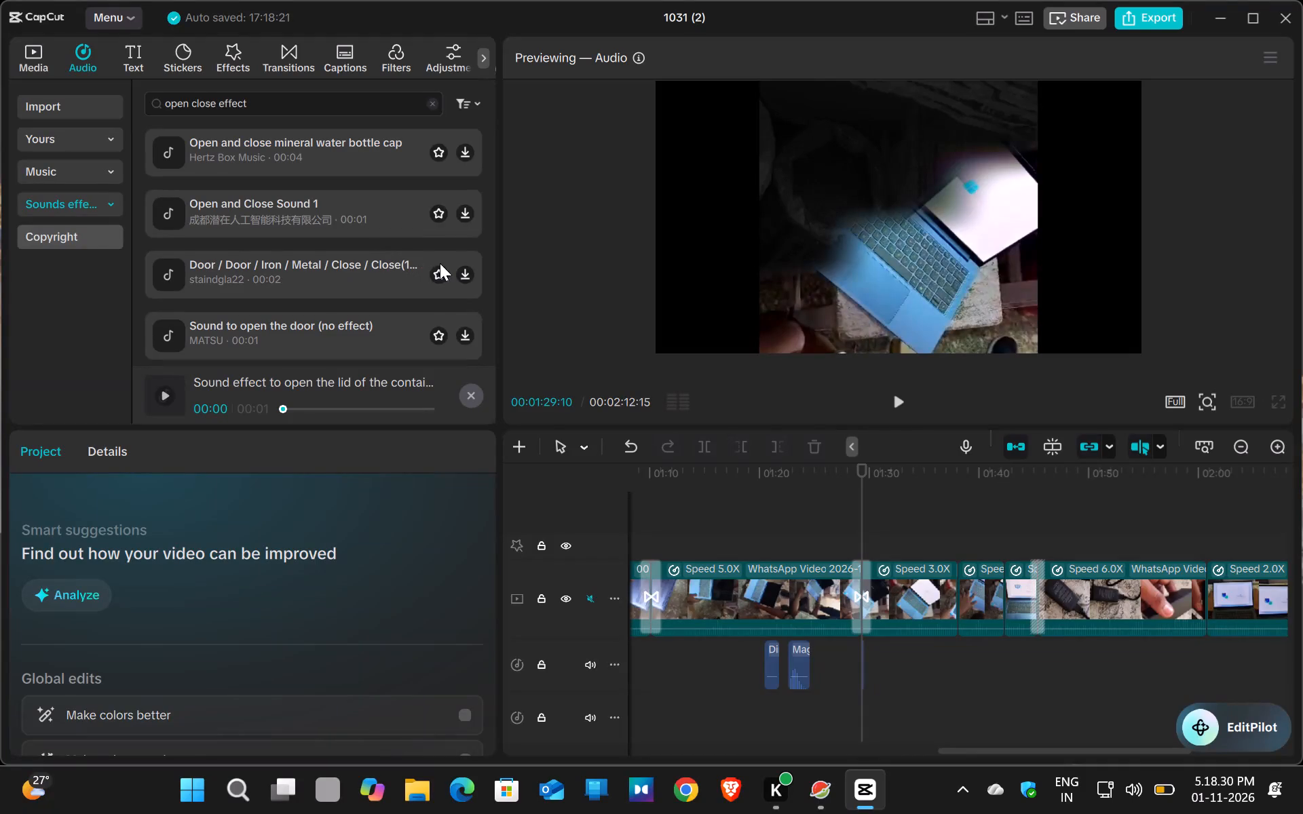
click(395, 266)
scroll(386, 266, down, 1)
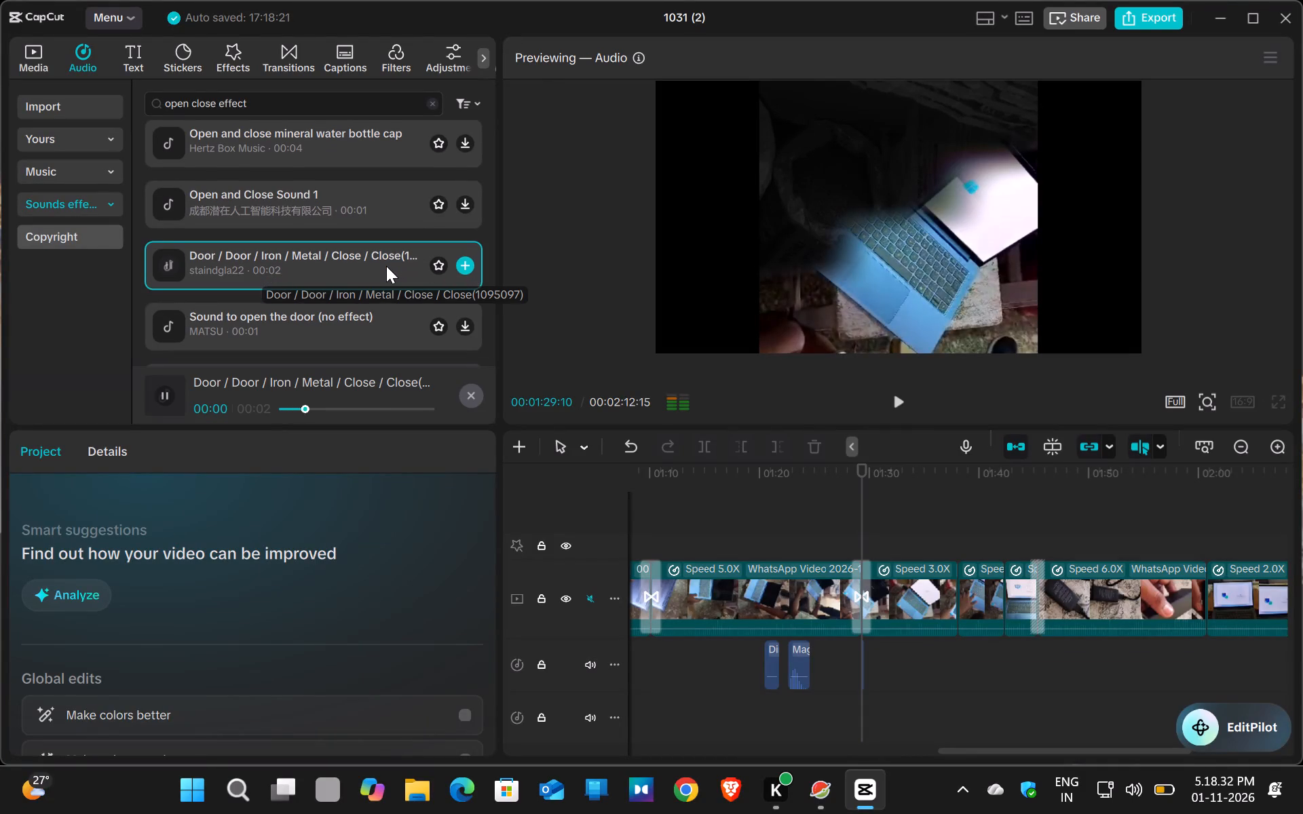
scroll(386, 266, down, 8)
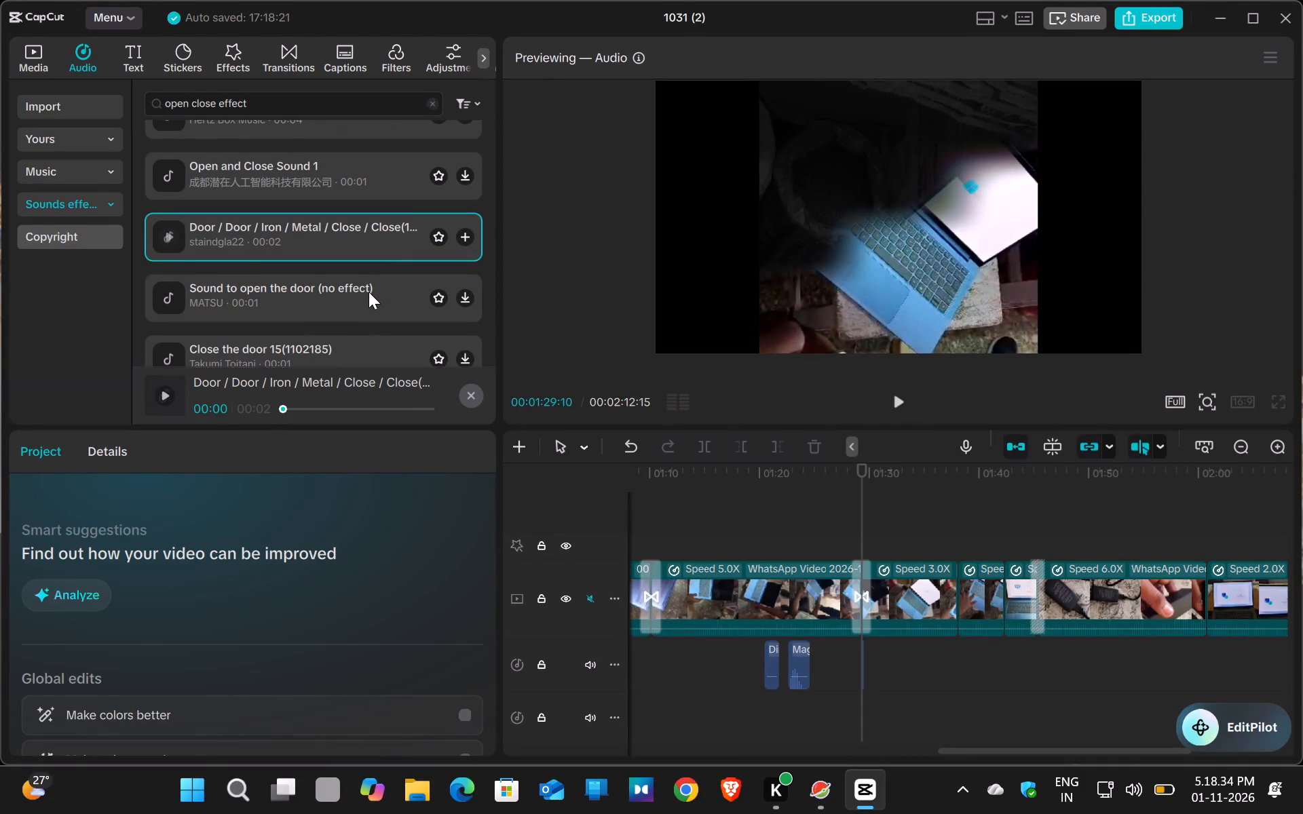
scroll(369, 292, down, 3)
scroll(399, 334, up, 20)
scroll(399, 334, up, 10)
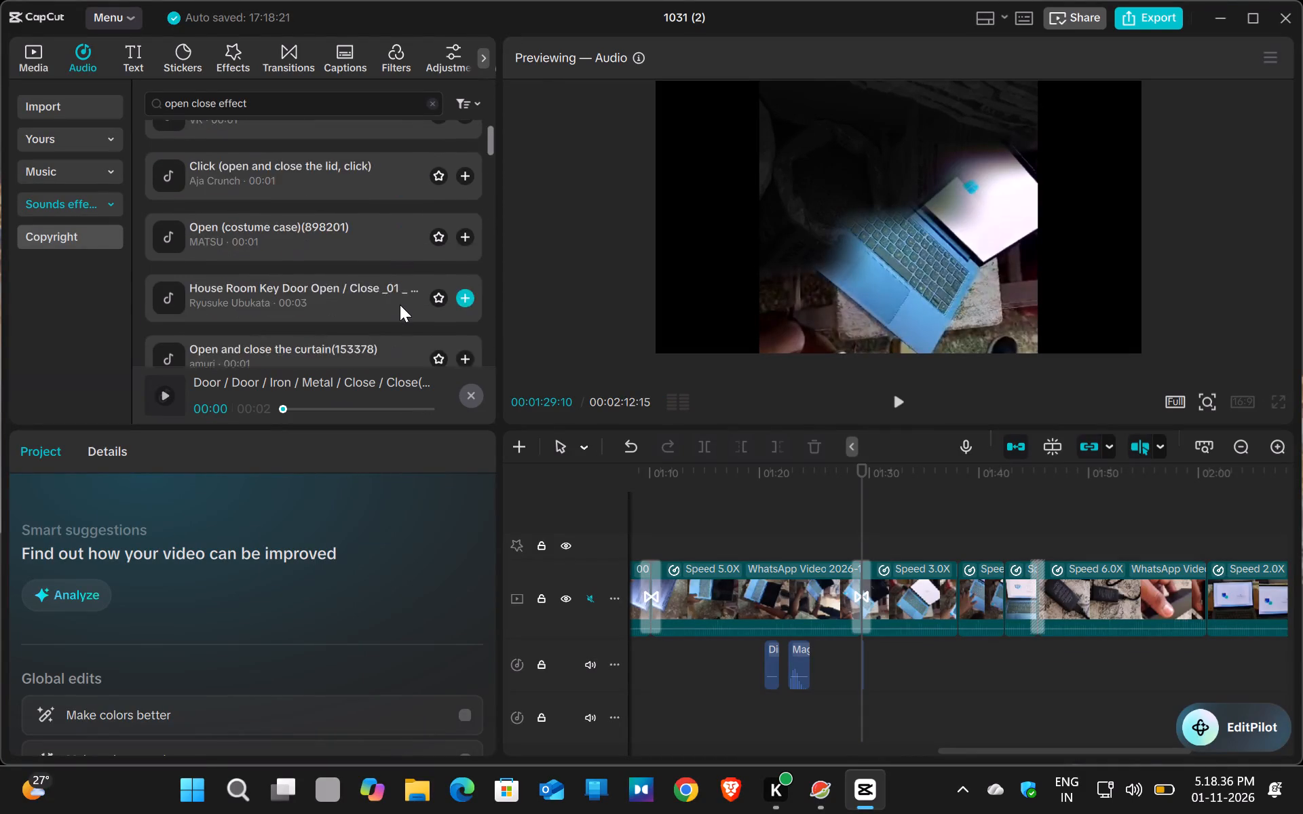
scroll(400, 305, up, 12)
click(346, 207)
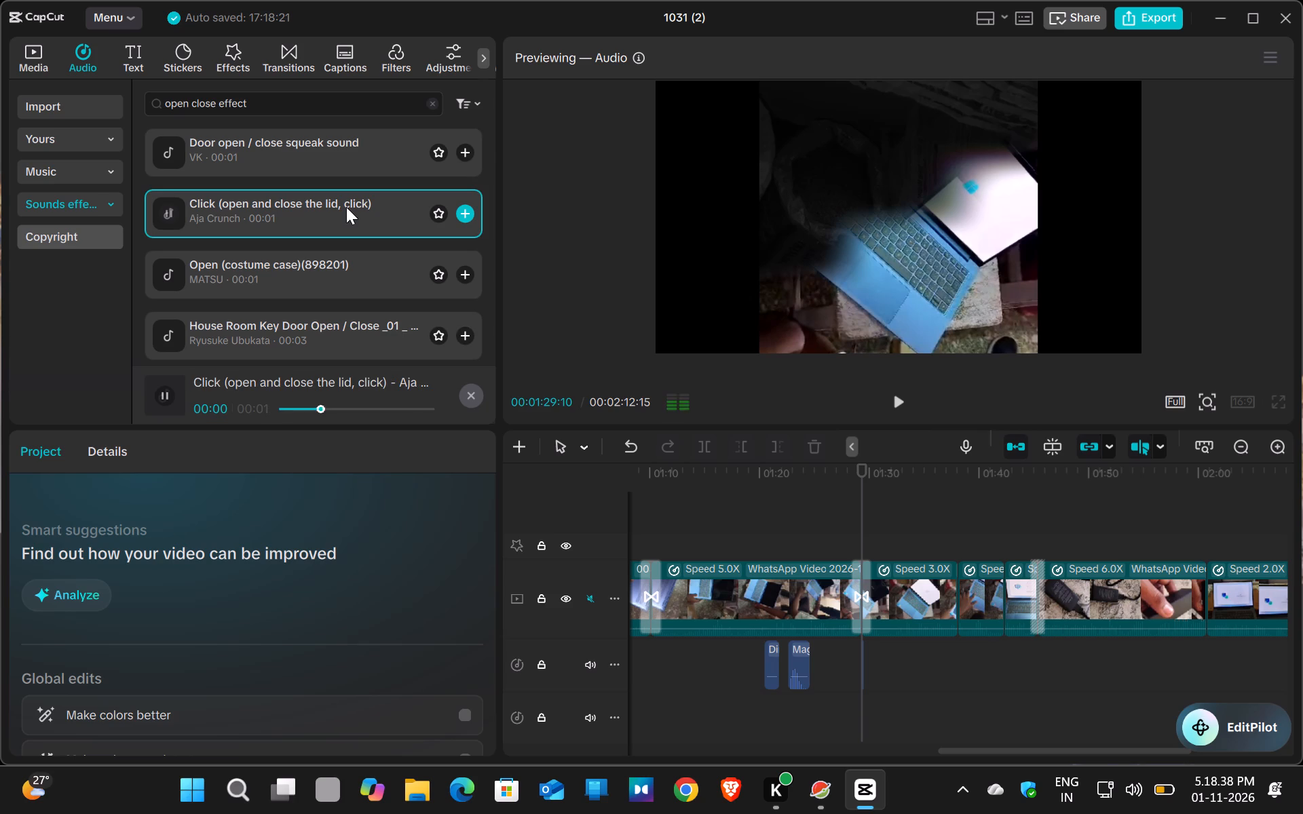
Review the laptop clip in short playback bursts from 00:01:29:04 and stop at 00:01:31:16.
click(896, 402)
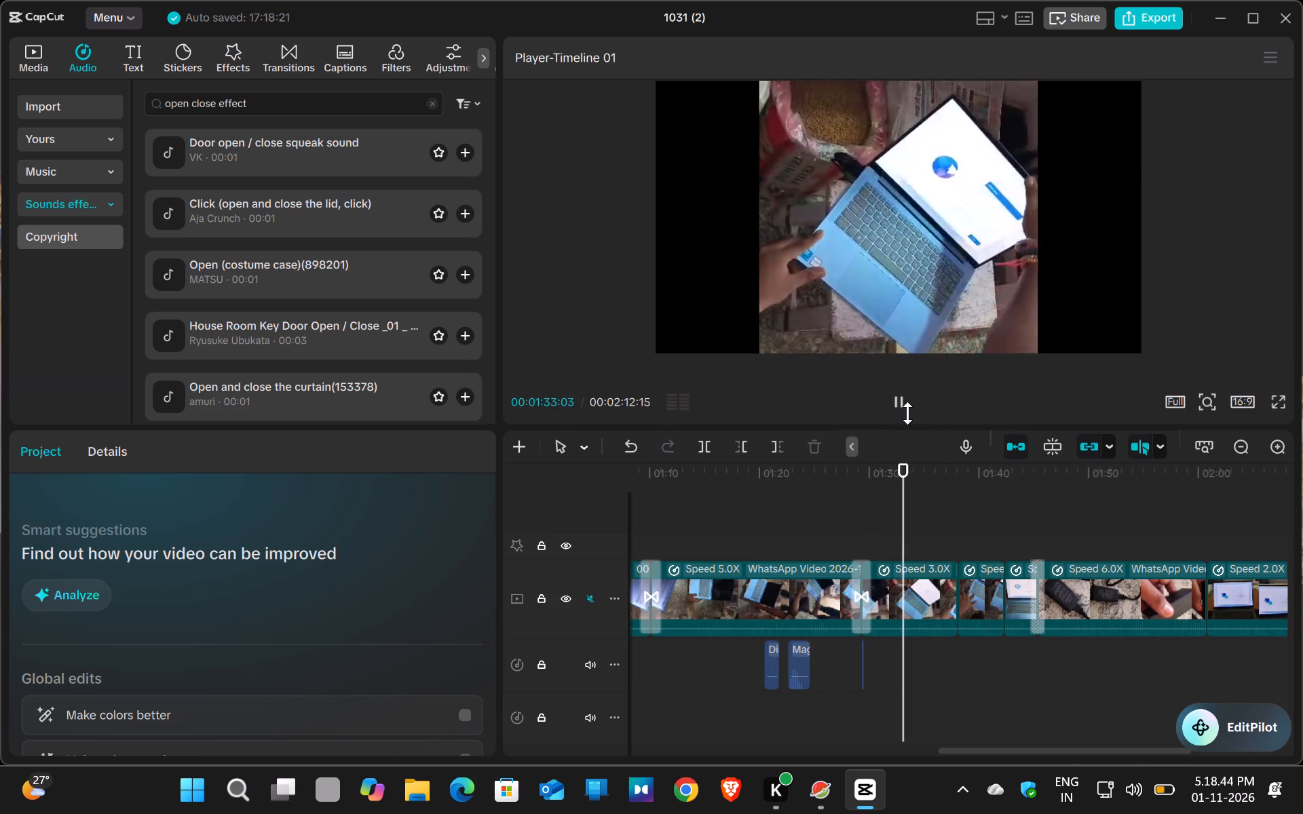
click(903, 403)
click(860, 471)
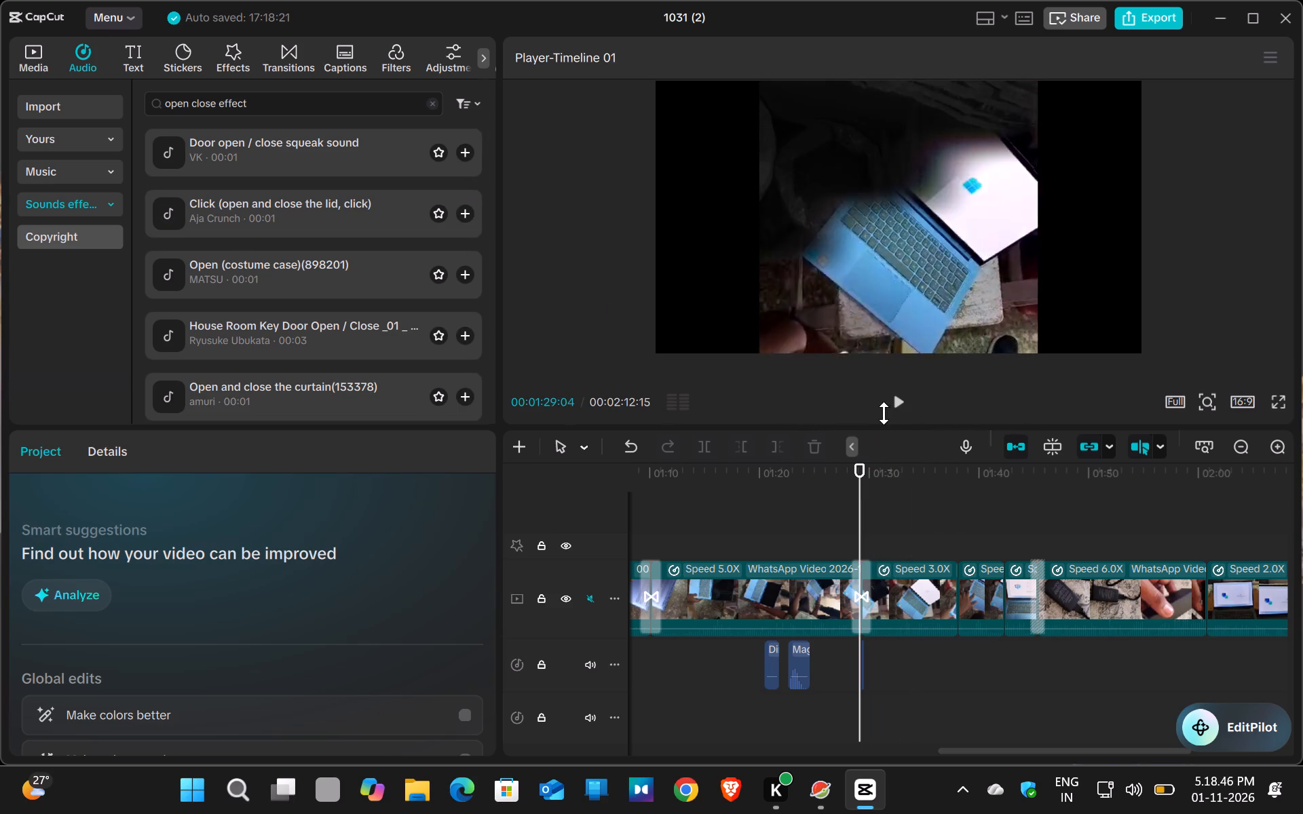
click(899, 407)
click(899, 398)
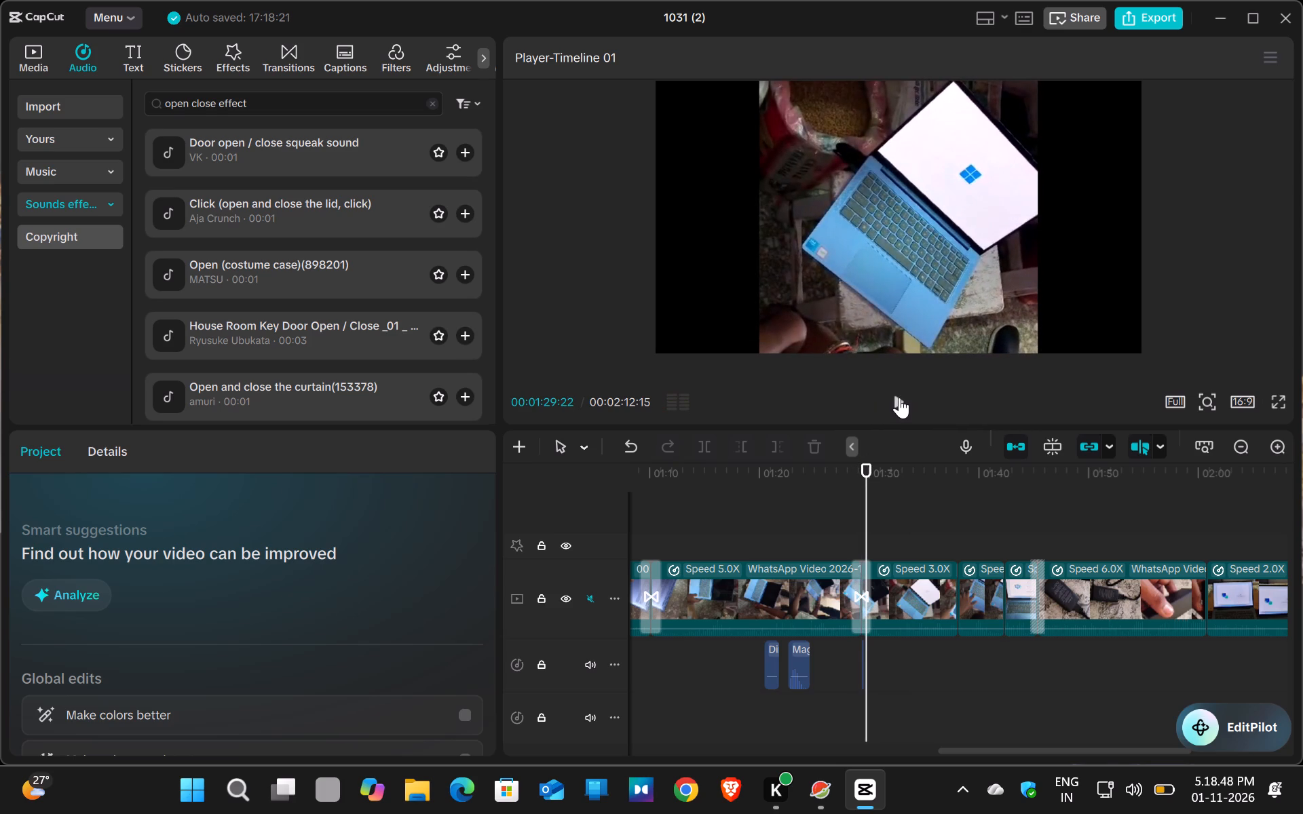
click(899, 398)
double_click(899, 398)
click(899, 398)
double_click(899, 398)
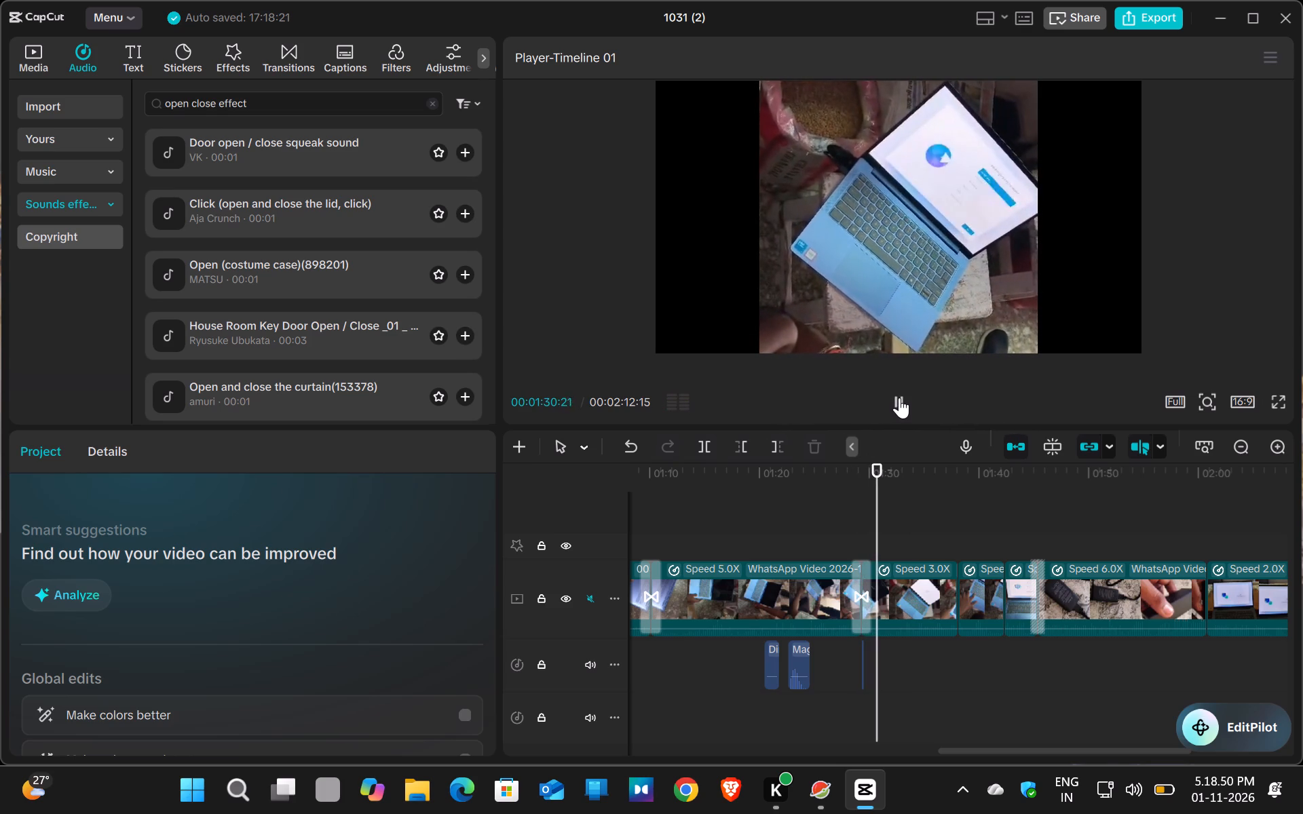
double_click(899, 398)
double_click(899, 398)
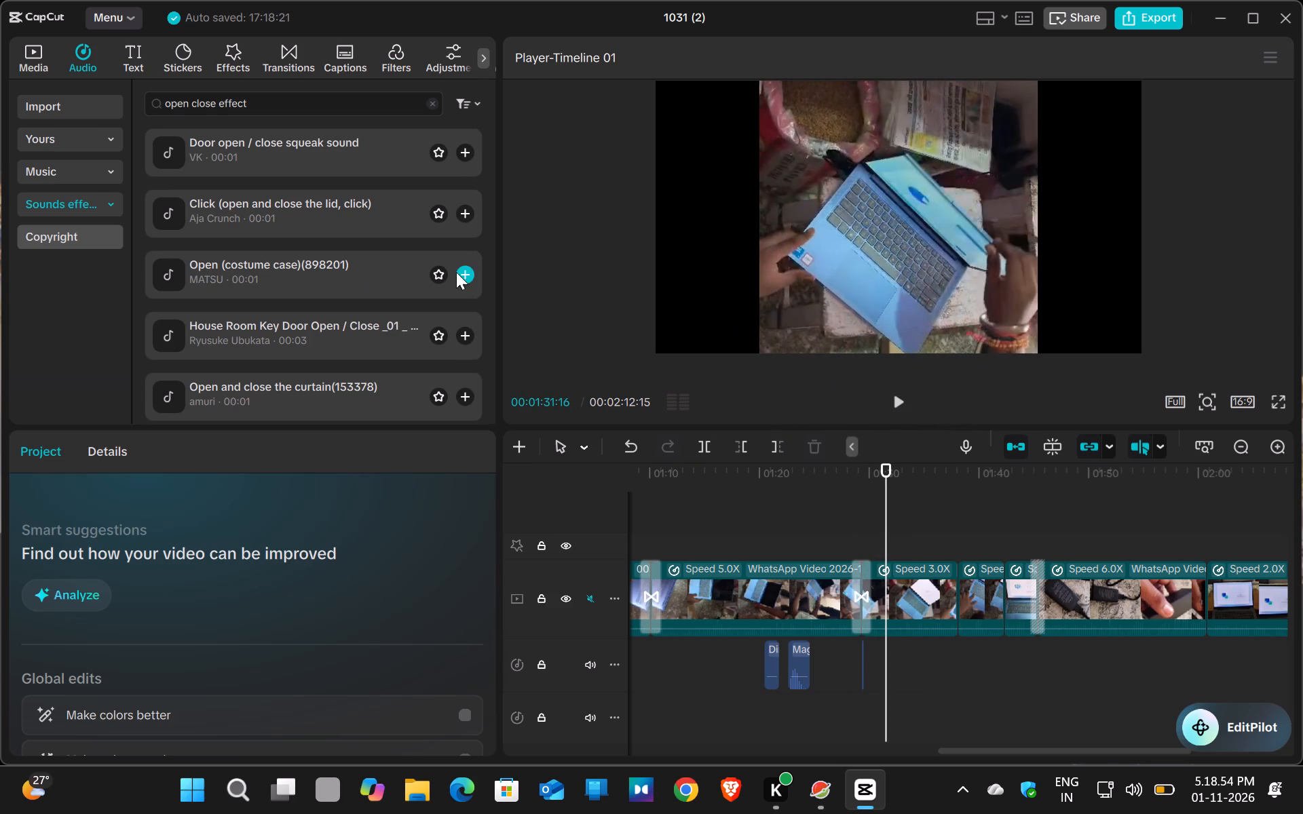
Preview the costume case, house room key door, curtain, wooden door and "Open / close the case / Catch" sound effects.
double_click(376, 272)
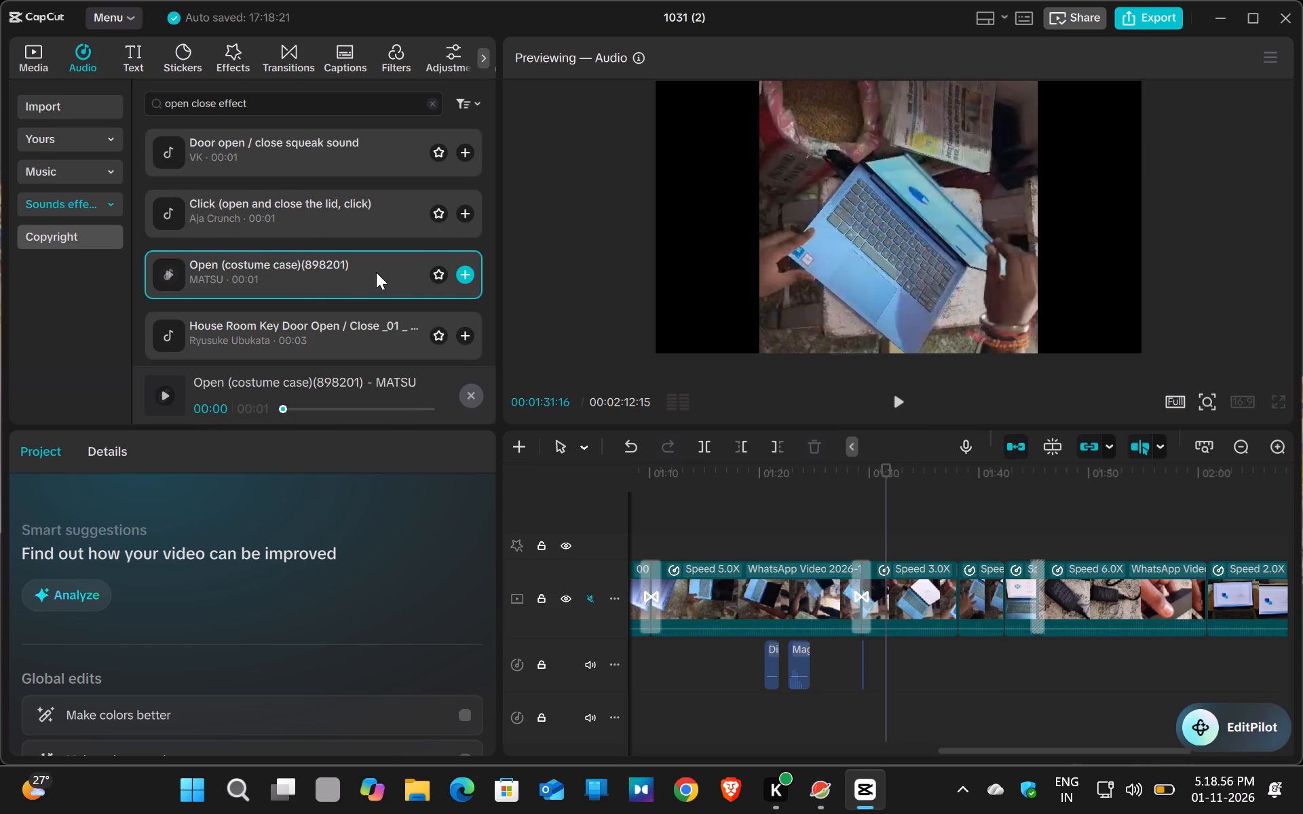
scroll(376, 272, down, 1)
click(376, 272)
click(376, 267)
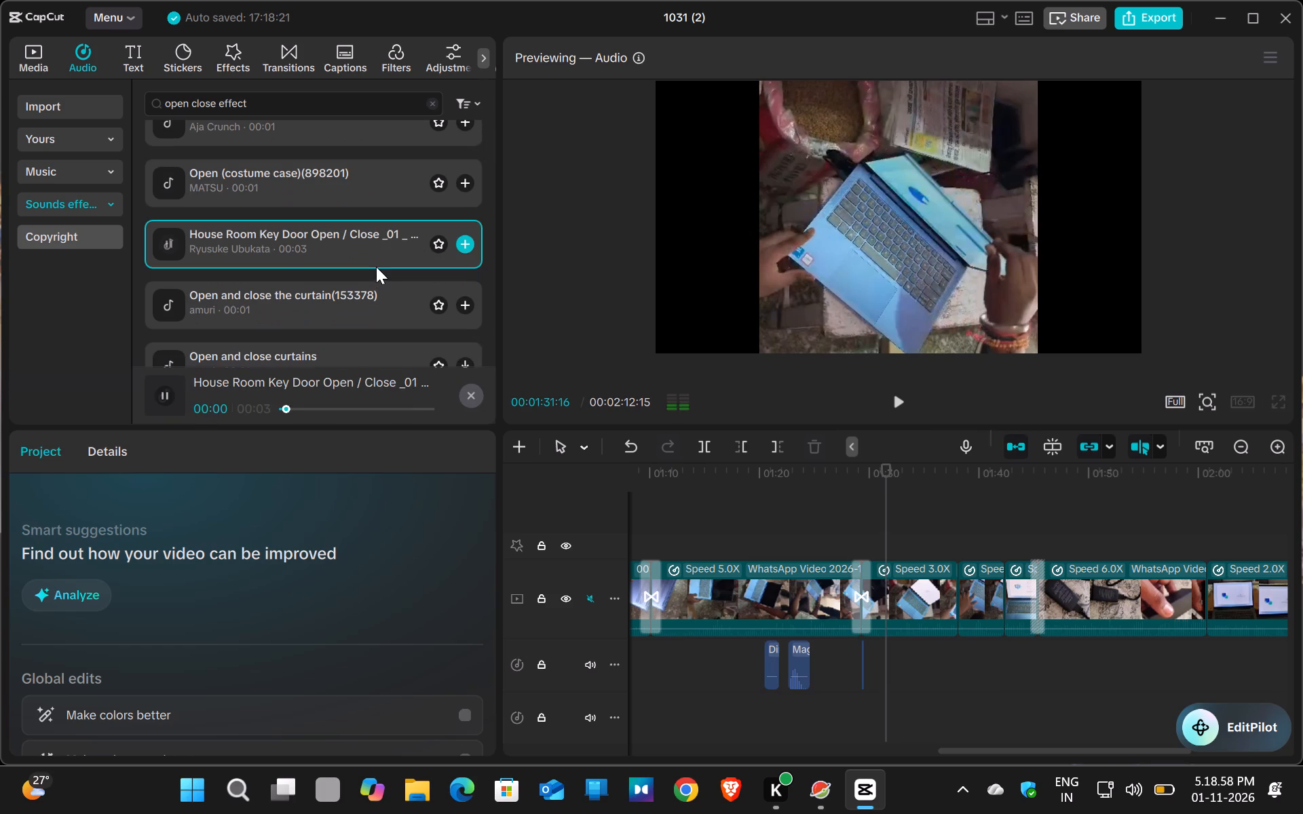
click(371, 296)
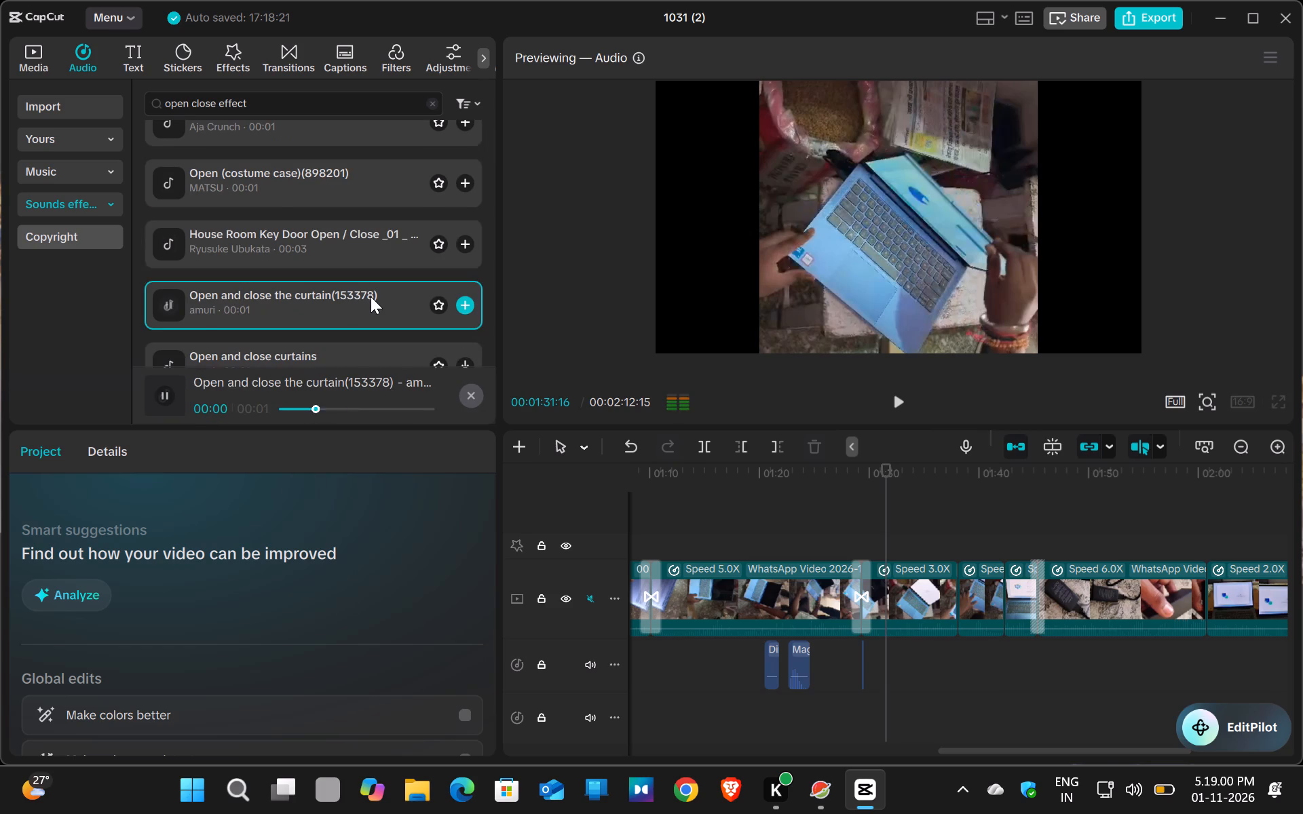
scroll(371, 296, down, 2)
click(370, 204)
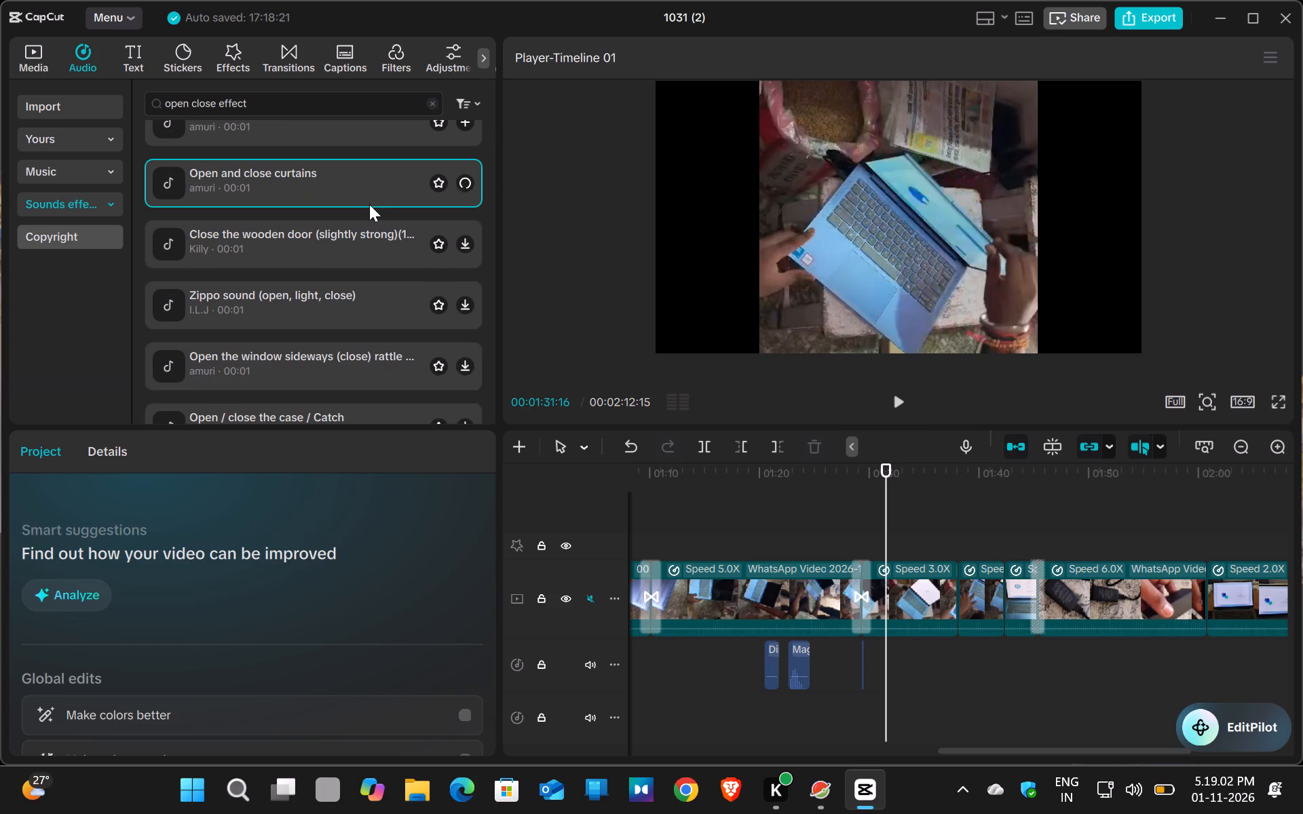
click(369, 235)
scroll(369, 235, down, 2)
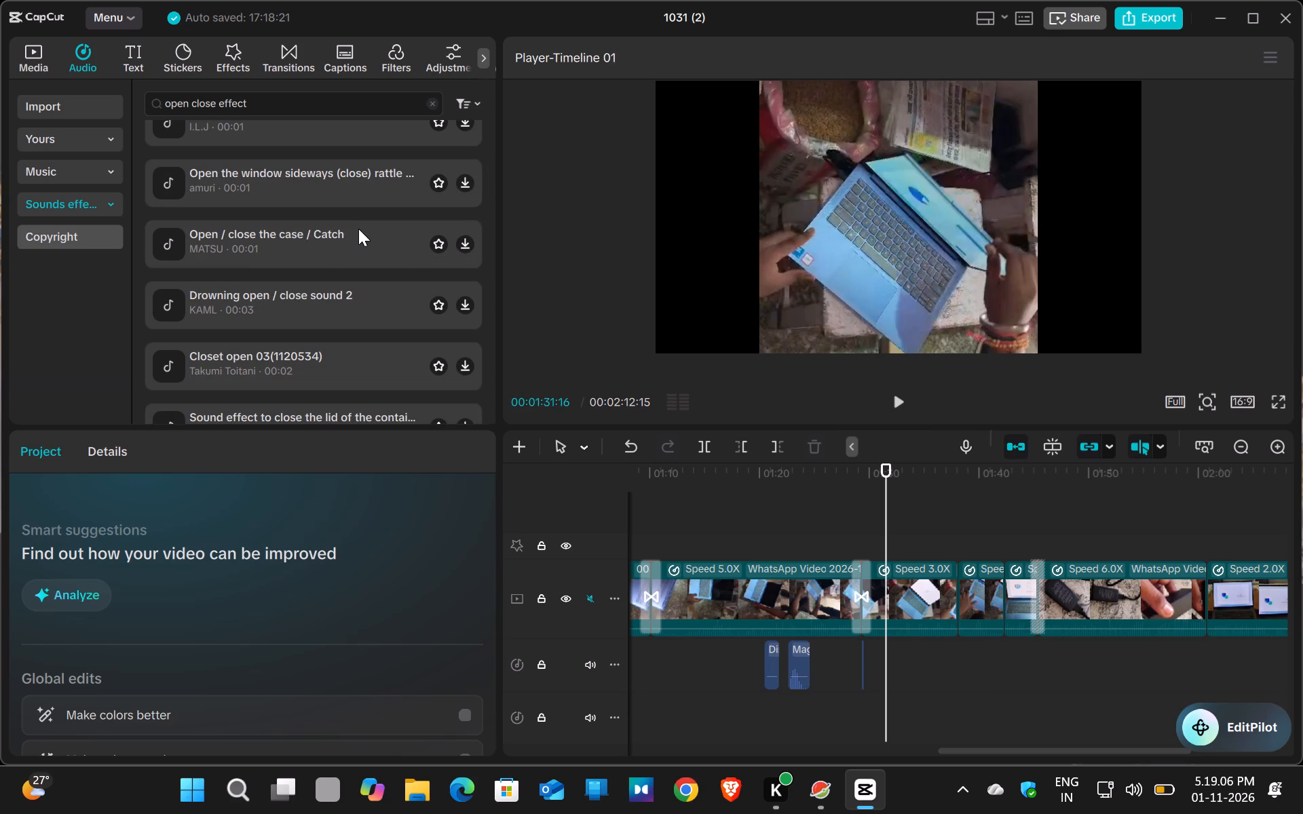
click(358, 229)
scroll(358, 229, down, 1)
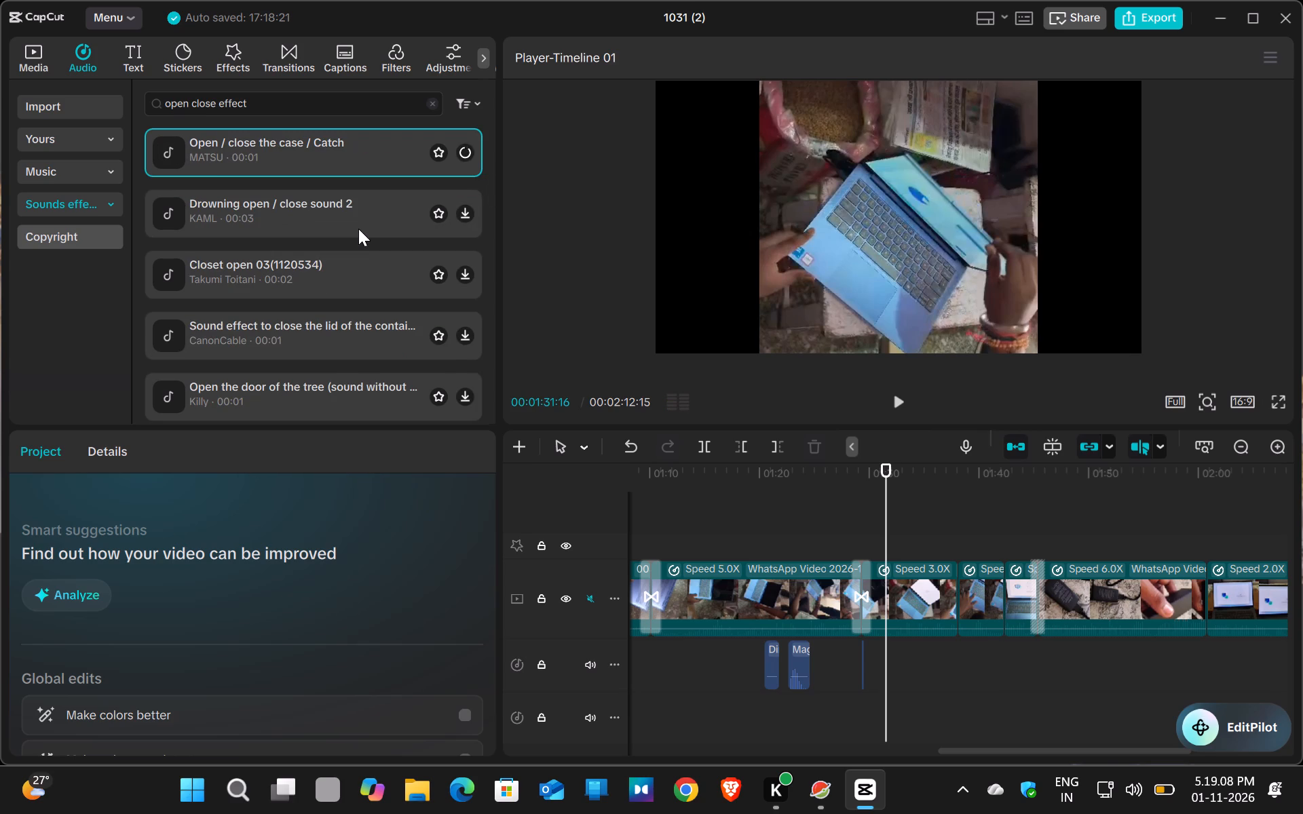
scroll(358, 229, down, 1)
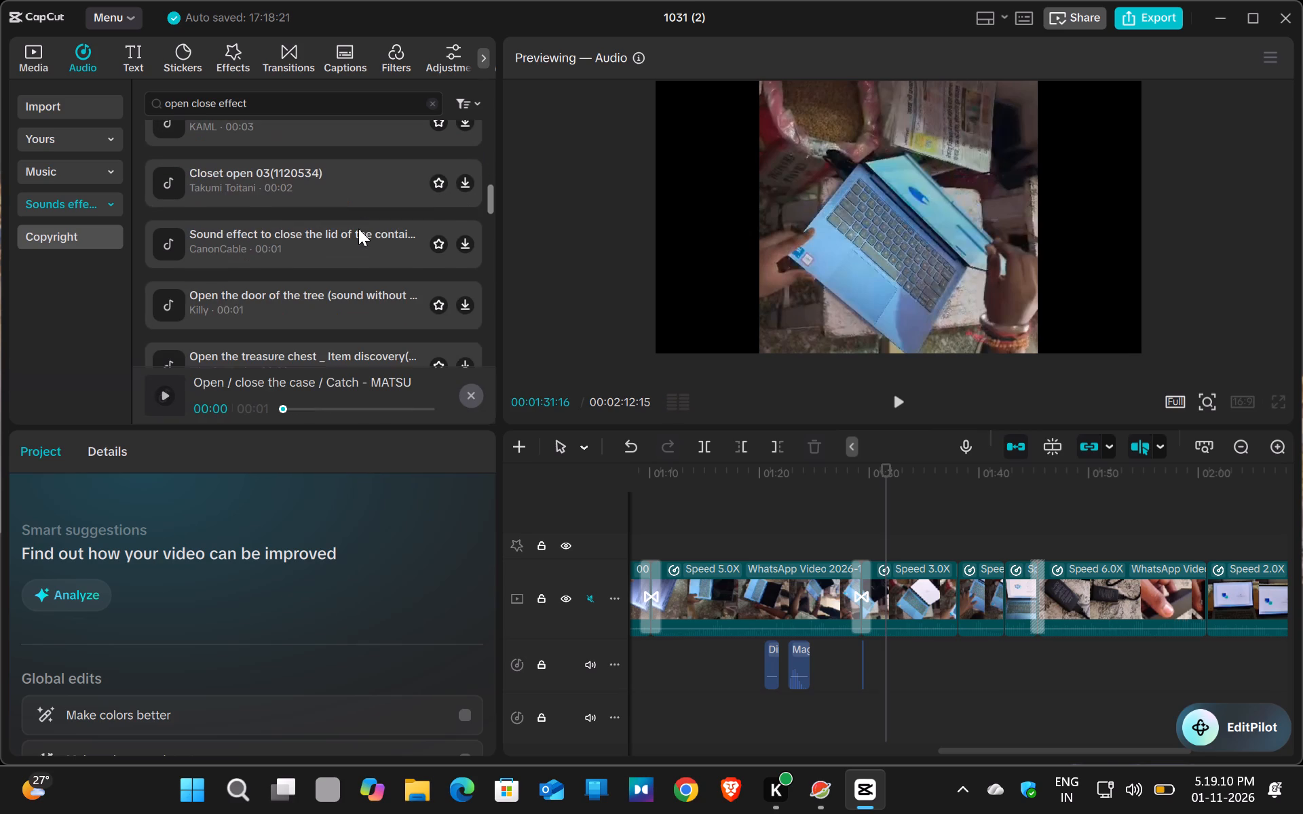
Preview the container lid closing effect by CanonCable and add it twice to the timeline at 00:01:31:16.
click(358, 229)
scroll(358, 229, down, 1)
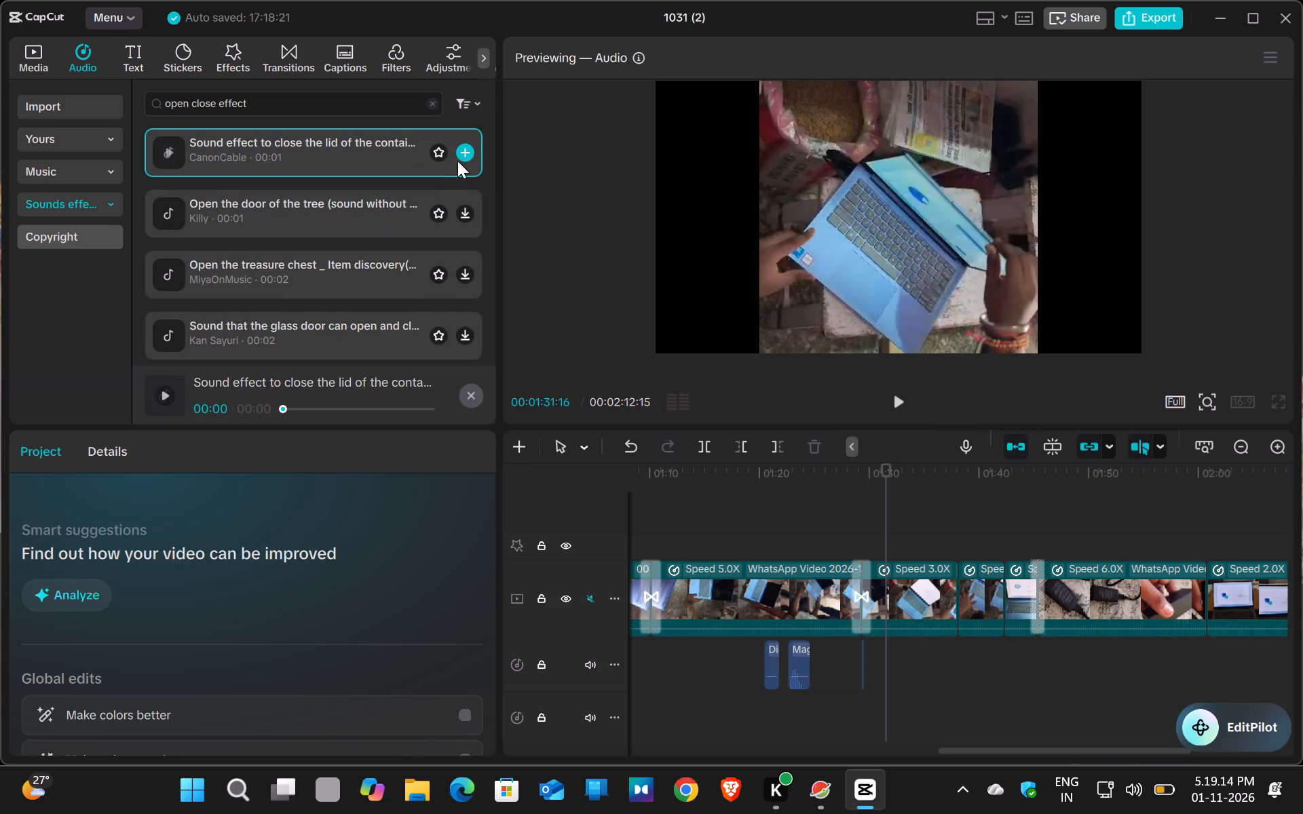
click(463, 153)
click(463, 153)
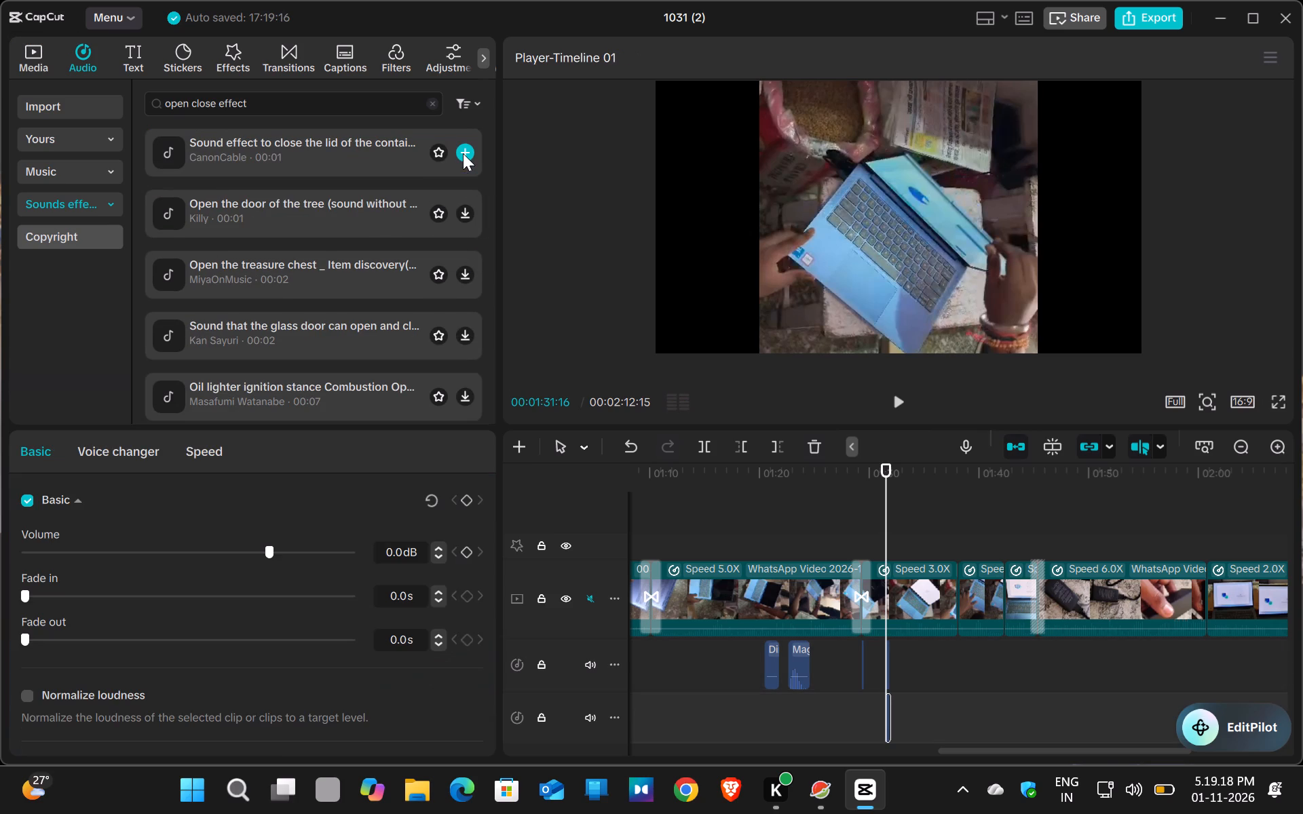
Play on to 00:01:32:02 and add another copy of the container lid closing effect there.
click(899, 400)
click(899, 400)
double_click(899, 400)
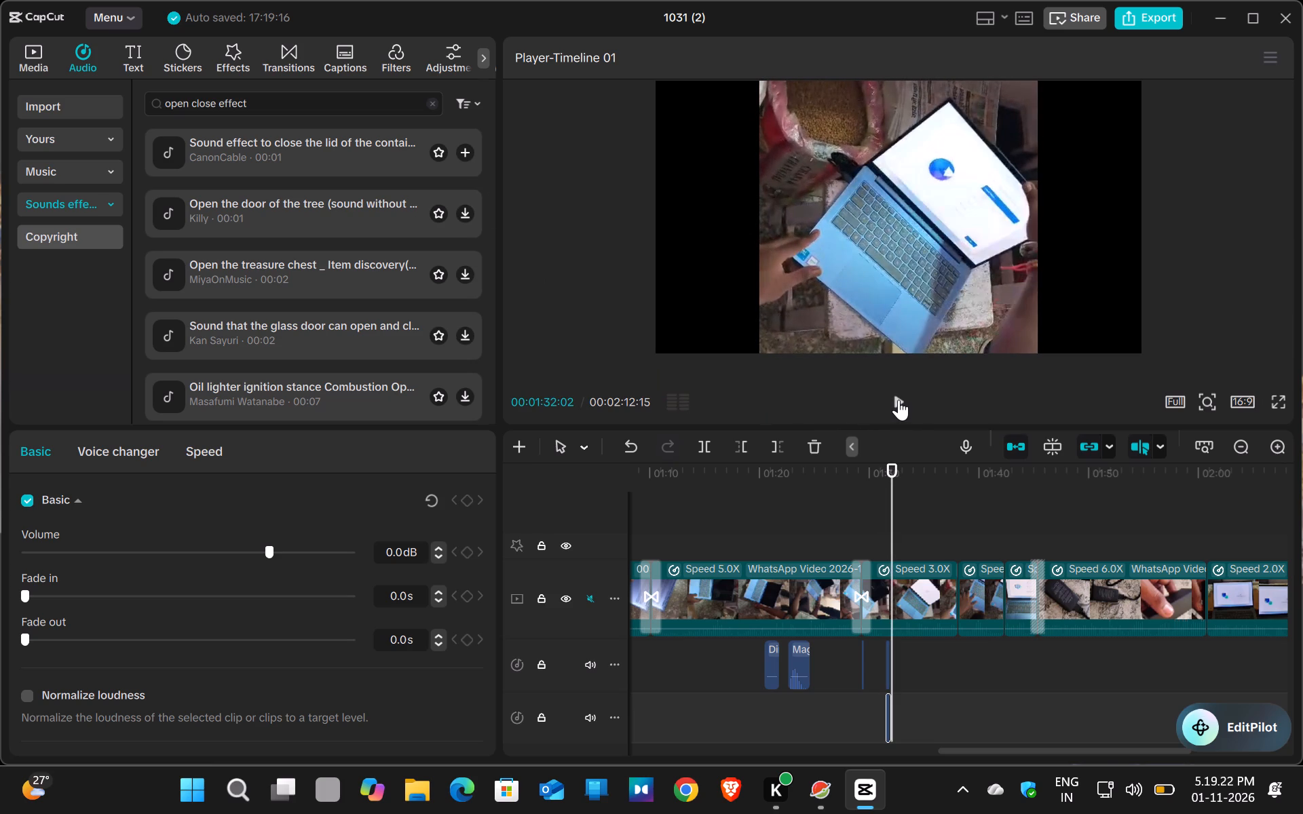
click(462, 149)
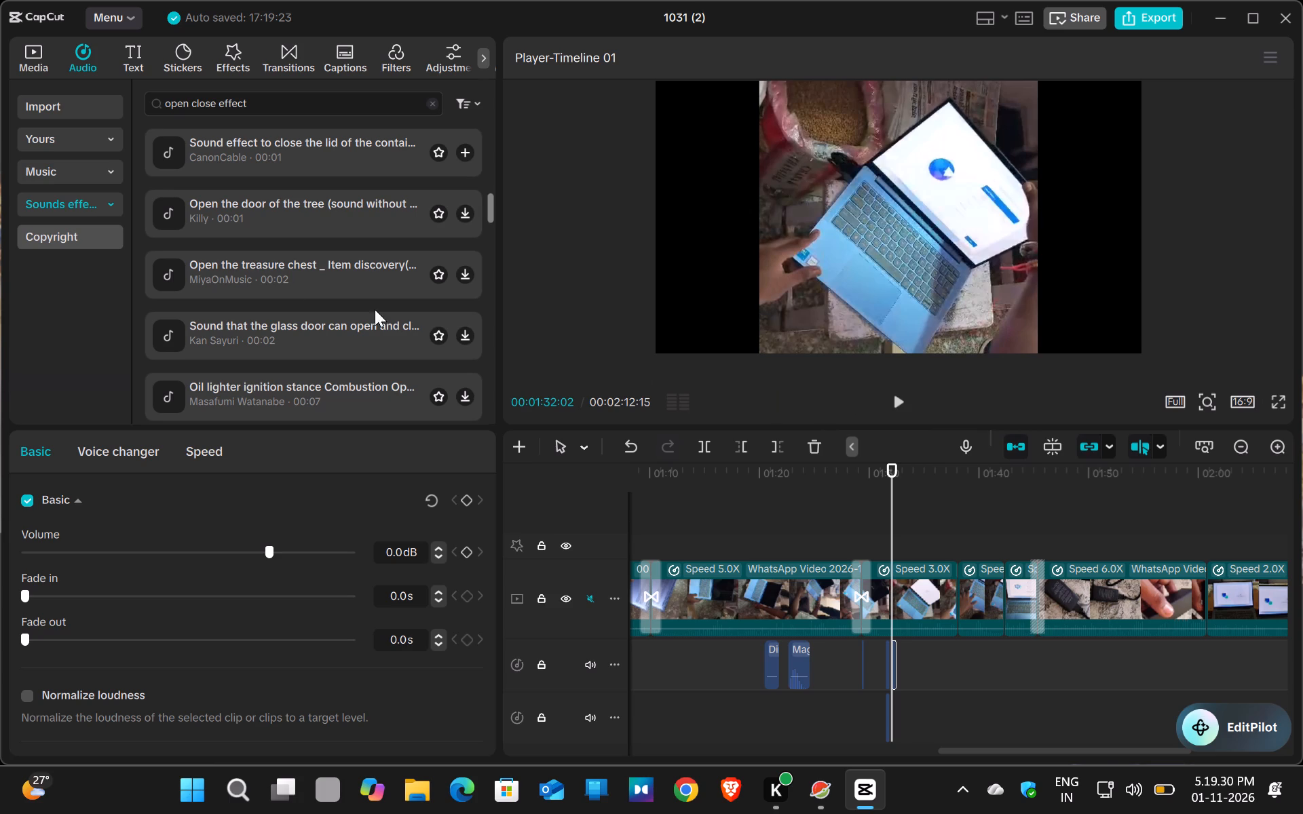
Preview the sound effects "Open the treasure chest", "Close the lid(253724)" and "Bran (open, close) Garatsu".
click(282, 266)
scroll(288, 268, down, 2)
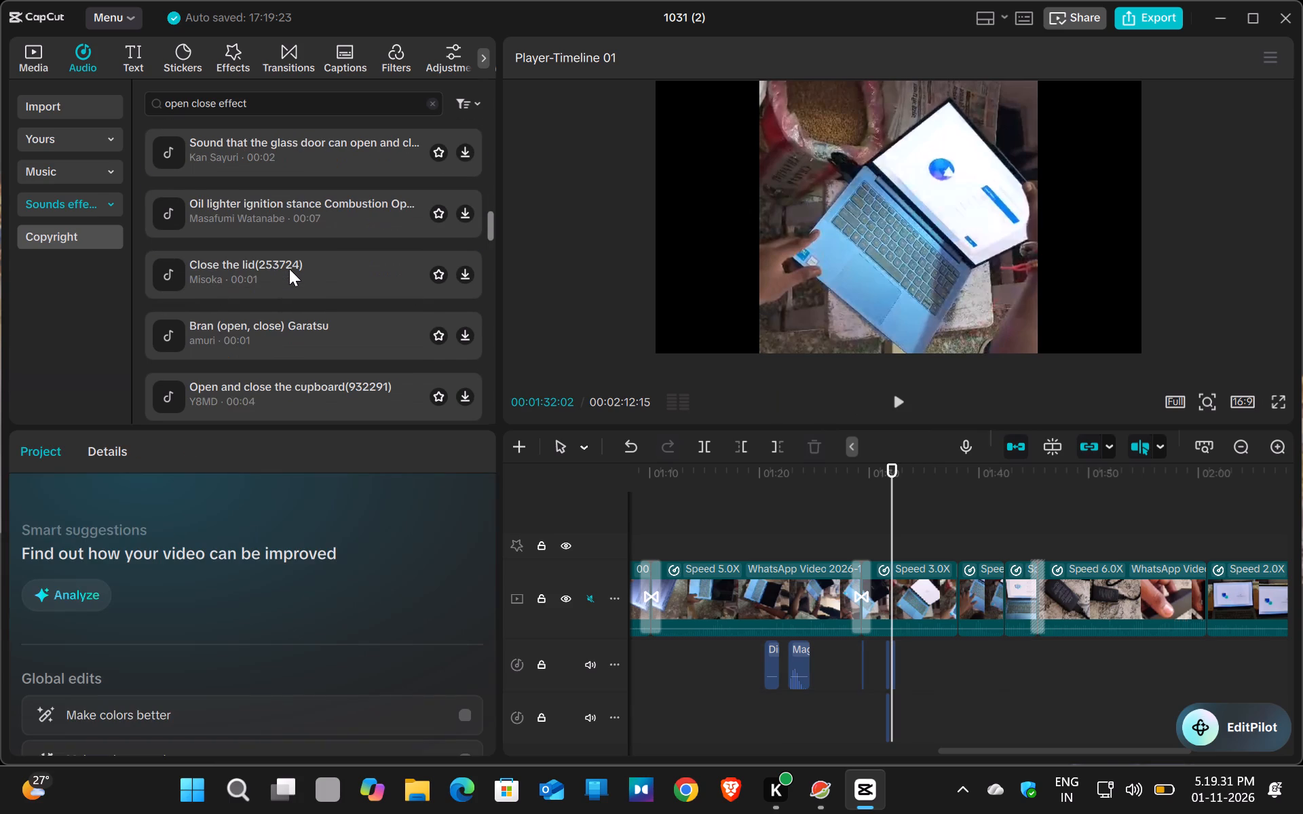
click(308, 301)
click(325, 283)
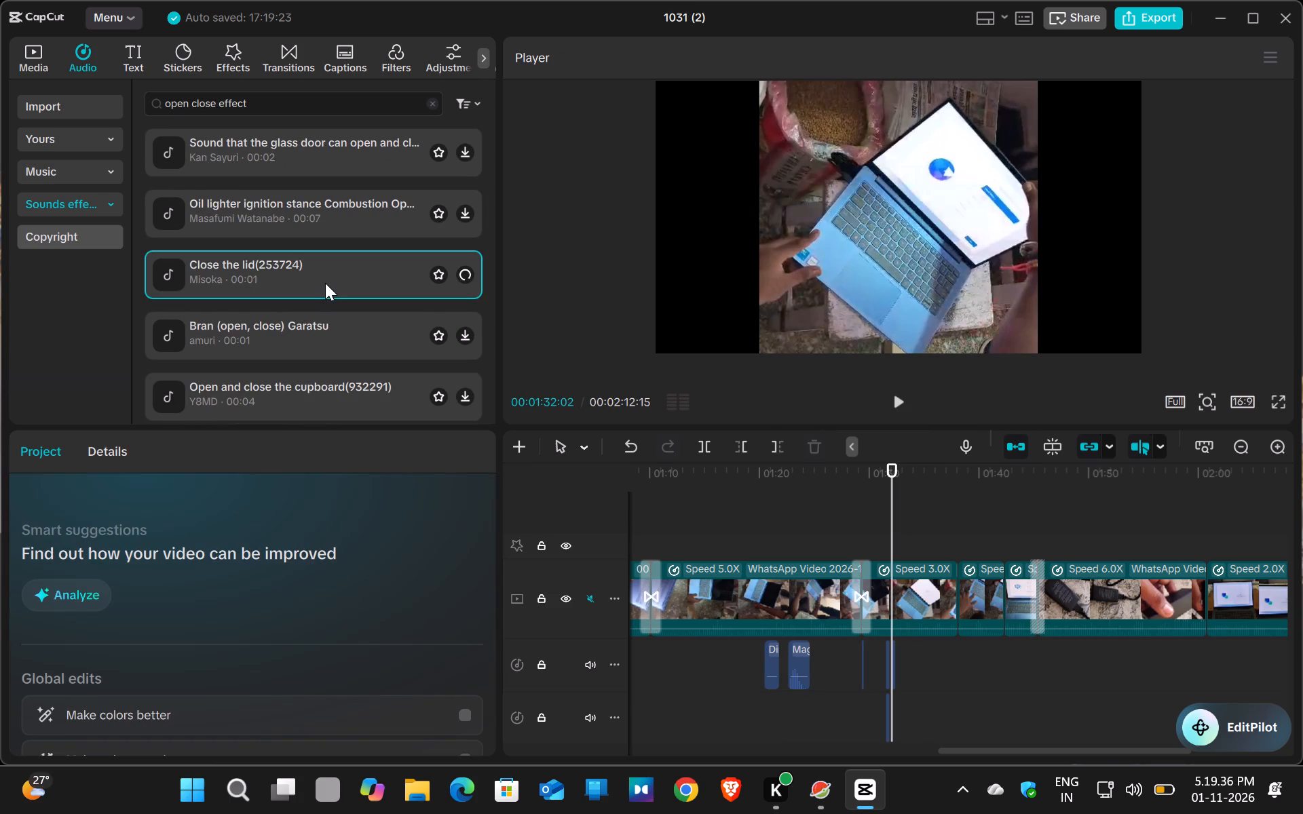
click(324, 318)
click(328, 296)
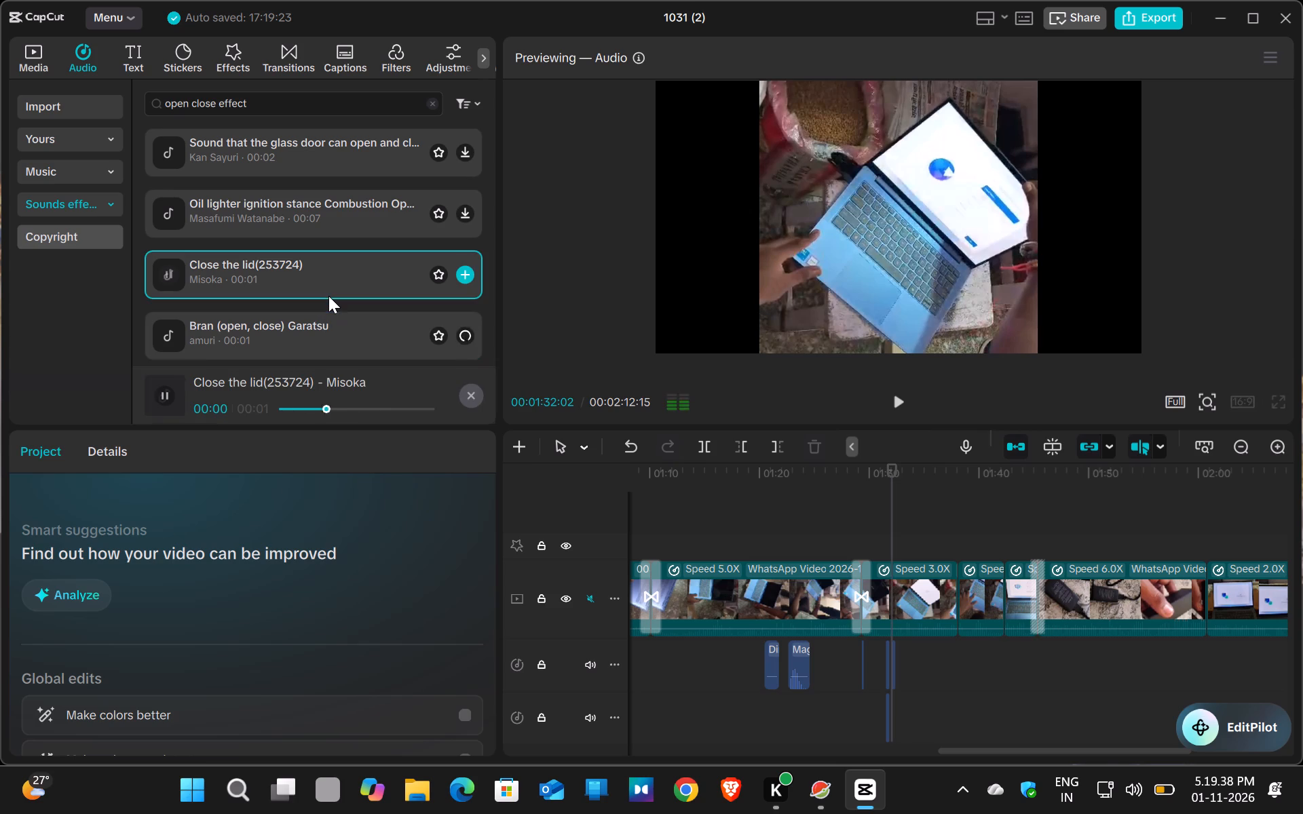
click(345, 275)
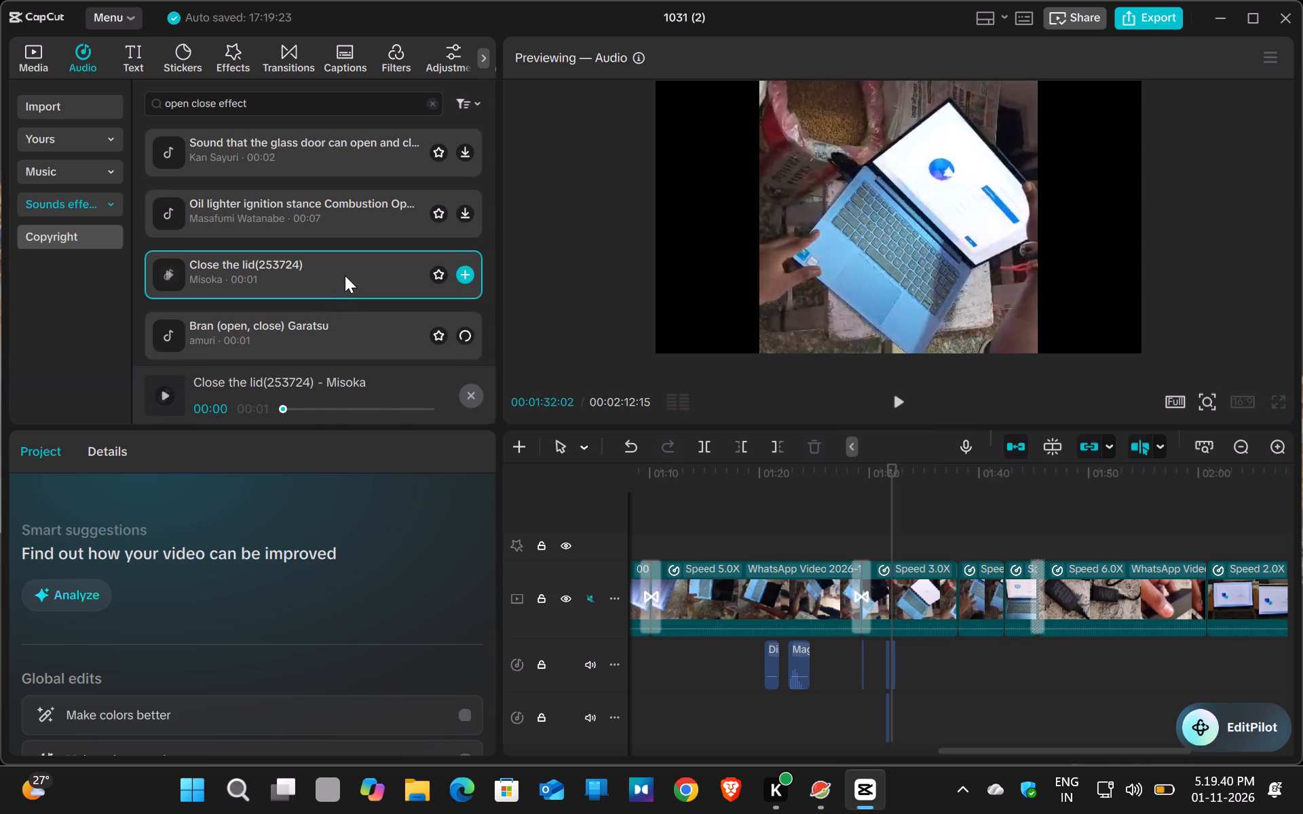
click(331, 319)
click(334, 288)
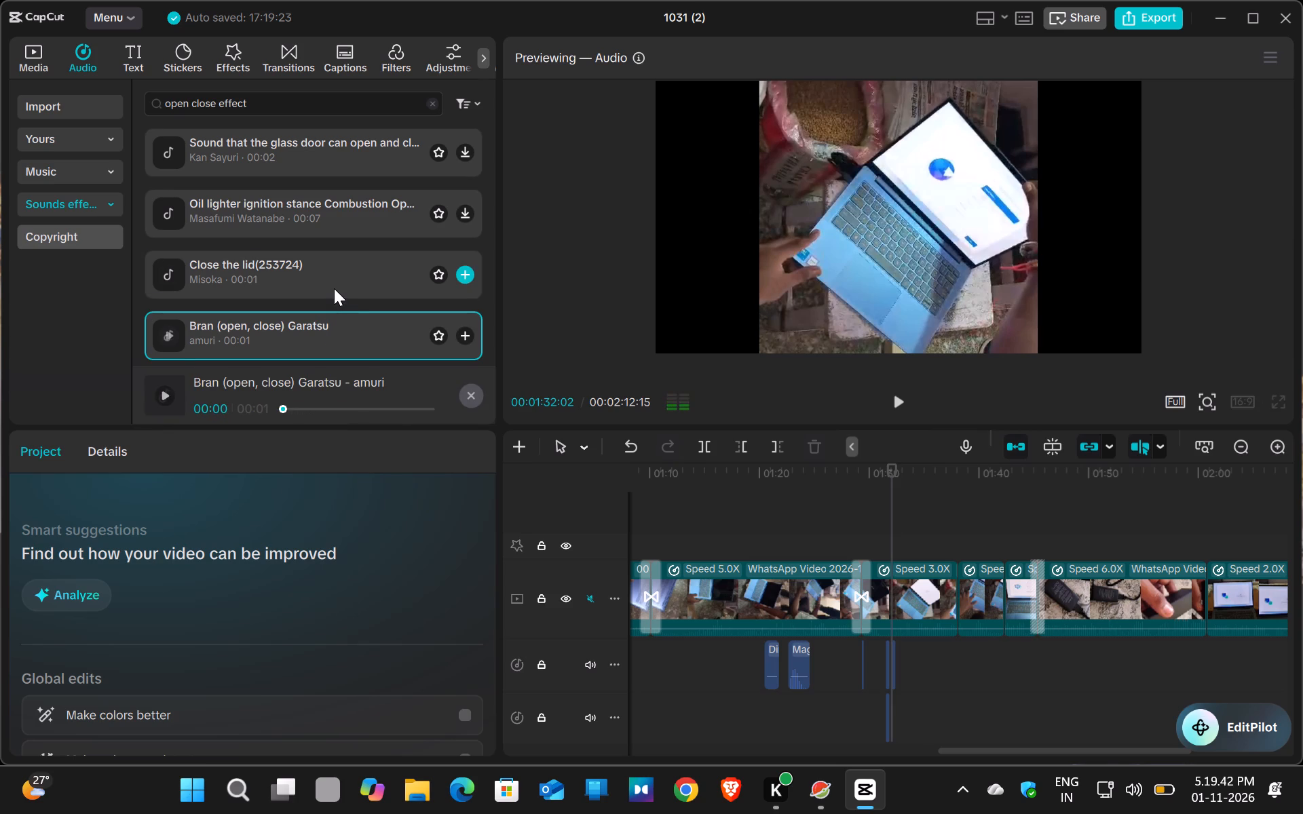
Play on to 00:01:32:16 and add the sound effect "Close the lid(253724)" there.
click(899, 402)
click(899, 402)
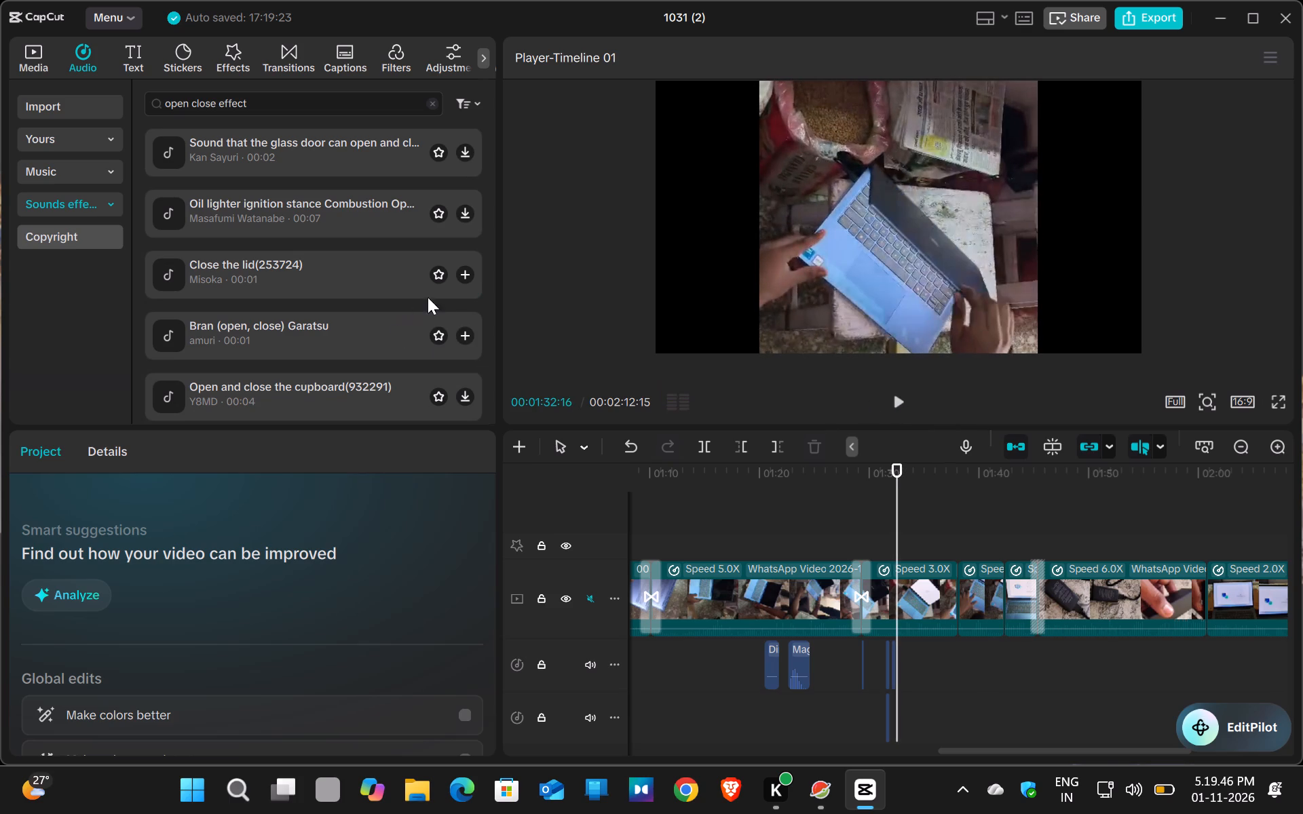
click(458, 275)
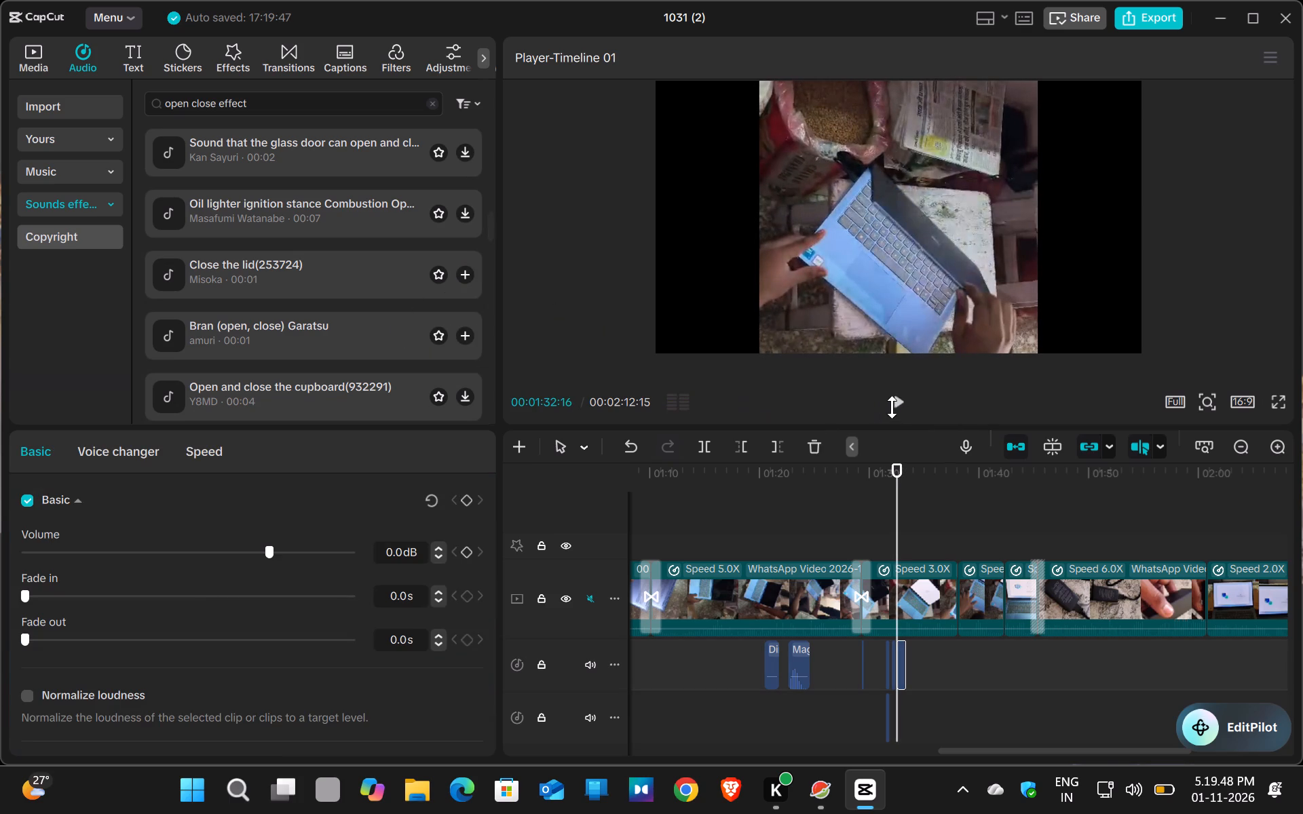
Play on to 00:01:33:18 and preview the pot lid effects C (Kakon) and D (Kakko) and the iron door closing effect by staindgla22.
click(899, 403)
click(899, 403)
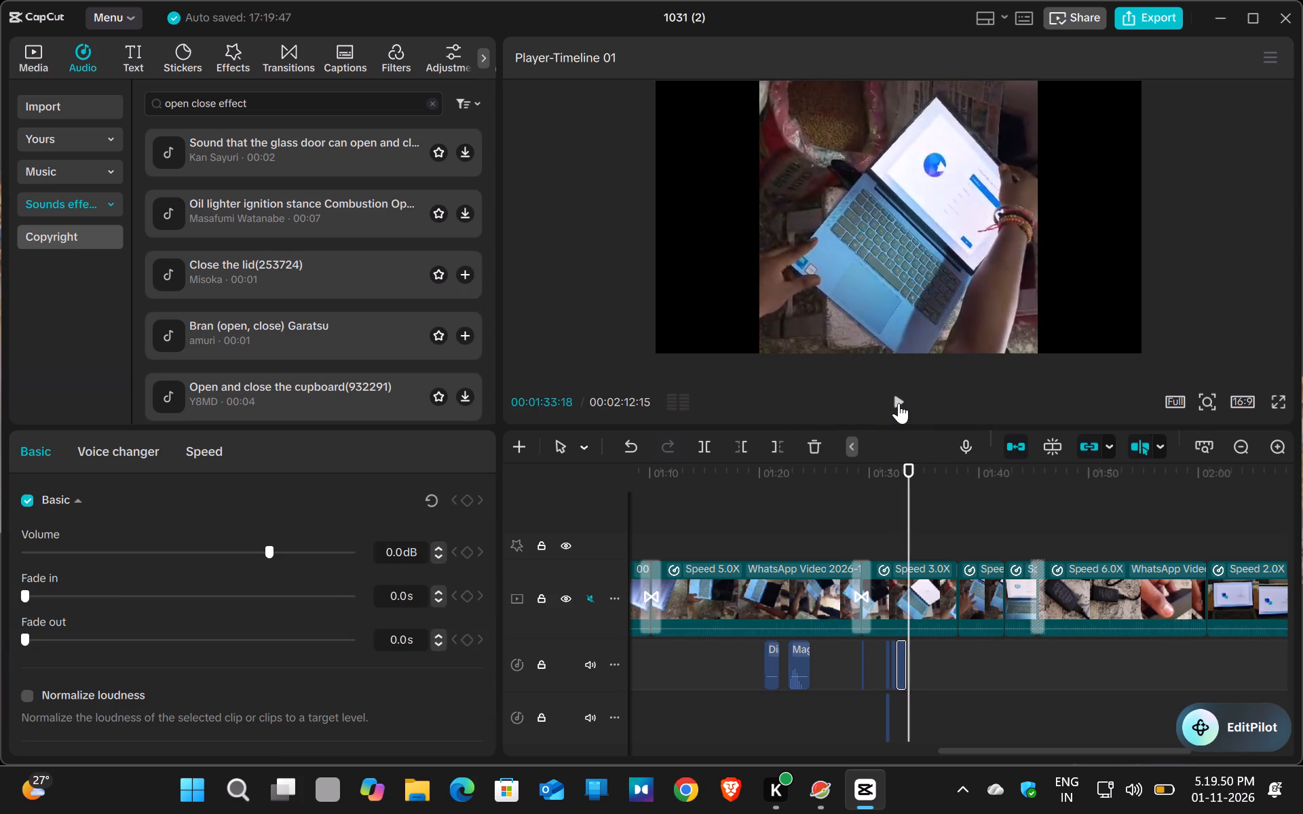
scroll(265, 336, down, 5)
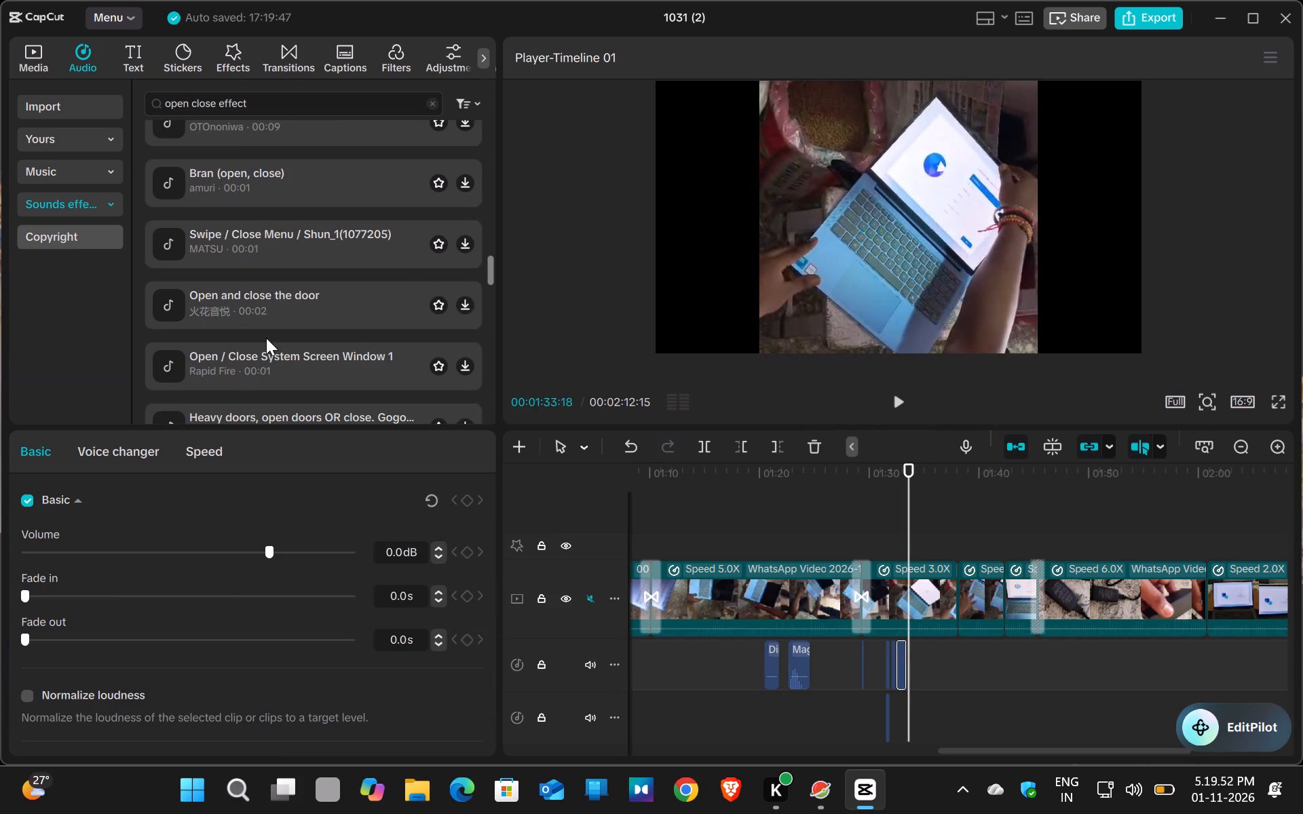
scroll(266, 338, down, 4)
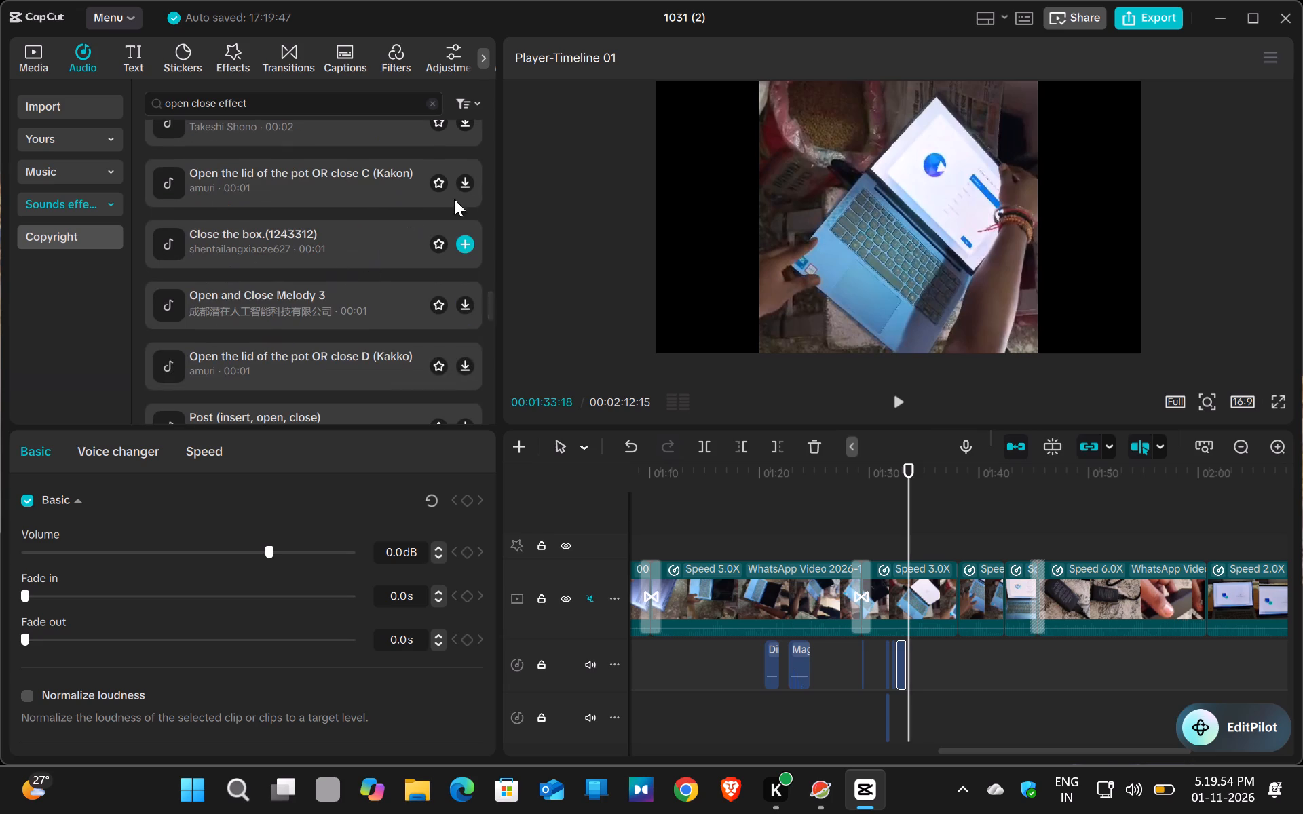
click(469, 182)
click(398, 187)
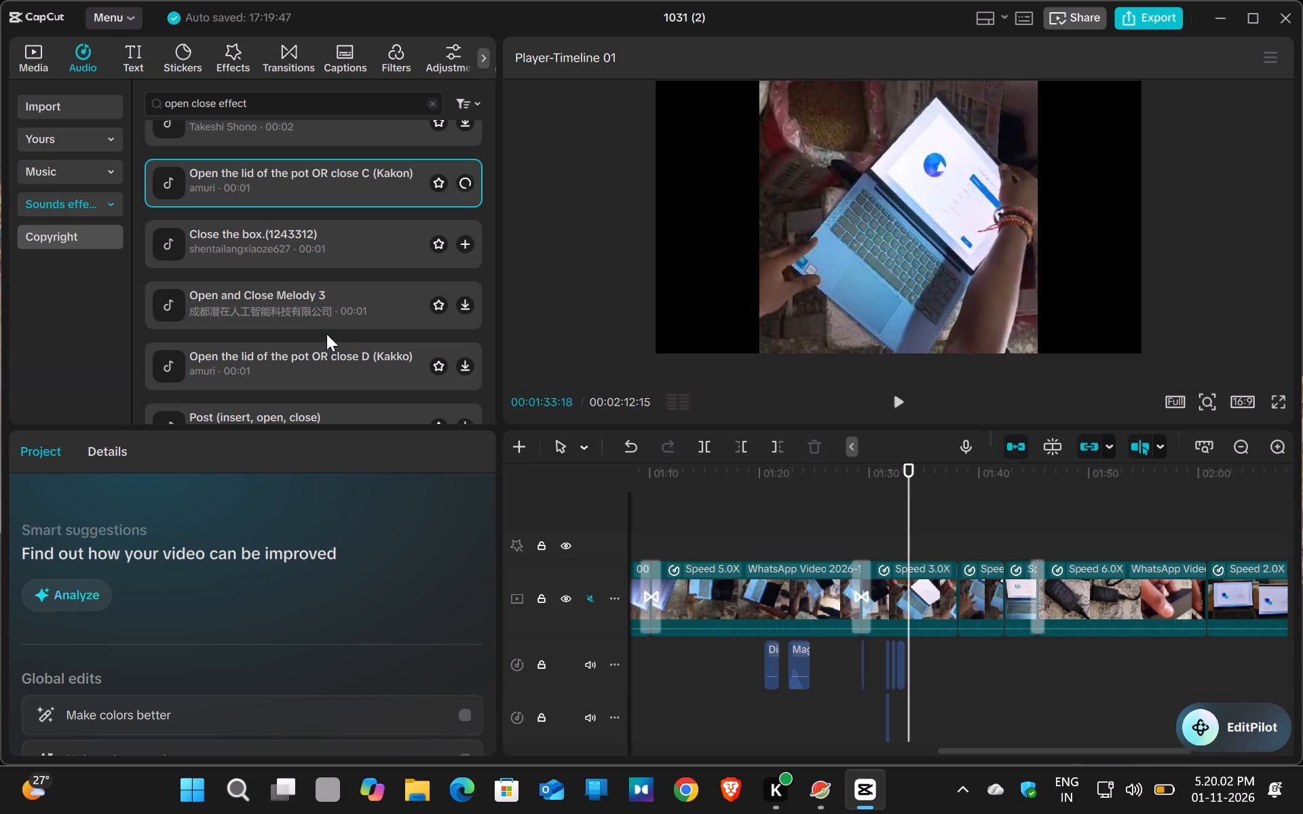
scroll(326, 339, down, 2)
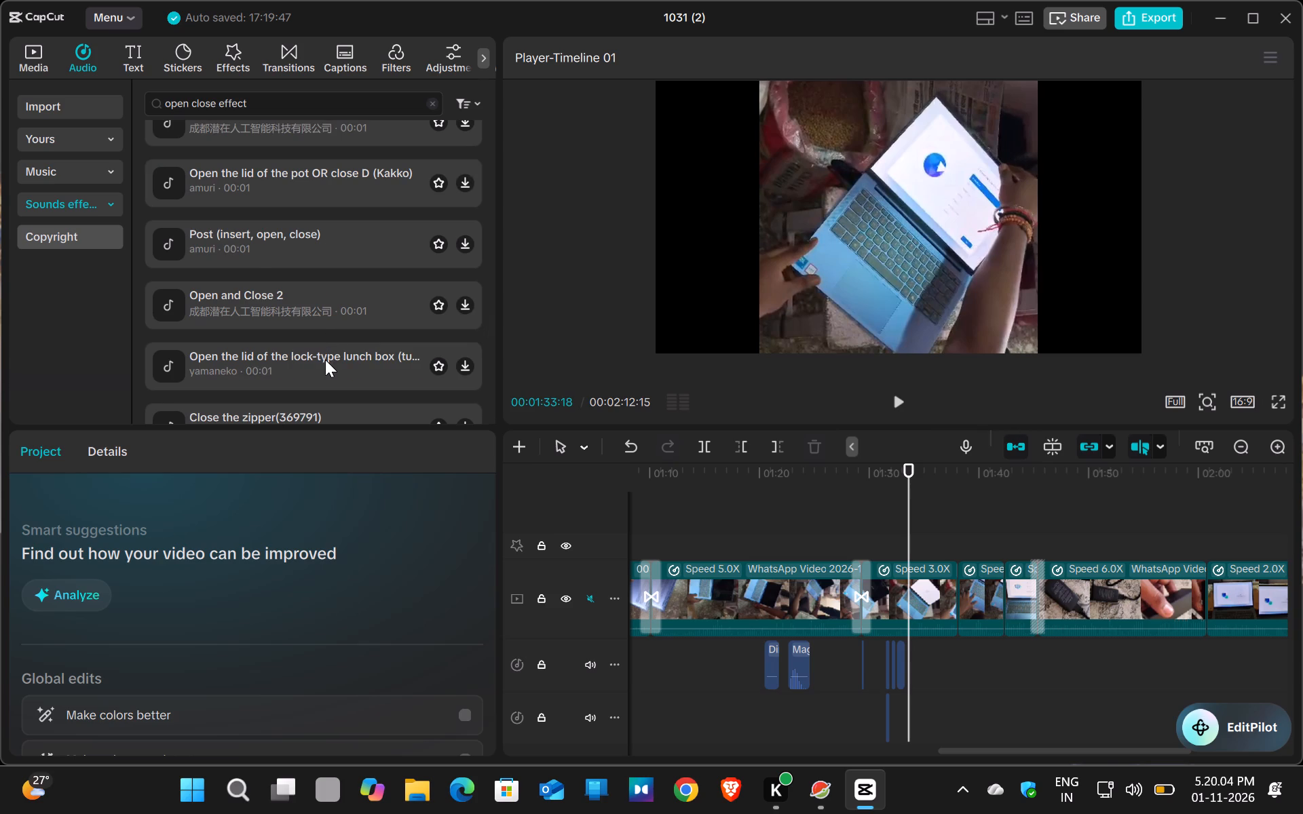
scroll(322, 347, up, 2)
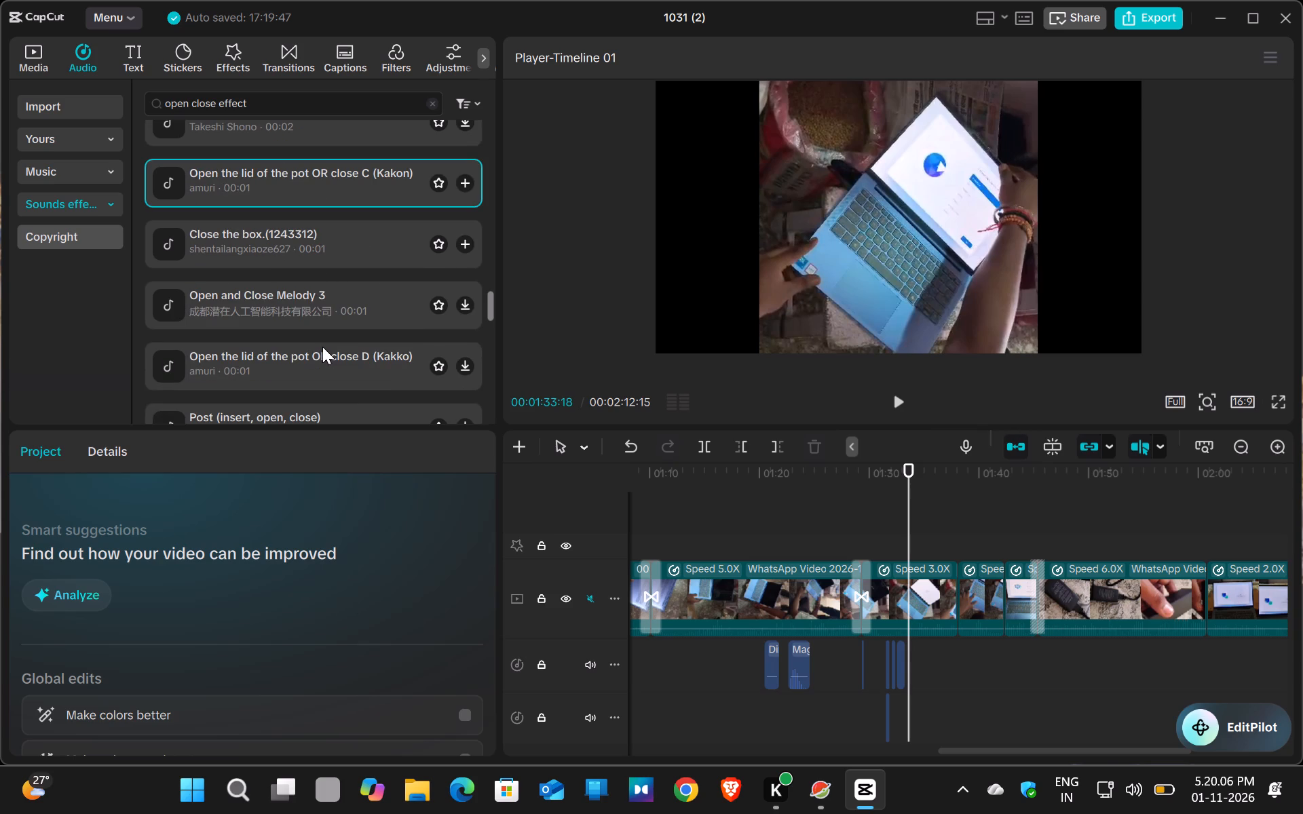
click(359, 170)
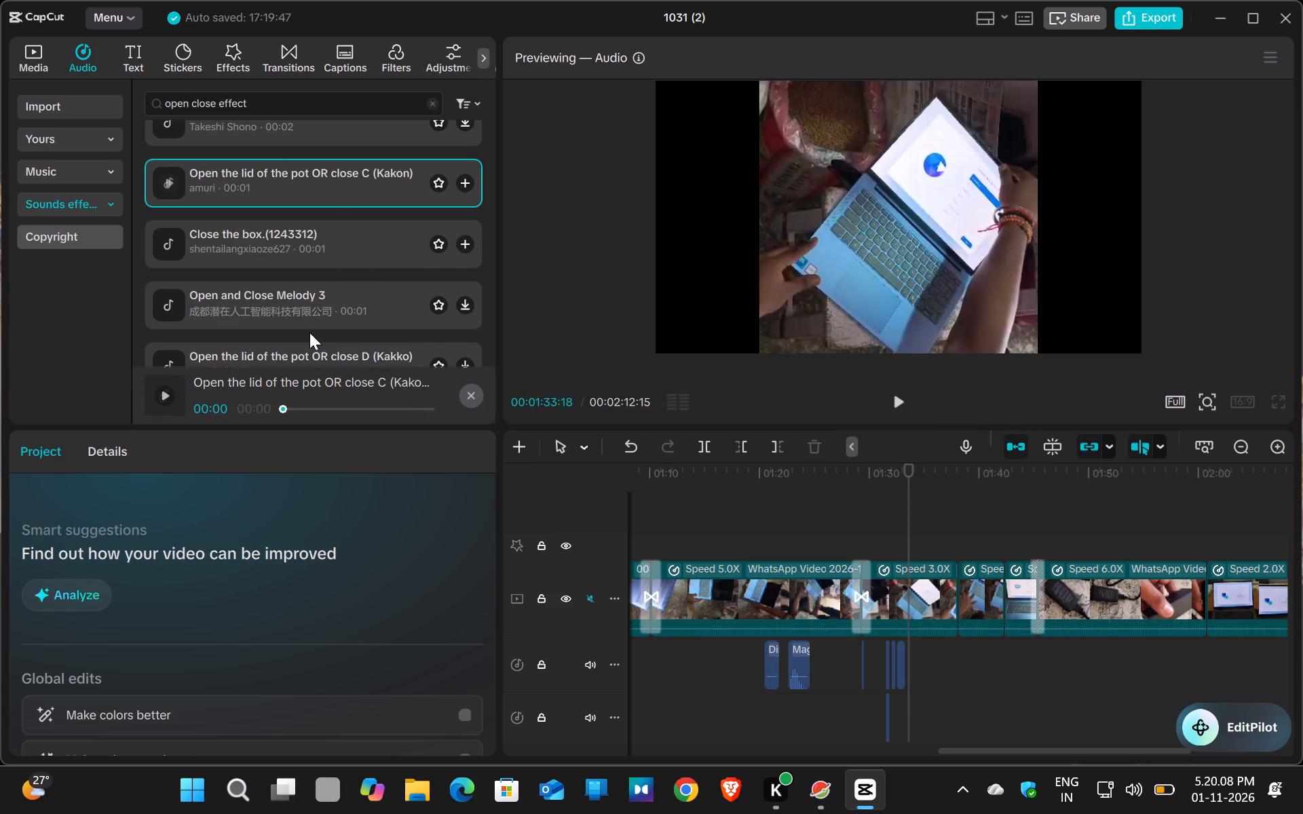
click(305, 348)
scroll(305, 345, down, 3)
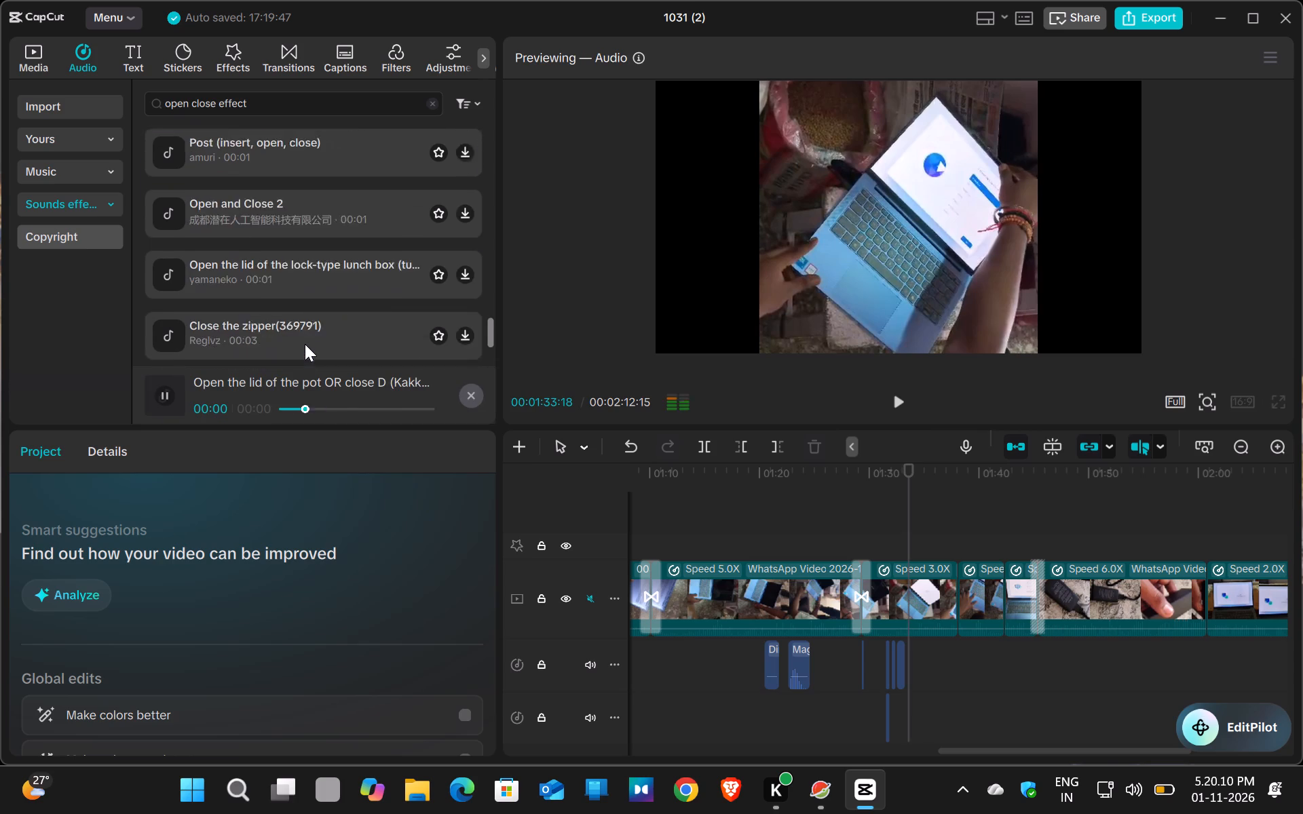
scroll(305, 344, down, 7)
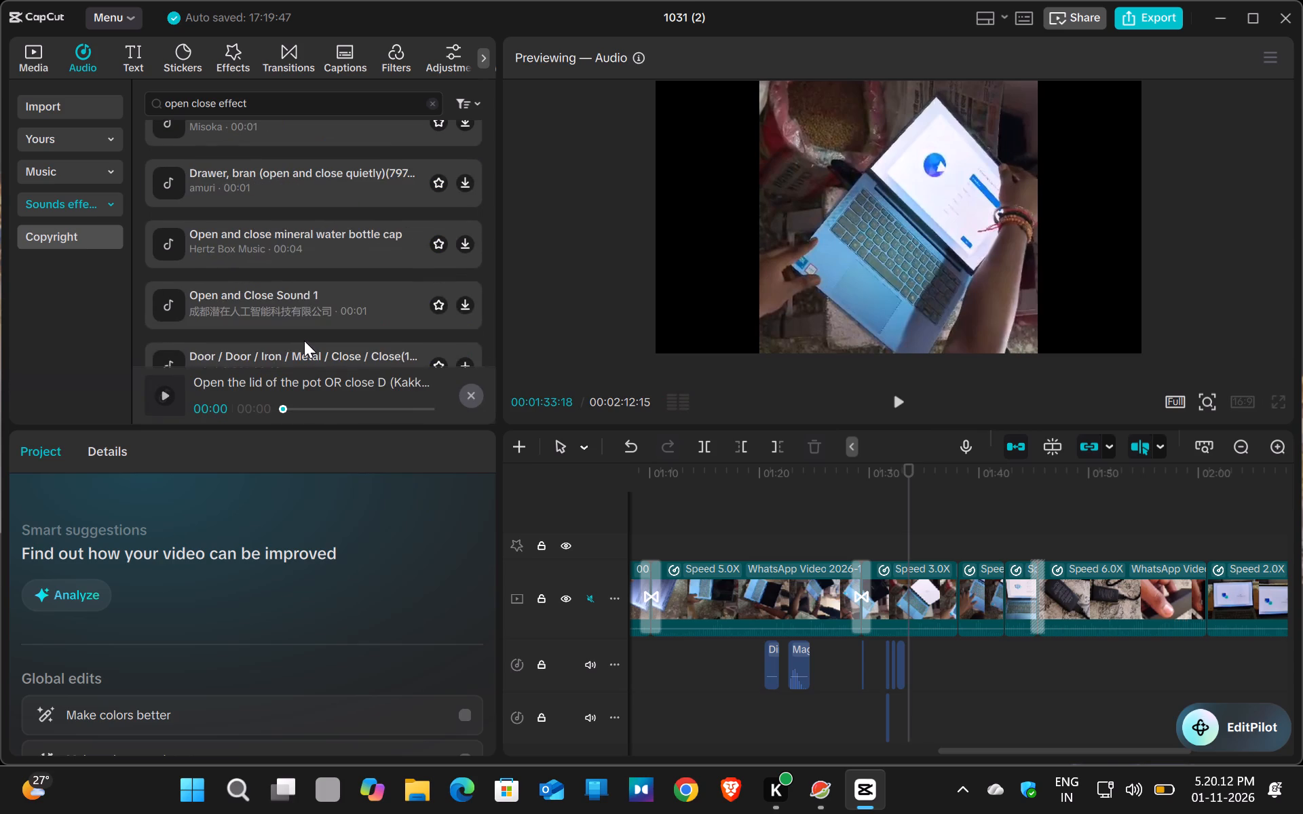
scroll(304, 341, down, 7)
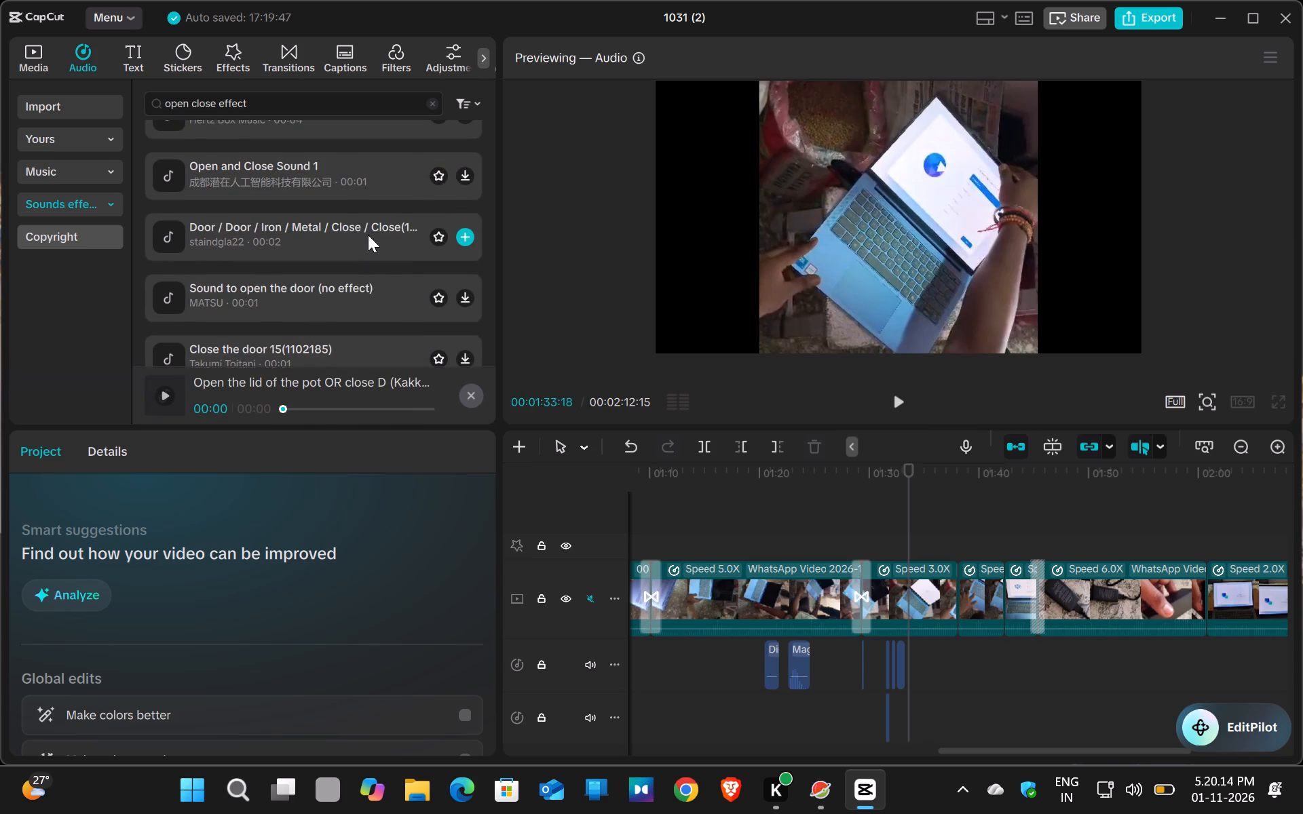
click(367, 235)
scroll(367, 235, down, 11)
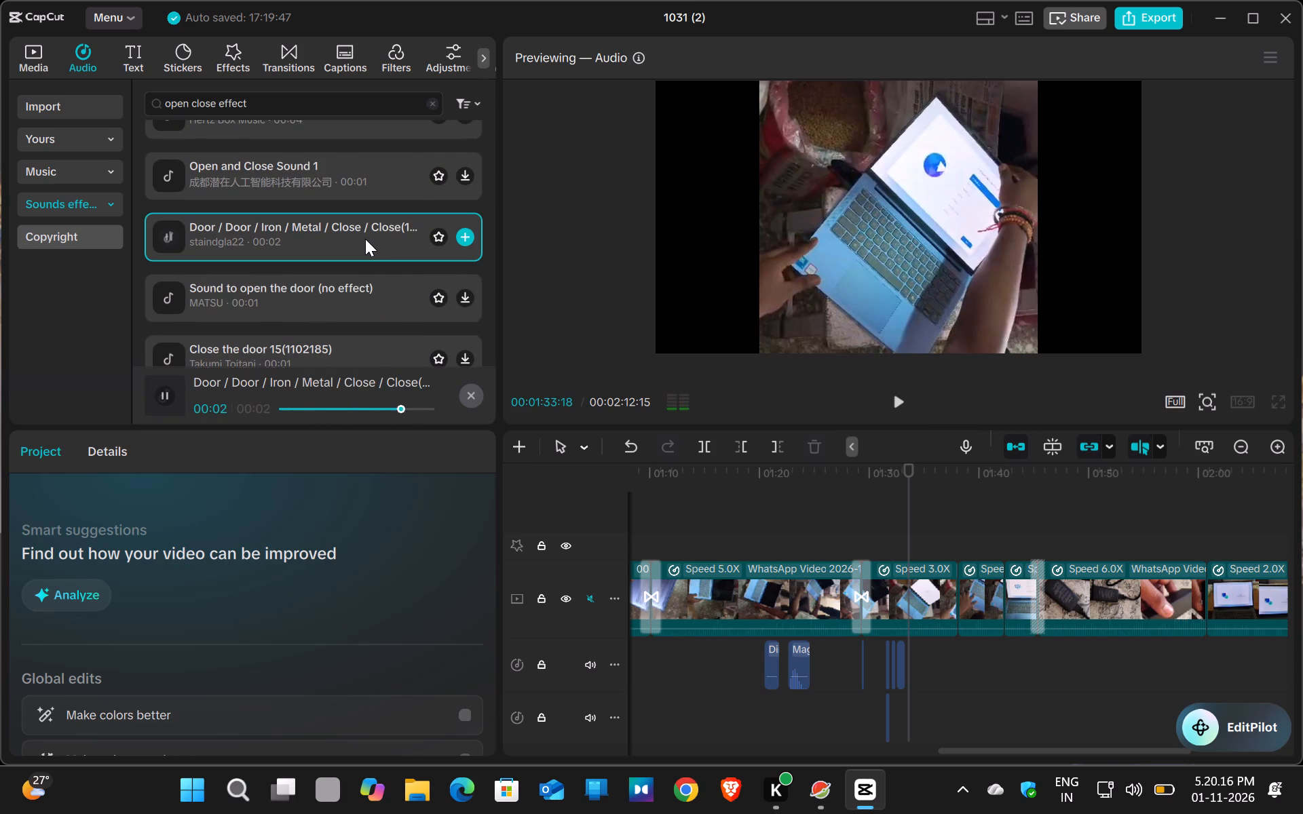
Preview the container lid effect by CanonCable again and add it to the timeline at 00:01:33:18.
scroll(365, 239, up, 5)
click(358, 217)
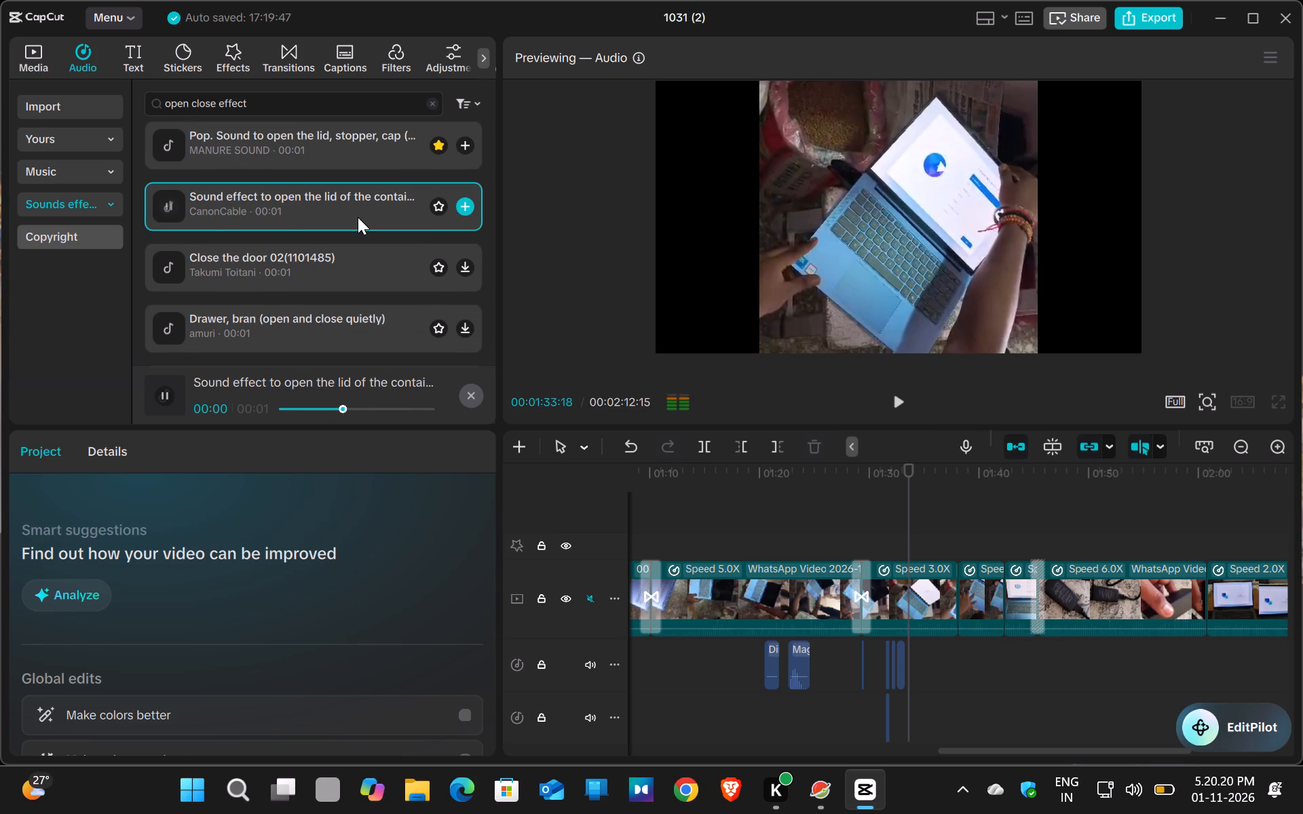
scroll(358, 217, up, 1)
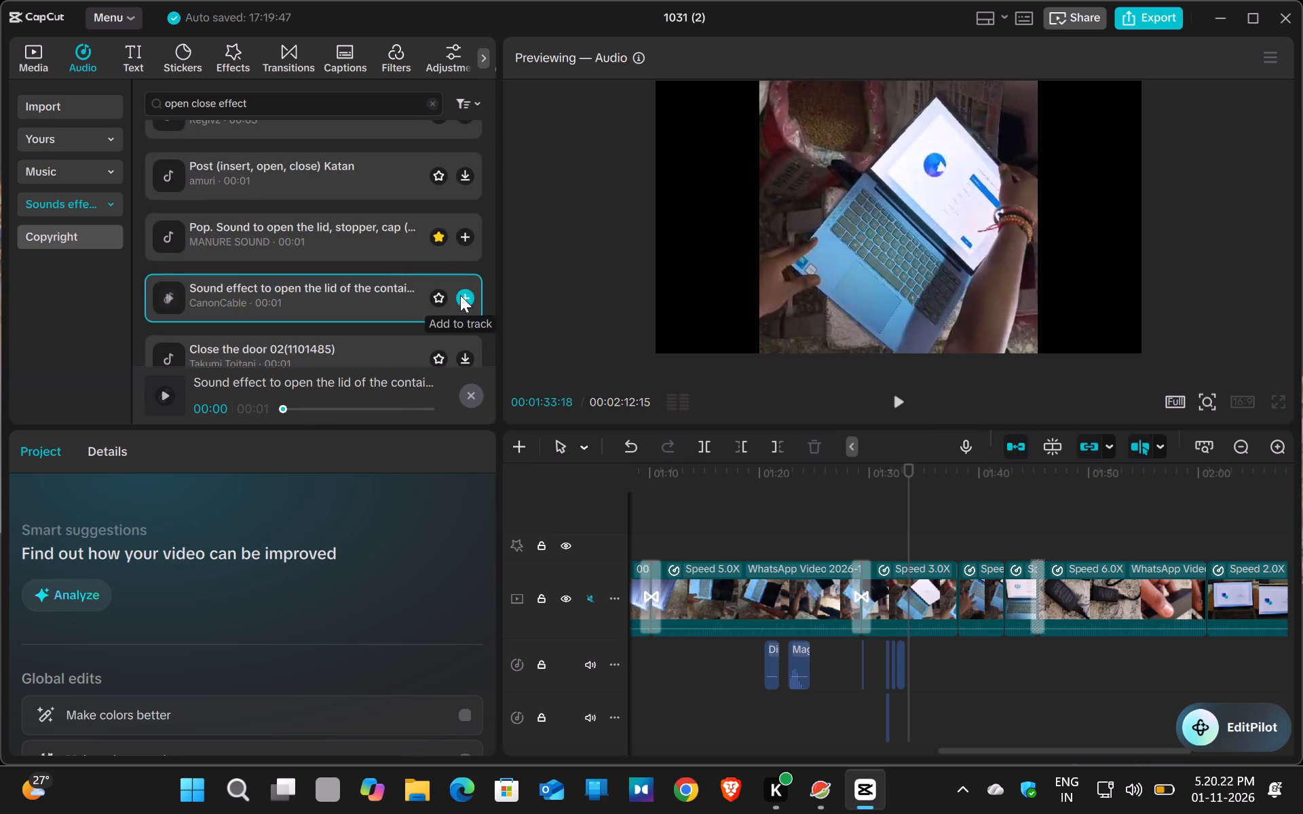
click(460, 295)
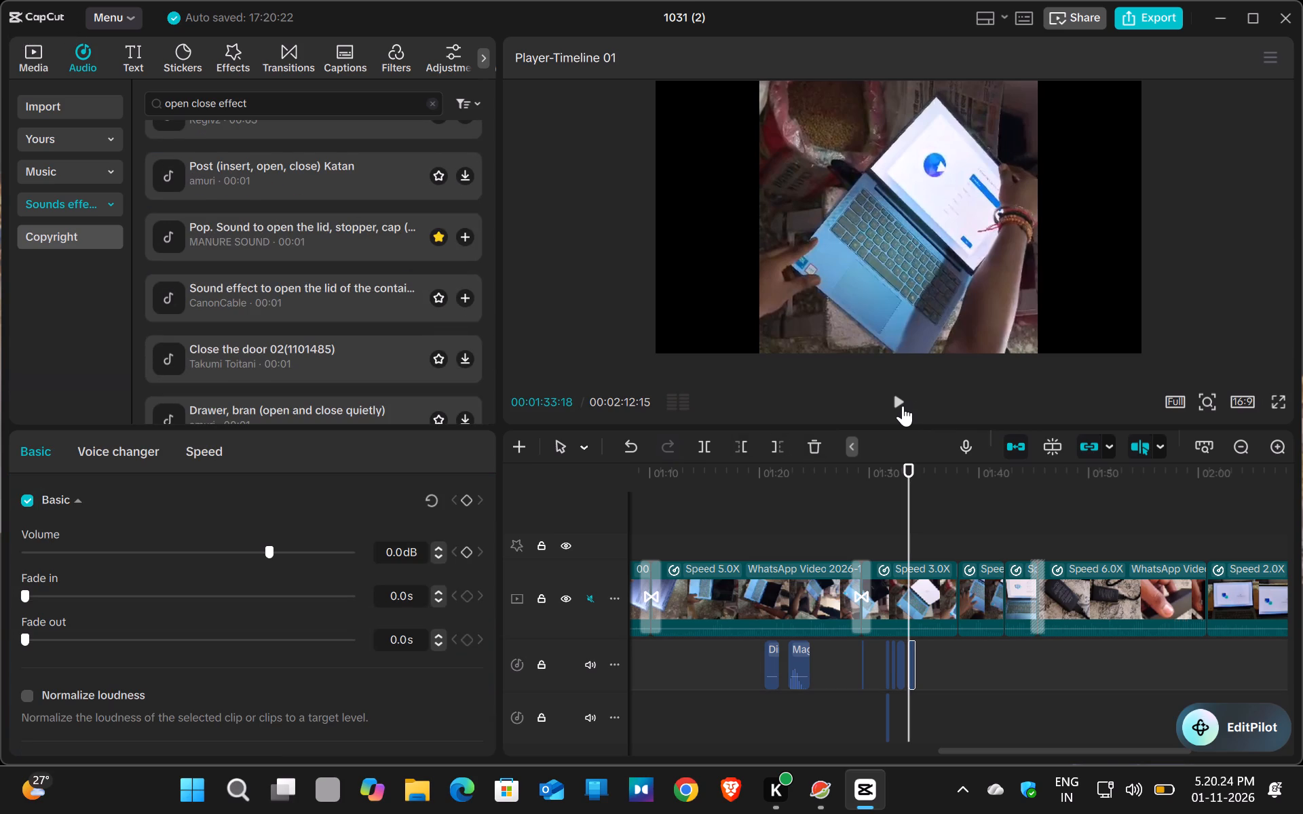
Play on to 00:01:35:02 and add the effect "Pop. Sound to open the lid, stopper, cap" there.
double_click(903, 406)
click(903, 406)
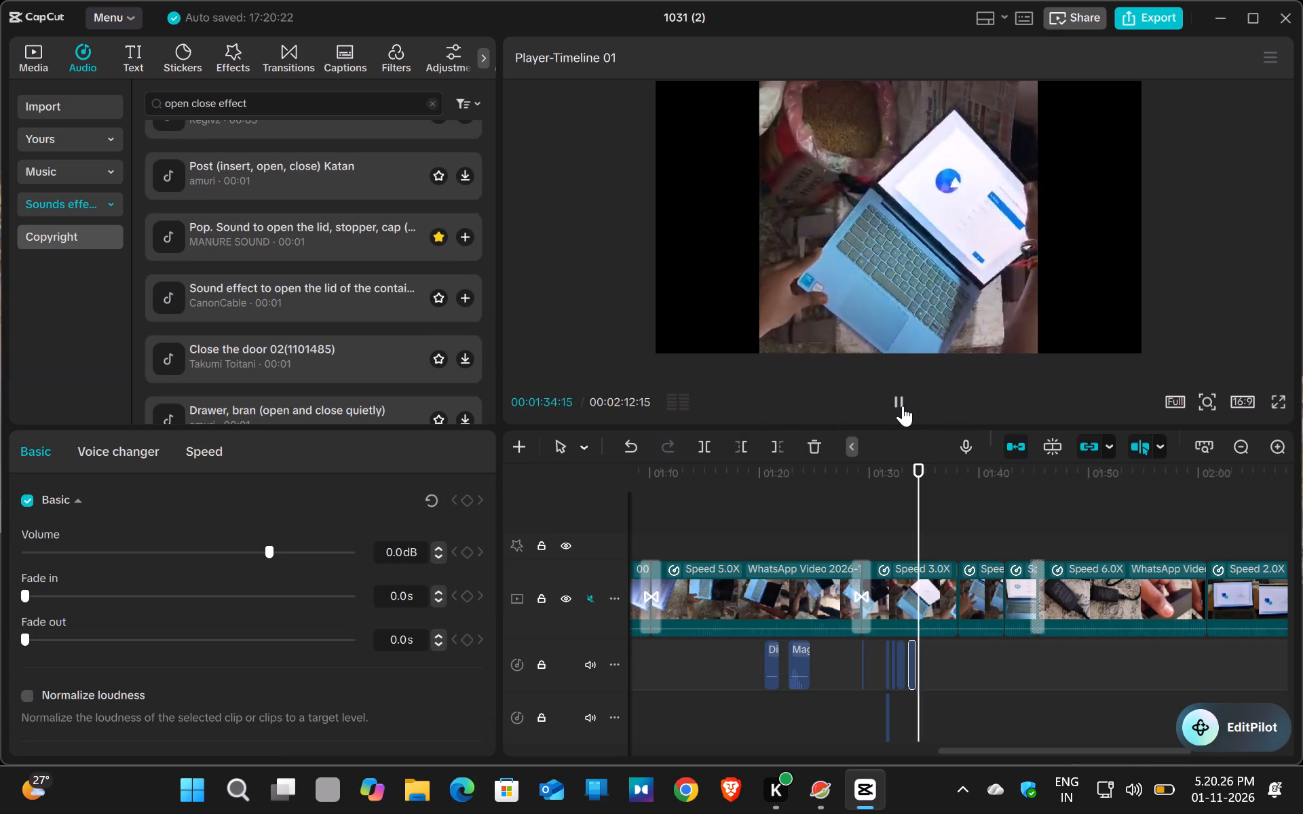
click(903, 406)
click(459, 244)
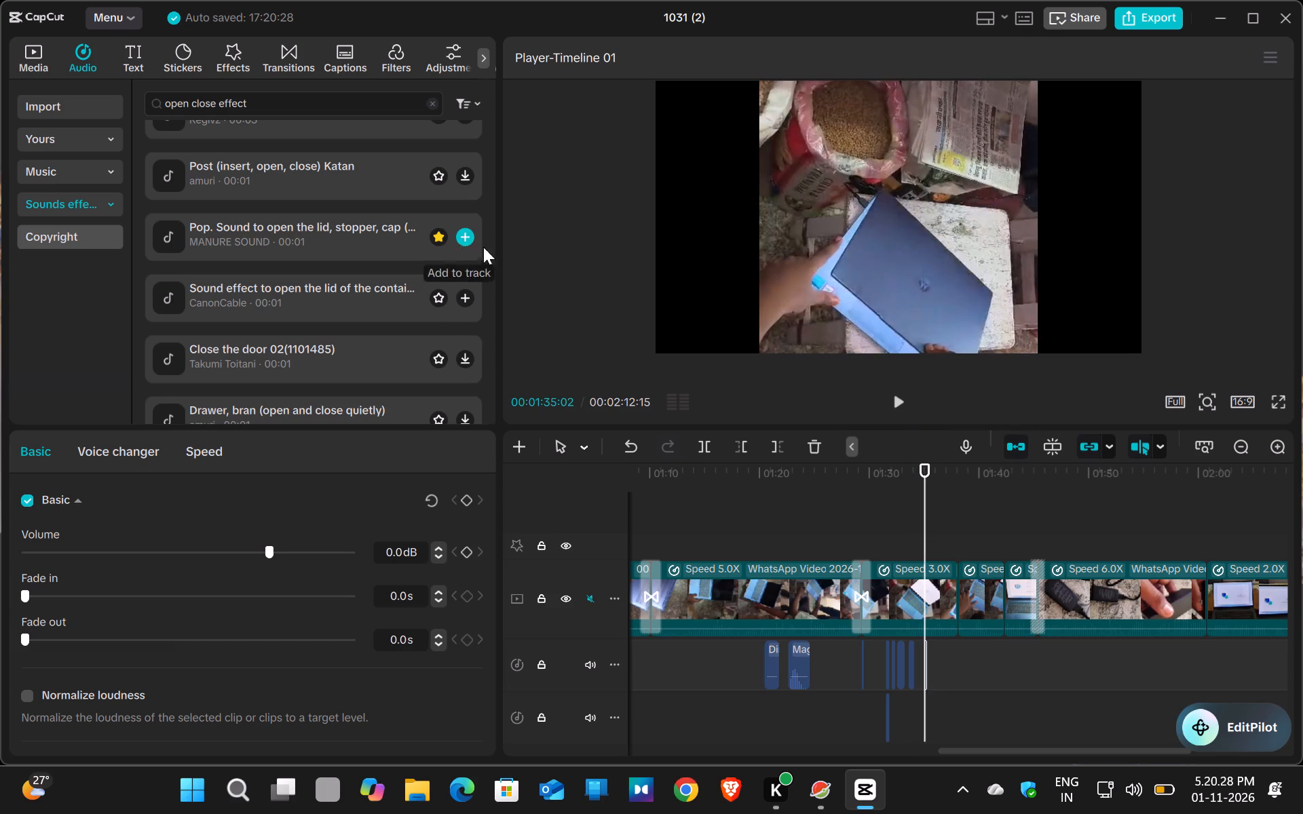
Play on to 00:01:35:22, preview the Pop lid-opening effect by MANURE SOUND and add another copy there.
click(892, 400)
click(892, 400)
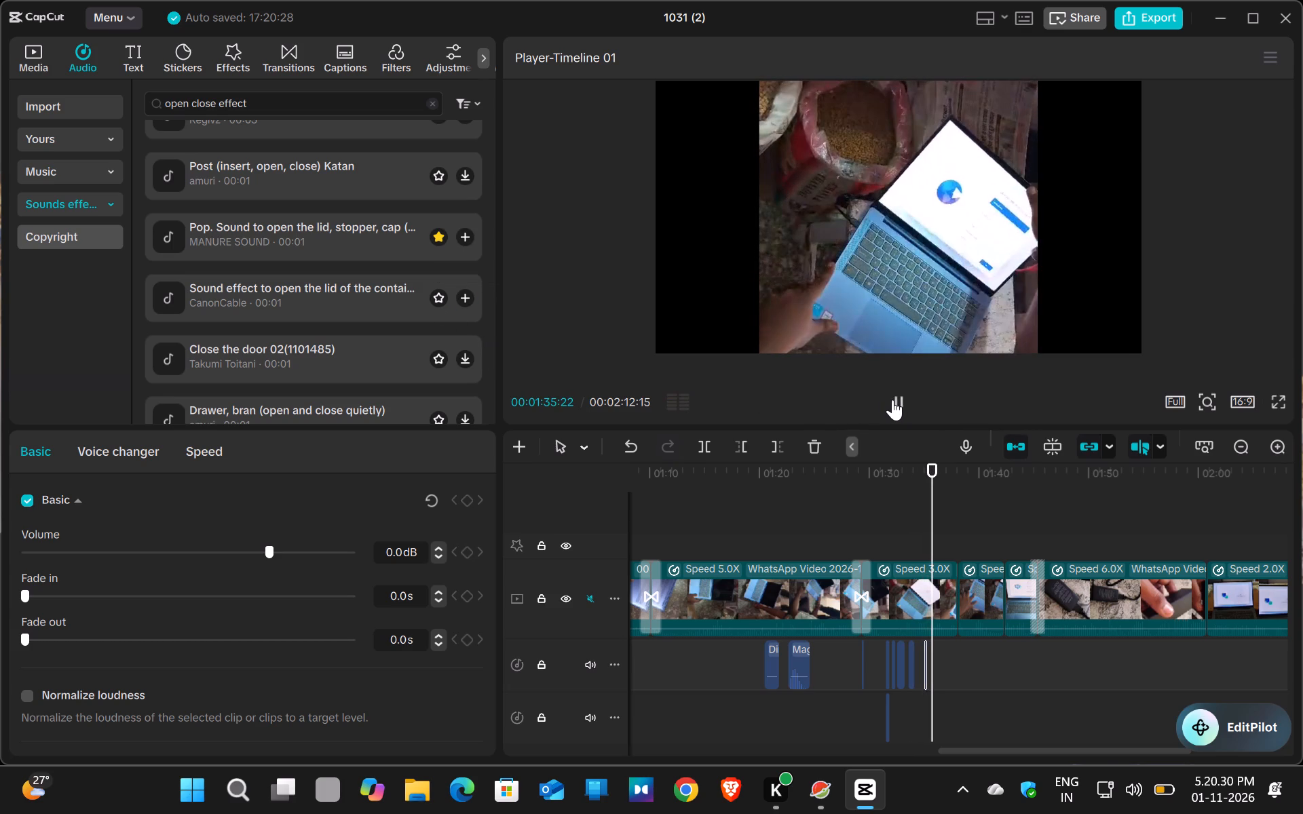
click(451, 239)
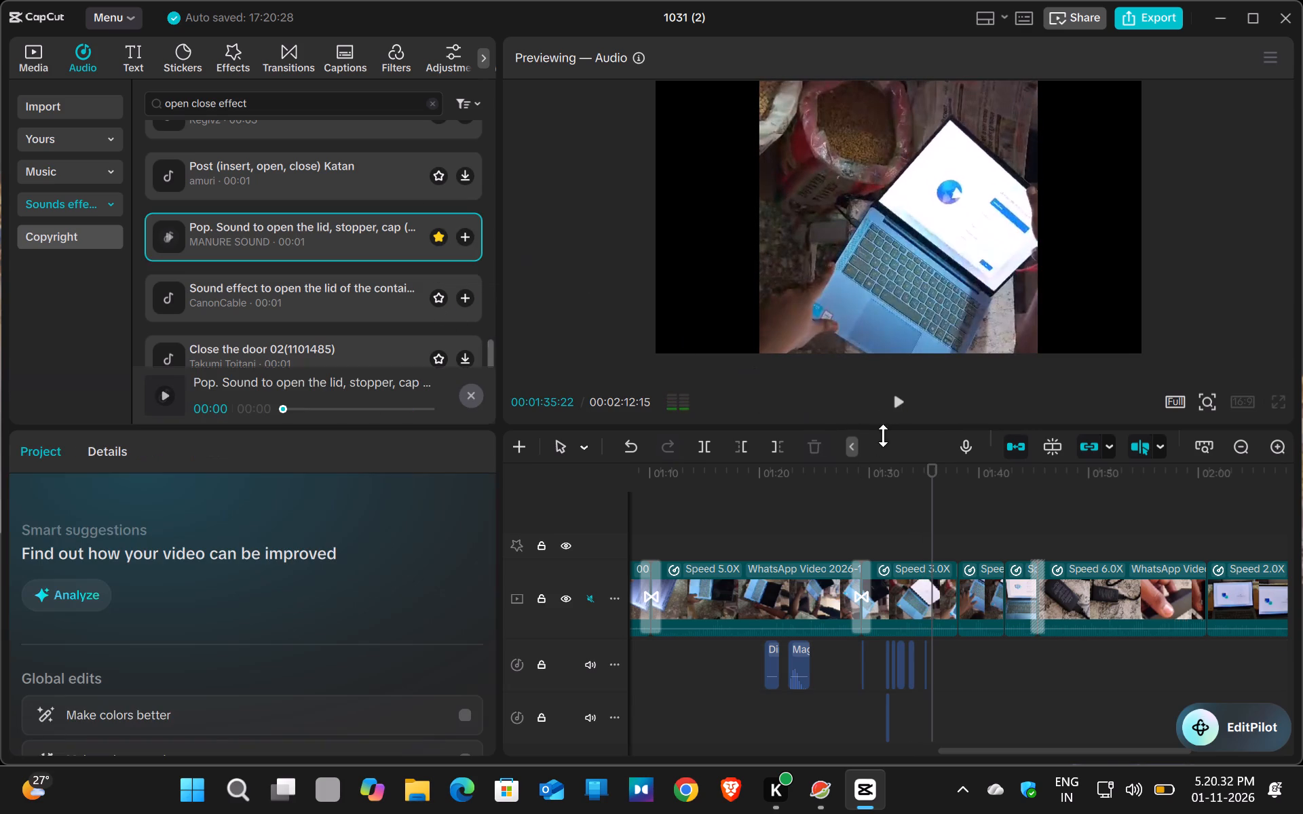
click(463, 239)
Play on to 00:01:36:26 and add another copy of the Pop lid-opening effect there.
click(899, 404)
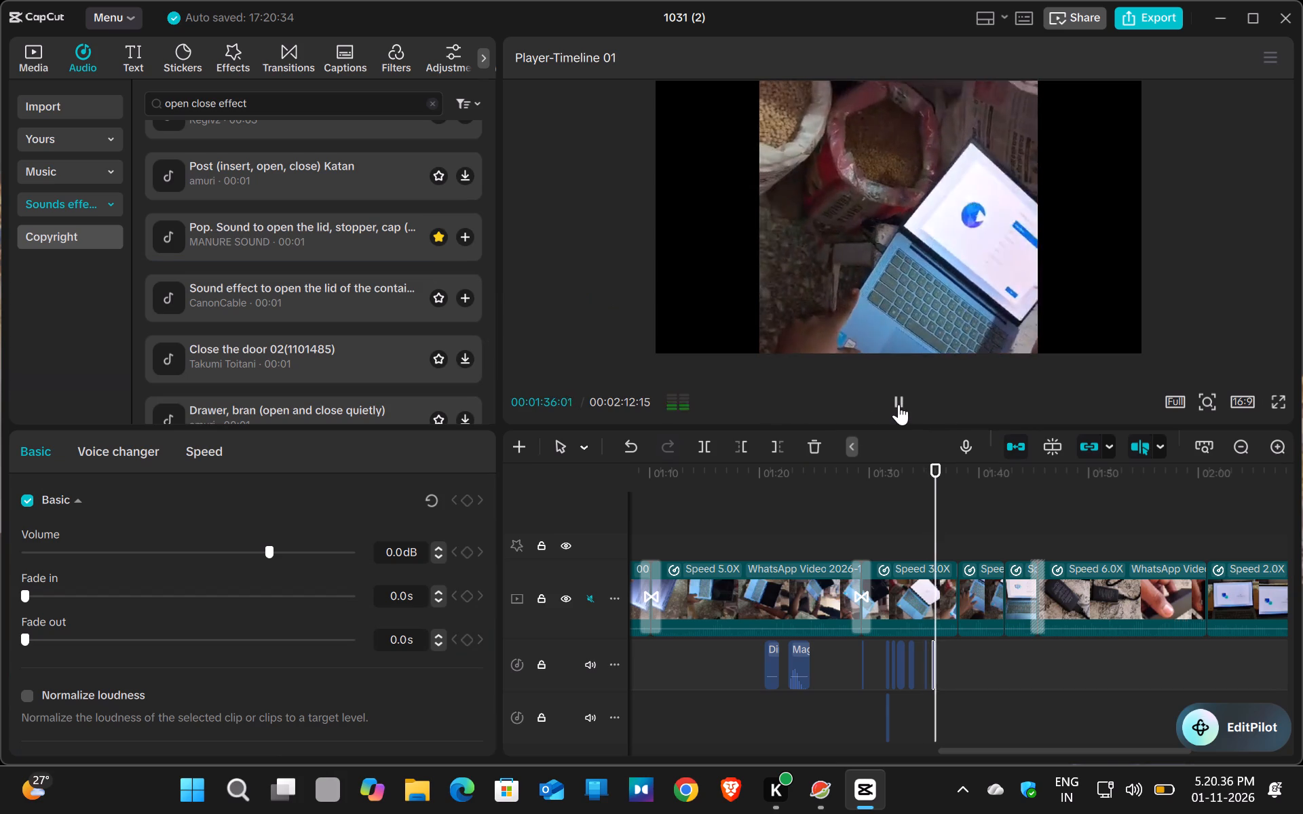
click(899, 404)
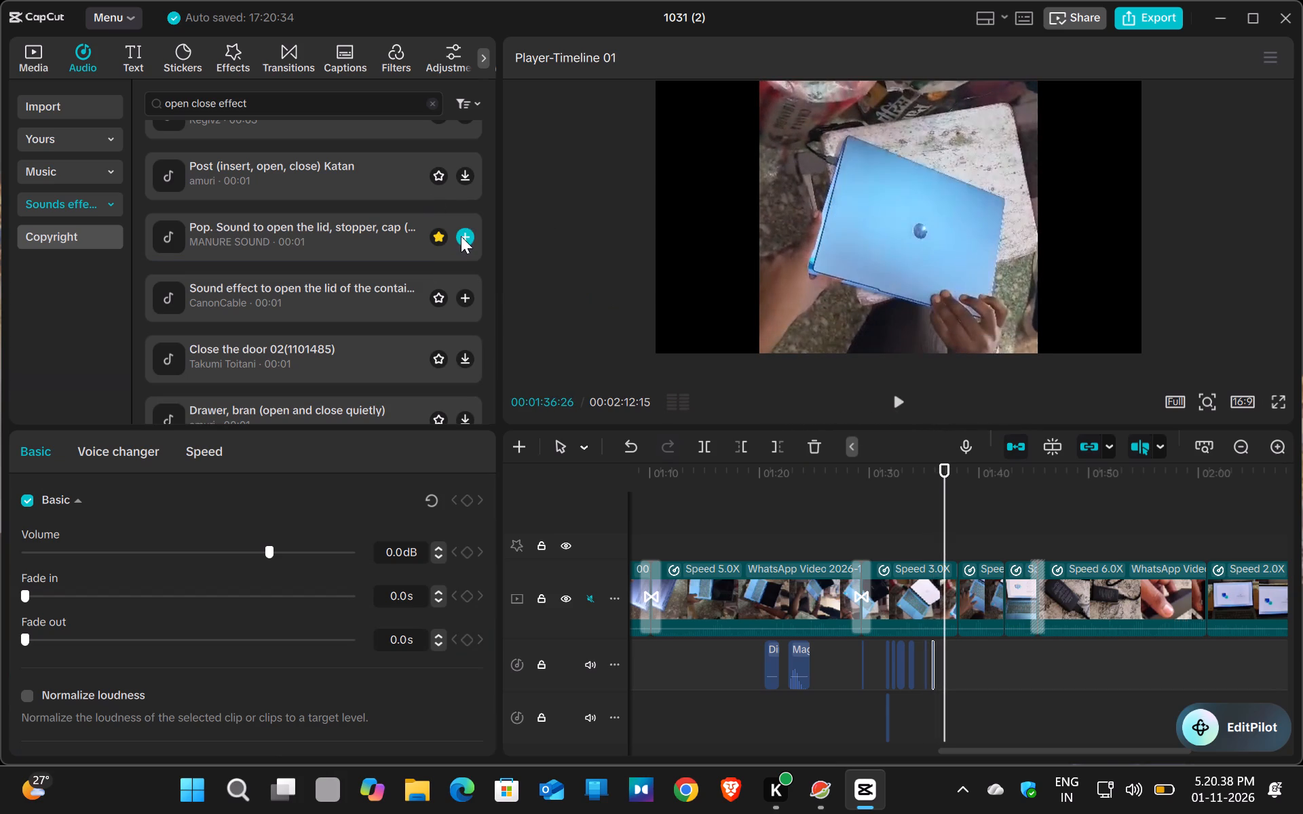
click(461, 236)
Play on to 00:01:37:21 and add the container lid effect by CanonCable there.
click(903, 405)
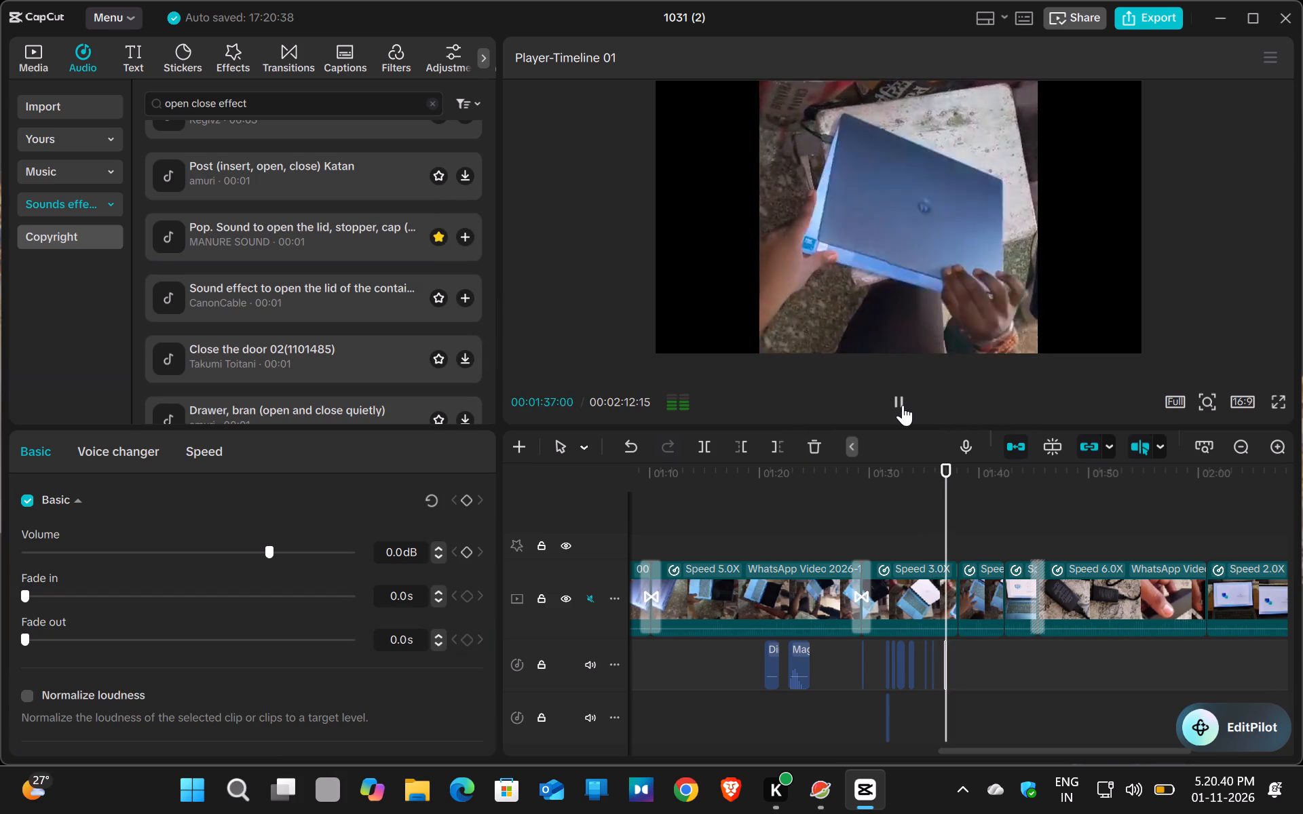
click(903, 405)
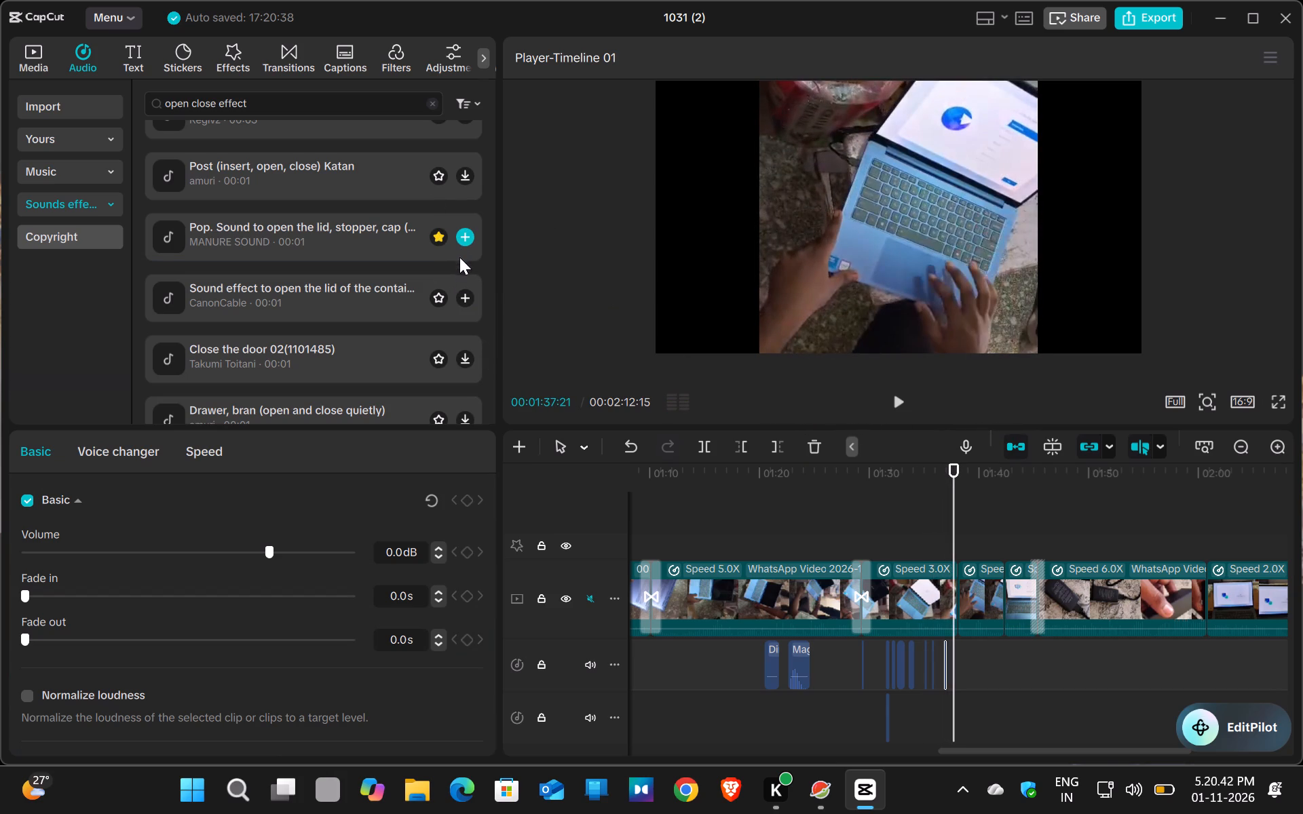
click(460, 297)
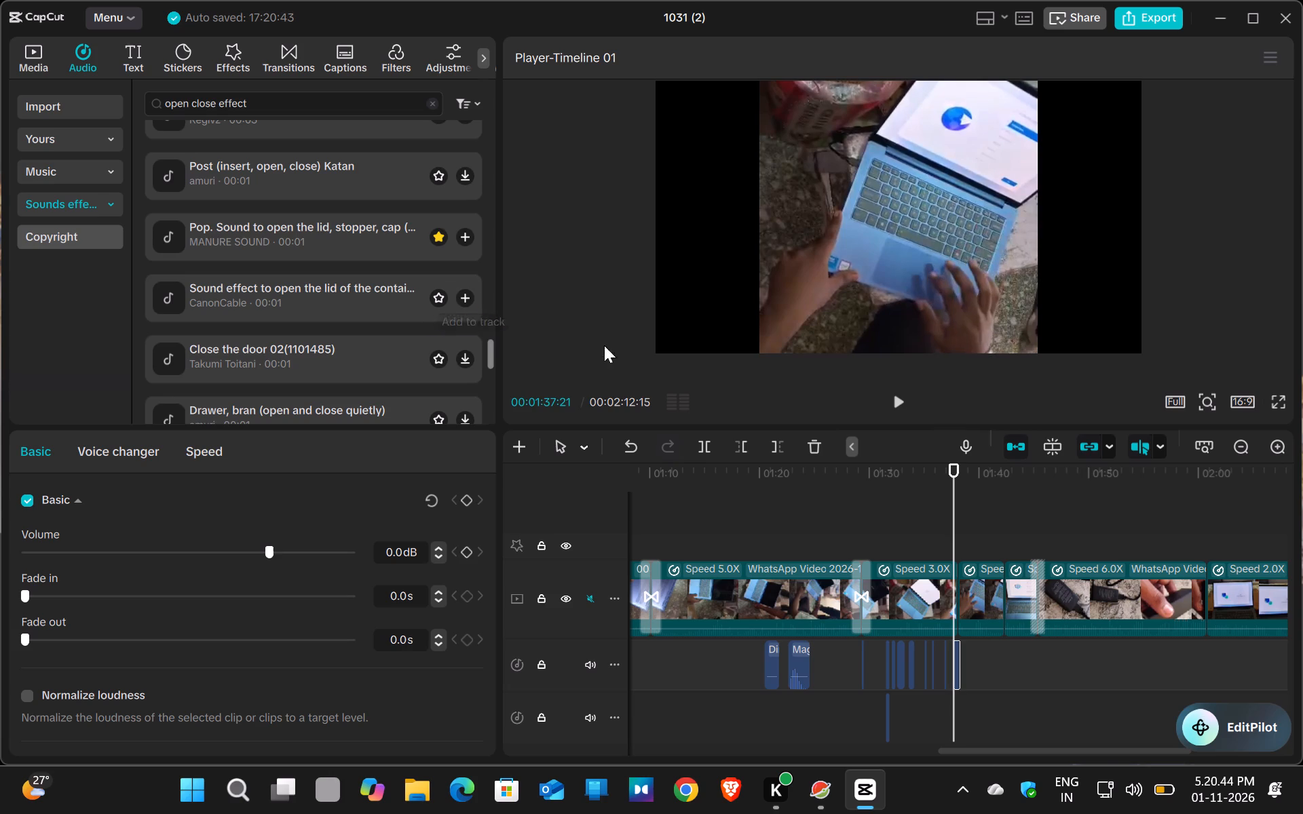
Replay the section from 00:01:19:27 and raise the volume of the sound effect clip at about 00:01:20 to 20.0 dB.
click(901, 404)
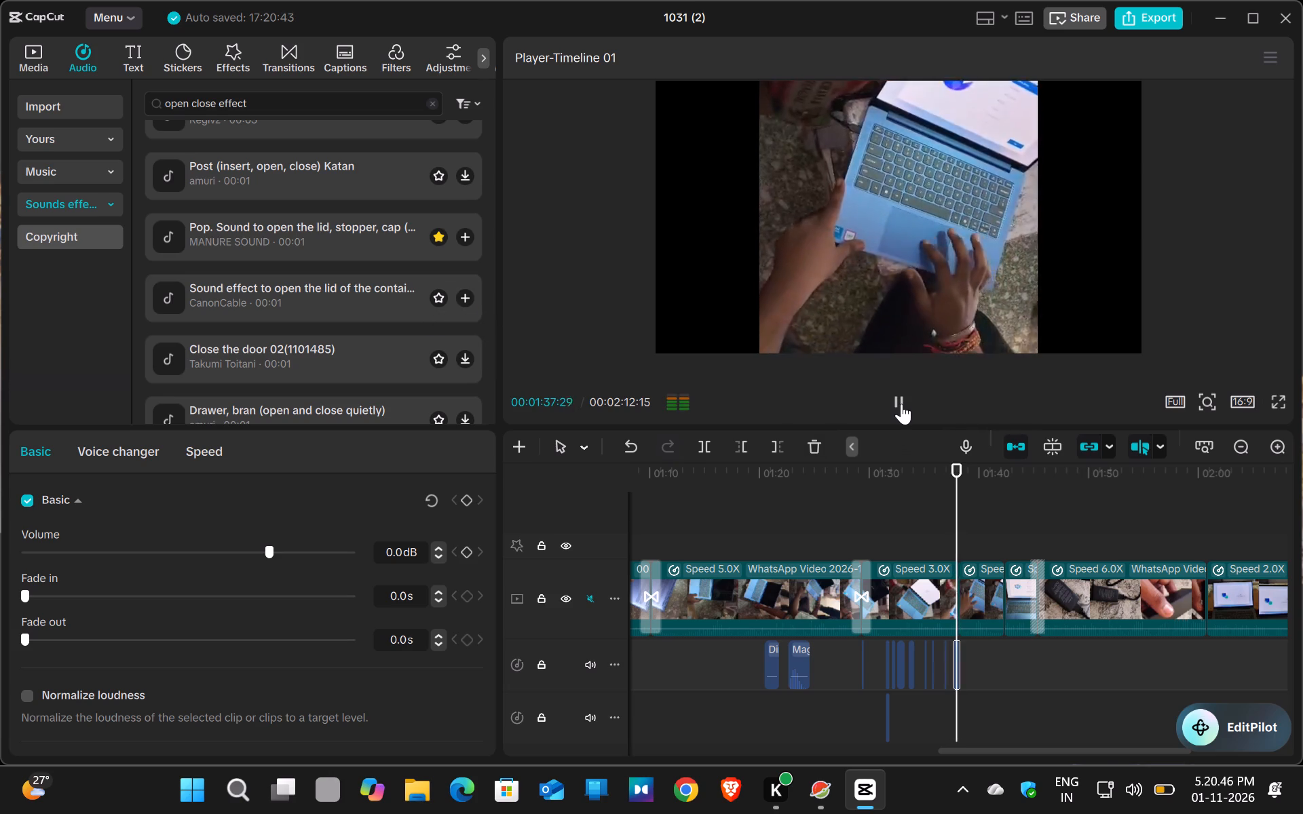
click(852, 480)
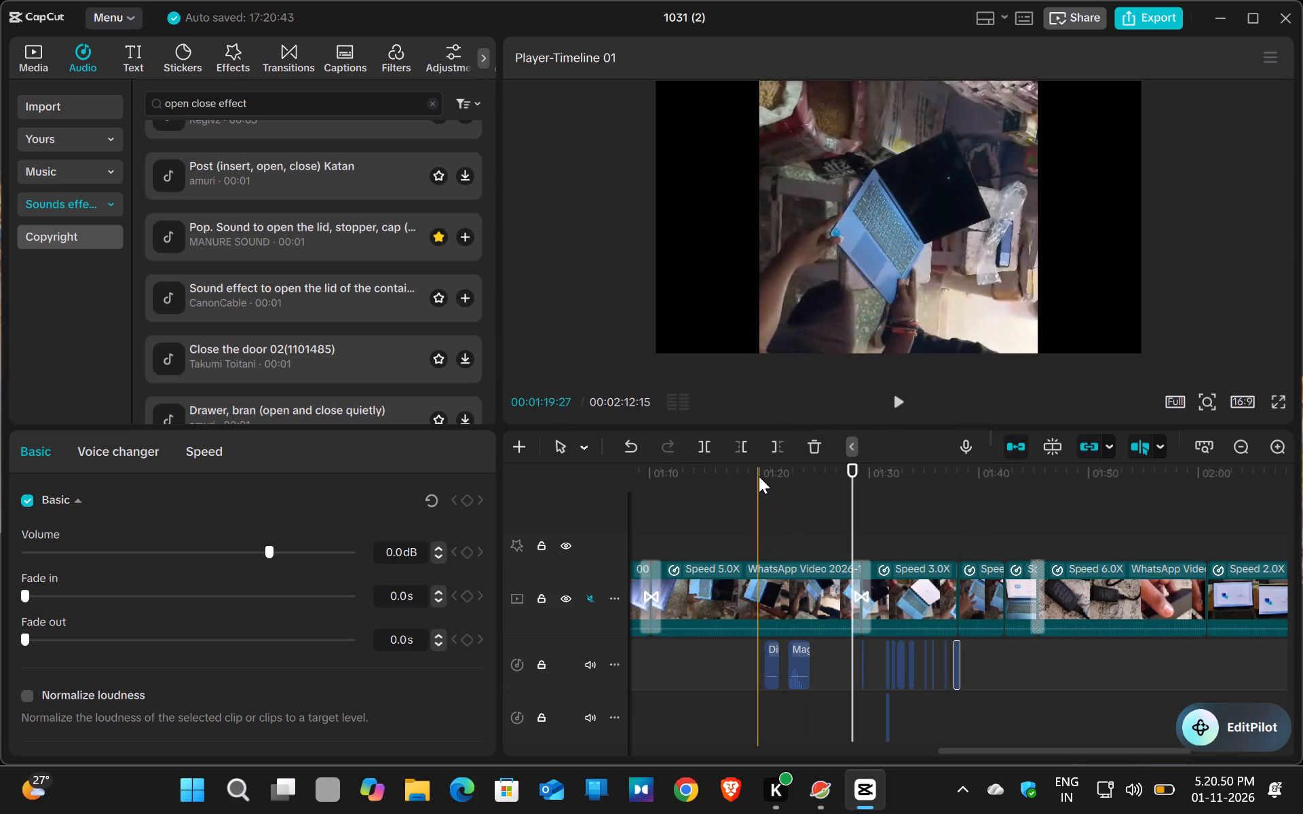
click(759, 476)
click(892, 394)
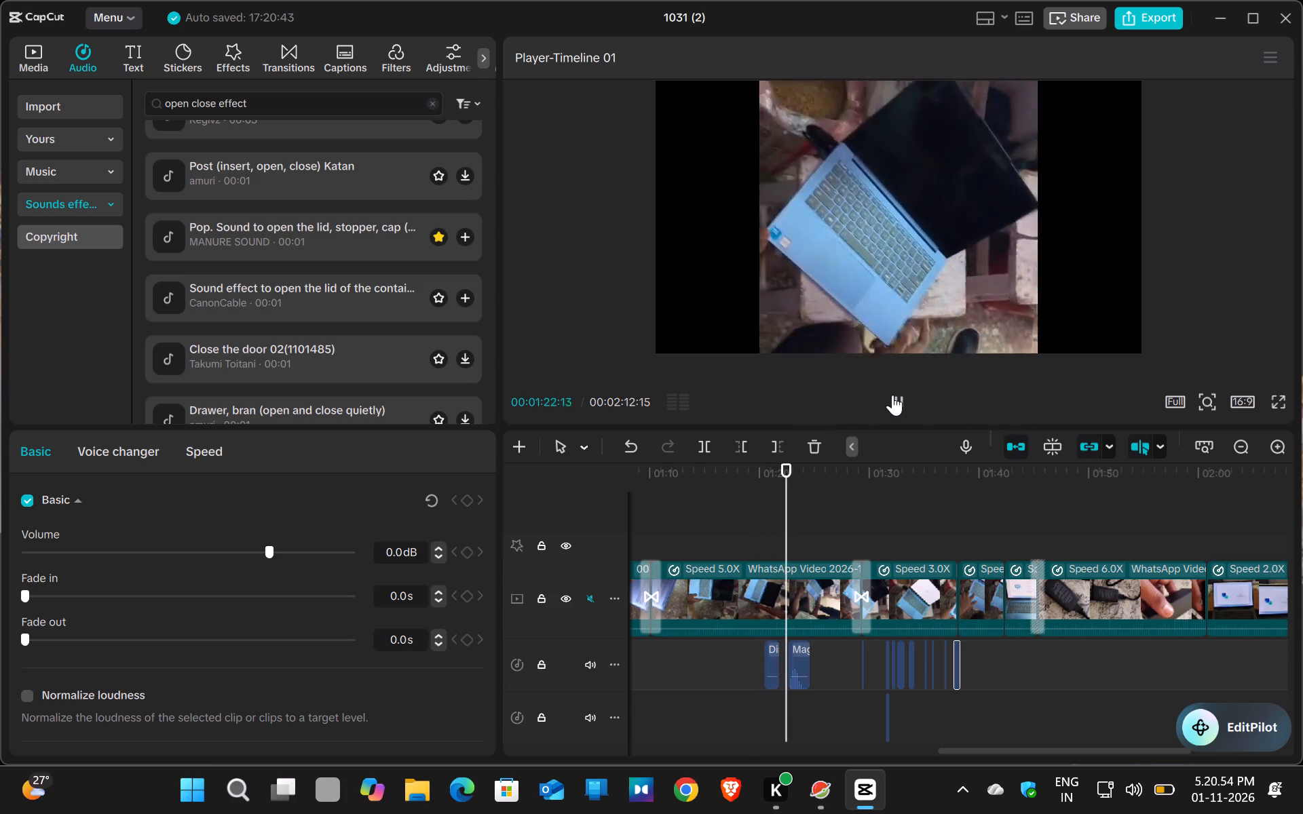
click(889, 402)
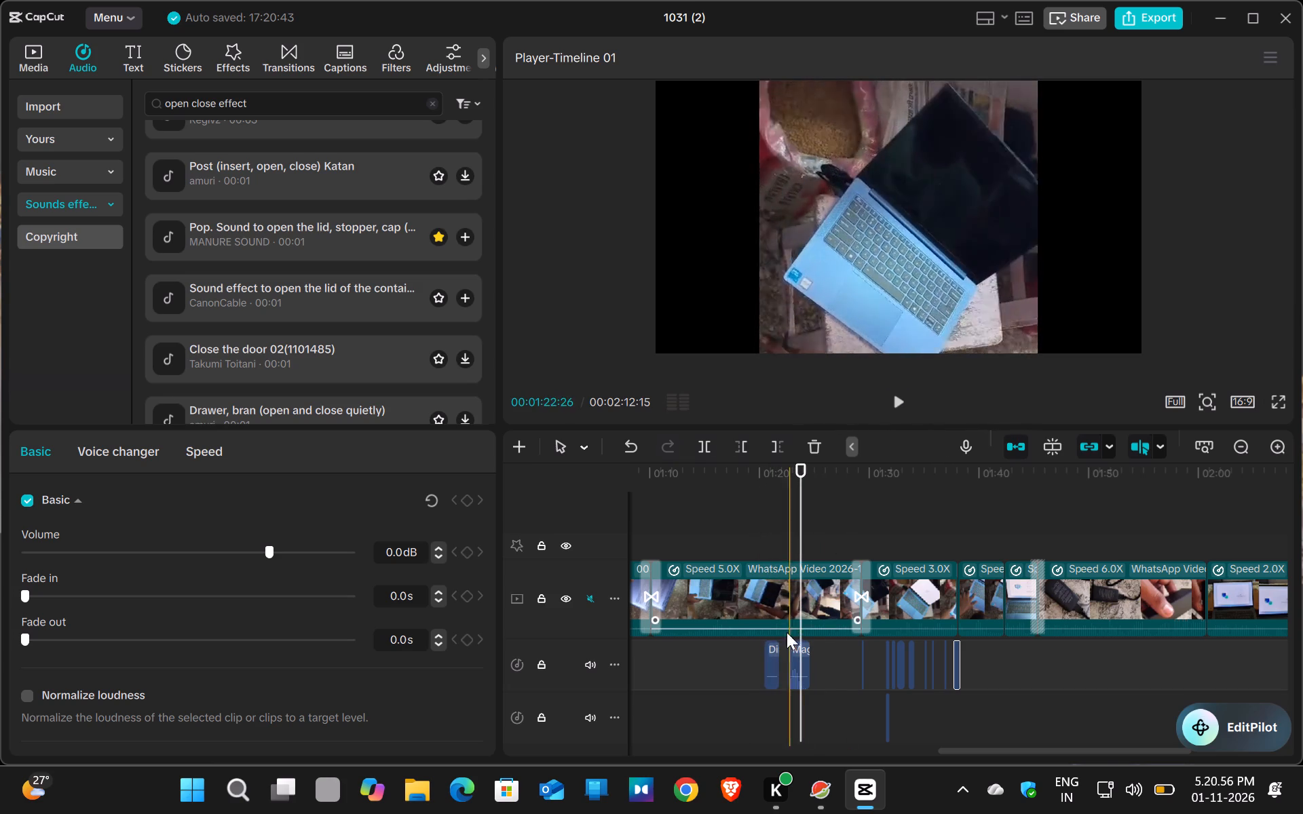
click(773, 641)
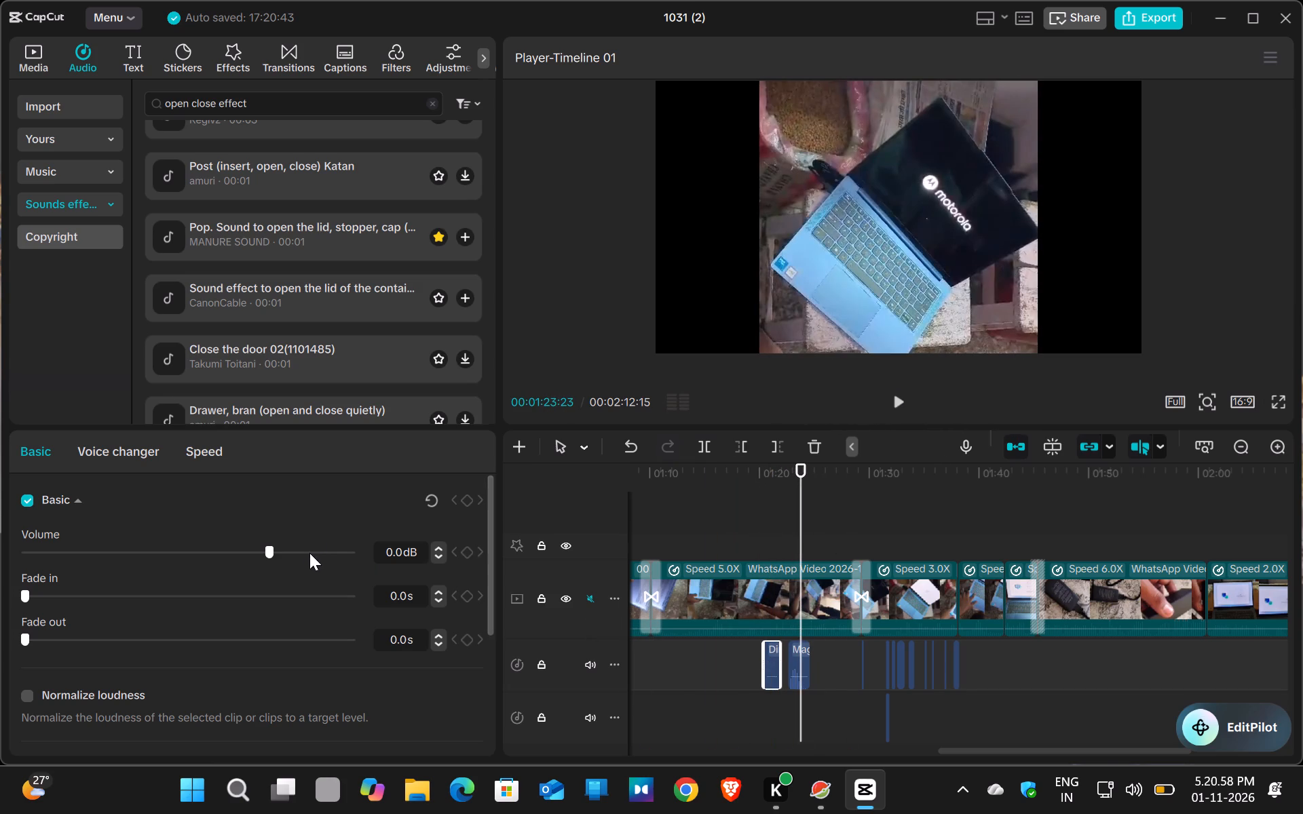
drag(285, 550, 399, 549)
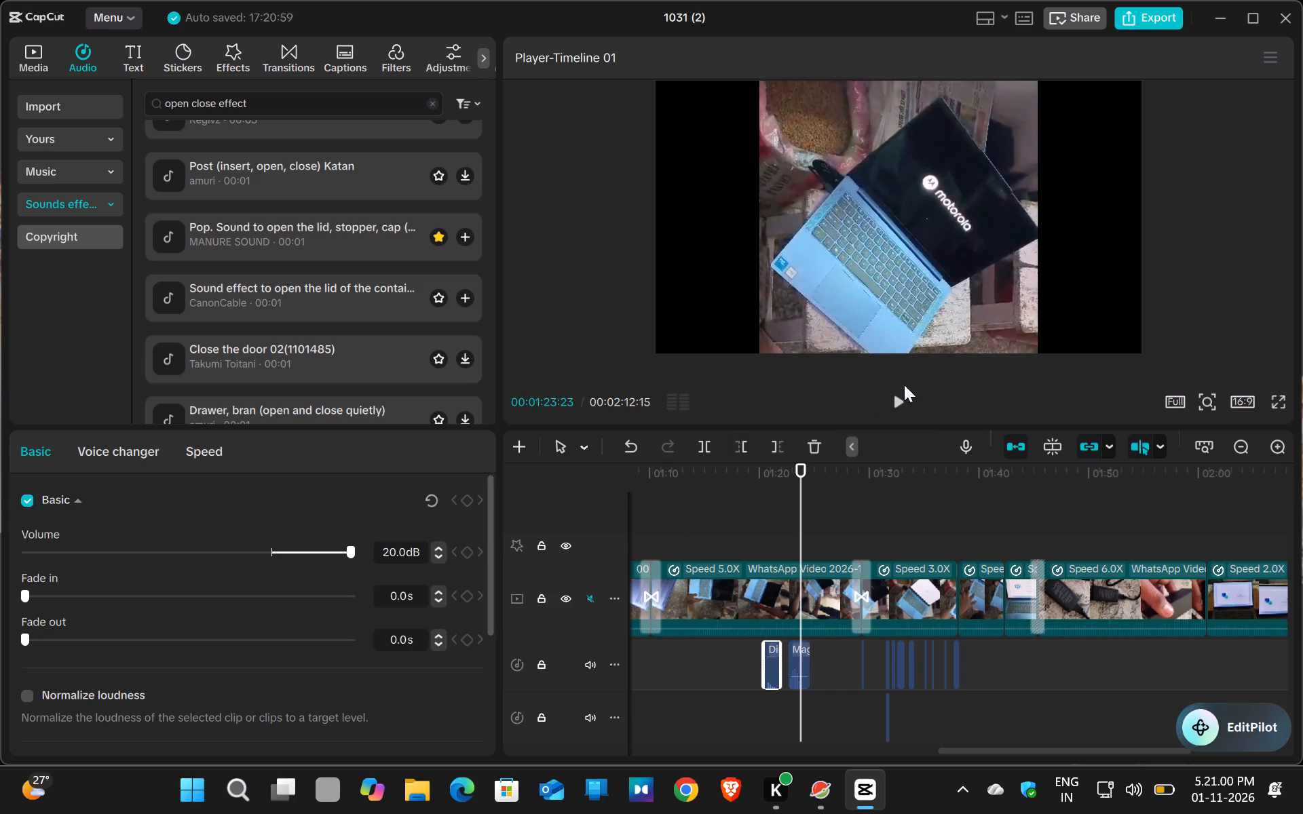
Play the timeline from just before that boosted sound effect into the final clip to review the audio and pacing.
click(753, 473)
click(901, 393)
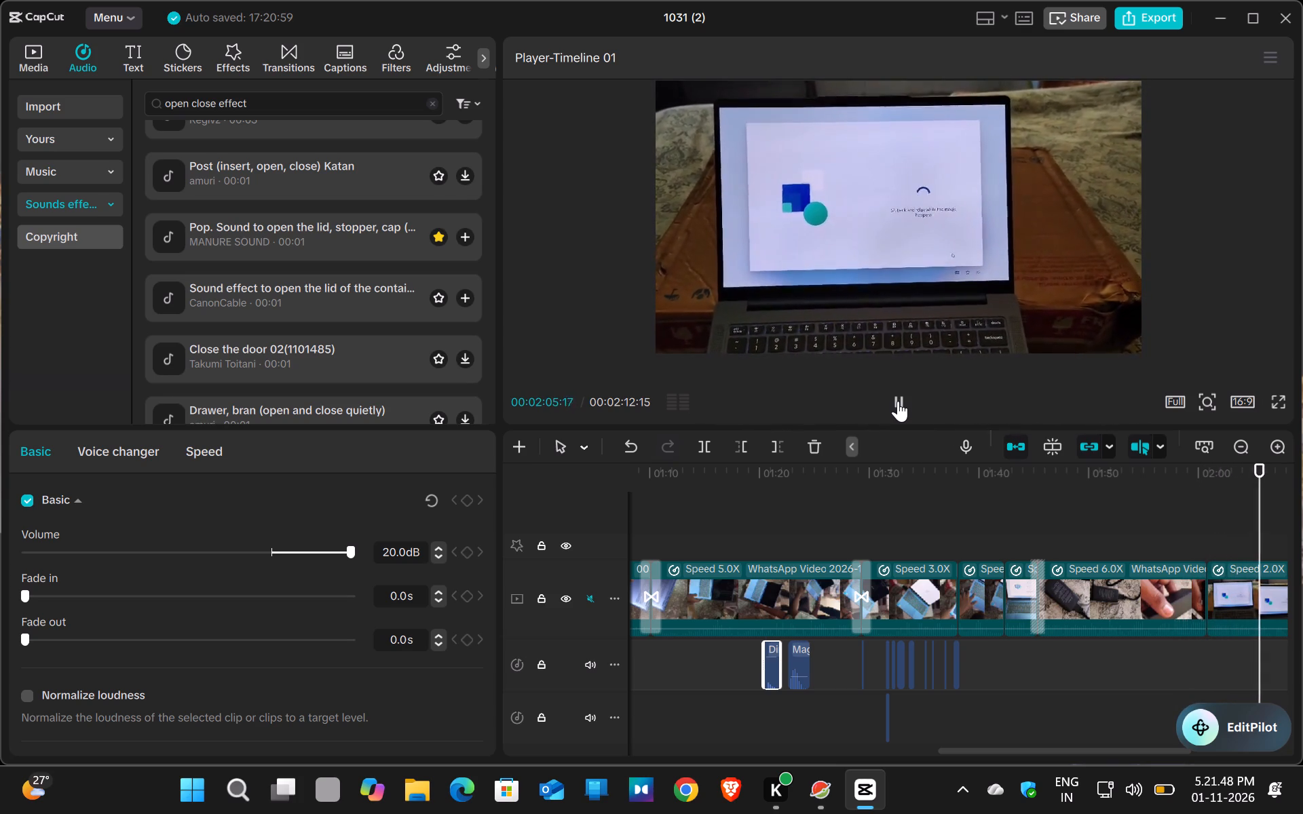
Set the speed of the last video clip, showing the laptop setup screen, to 5.00x.
click(1236, 603)
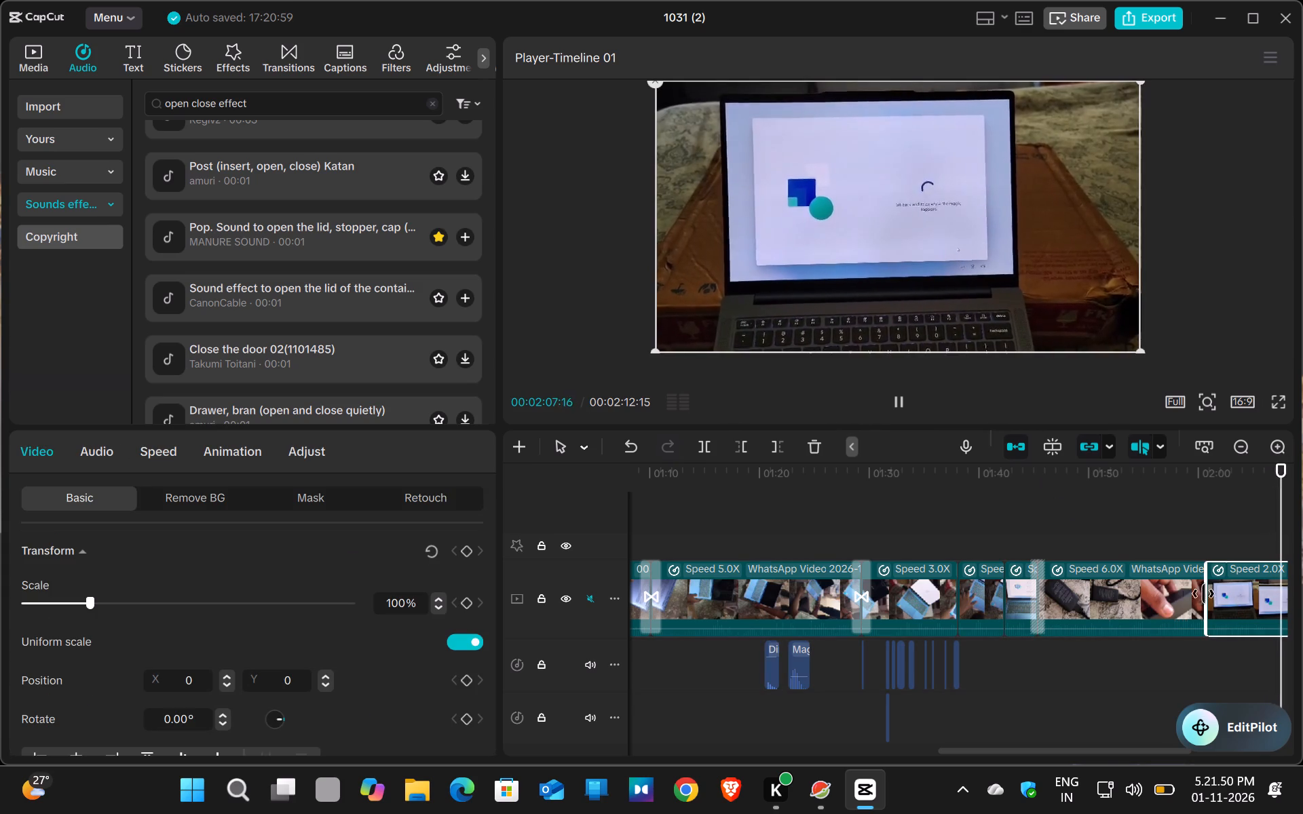
click(167, 443)
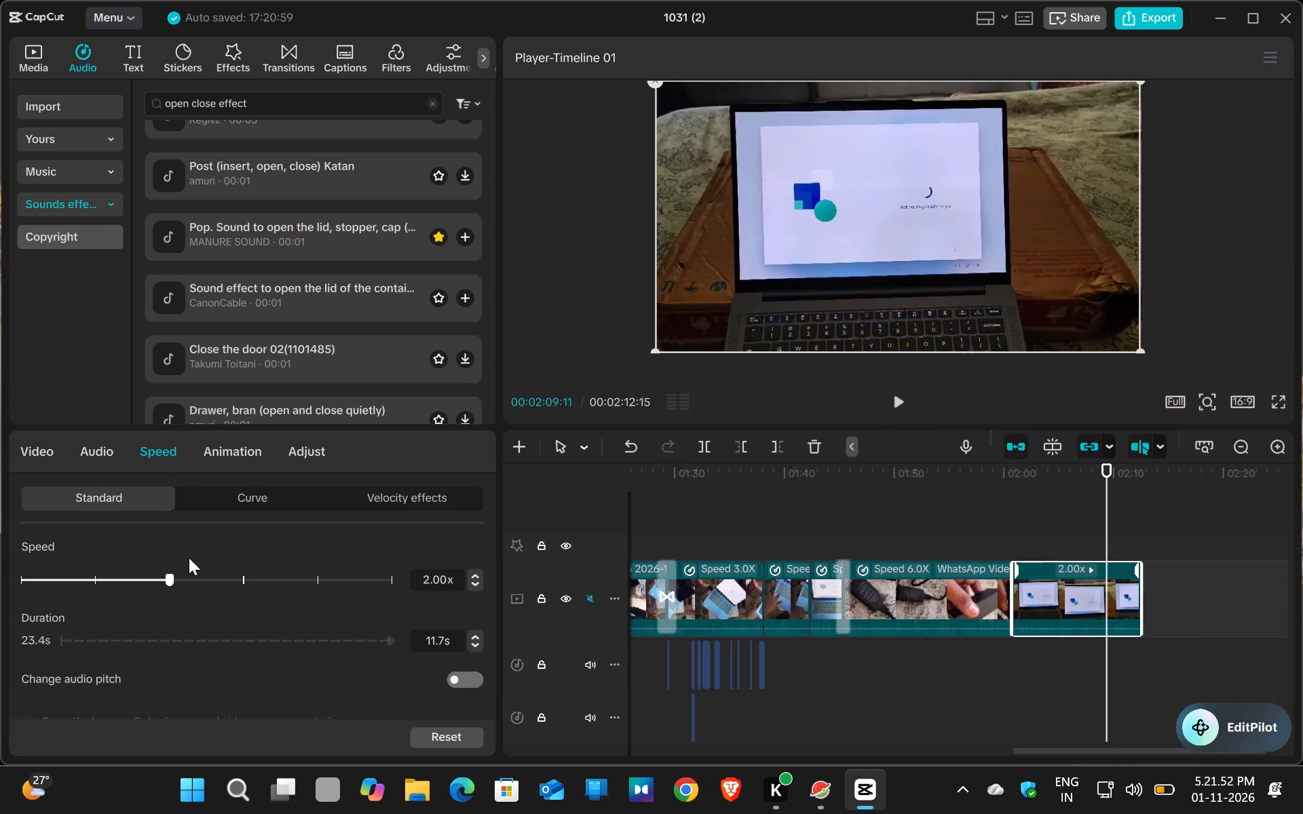
click(244, 577)
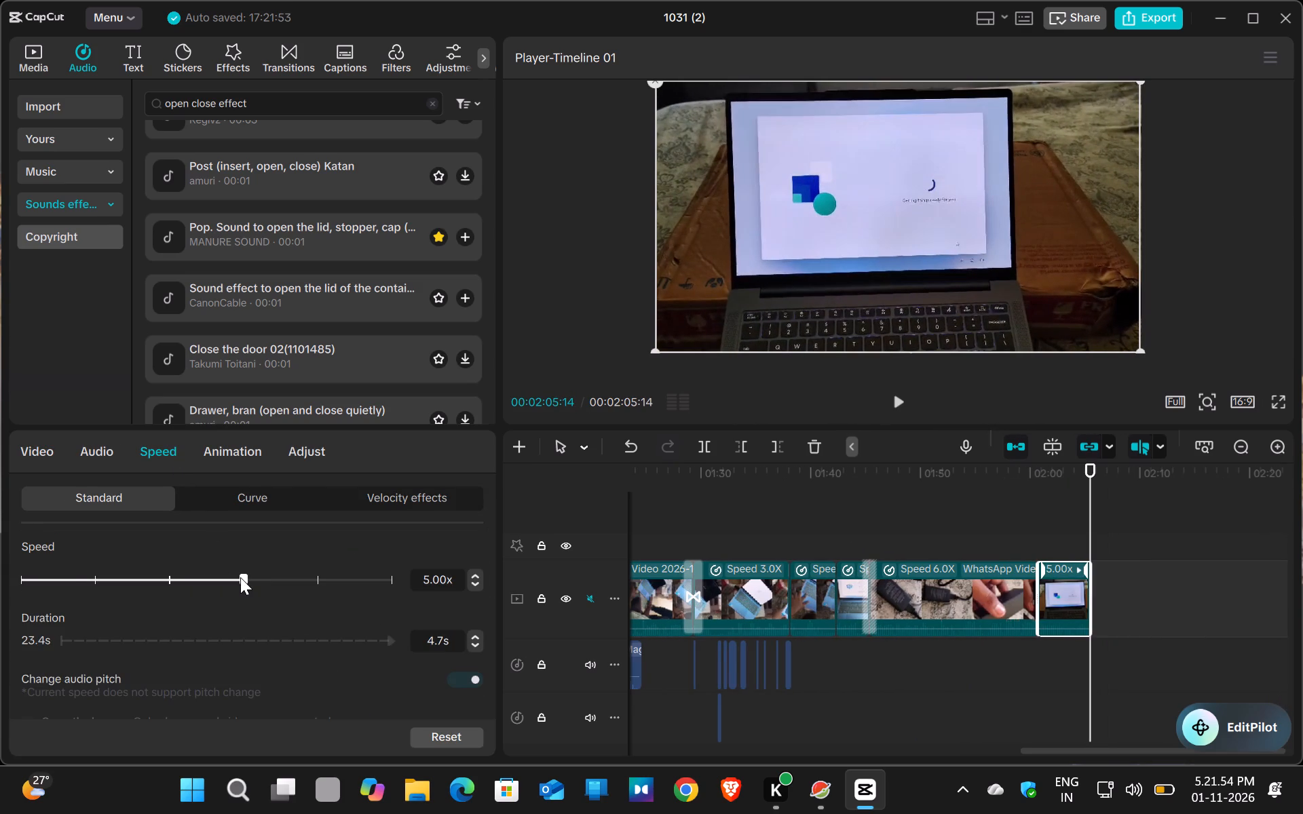
Set the speed of the second-to-last video clip, the one before the laptop setup screen, to 6.50x.
click(977, 598)
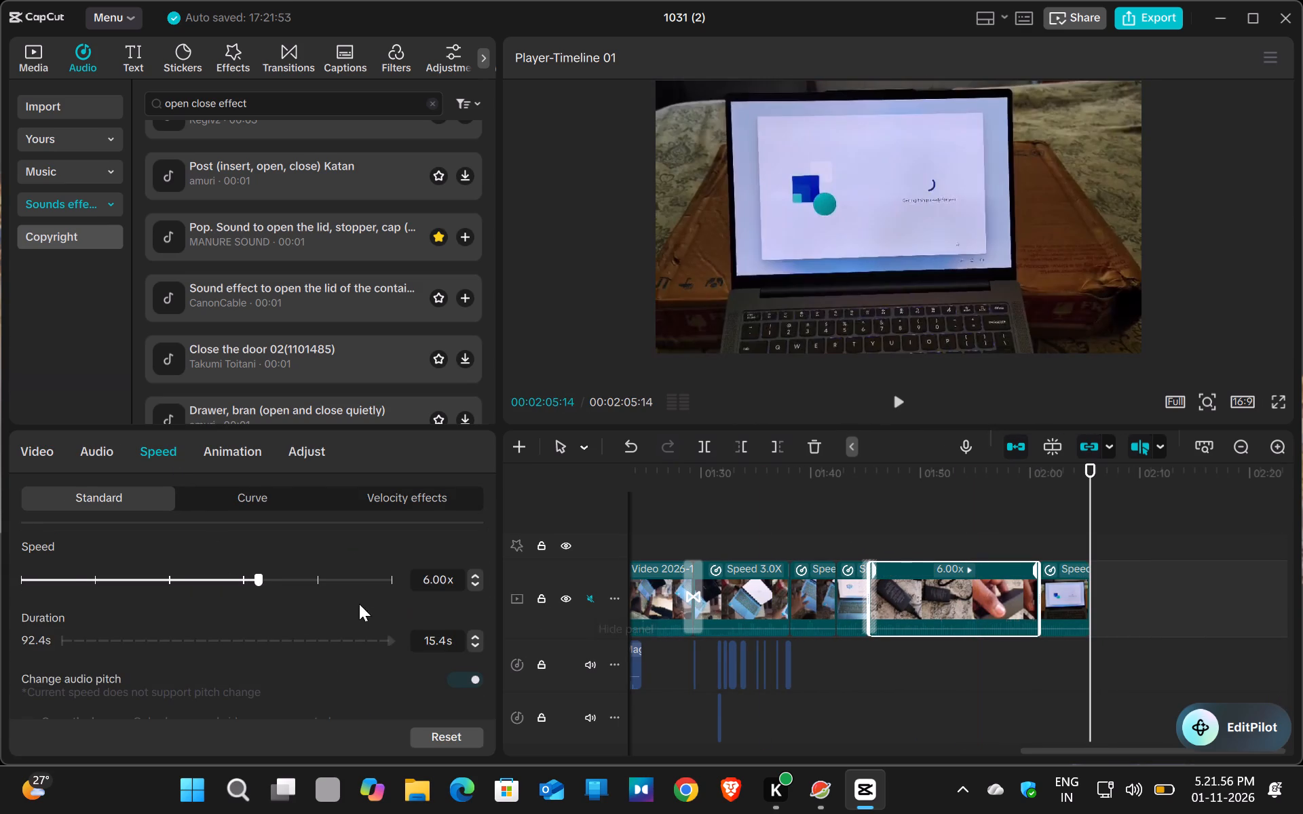
double_click(478, 572)
click(478, 572)
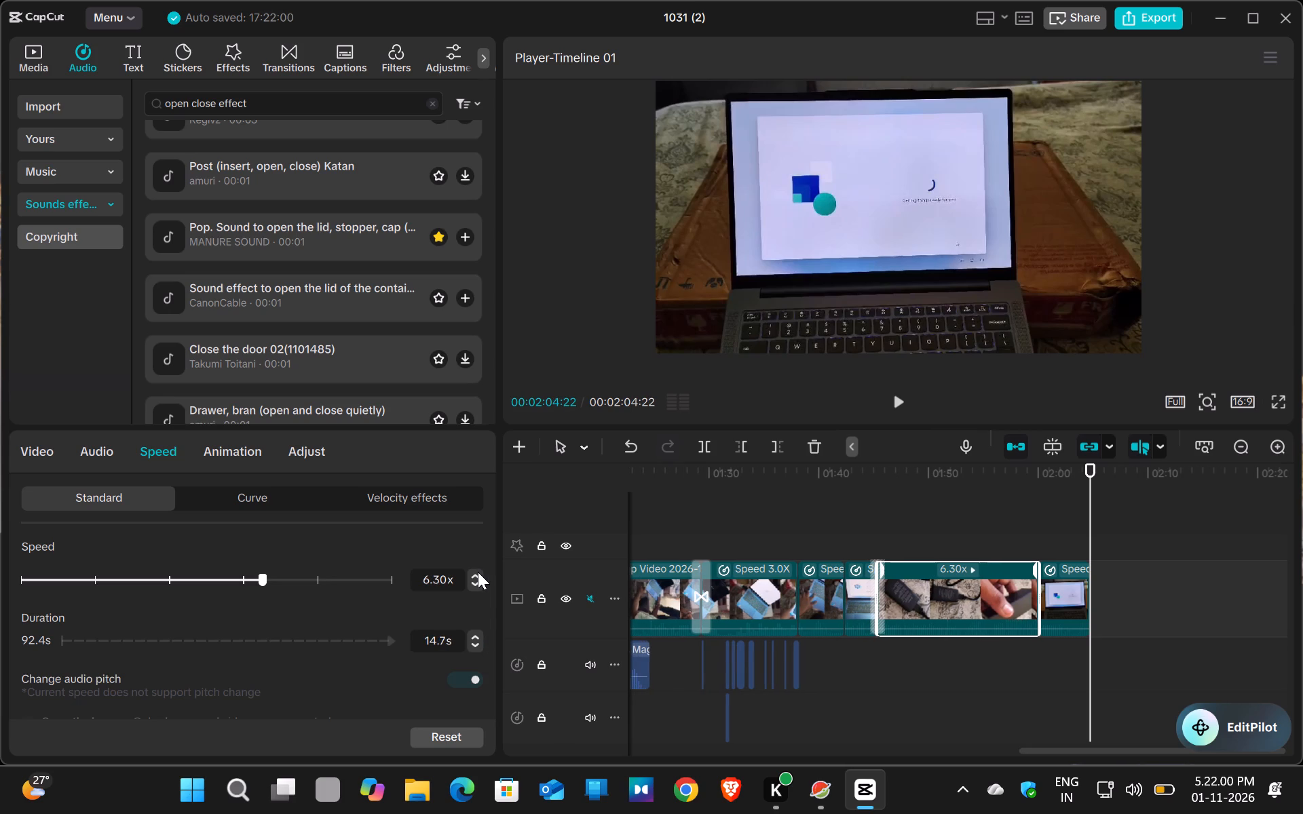
double_click(478, 572)
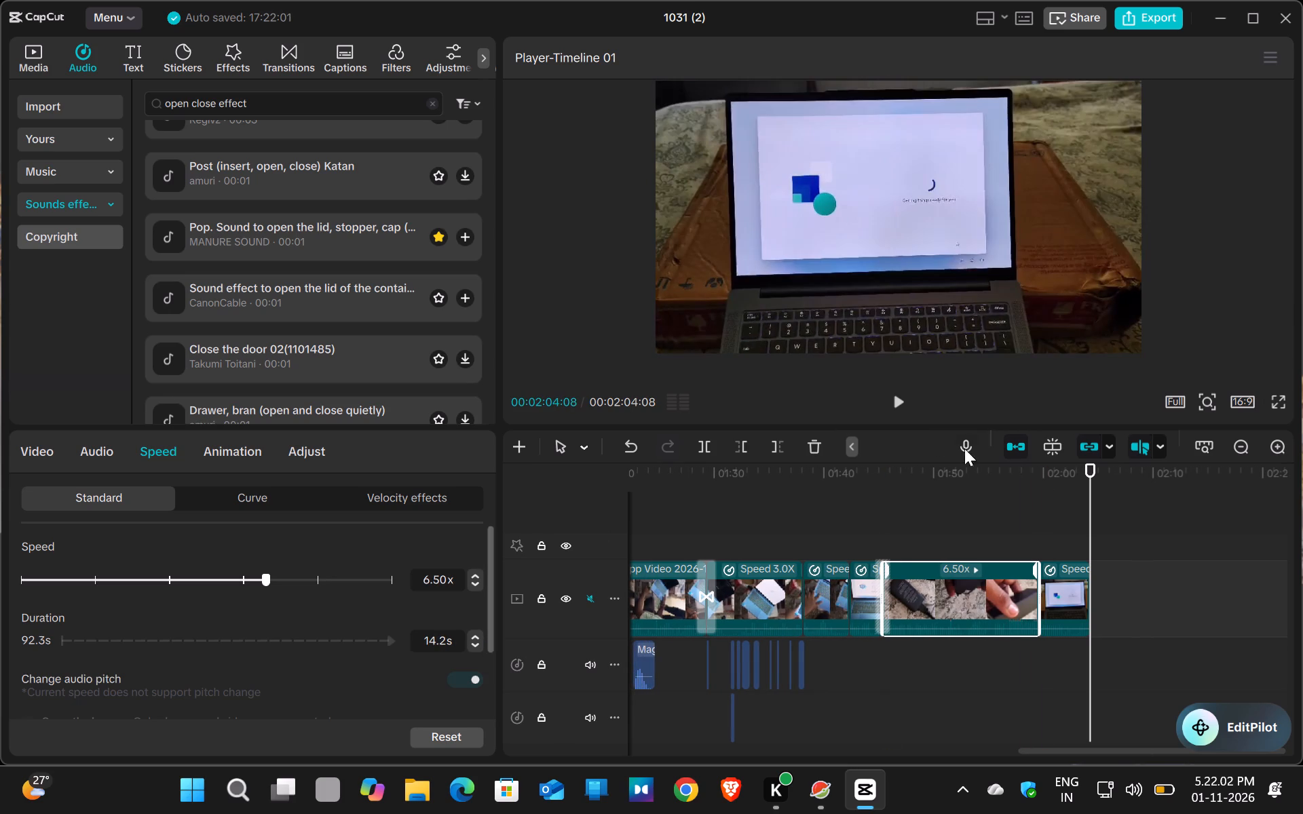
Play the video from its beginning, then audition the trending track River Edit by Joel Ray and browse the music categories for background music.
click(894, 401)
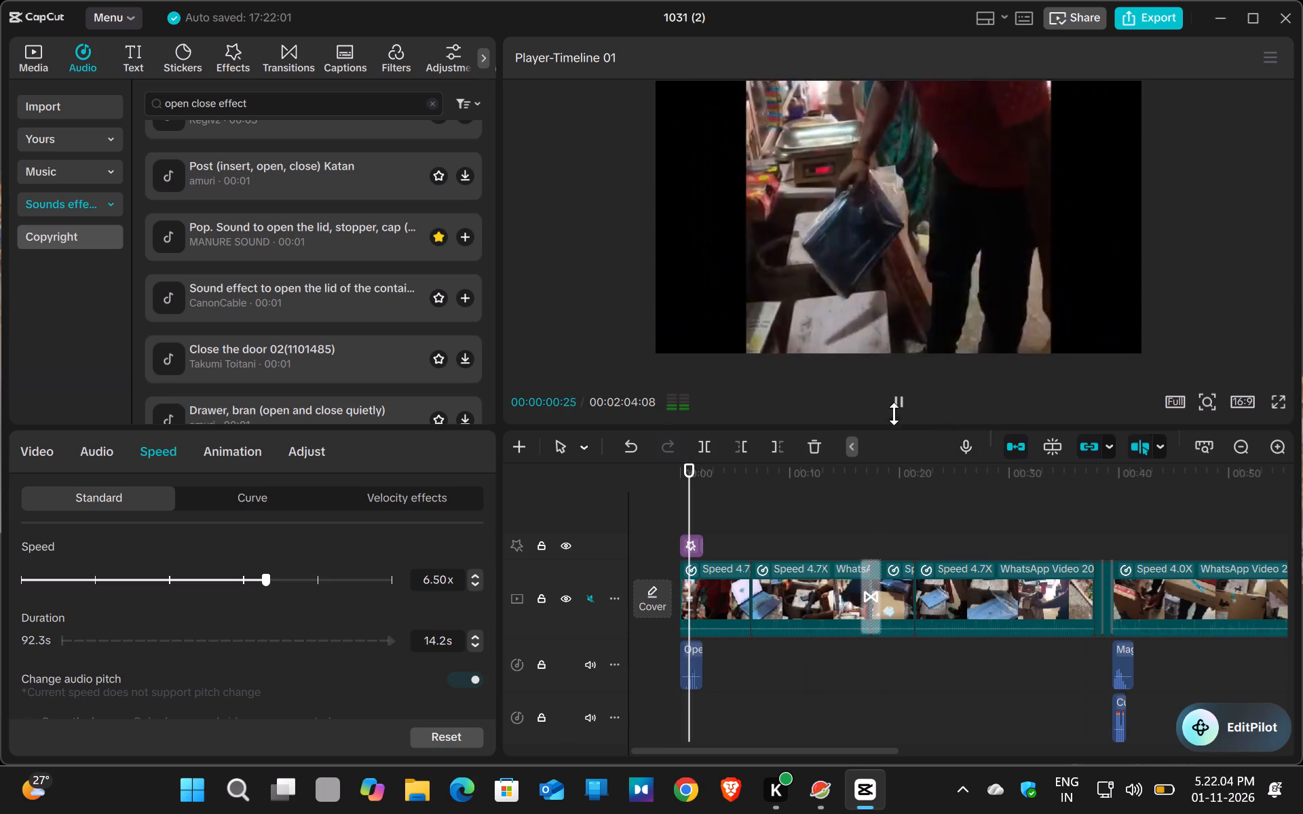
click(88, 182)
click(379, 187)
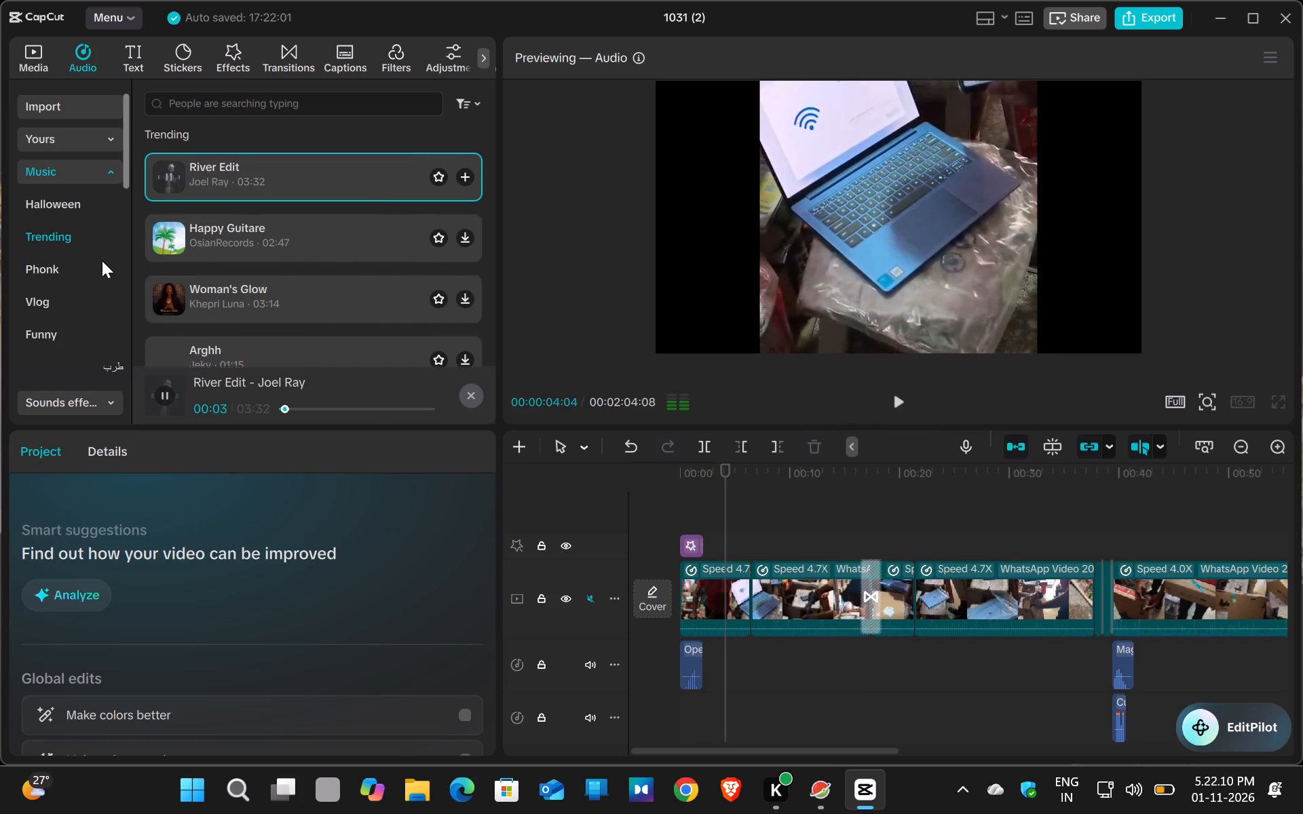
scroll(99, 265, down, 3)
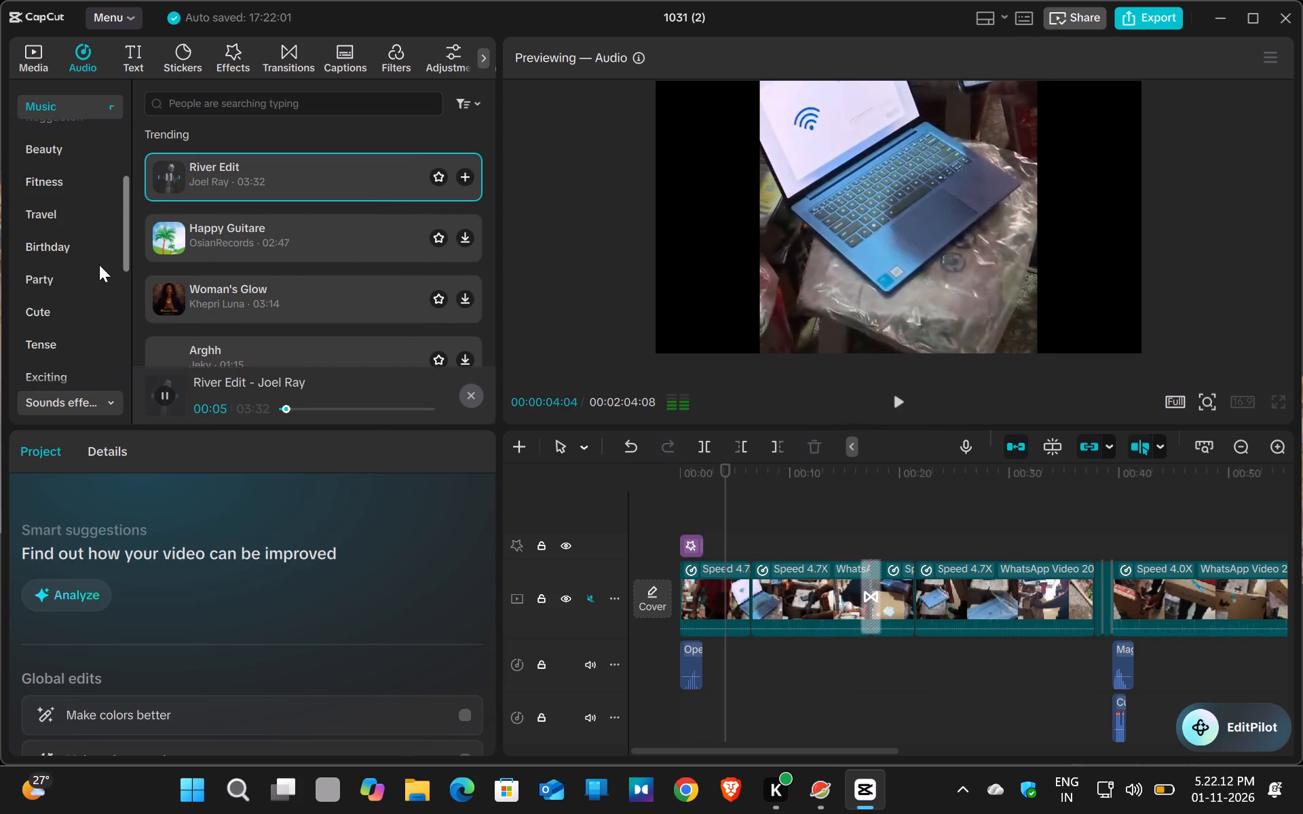
scroll(99, 265, down, 6)
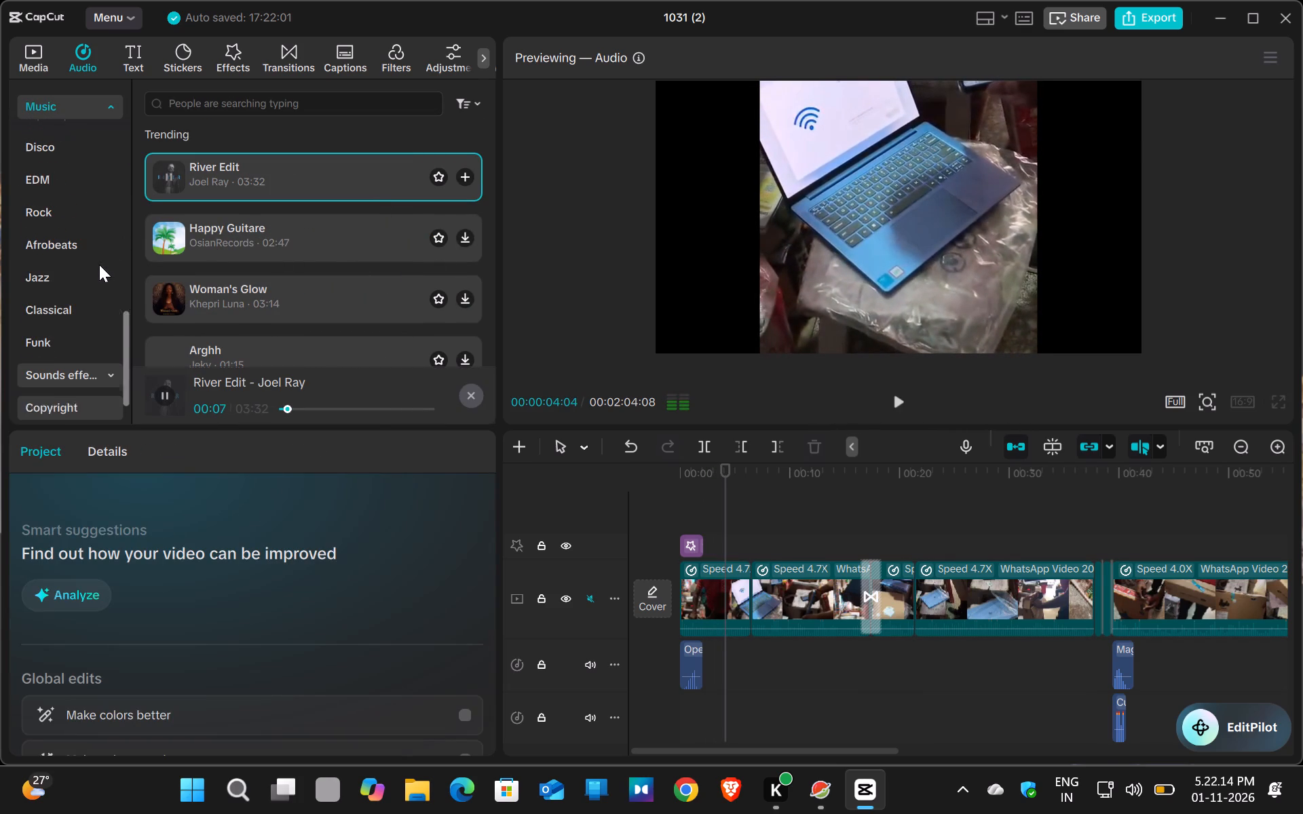
scroll(99, 265, down, 1)
Search the music library for "unboxing", then refine the search to the suggestion "unboxing music background".
click(263, 104)
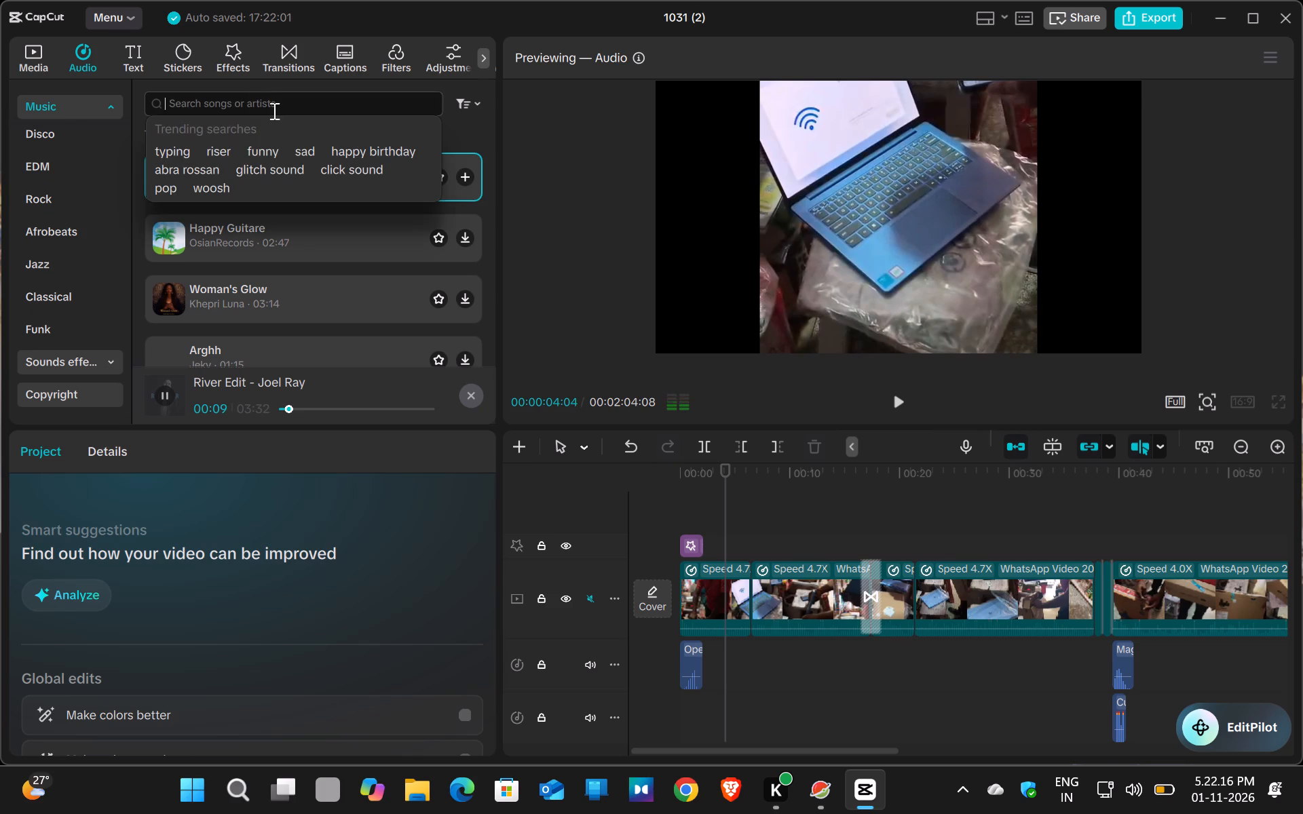
text(unboxing)
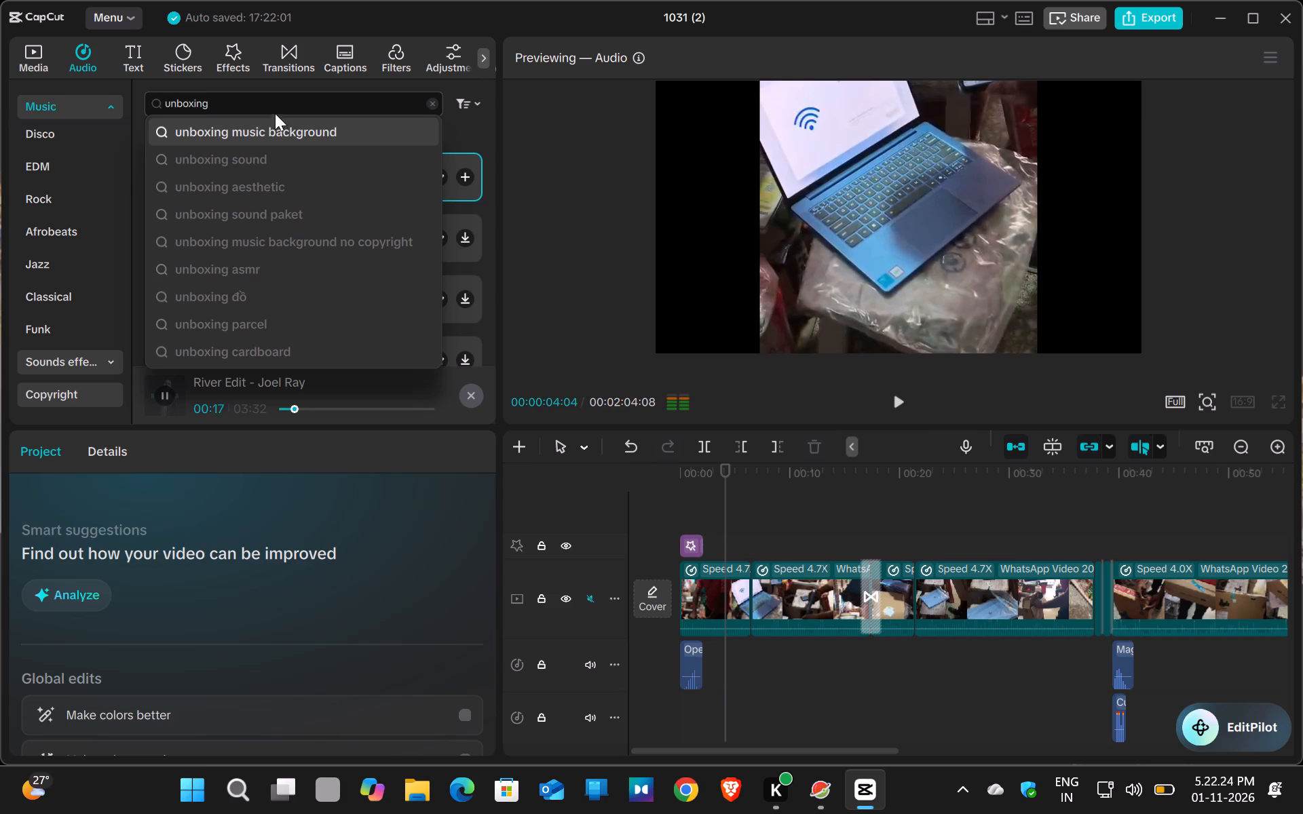
key(Return)
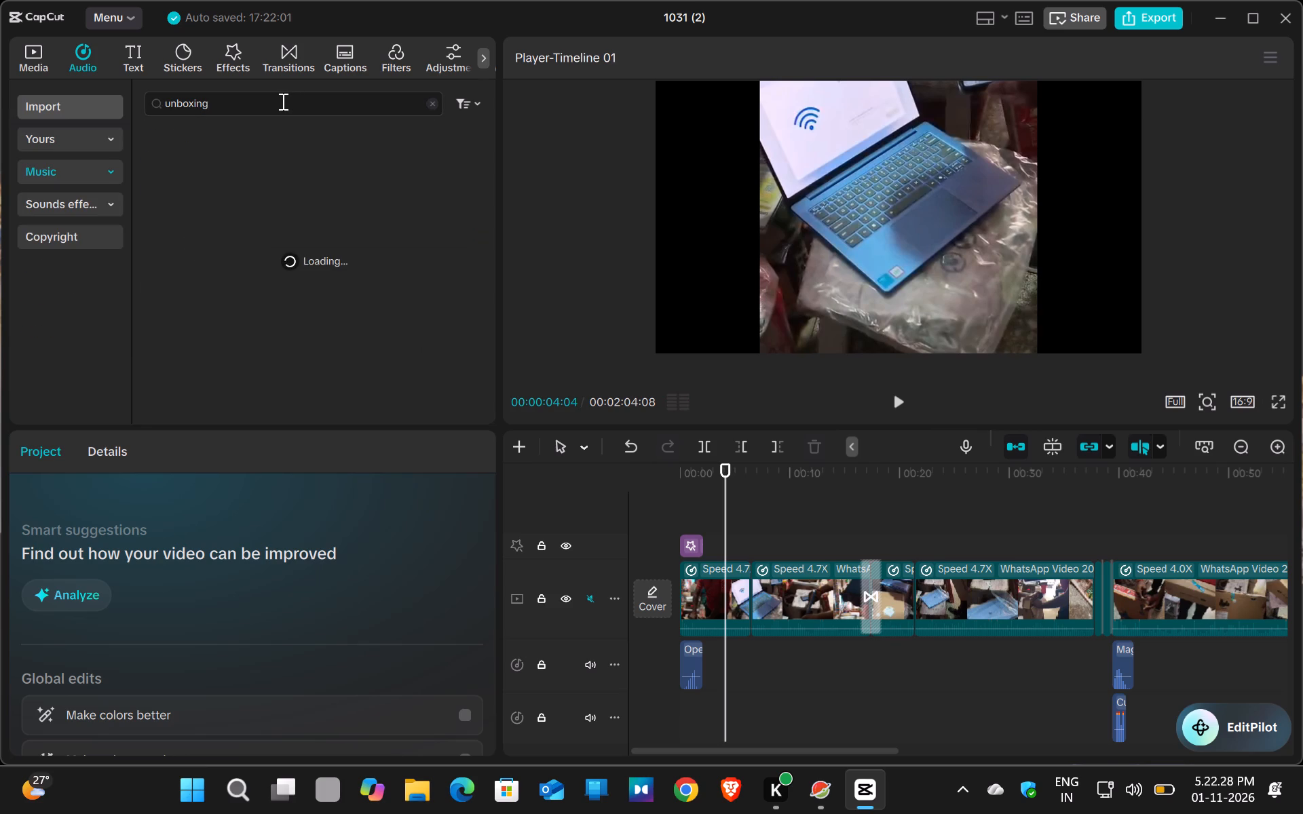
click(282, 101)
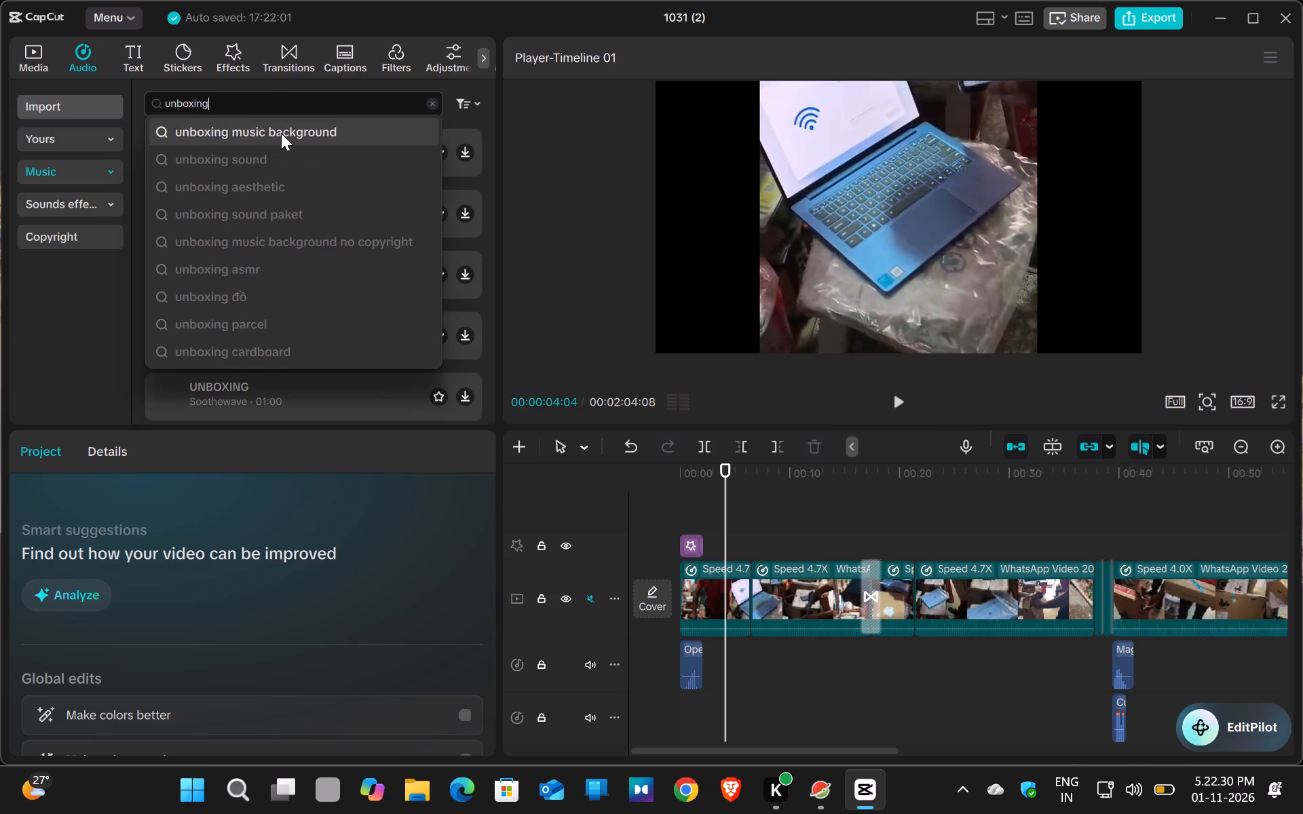
click(281, 133)
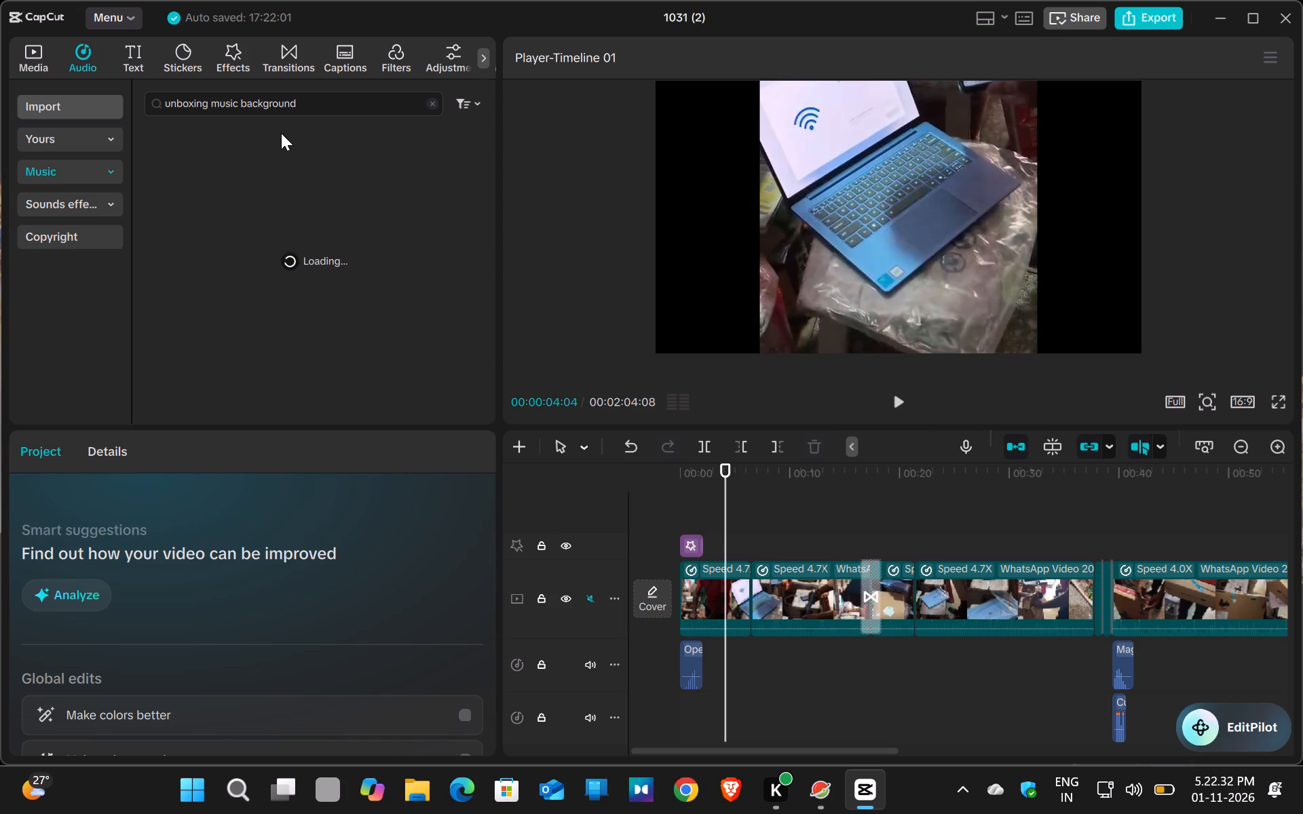
Load the first five music results for preview, from the urban funk track to Comedy Background Music, returning to the urban funk one.
click(341, 156)
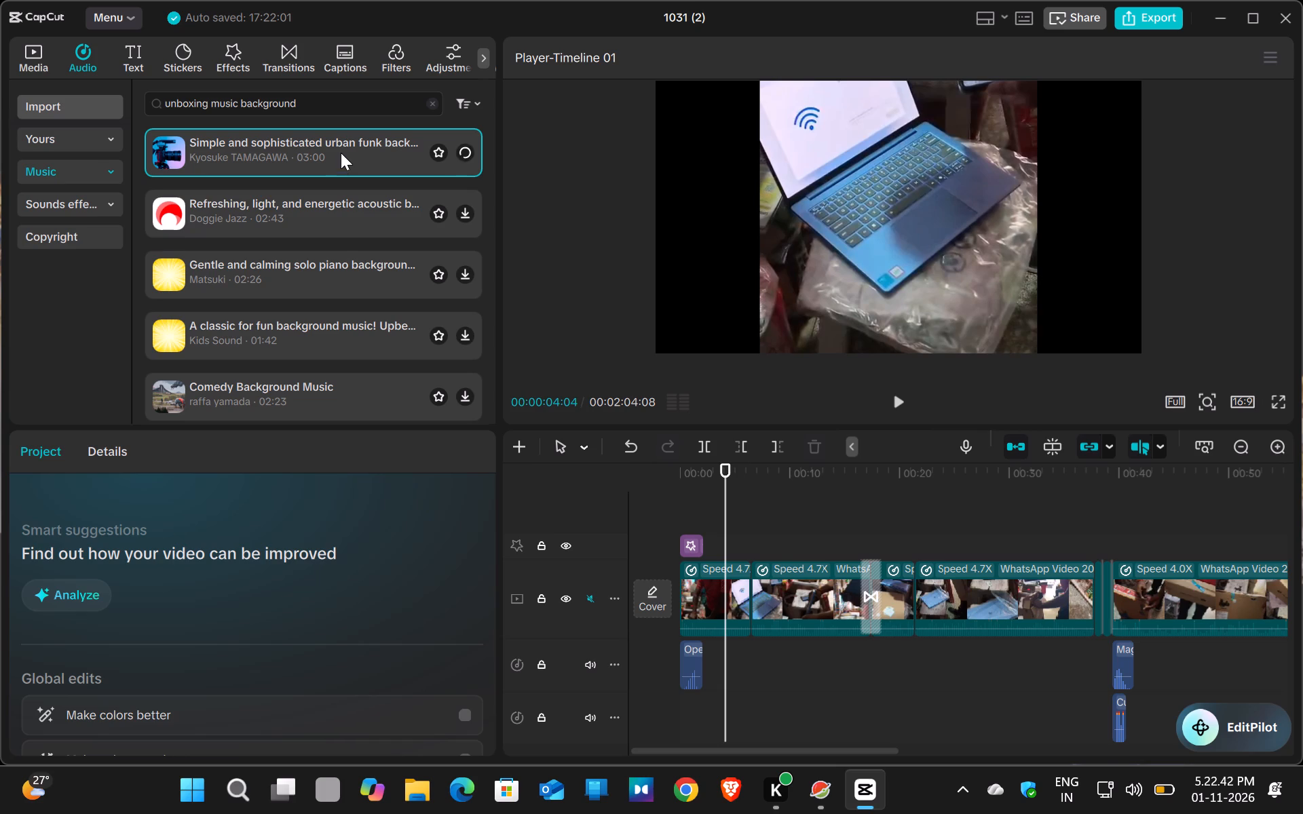
click(287, 217)
click(313, 280)
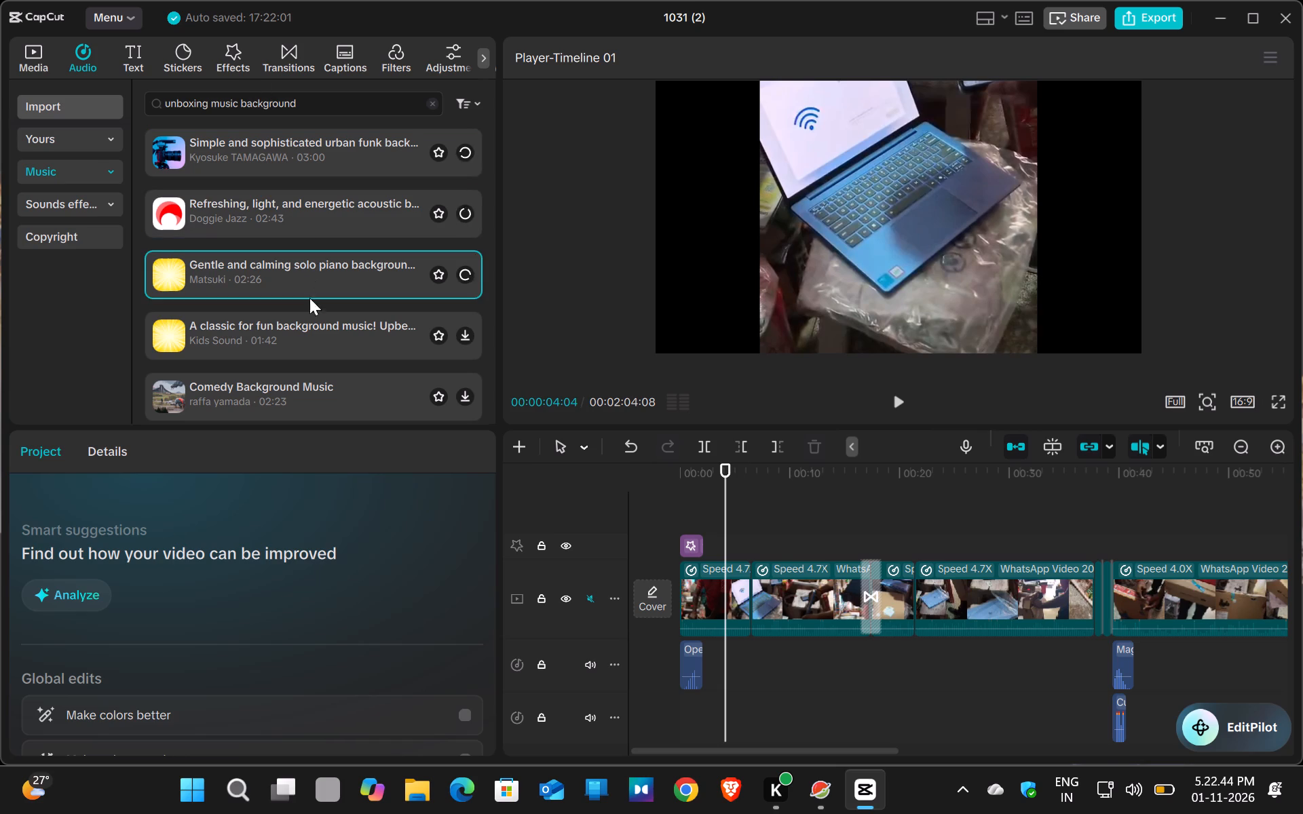
double_click(318, 334)
click(316, 388)
click(354, 149)
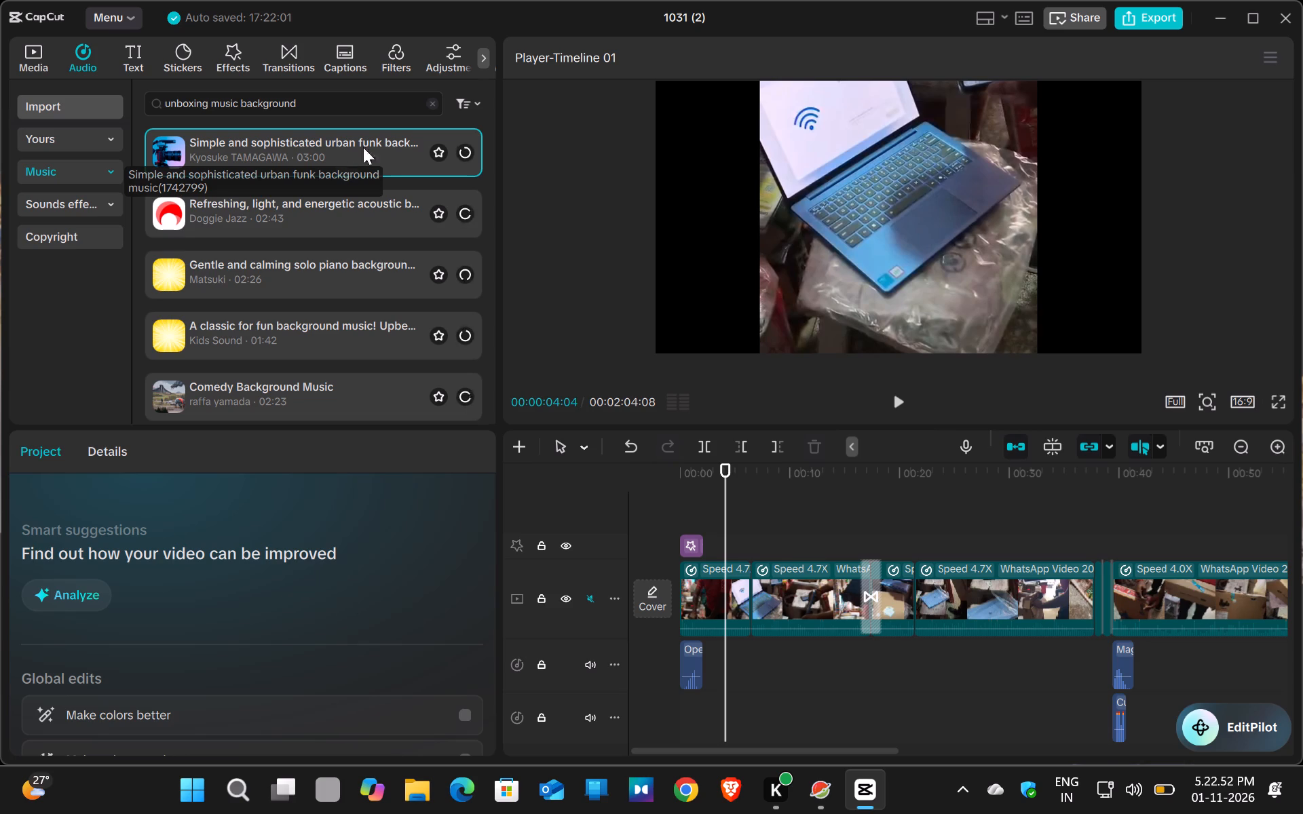
Move the playhead back to the very start of the timeline at 00:00:00:00.
click(727, 470)
drag(725, 470, 680, 470)
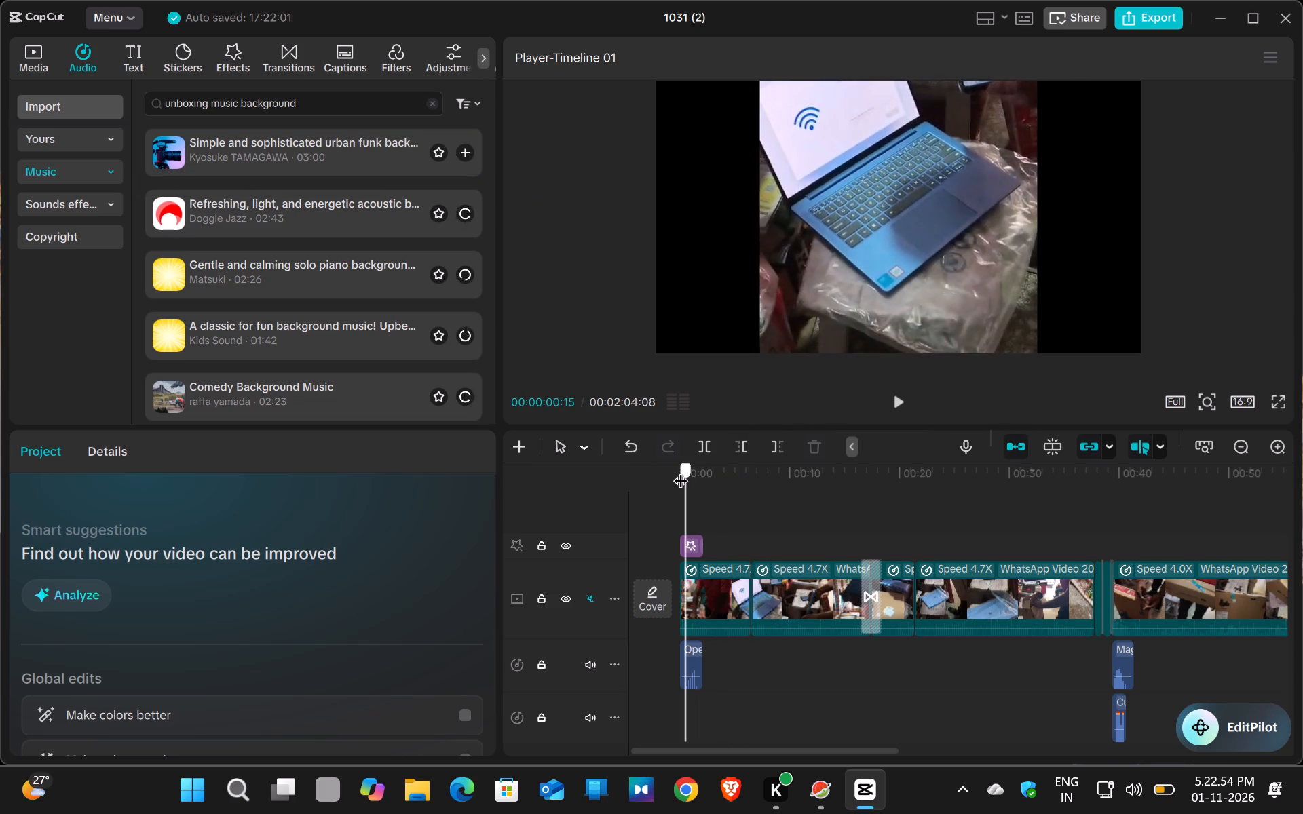
drag(680, 470, 672, 469)
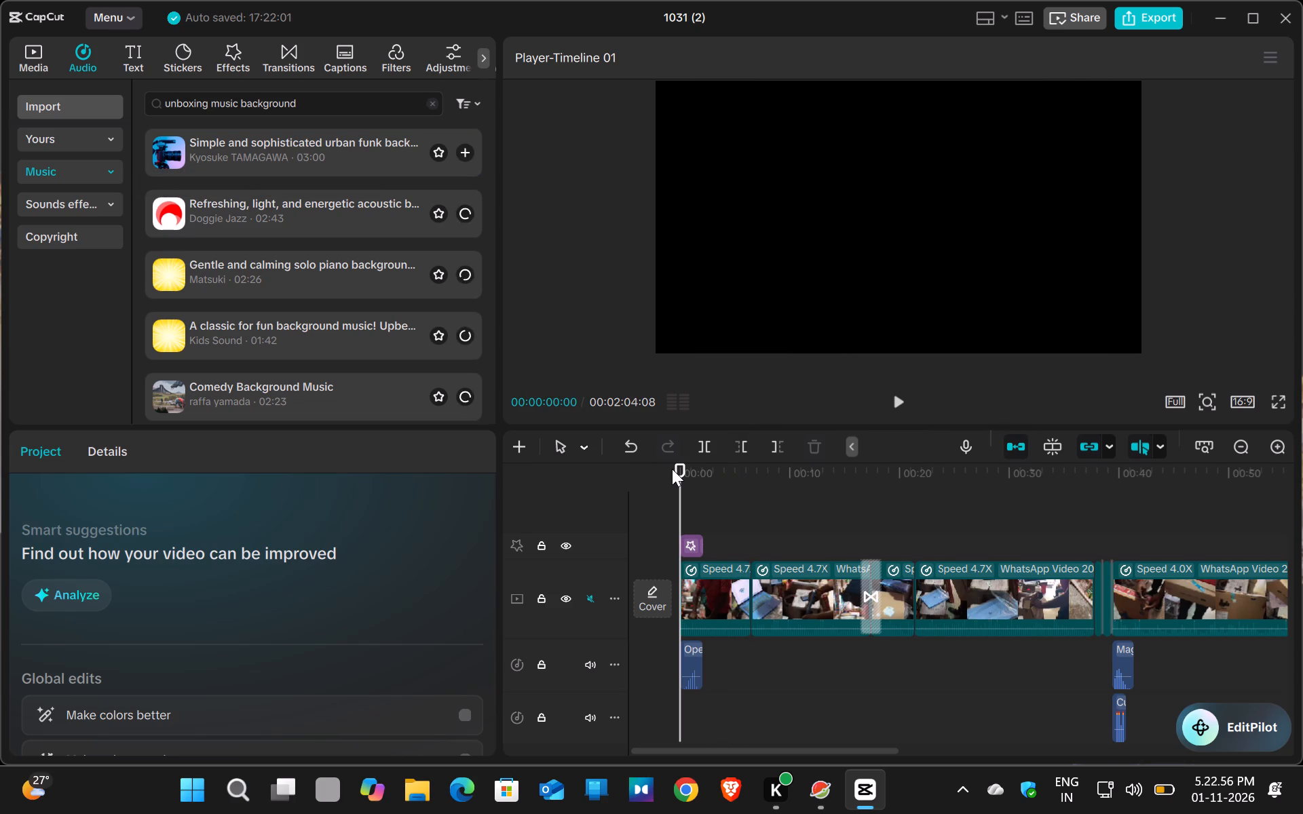
Audition the simple and sophisticated urban funk track by Kyosuke TAMAGAWA, skipping ahead to about 01:00.
click(386, 151)
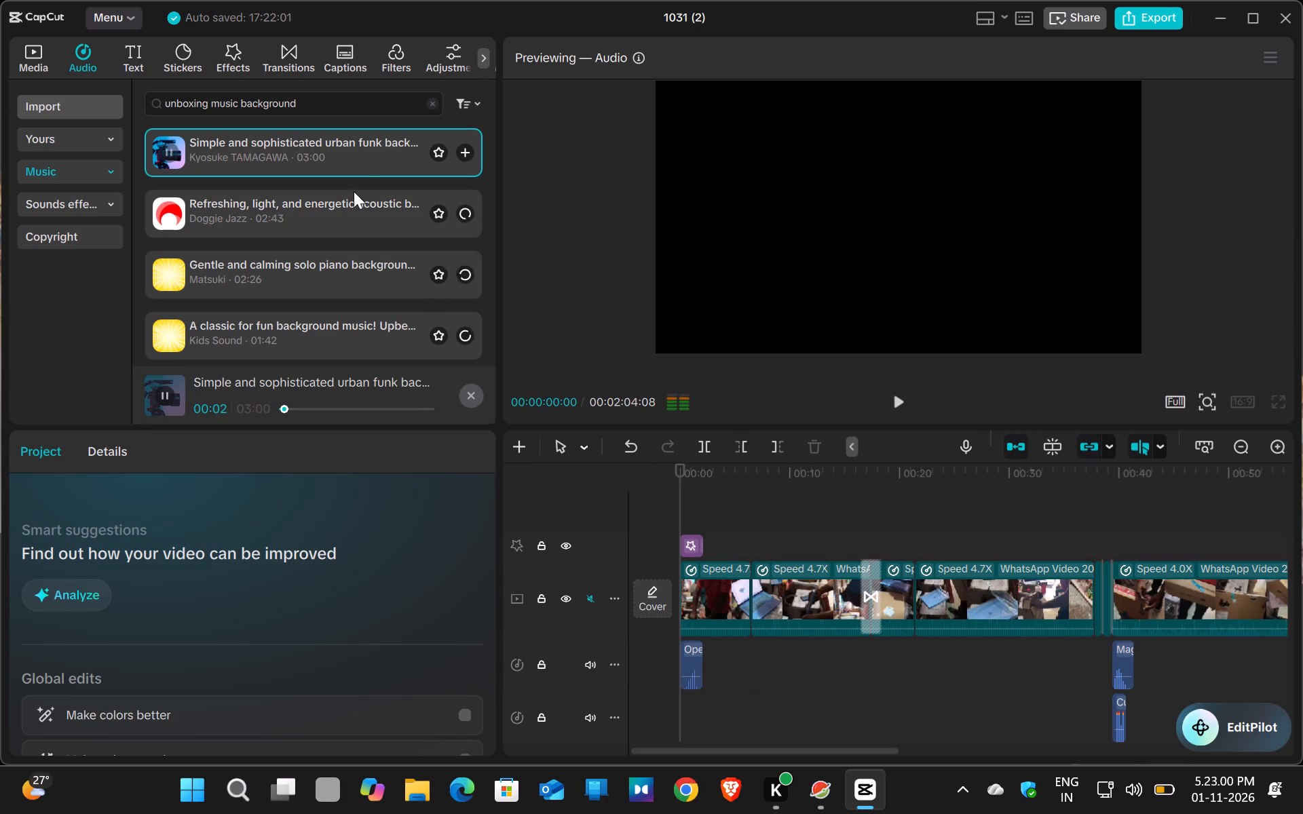
scroll(354, 252, down, 2)
scroll(354, 252, up, 3)
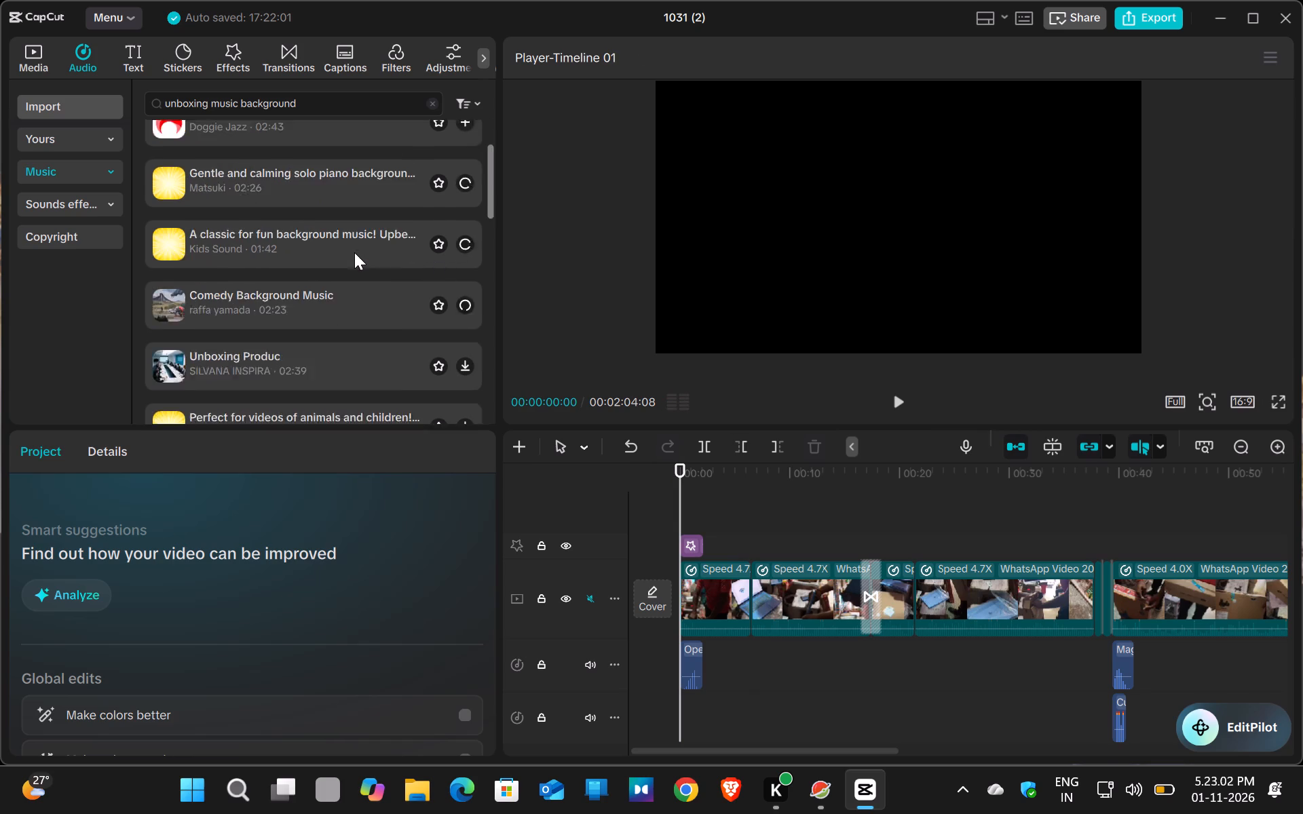
scroll(354, 252, up, 3)
click(365, 159)
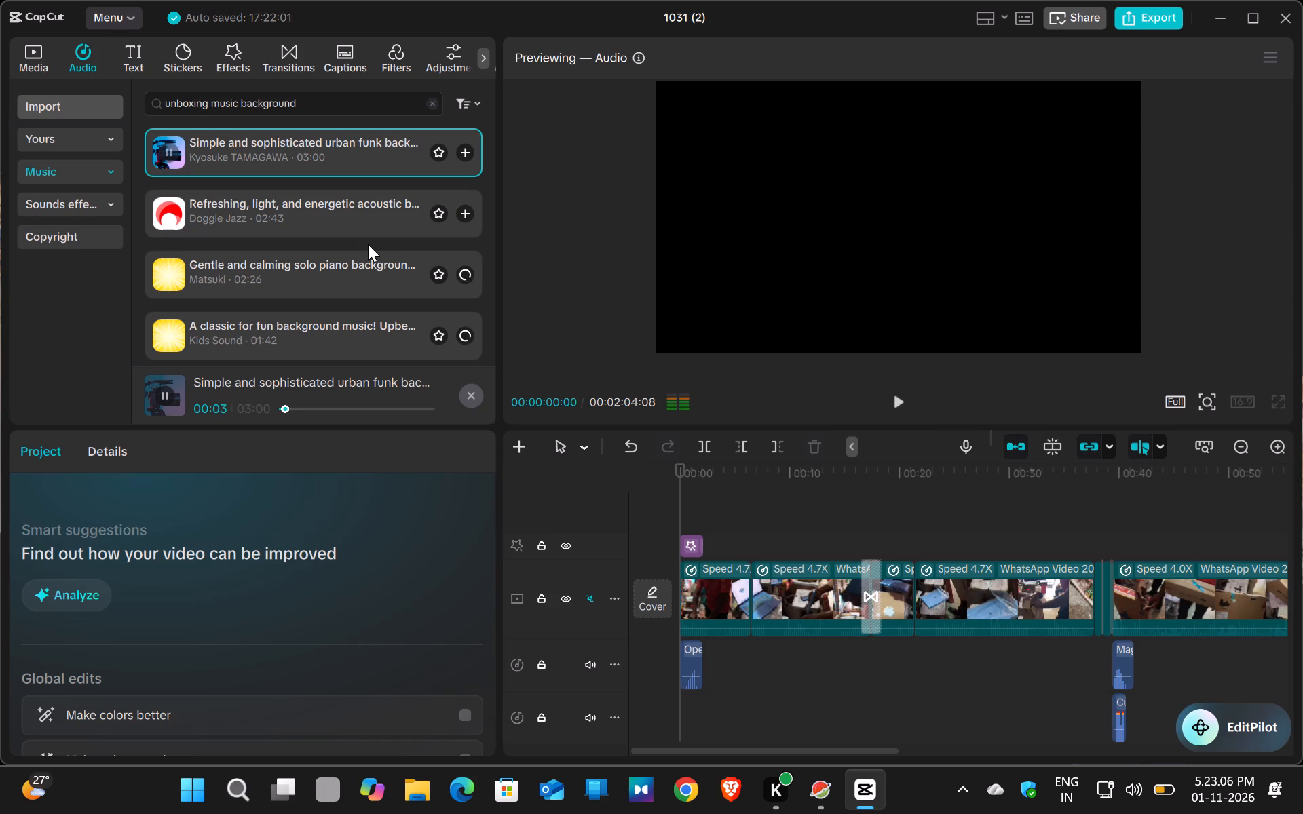
click(366, 160)
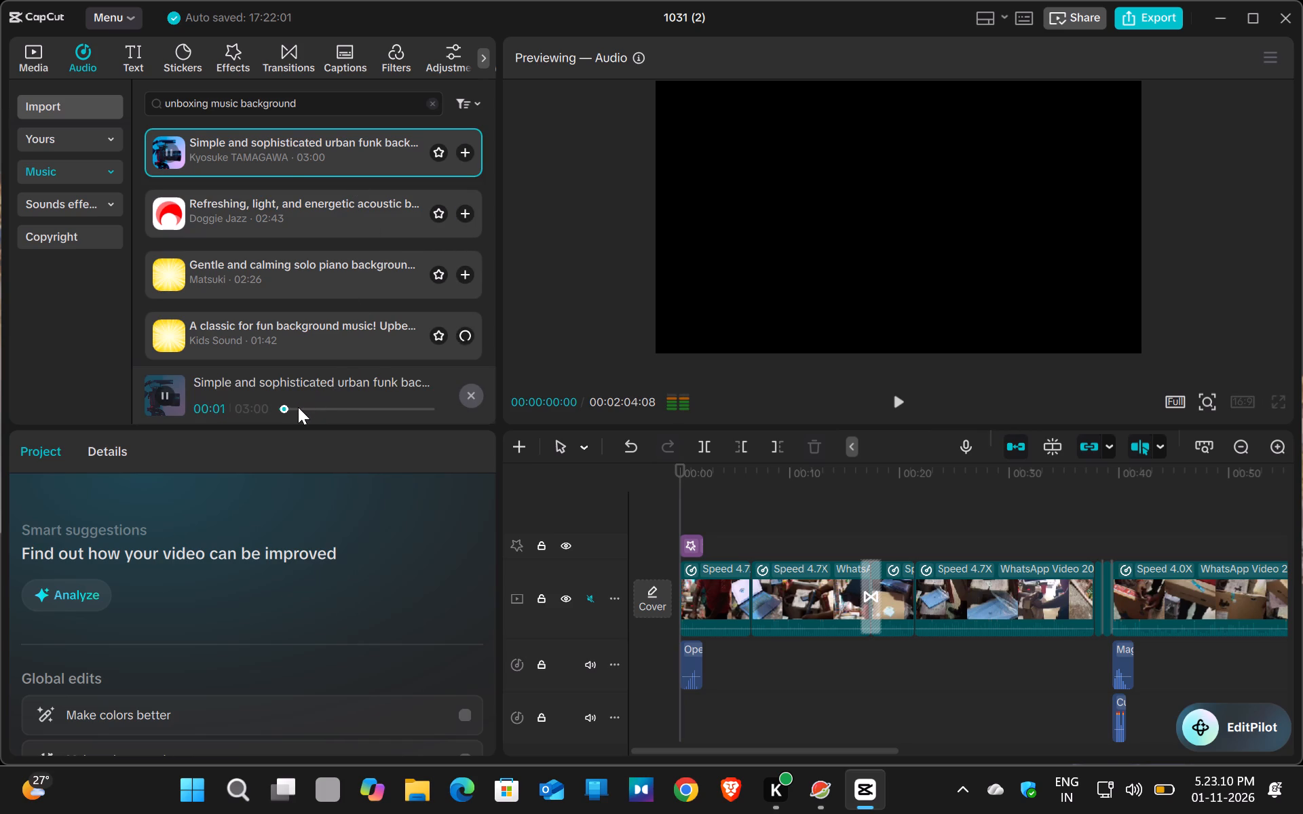
click(298, 407)
click(332, 406)
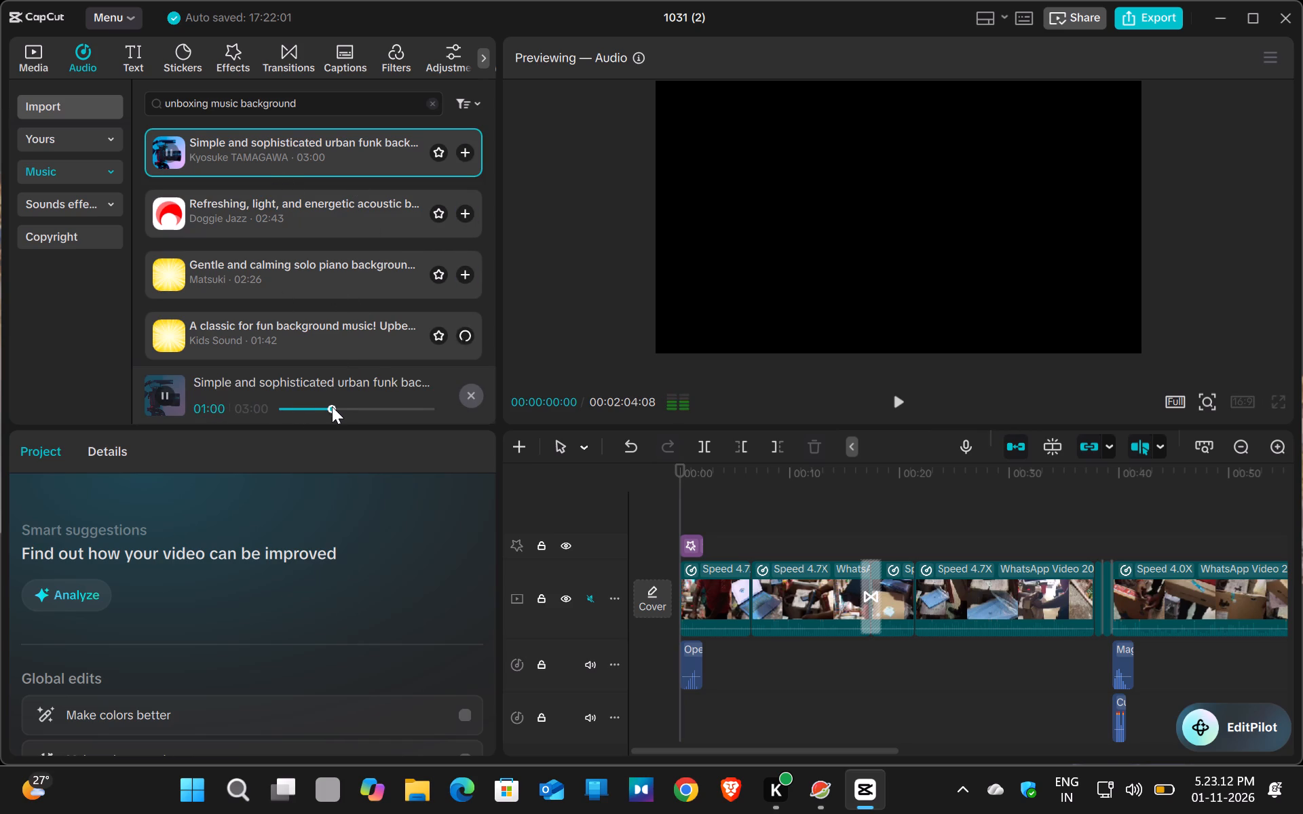
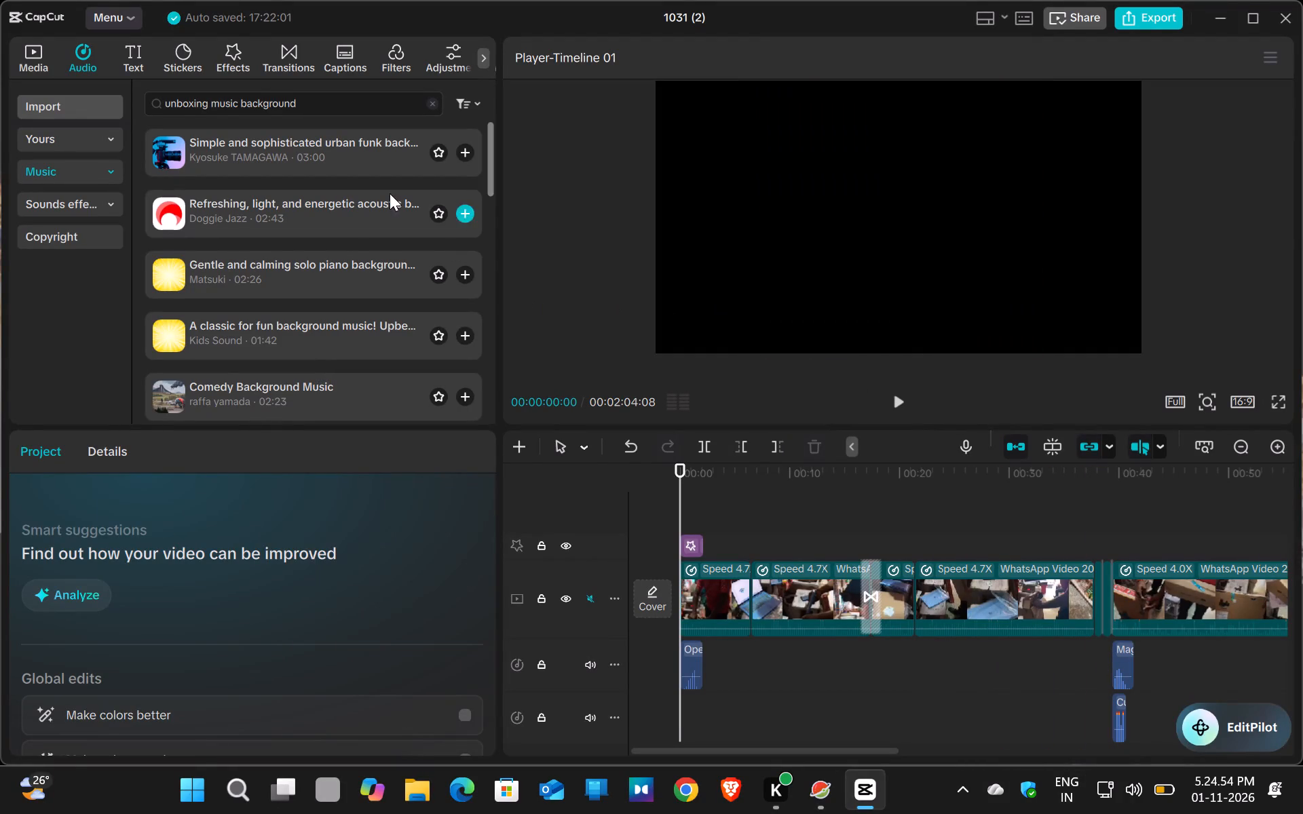
Audition the first five "unboxing music background" results in order, from the urban funk track to Comedy Background Music, and load Unboxing Produc.
click(378, 147)
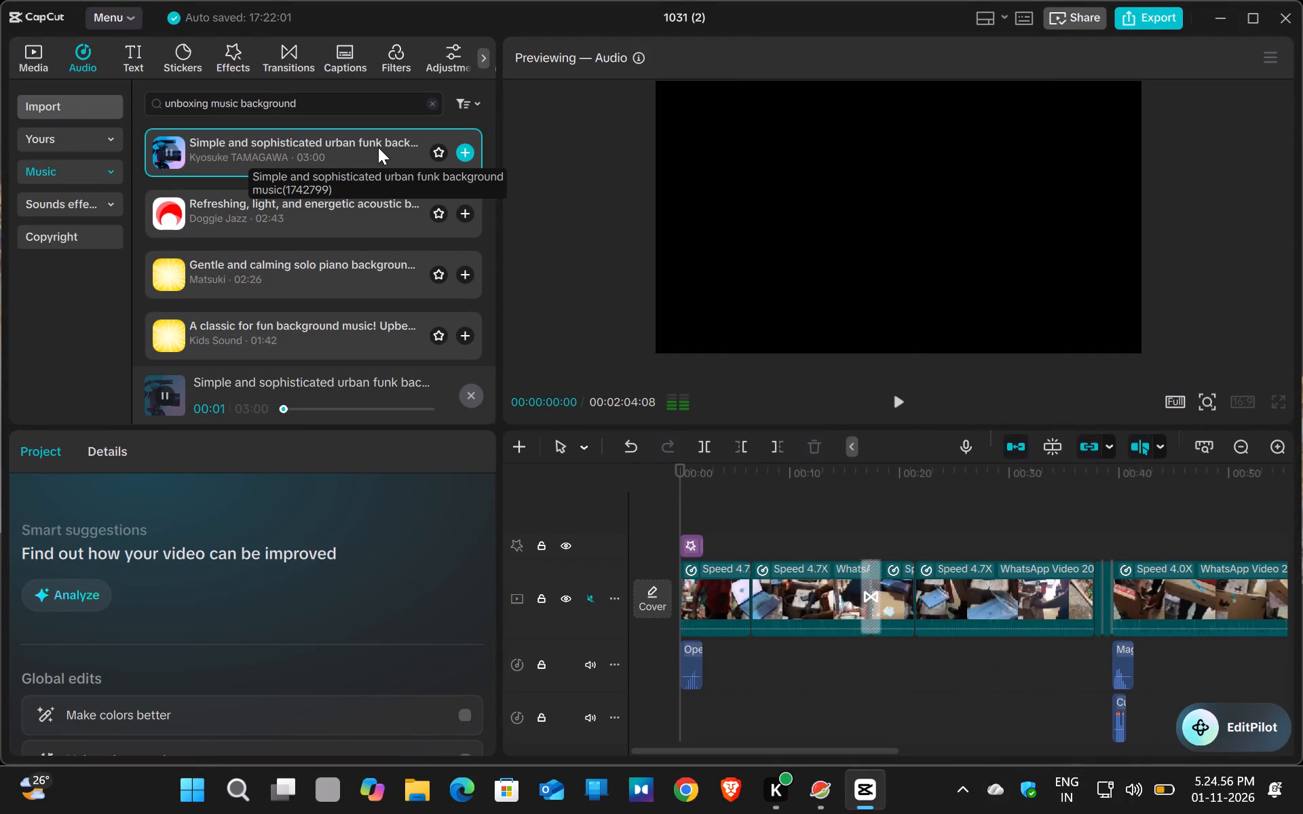
click(366, 203)
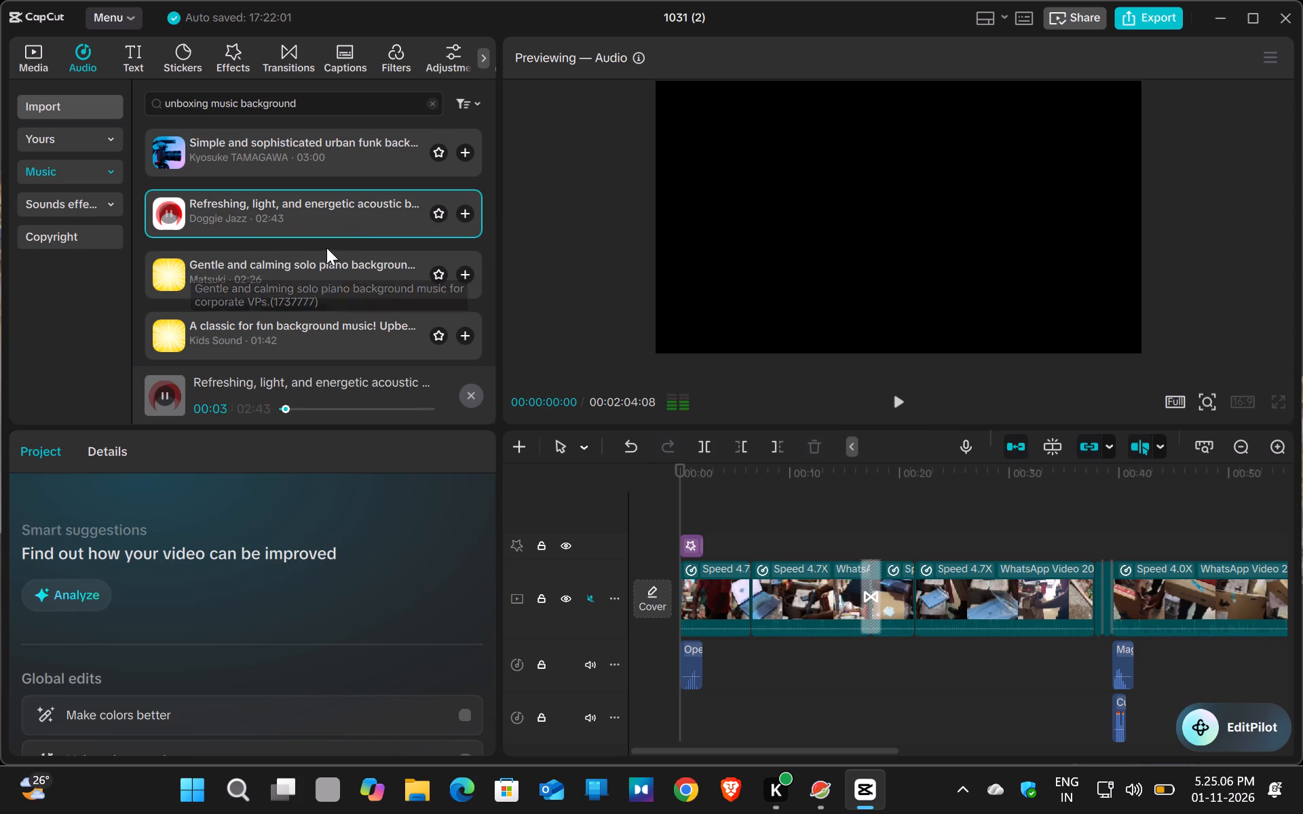
click(270, 275)
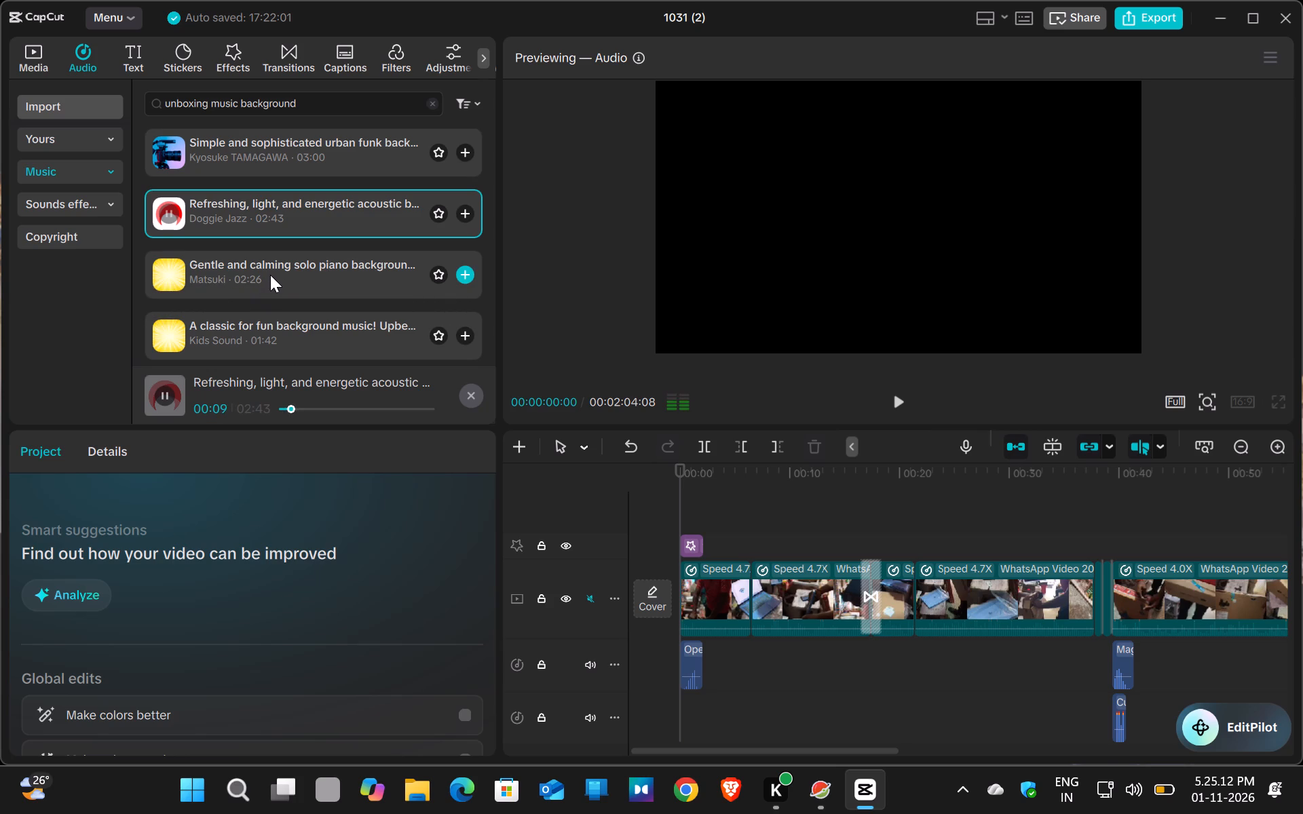
click(288, 327)
scroll(288, 326, down, 2)
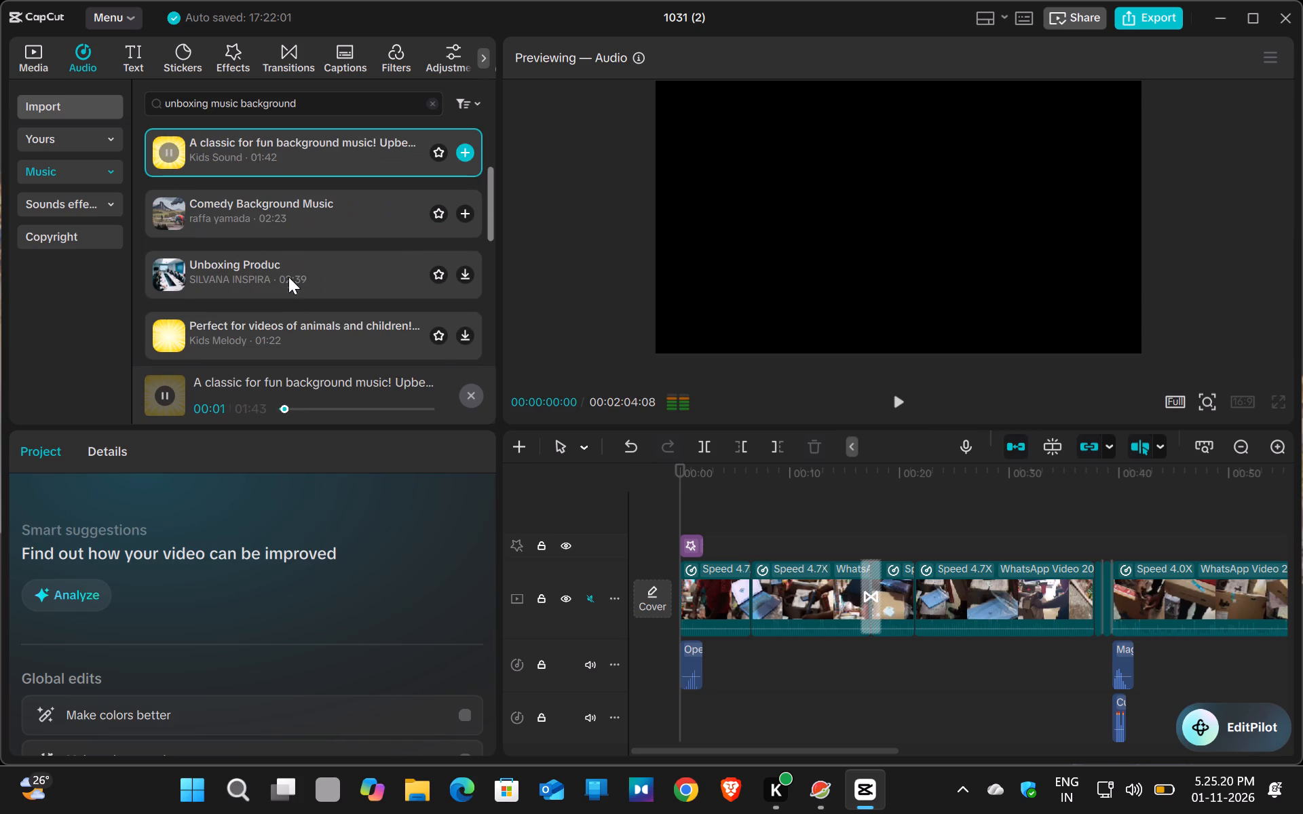
click(321, 201)
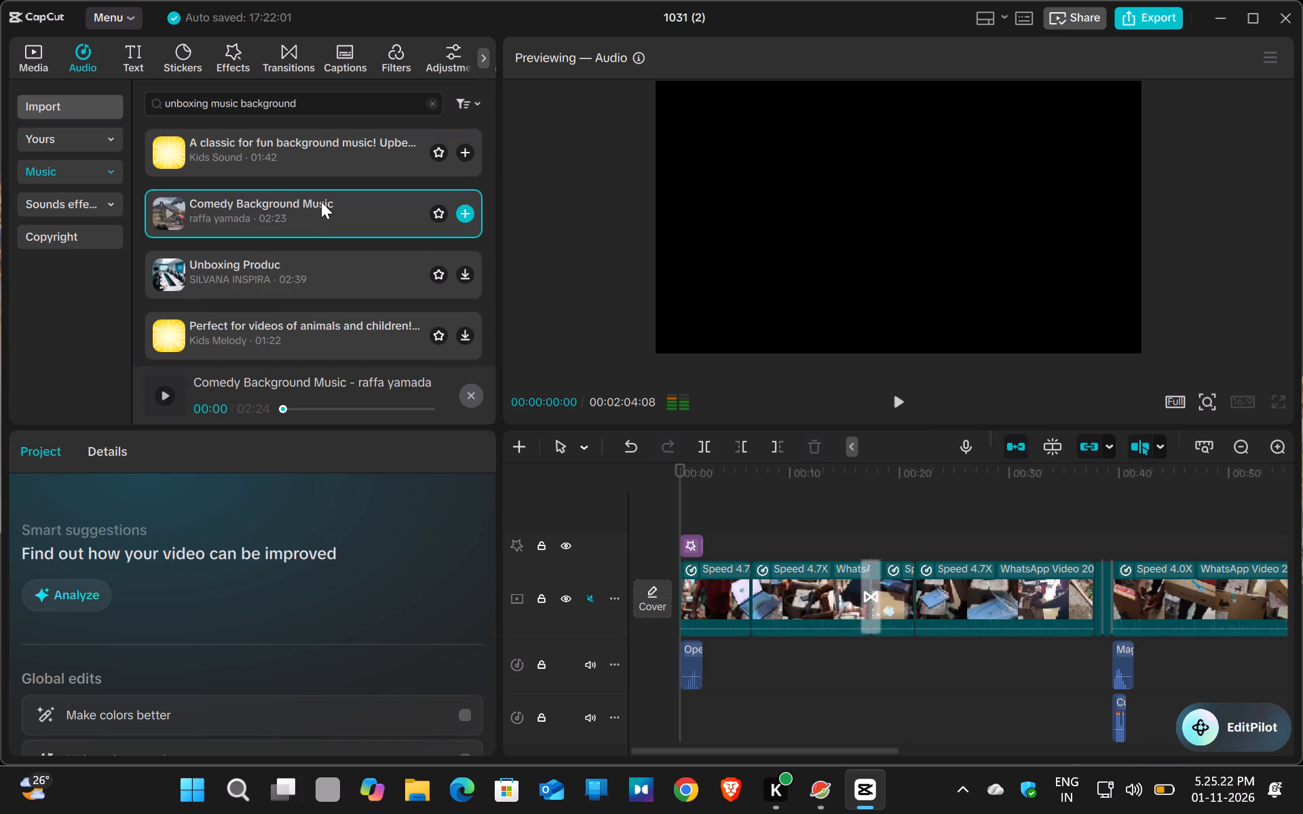
click(295, 272)
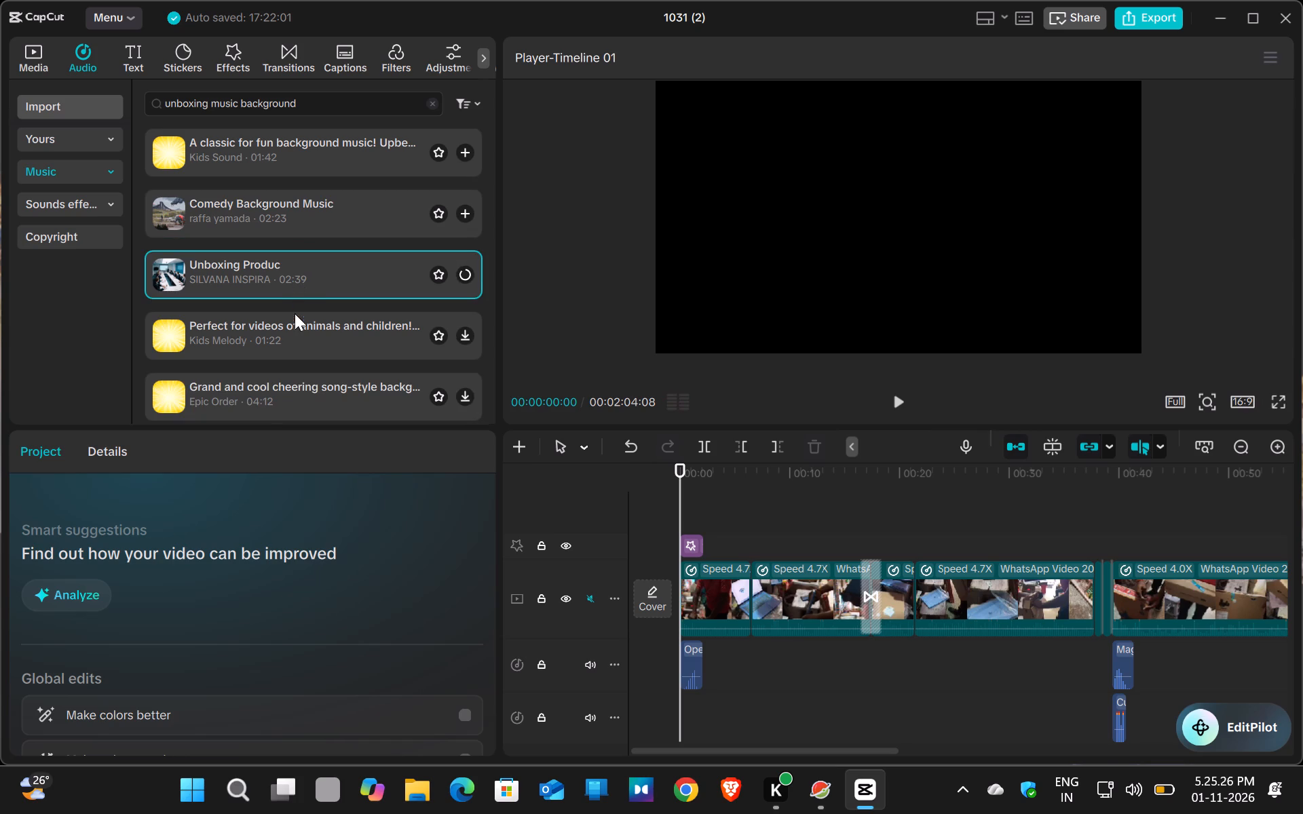
Browse the remaining "unboxing music background" results down to Unboxing Now and return to the top of the list.
scroll(289, 324, down, 1)
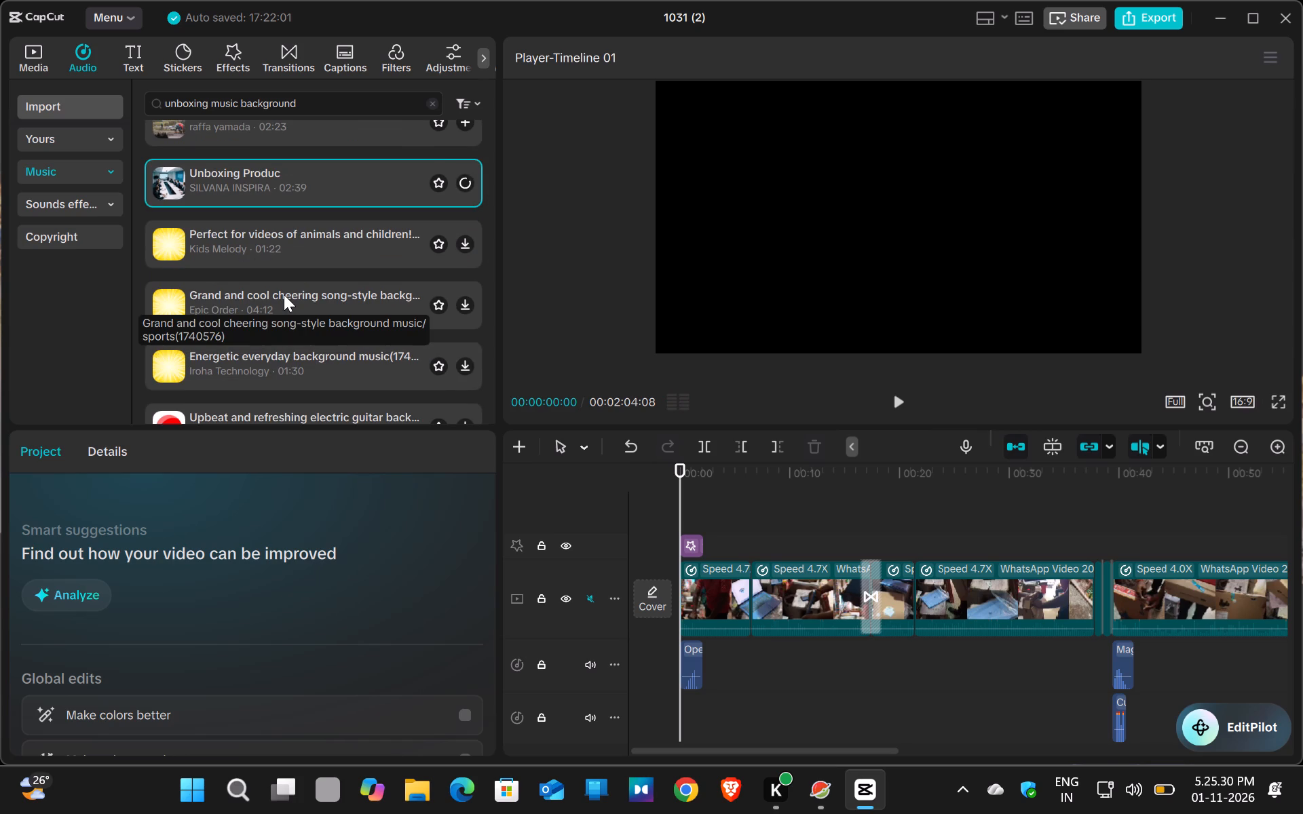
scroll(284, 294, down, 1)
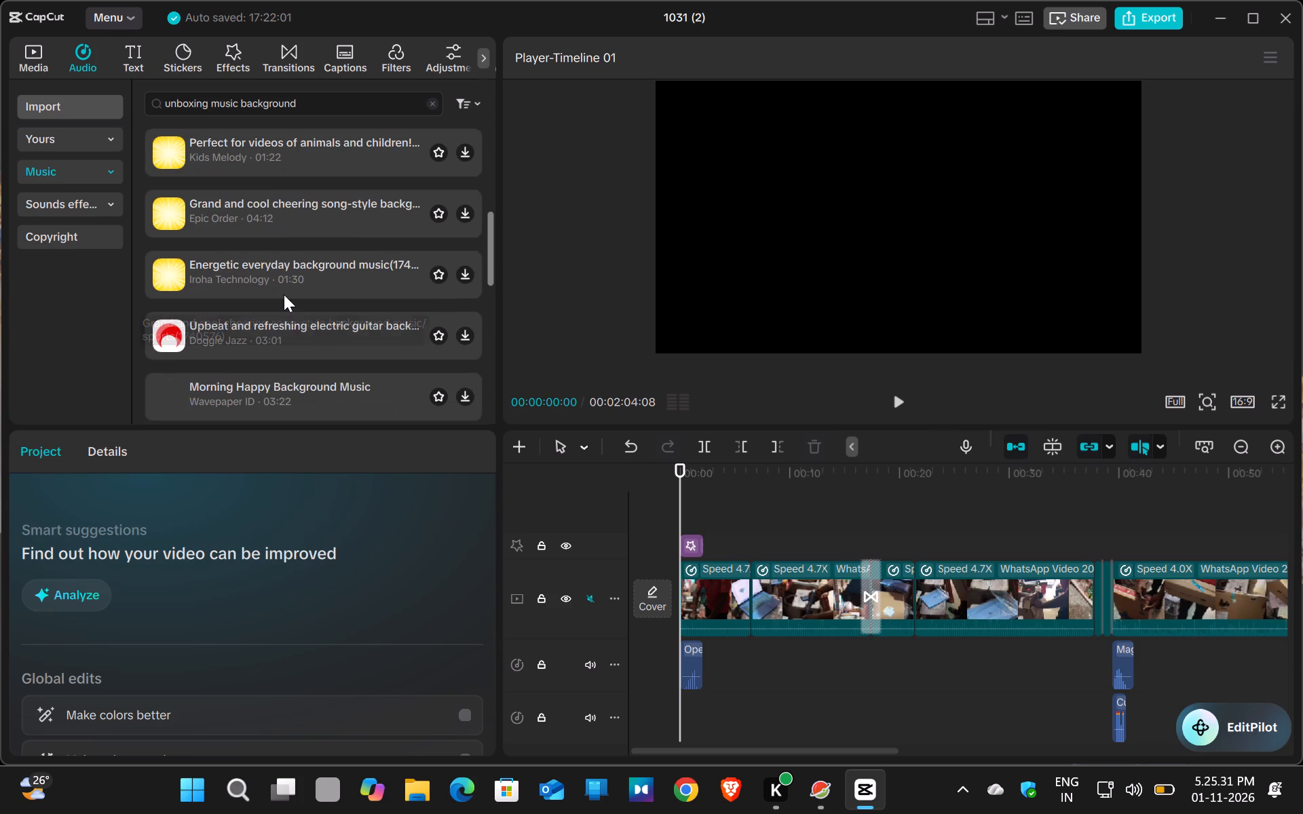
scroll(284, 294, down, 4)
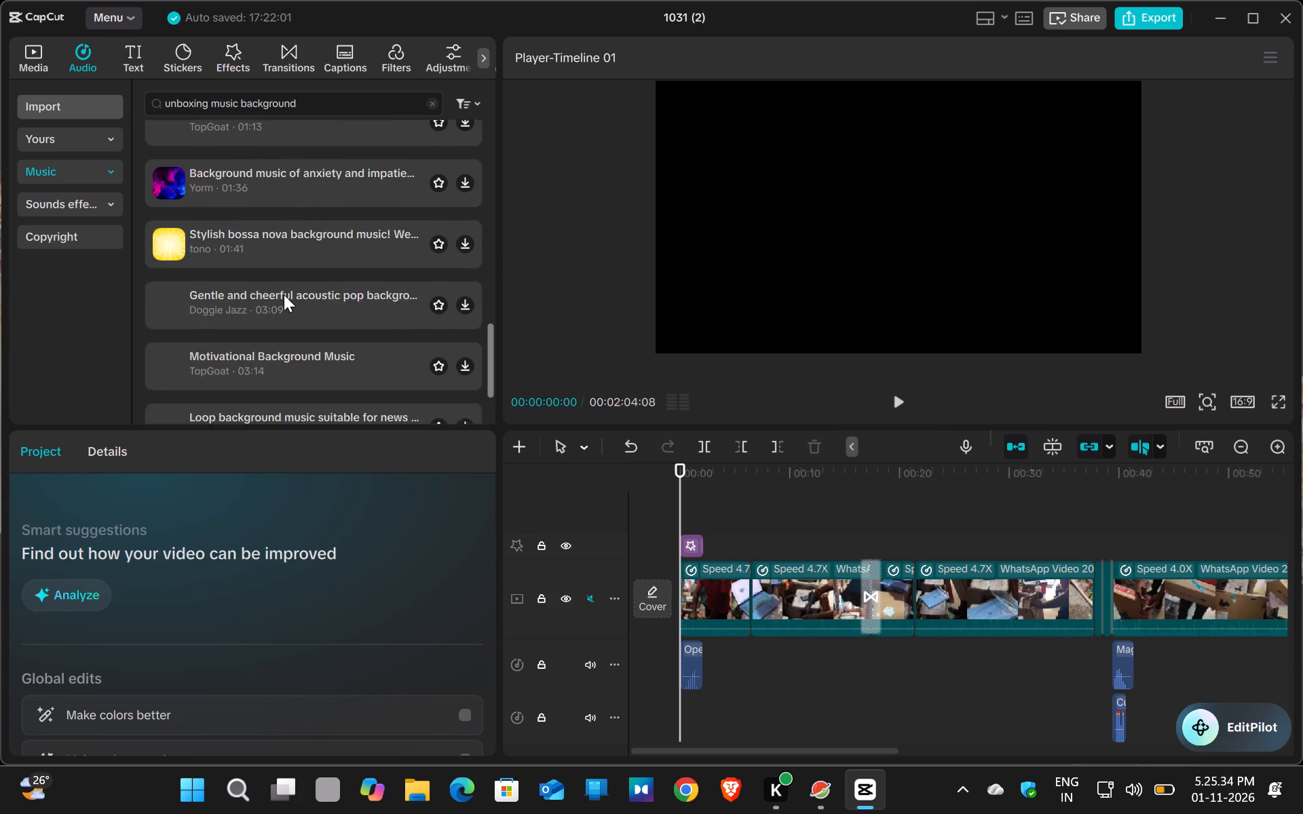
scroll(284, 294, down, 5)
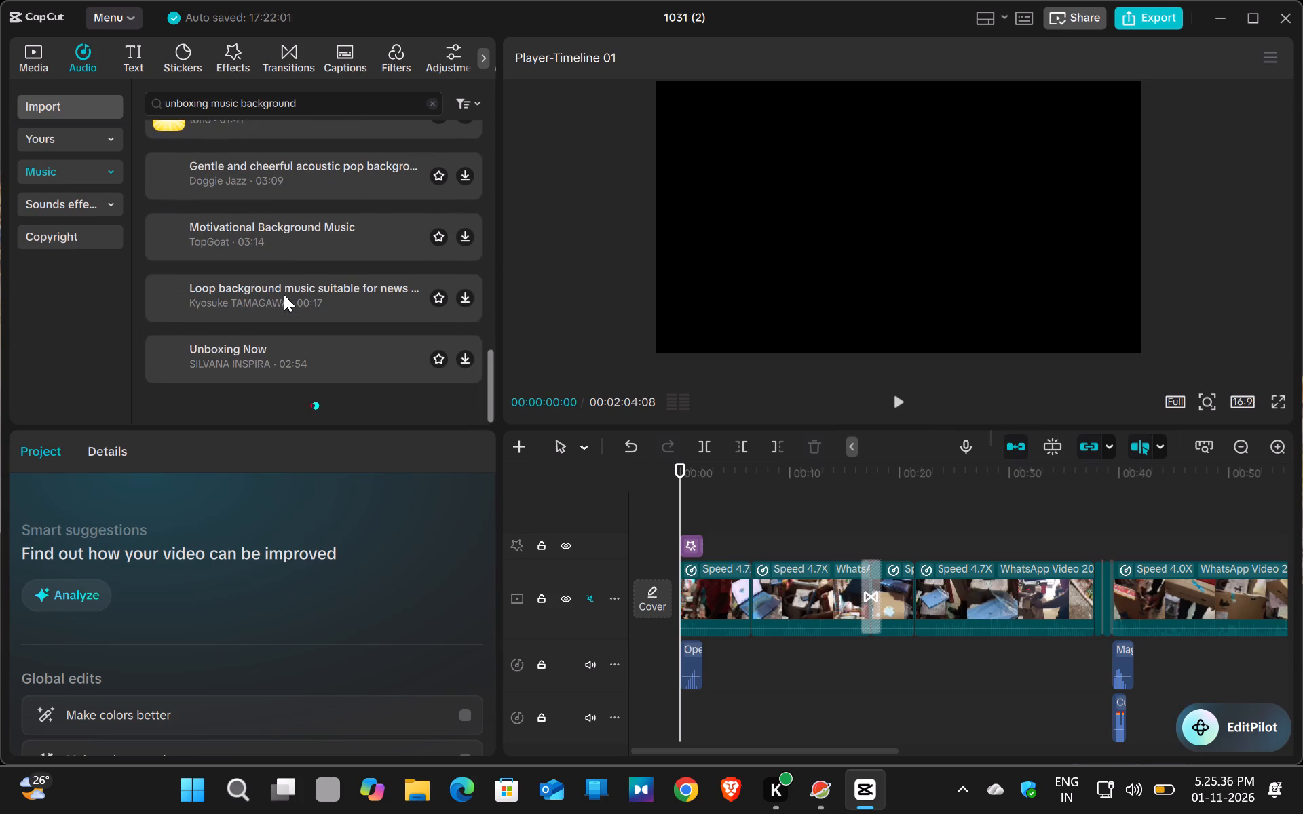
scroll(284, 294, up, 17)
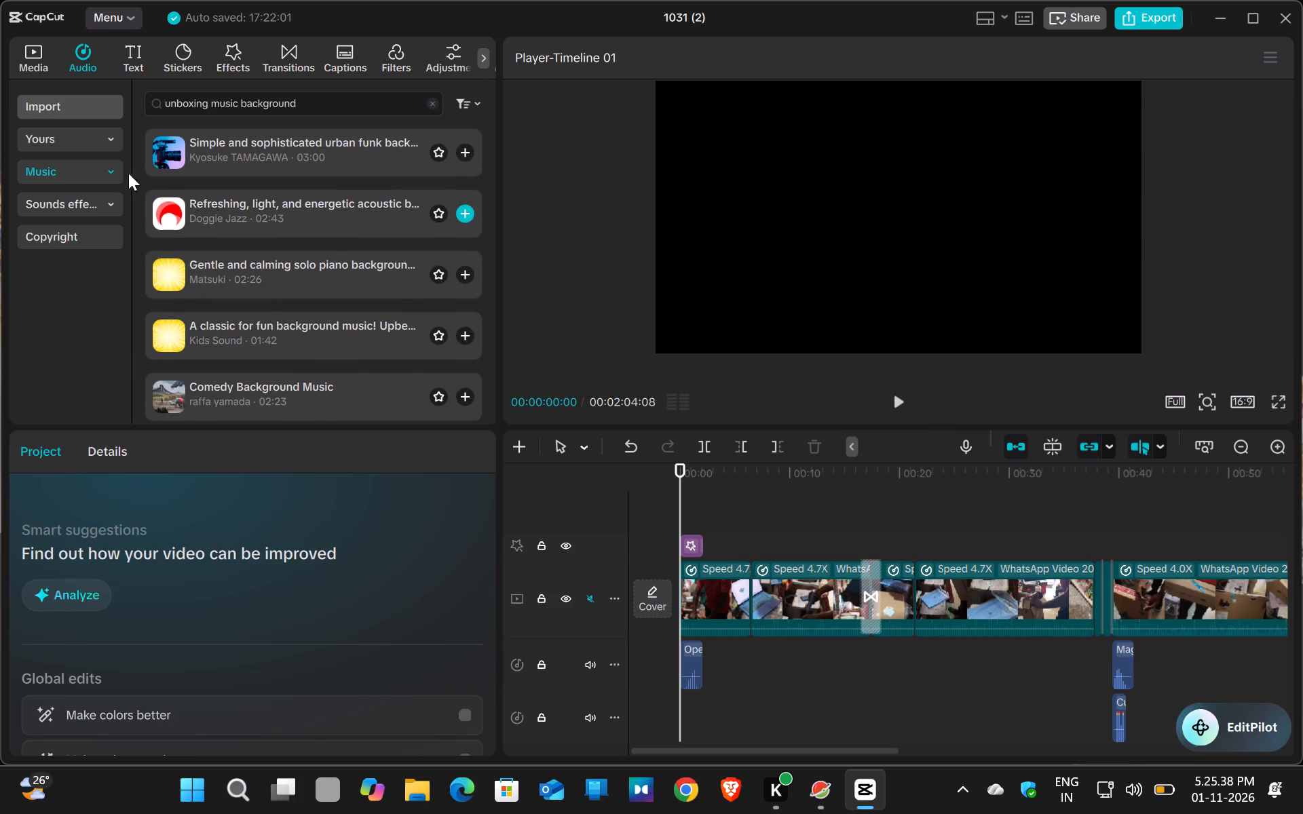
Glance at the favorite music collection, then return to the music library and rerun the search for "unboxing music background".
click(95, 141)
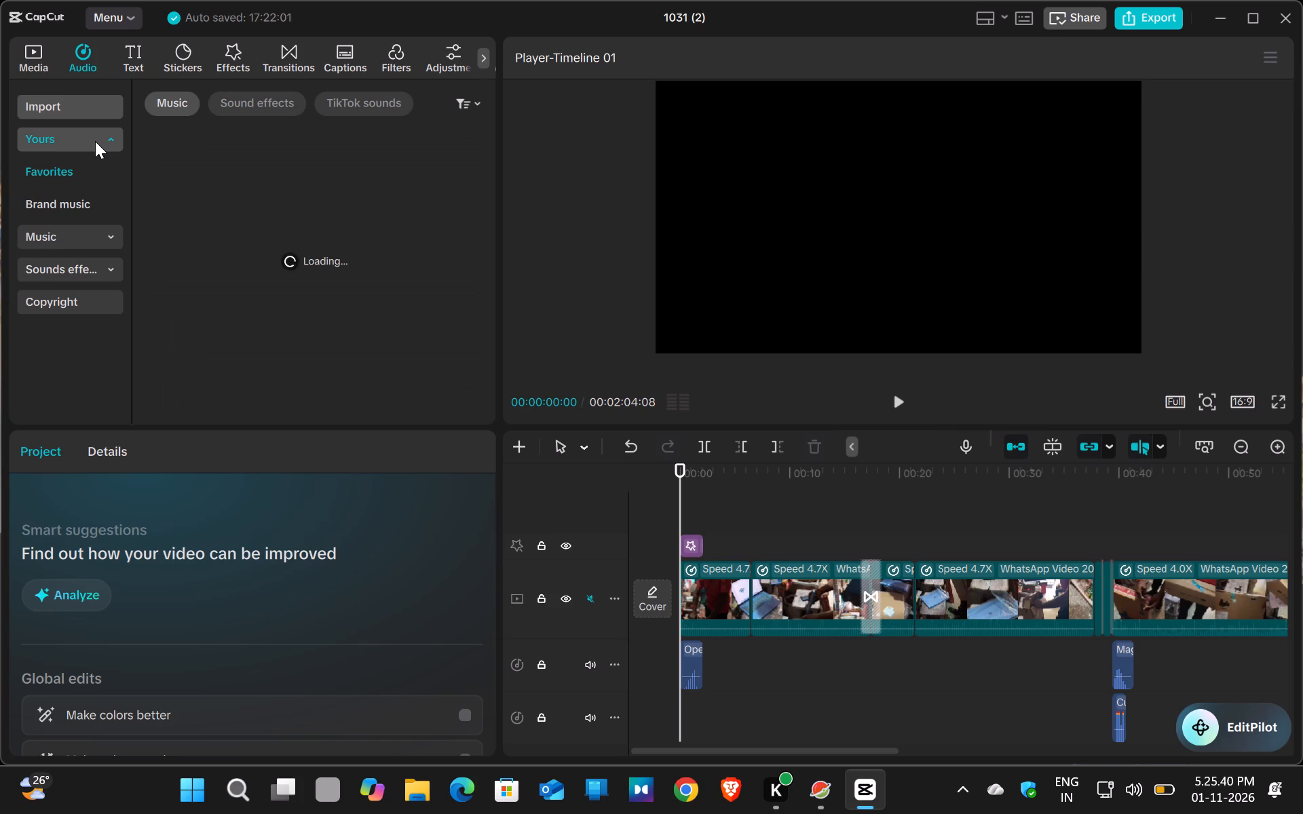
click(95, 141)
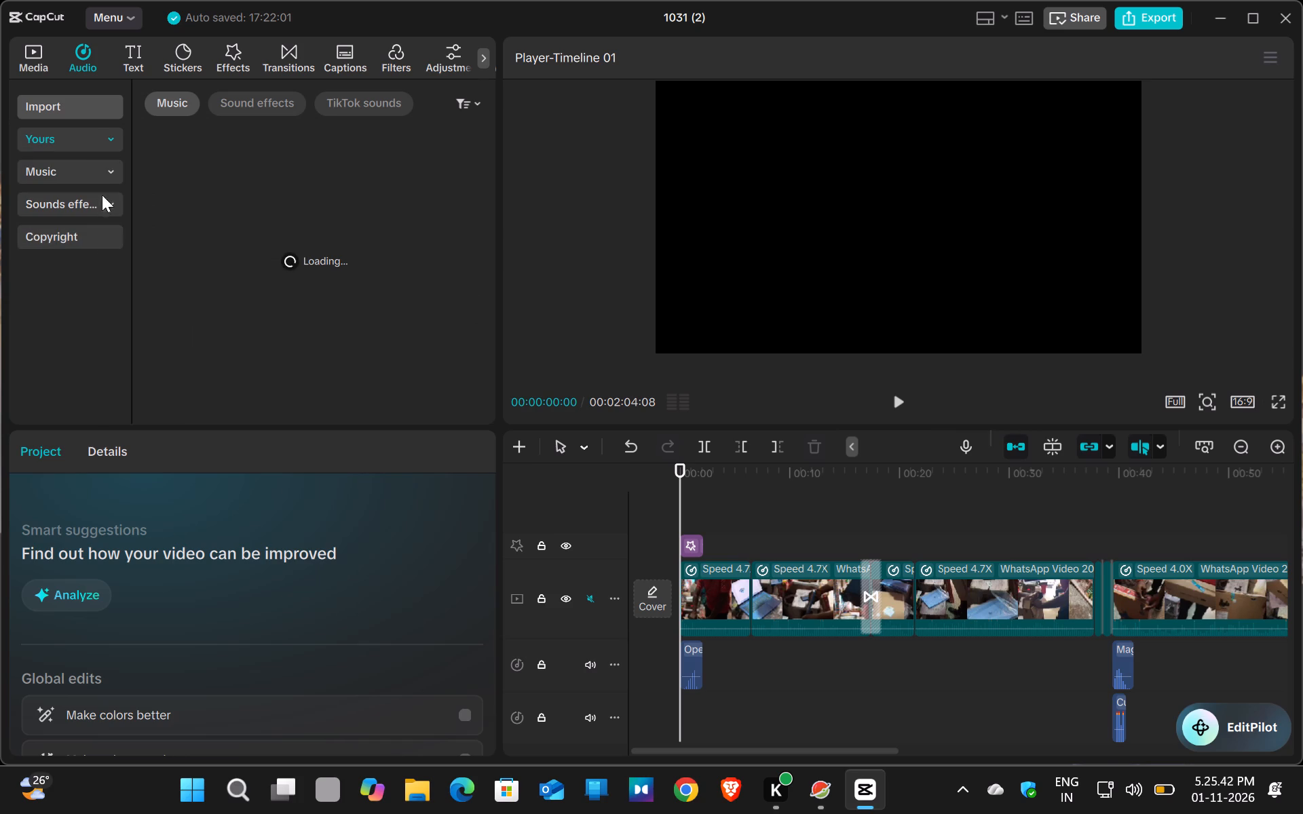
click(105, 178)
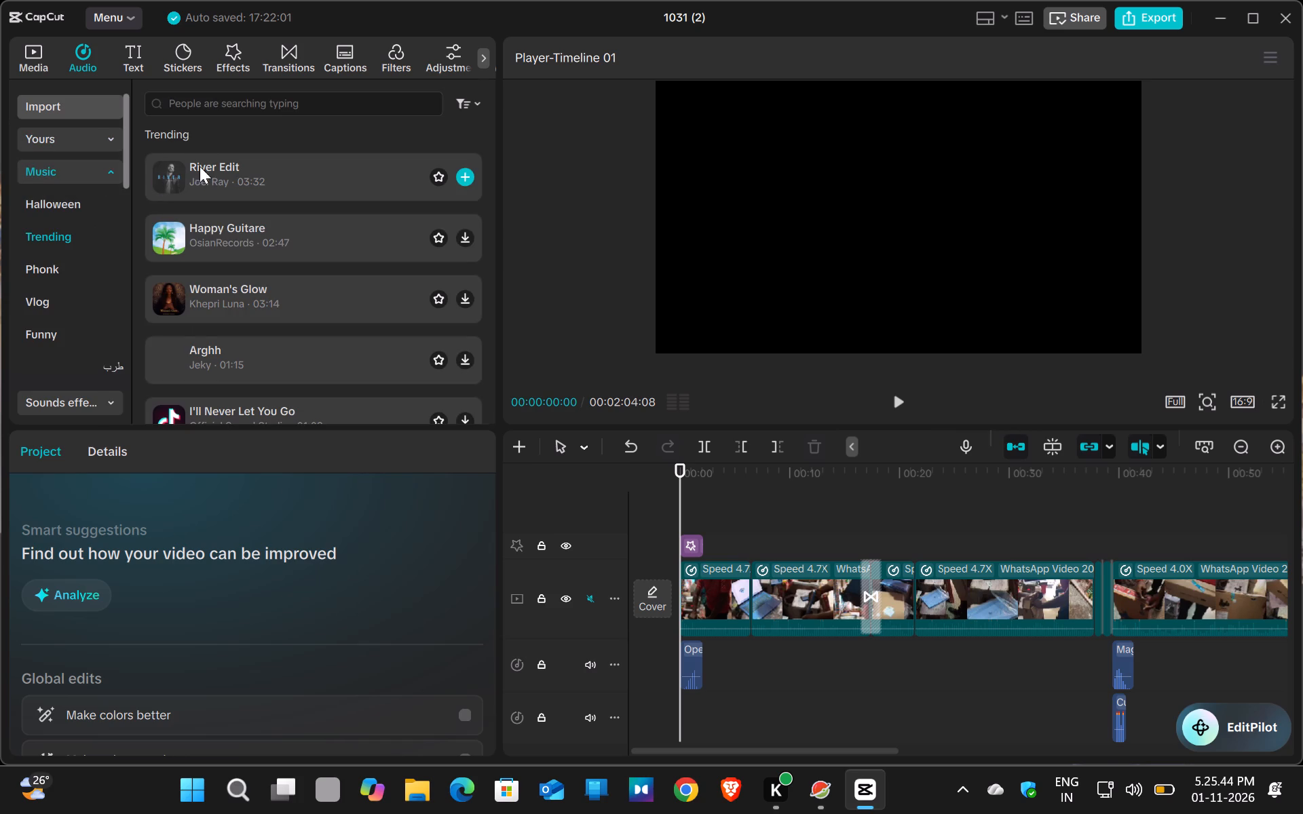
click(325, 104)
click(303, 151)
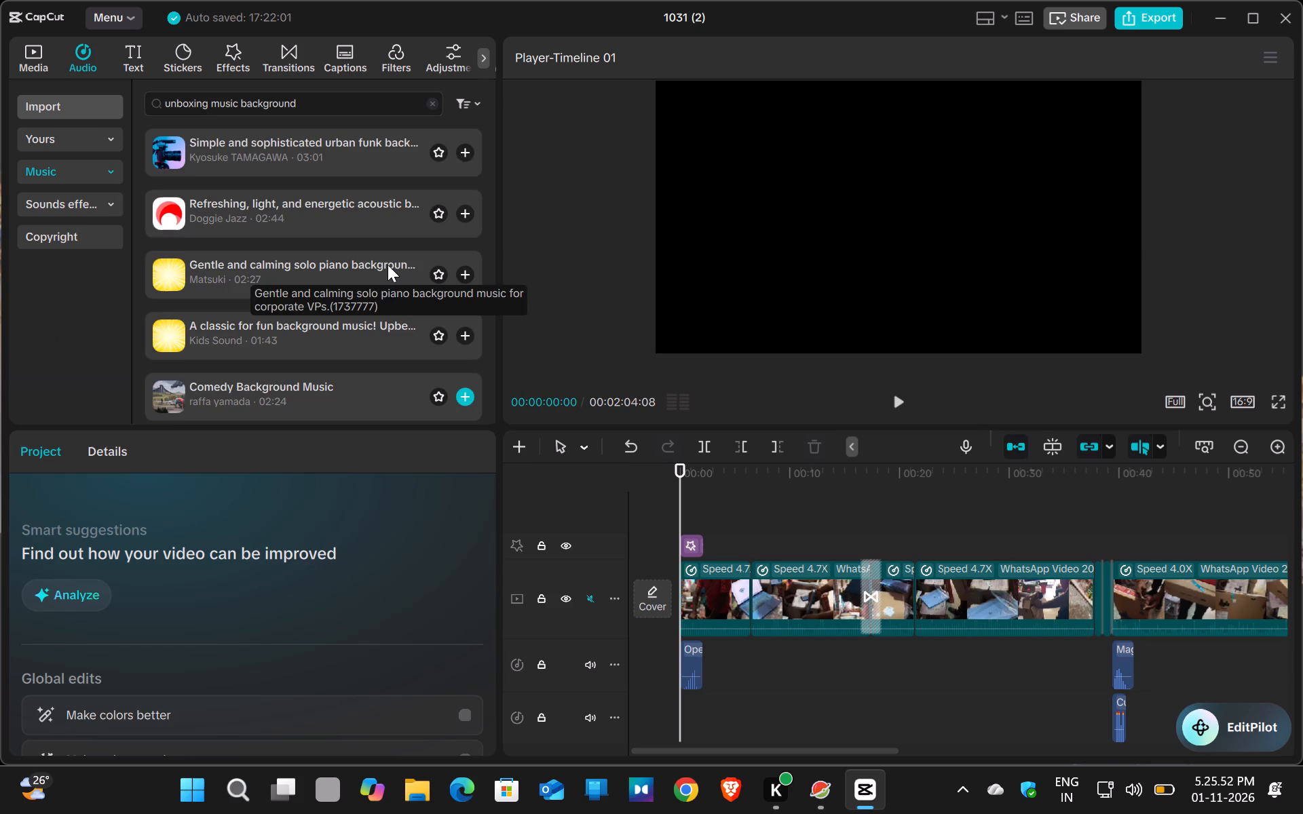
Play the upbeat ukulele track "A classic for fun background music!" by Kids Sound and add it to the favorites.
click(387, 338)
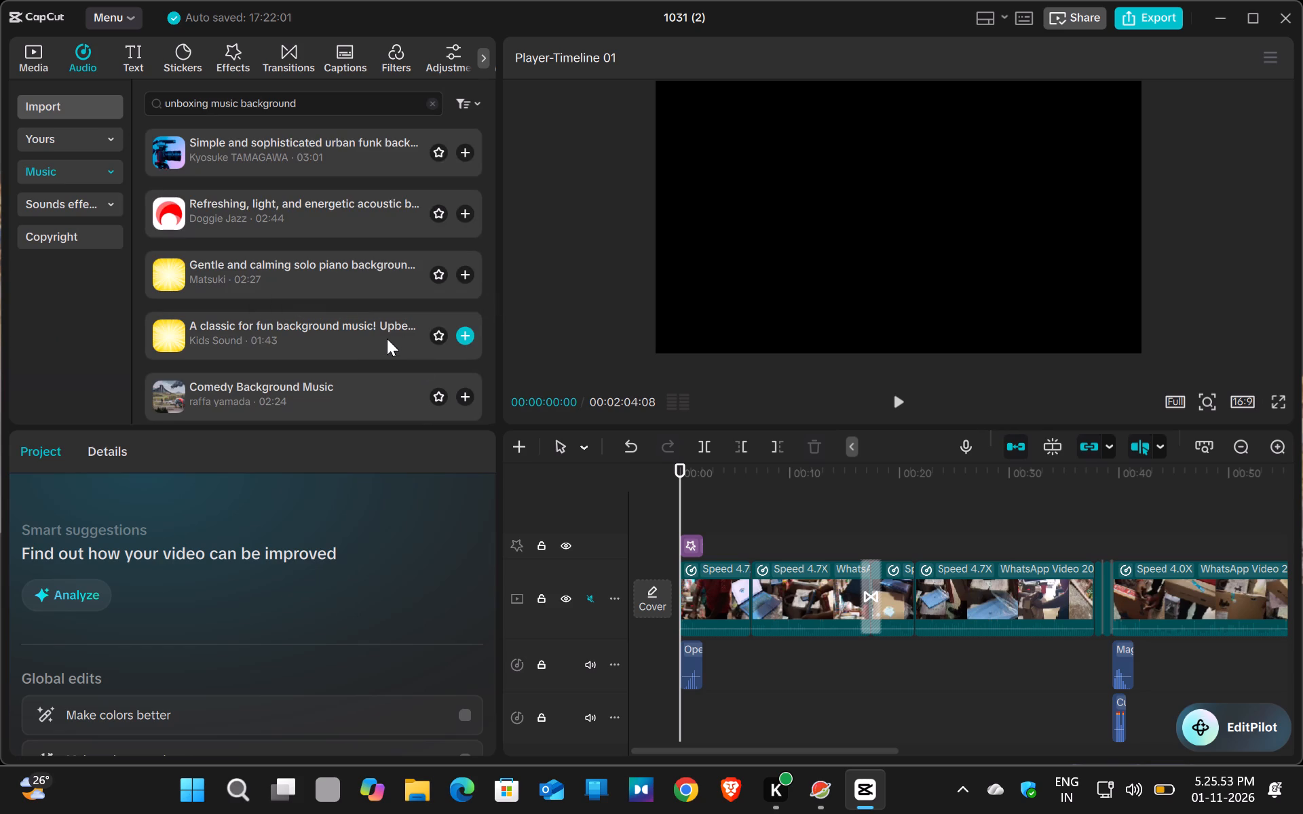
click(434, 336)
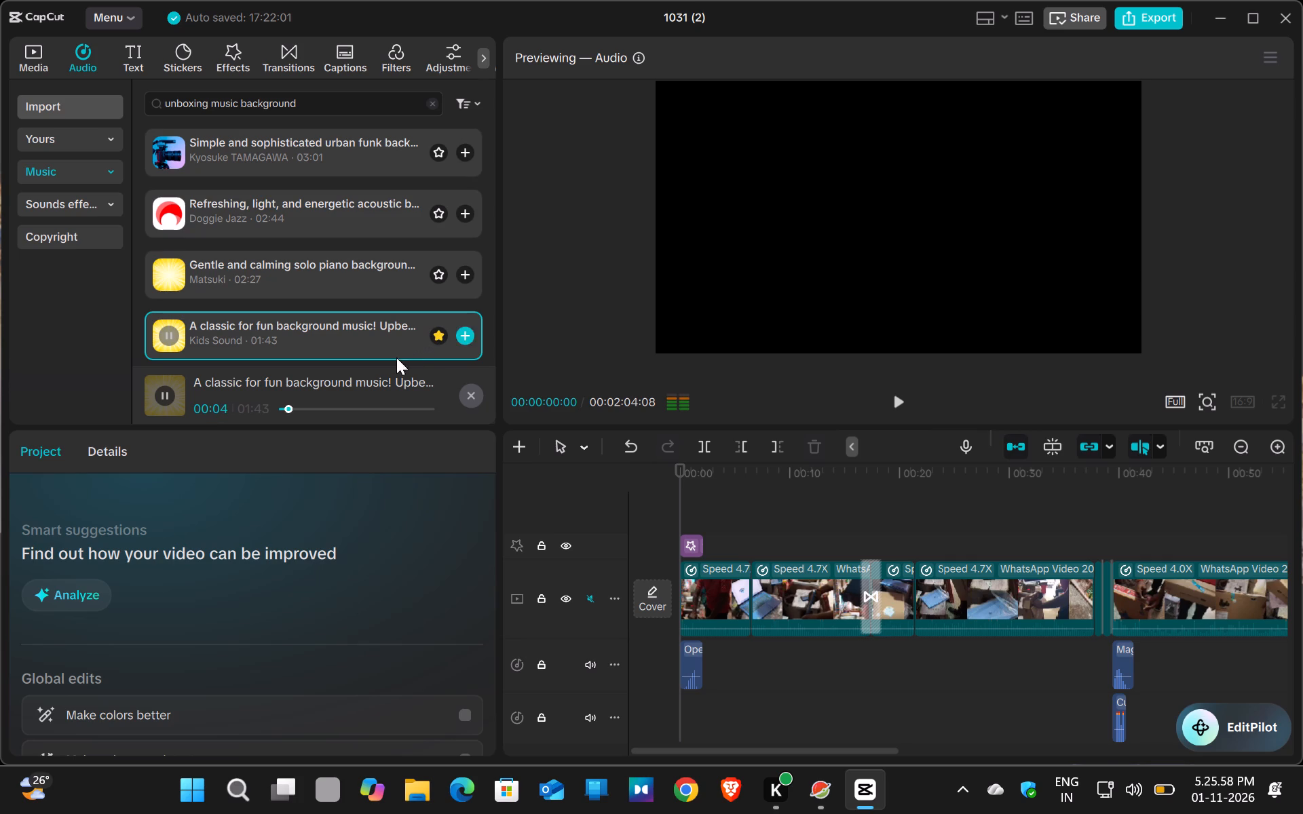
Audition the gentle solo piano track by Matsuki and then Unboxing Produc by SILVANA INSPIRA.
click(276, 260)
scroll(338, 301, down, 1)
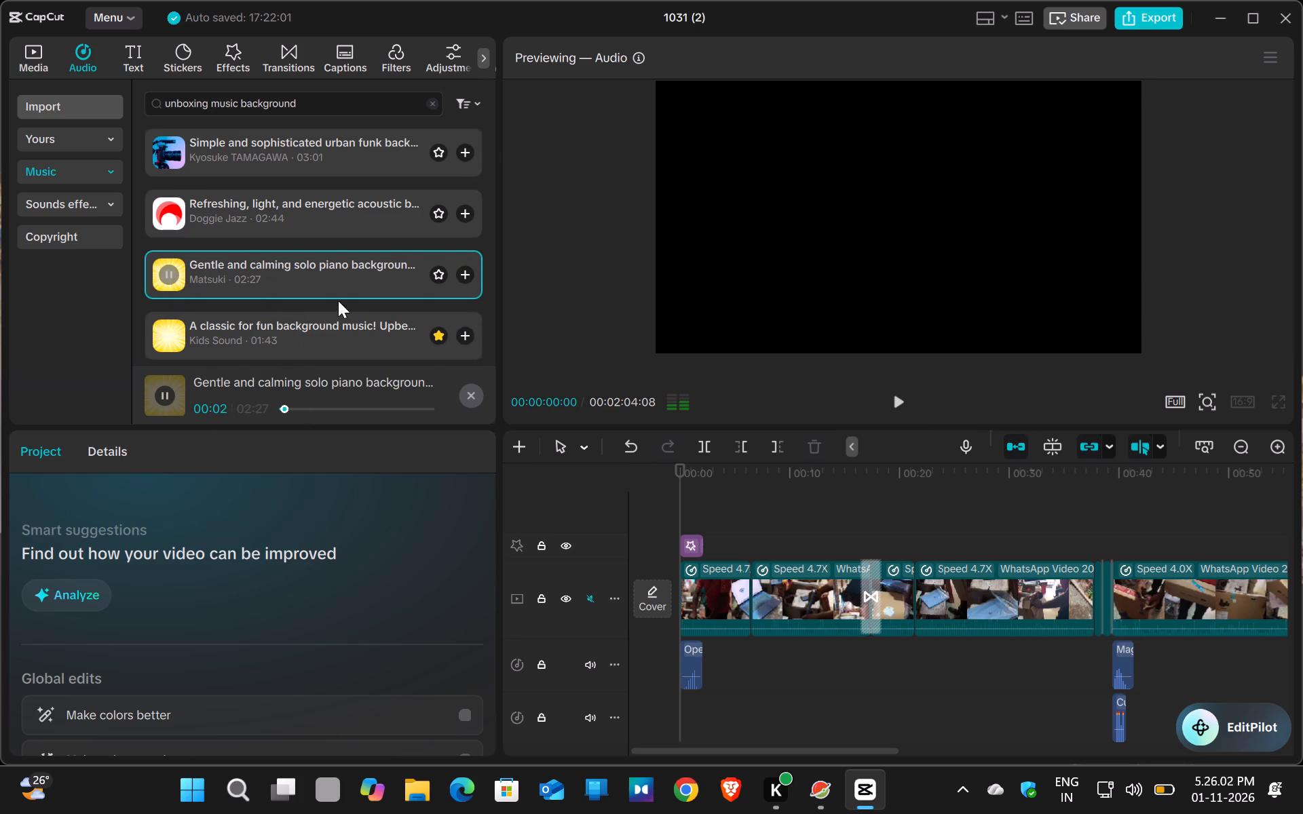
scroll(328, 301, down, 1)
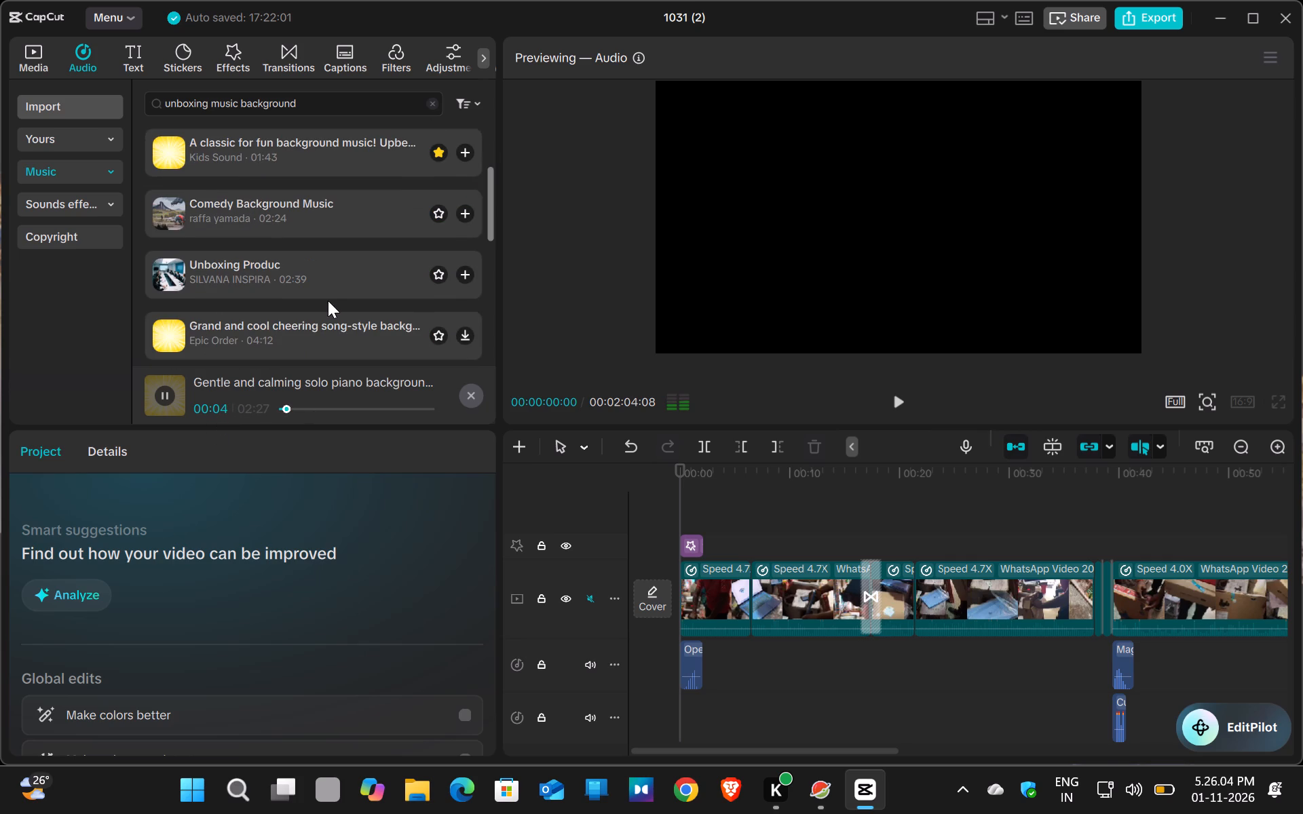
click(308, 290)
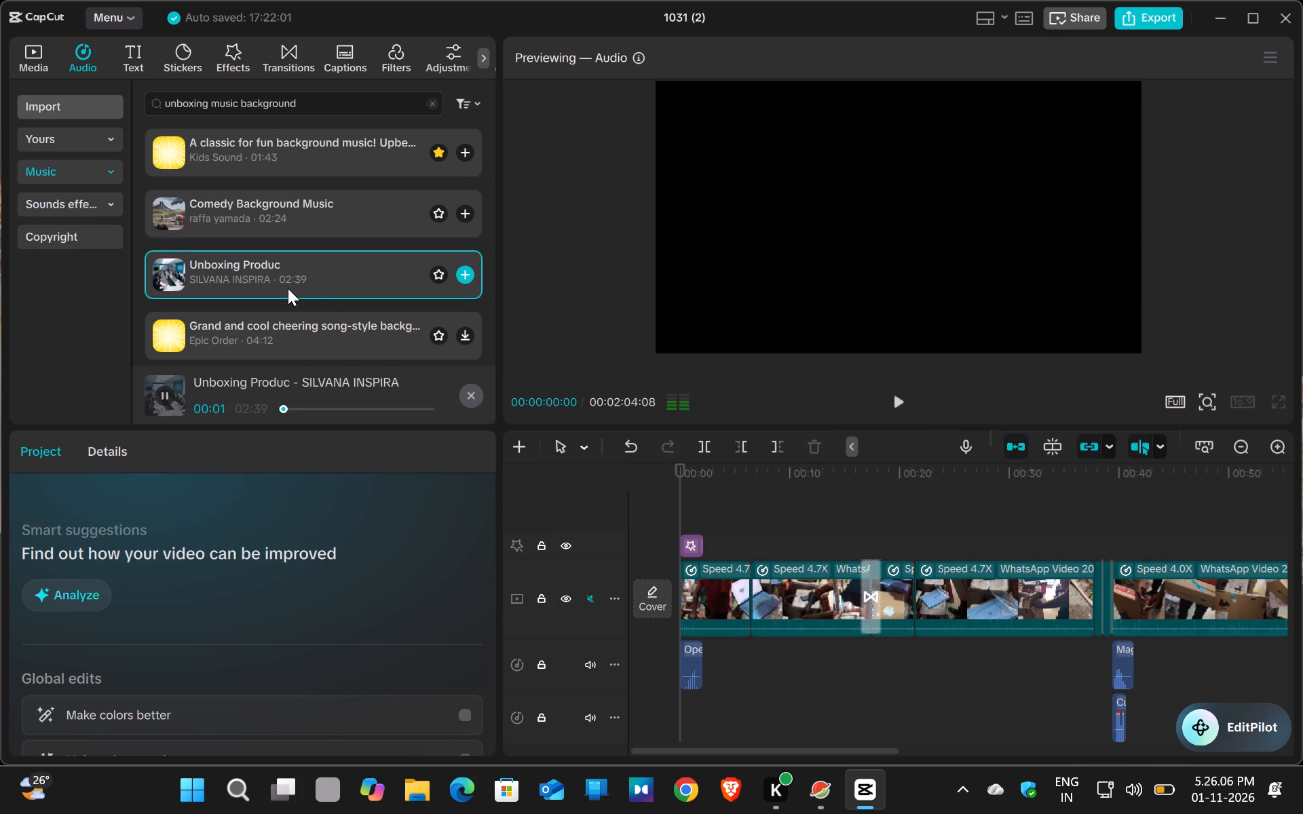
scroll(282, 287, up, 4)
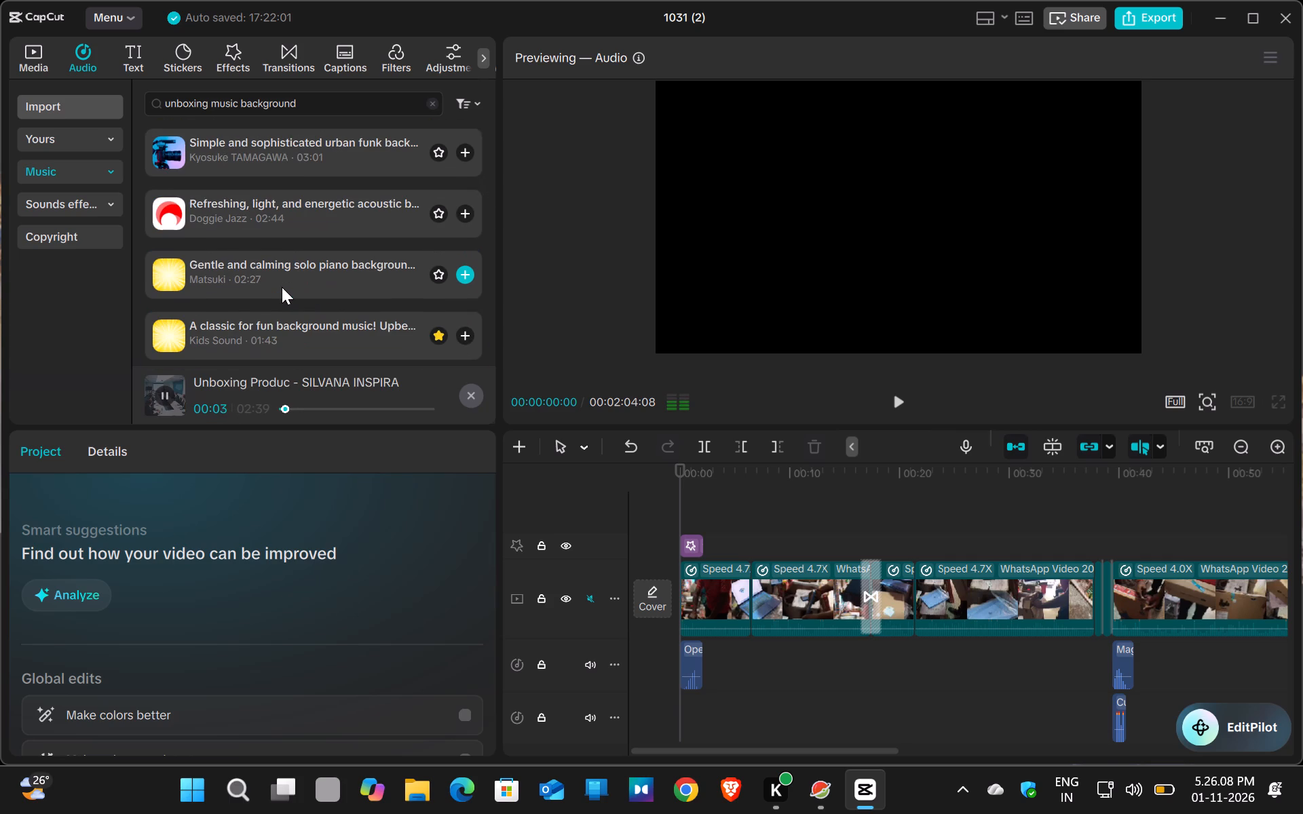
Shorten the music search to "unboxing" and run the suggested search "unboxing music background no copyright".
click(352, 100)
key(BackSpace)
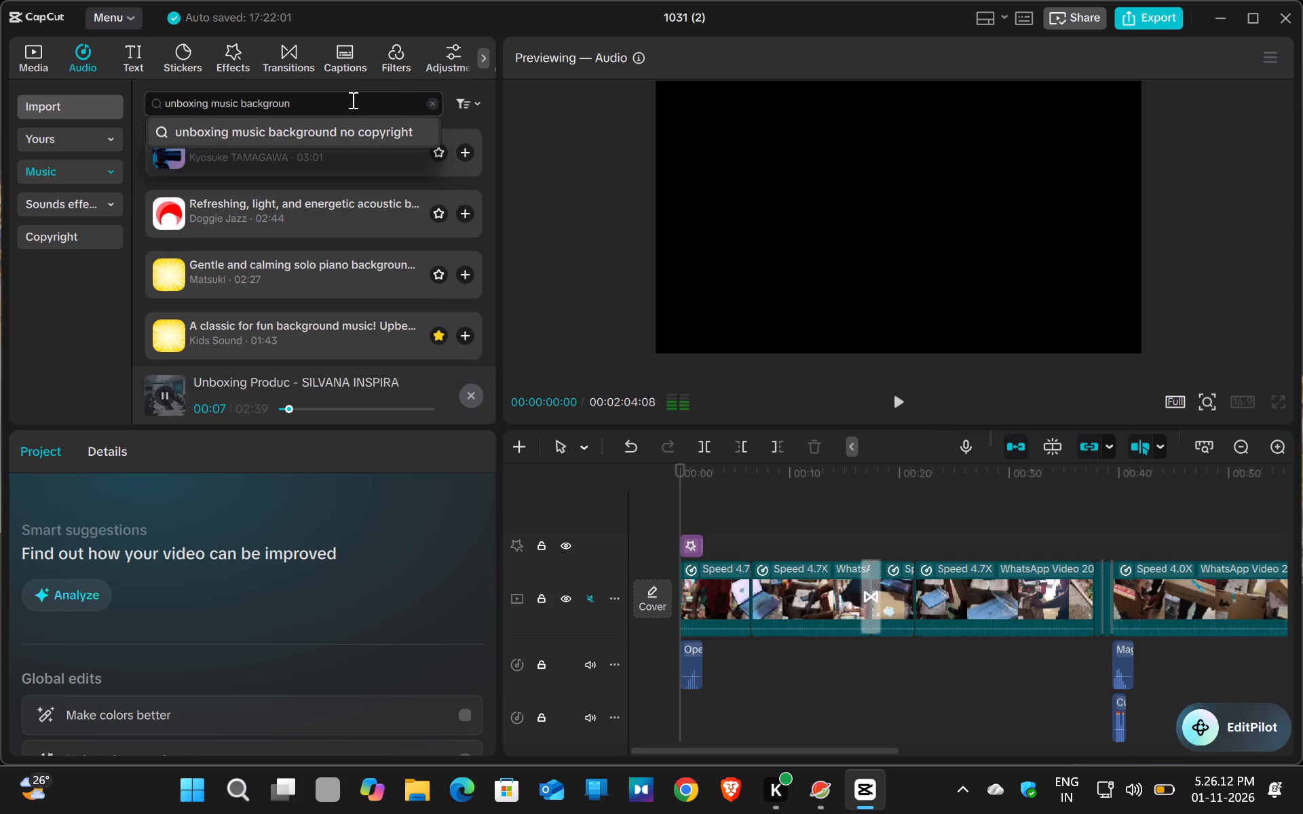
key(BackSpace)
key(BackSpace)
key(BackSpace)
key(BackSpace)
key(BackSpace)
key(BackSpace)
key(BackSpace)
key(BackSpace)
key(BackSpace)
key(BackSpace)
key(BackSpace)
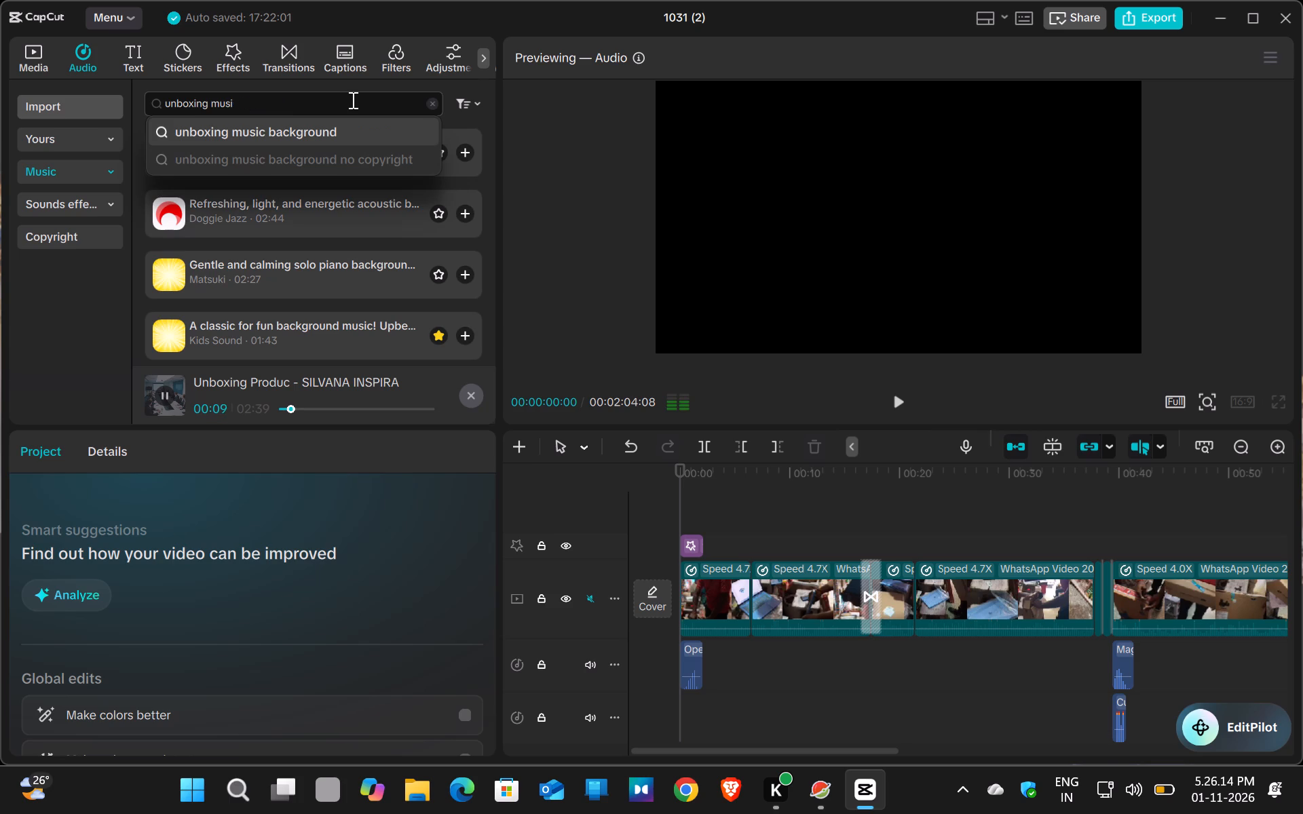
key(BackSpace)
key(BackSpace)
key(BackSpace)
key(BackSpace)
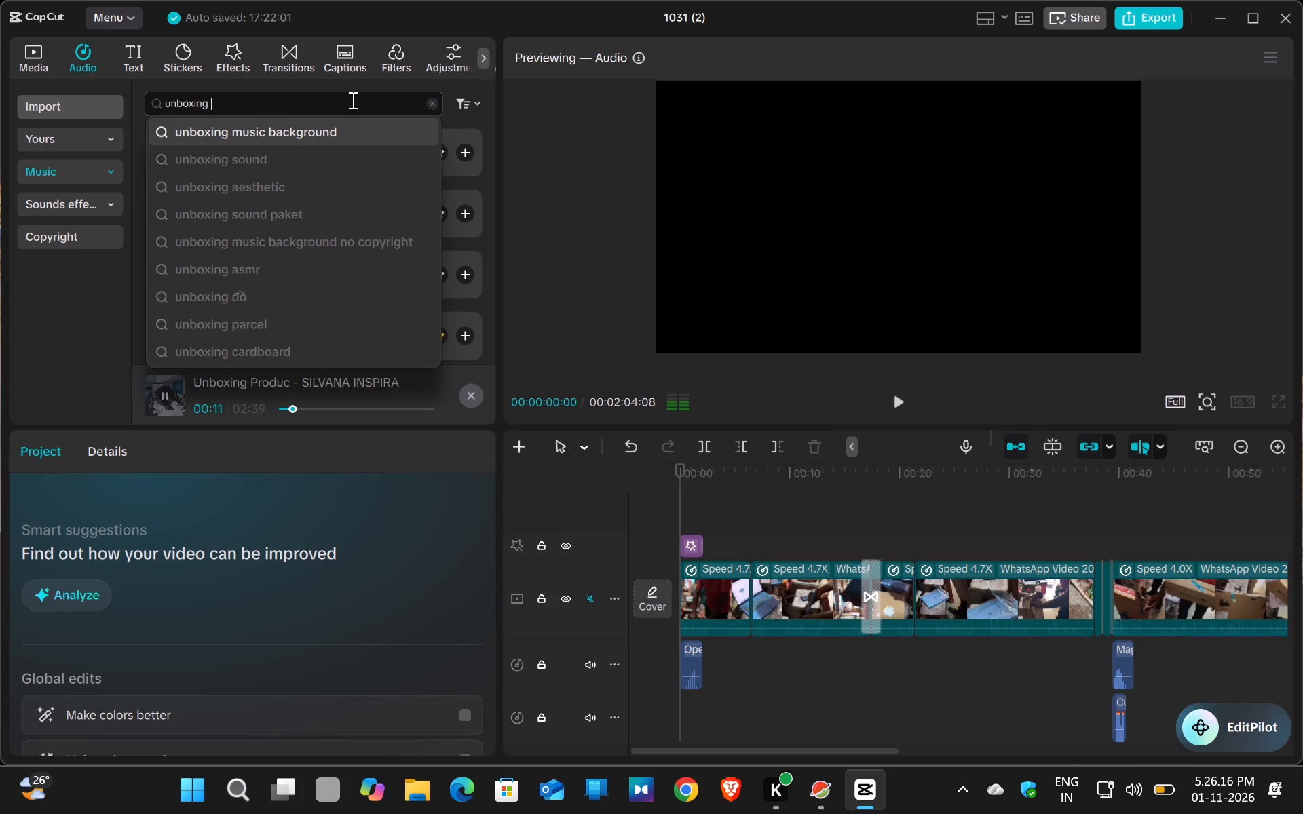
key(Down)
key(Down)
key(Down)
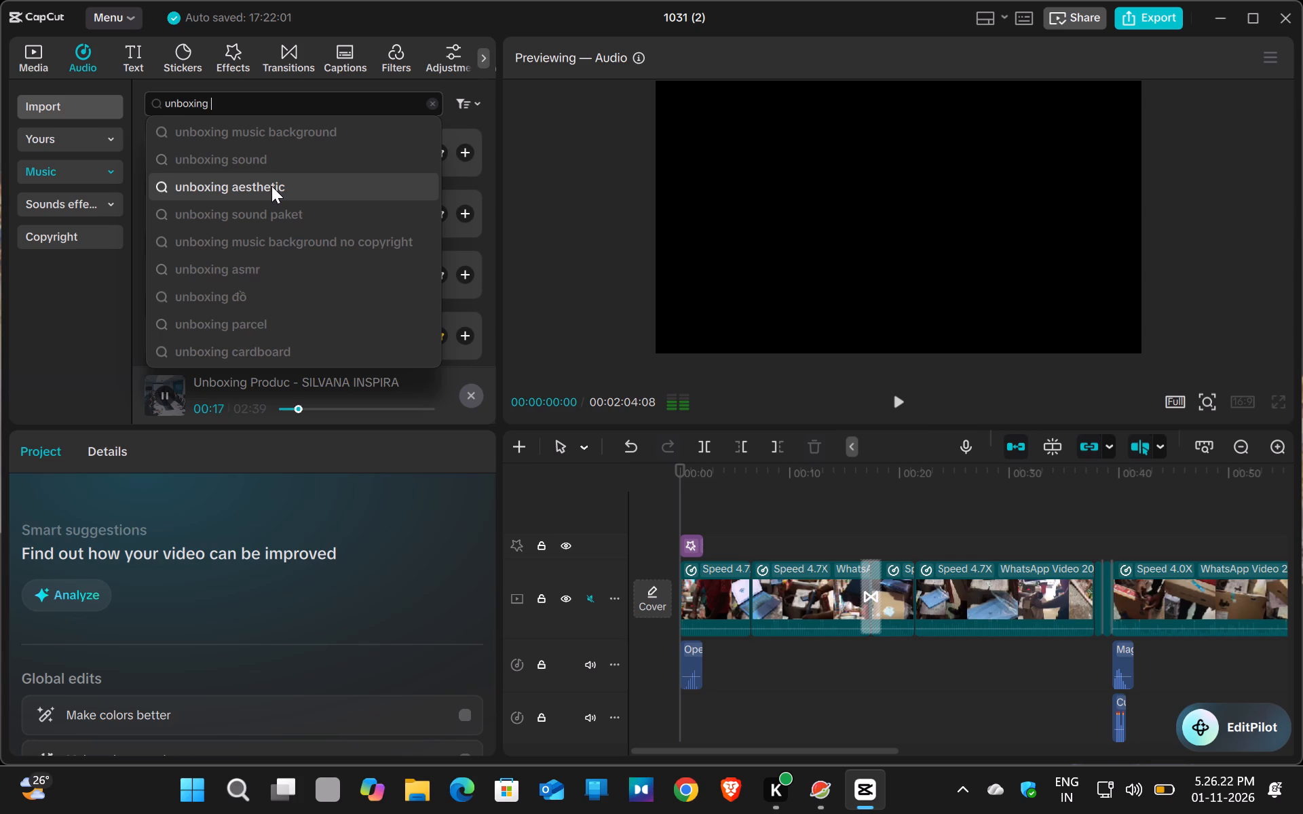
click(277, 231)
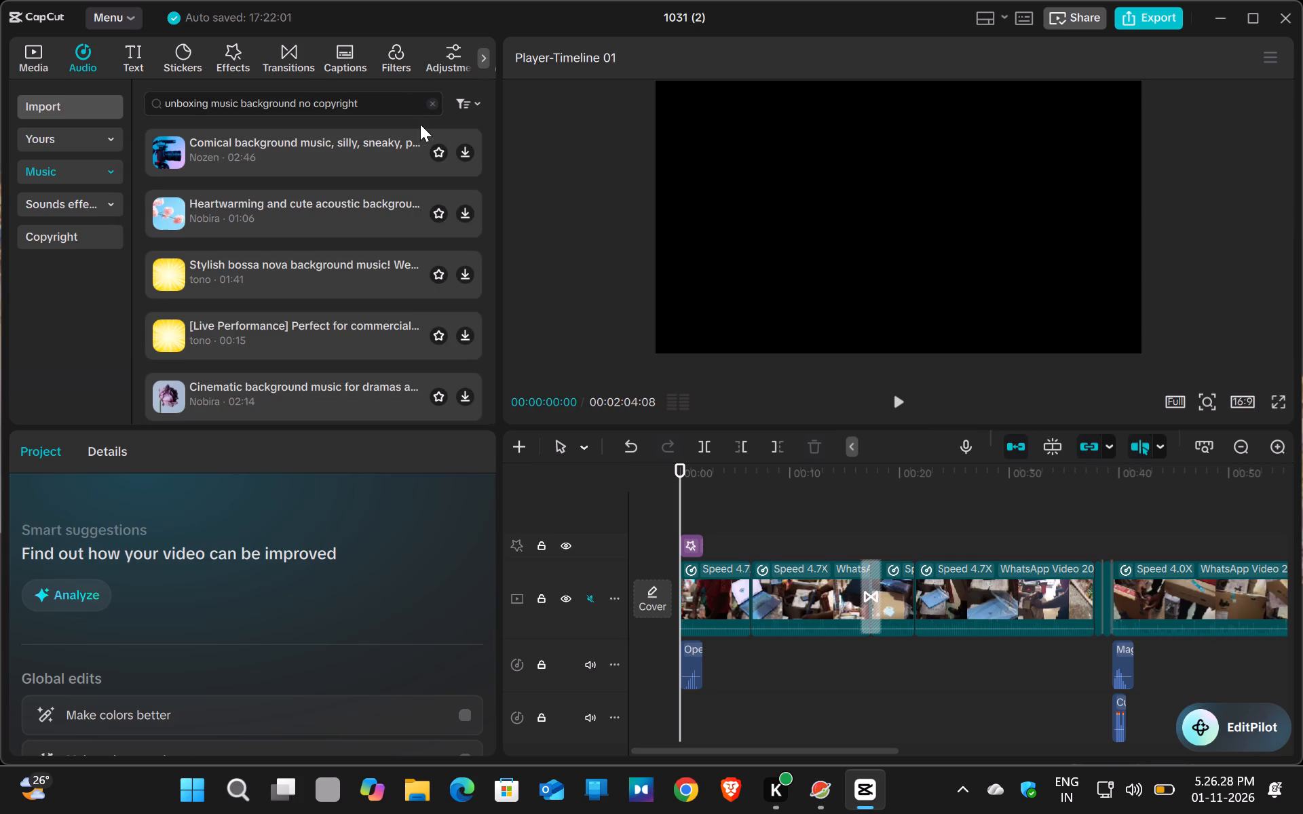
Load the first five no-copyright results for preview, from the comical track by Nozen to the cinematic one by Nobira.
click(402, 159)
click(383, 237)
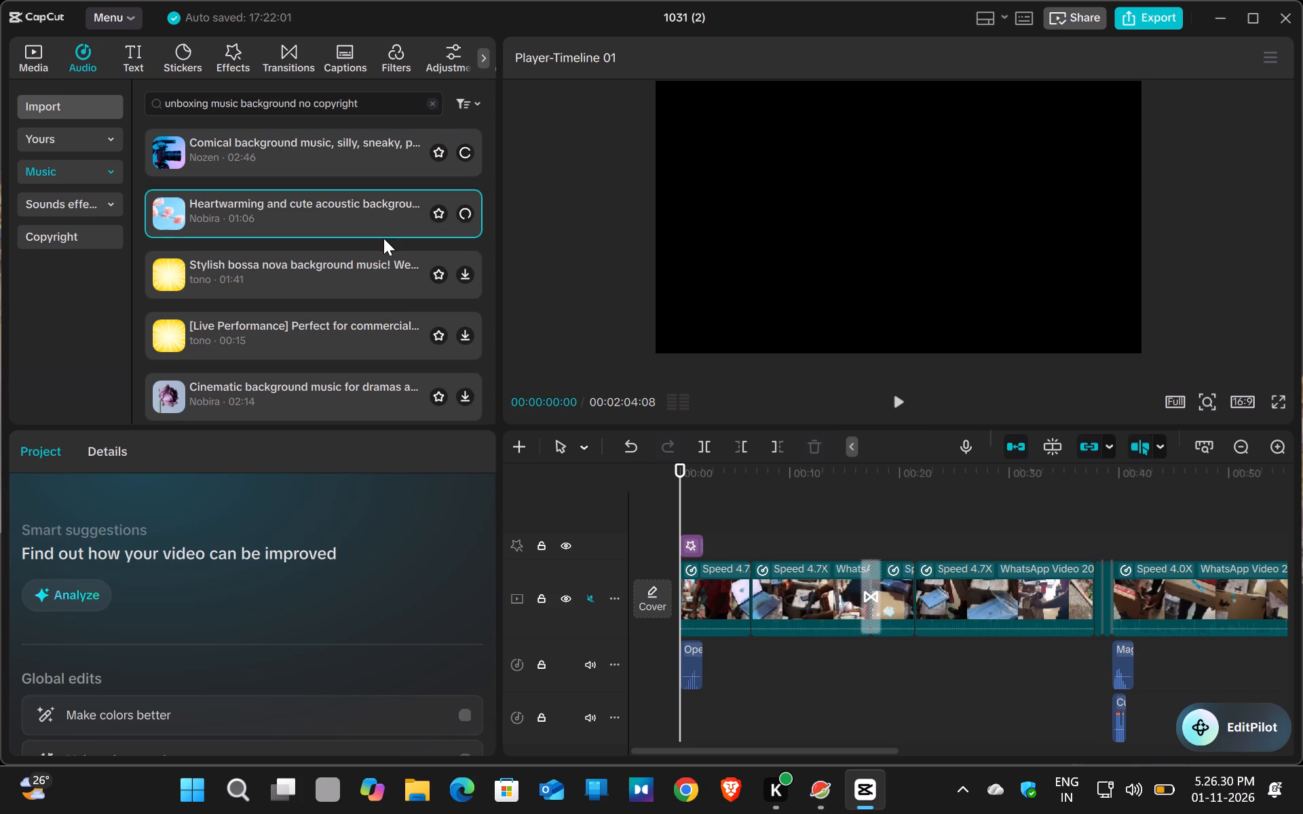
double_click(385, 290)
click(381, 328)
click(371, 376)
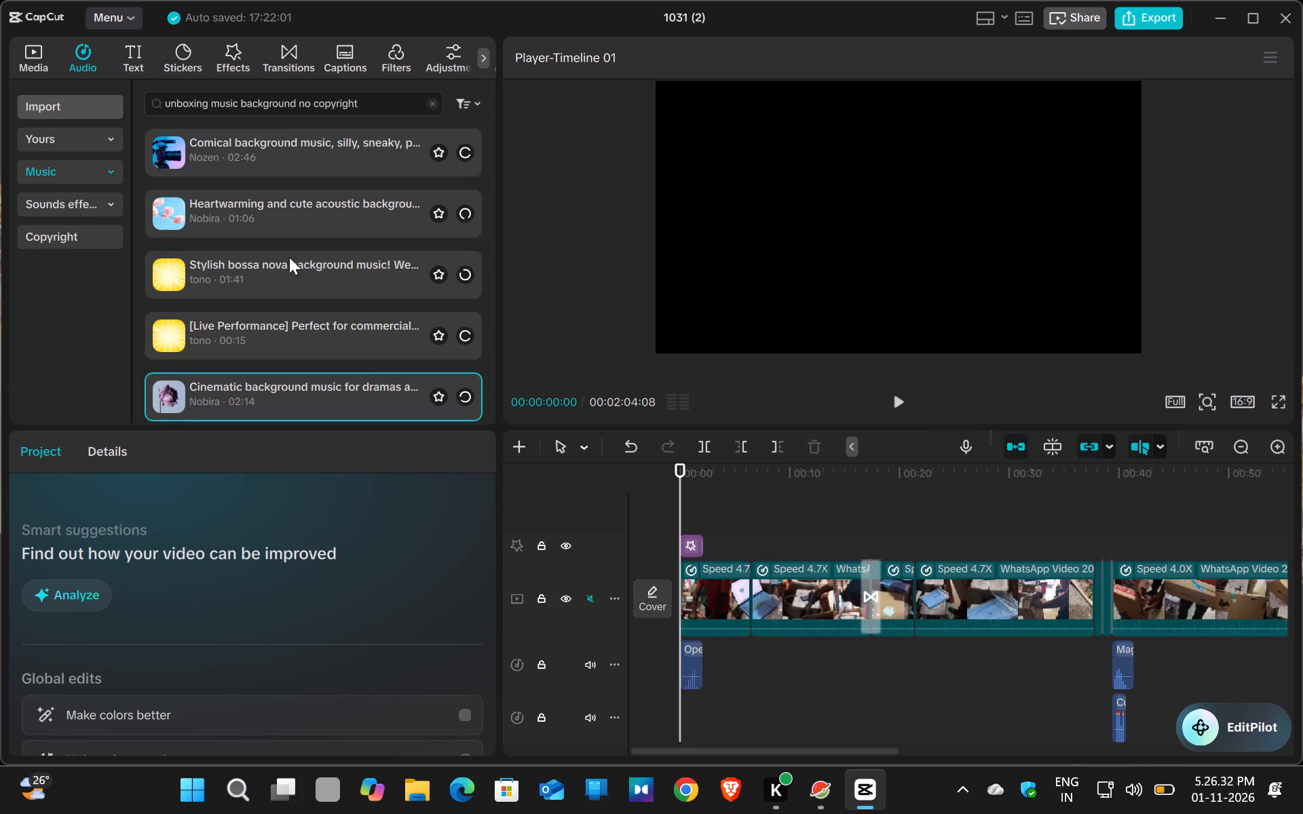
scroll(273, 222, down, 2)
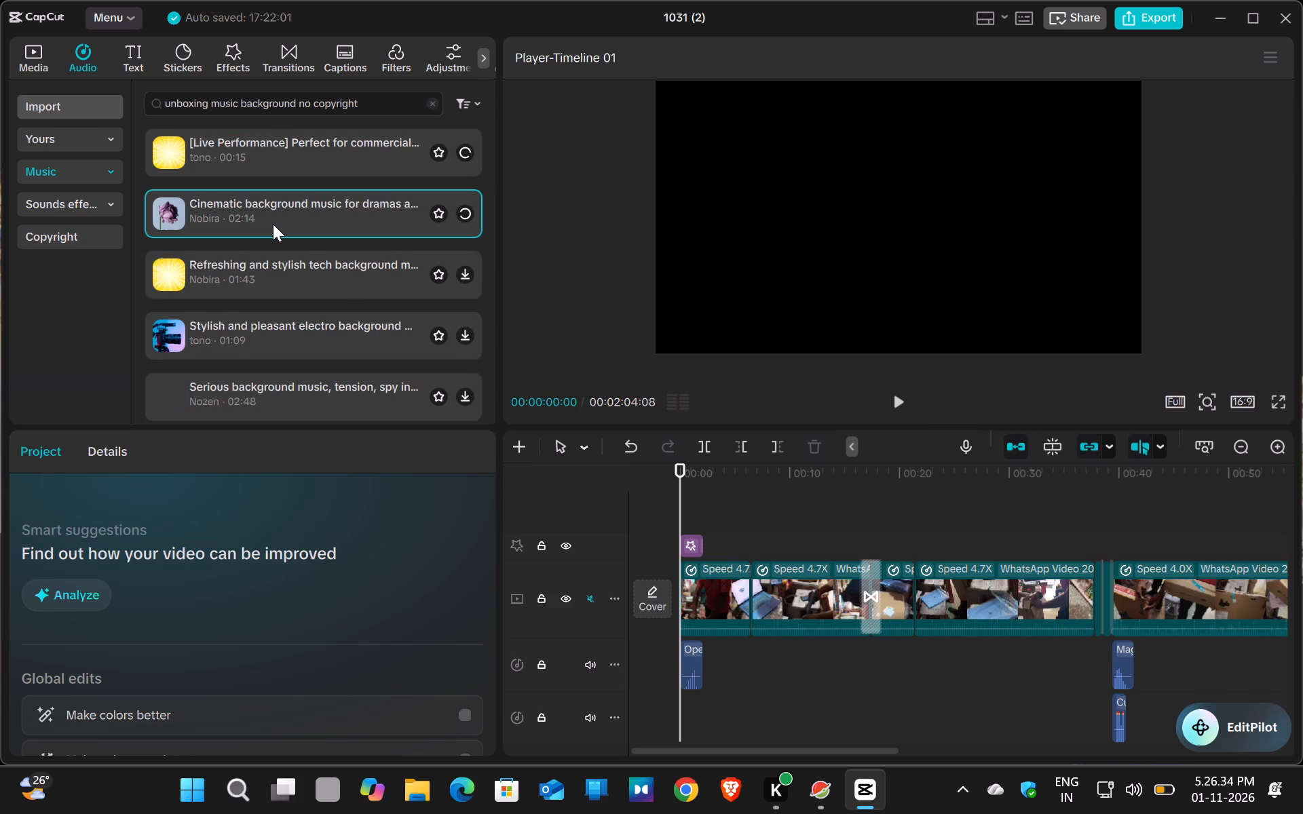
scroll(266, 256, up, 9)
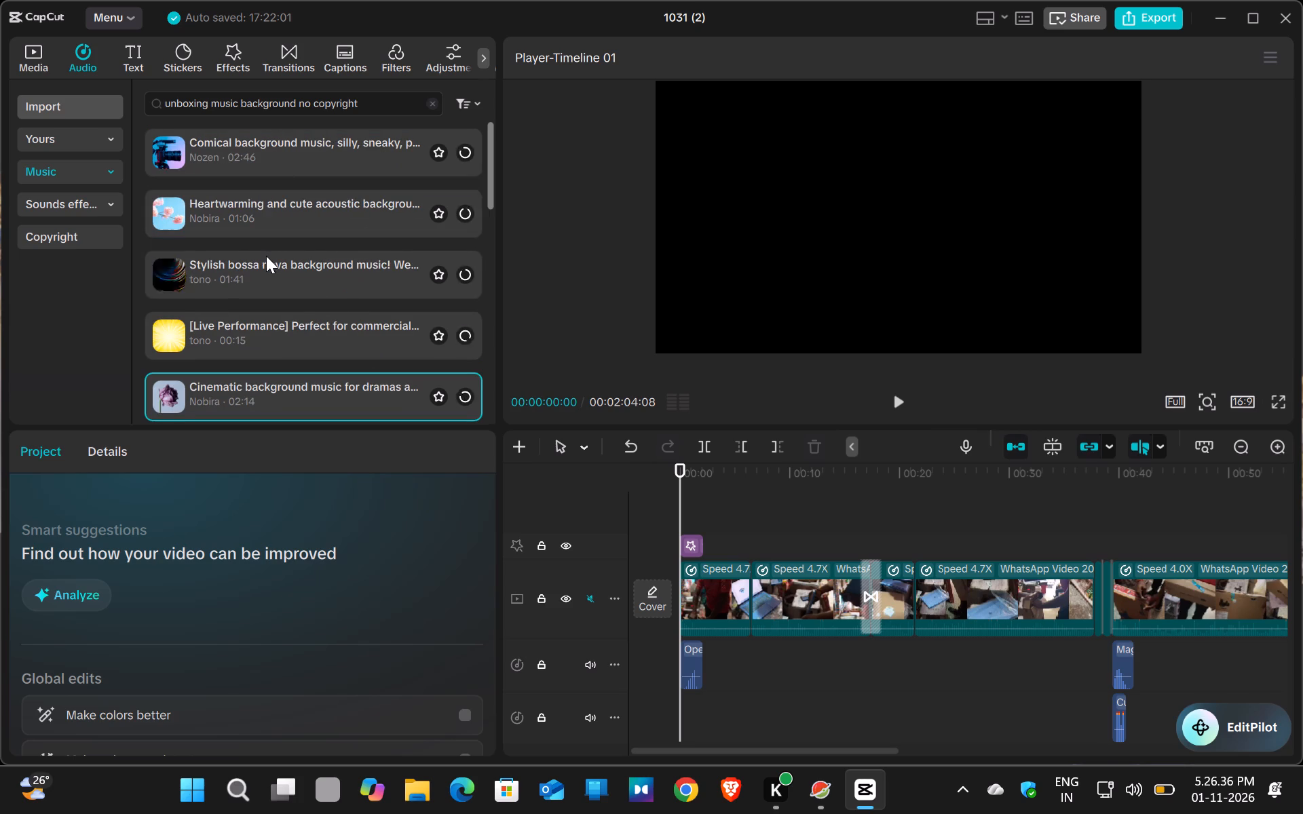
scroll(266, 256, up, 1)
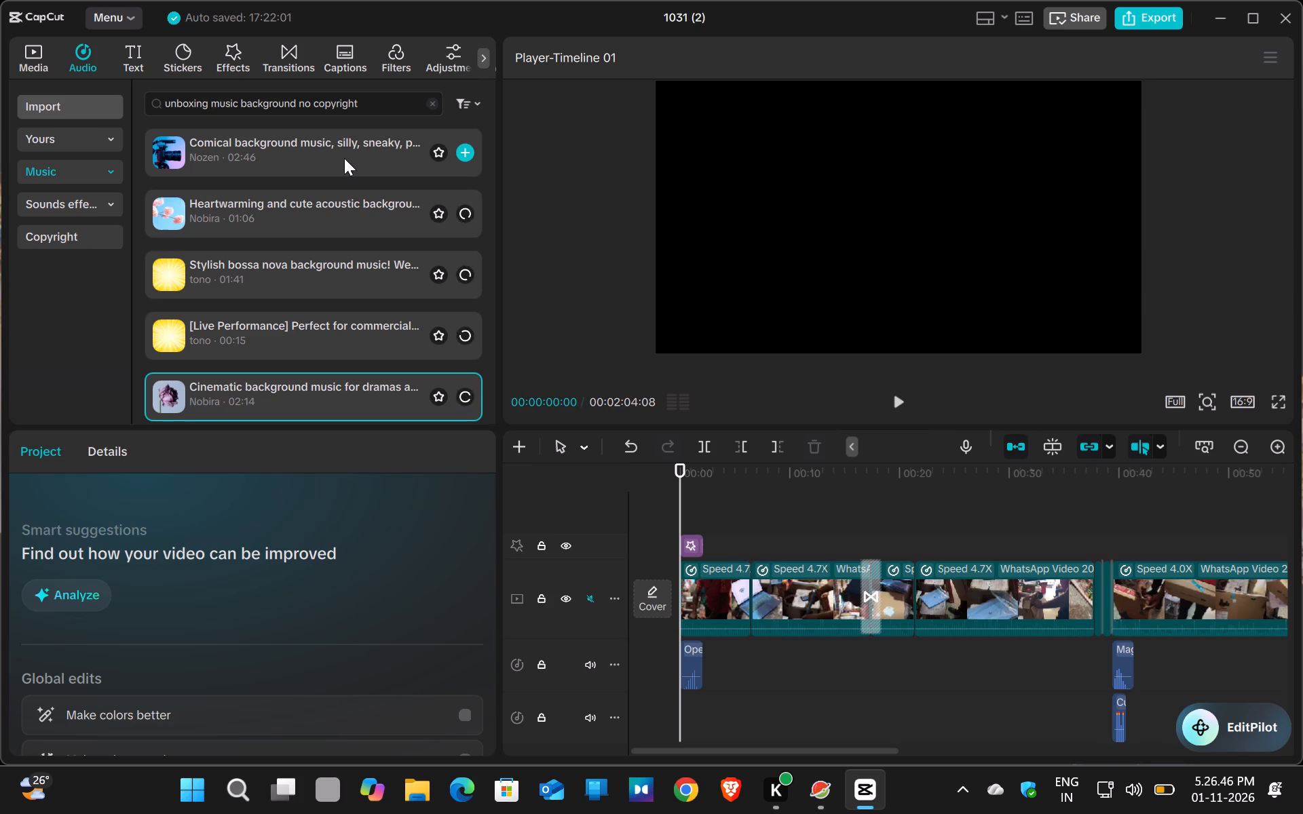
Audition the comical, silly, sneaky background music track by Nozen.
click(344, 158)
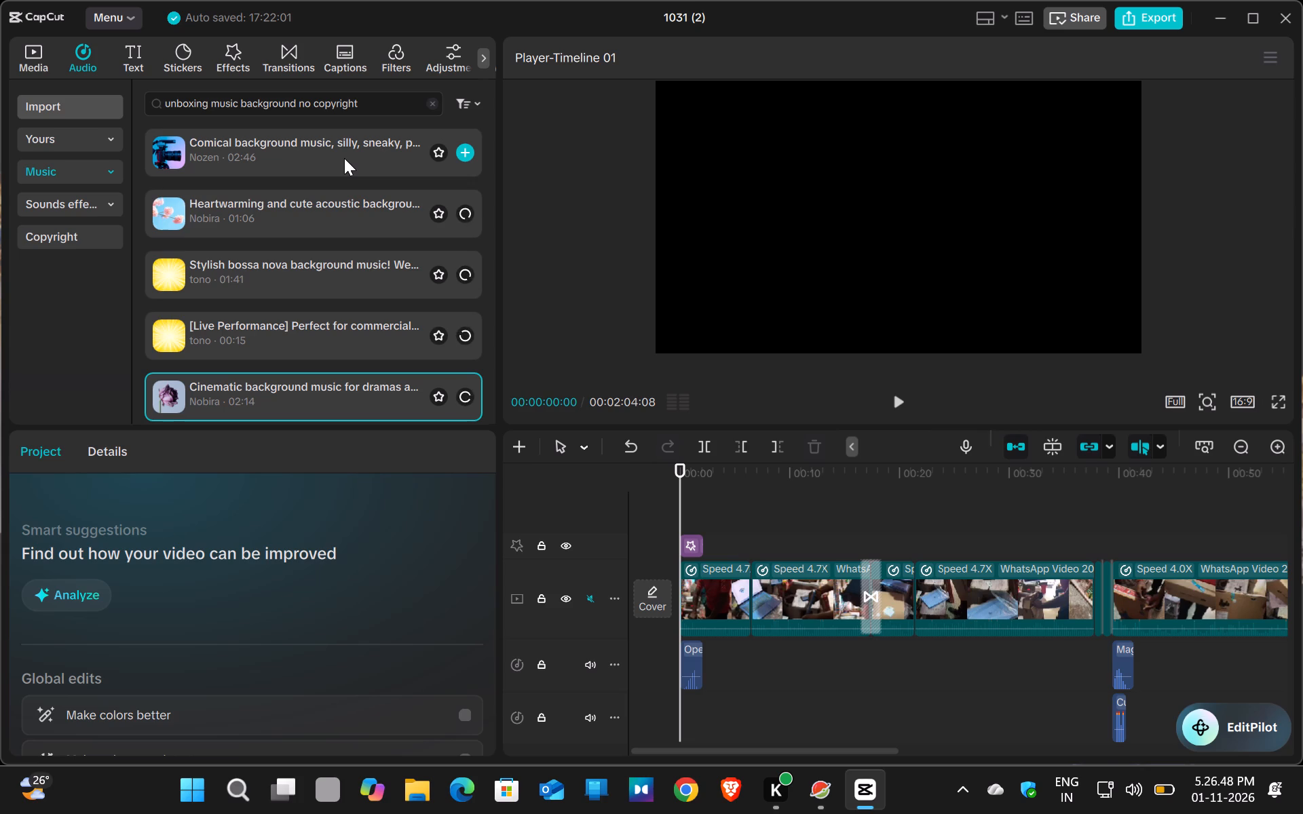
right_click(344, 158)
click(322, 143)
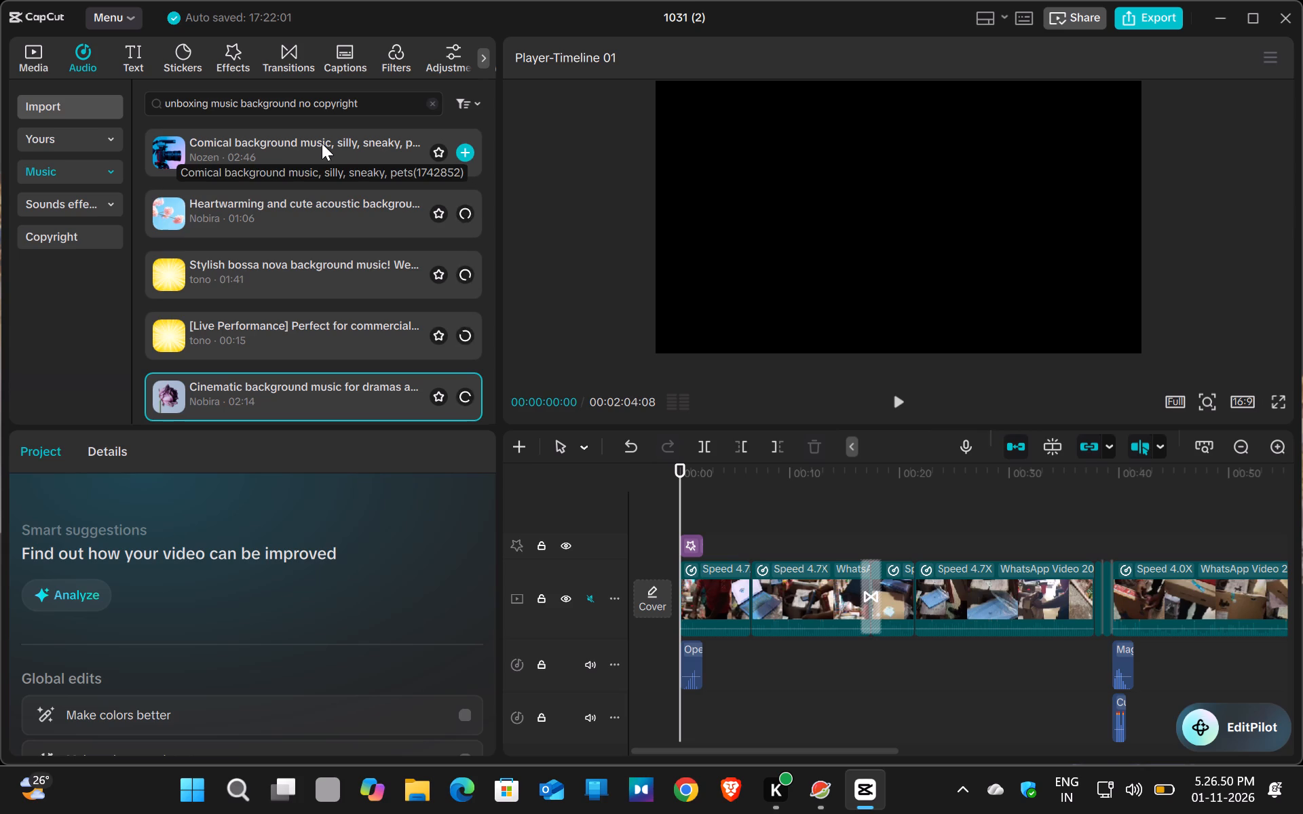
click(322, 143)
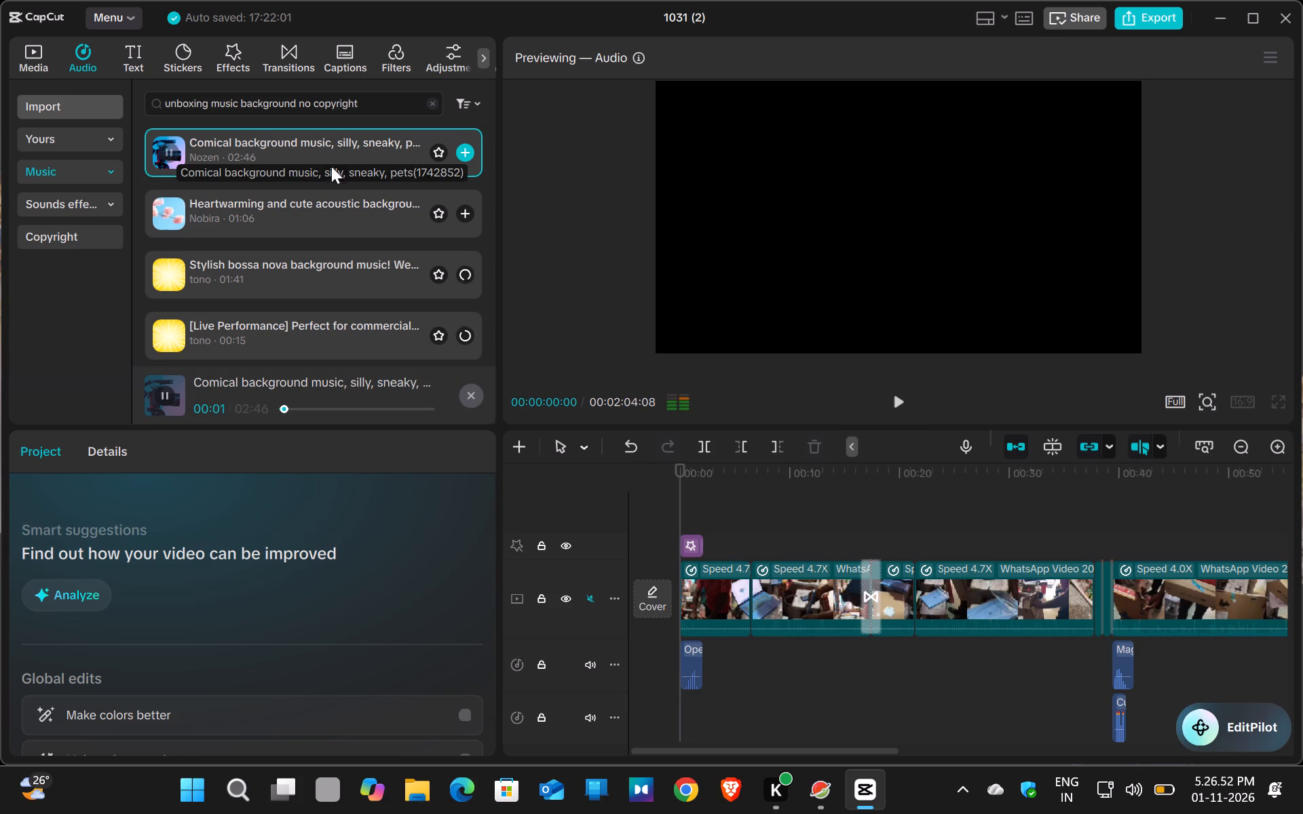
Audition the heartwarming acoustic and cinematic tracks by Nobira and the bossa nova and live performance tracks by tono.
click(358, 207)
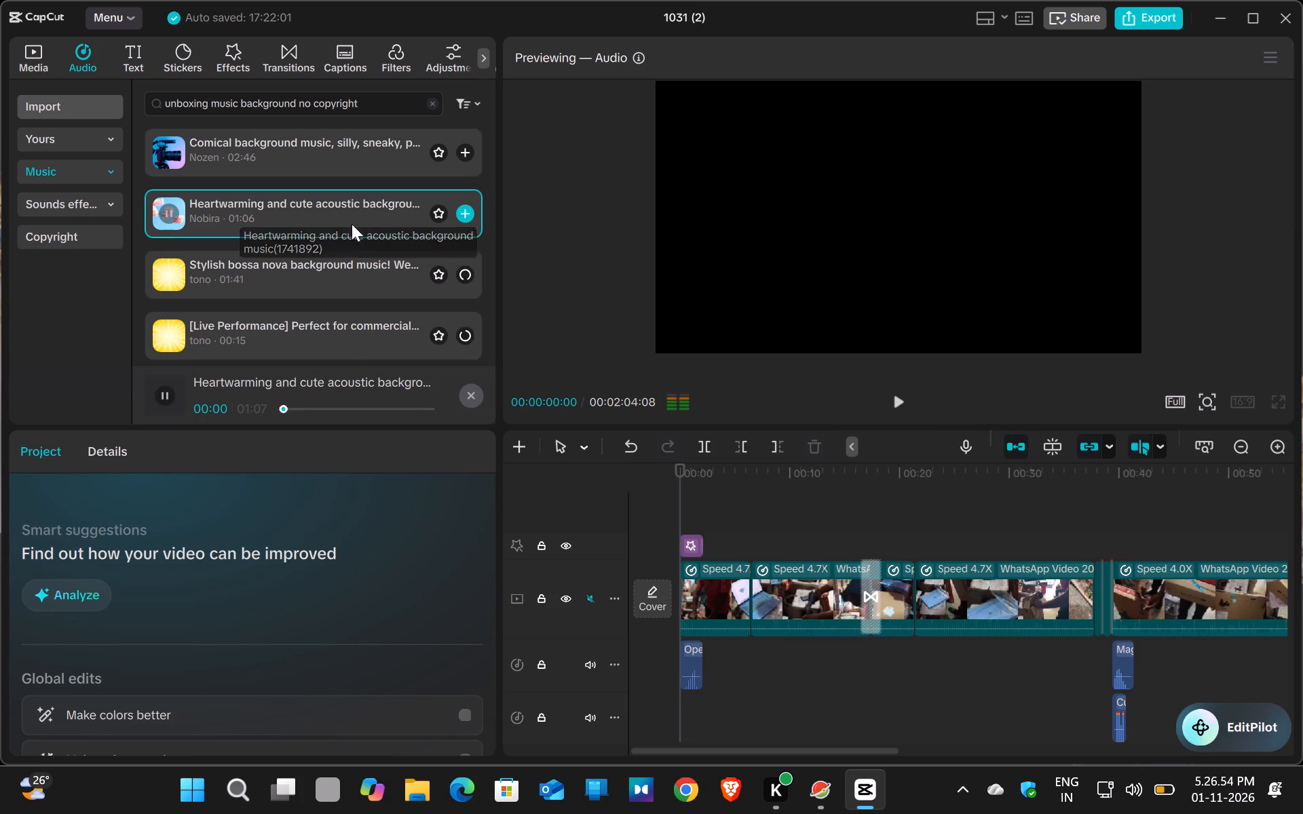
double_click(331, 271)
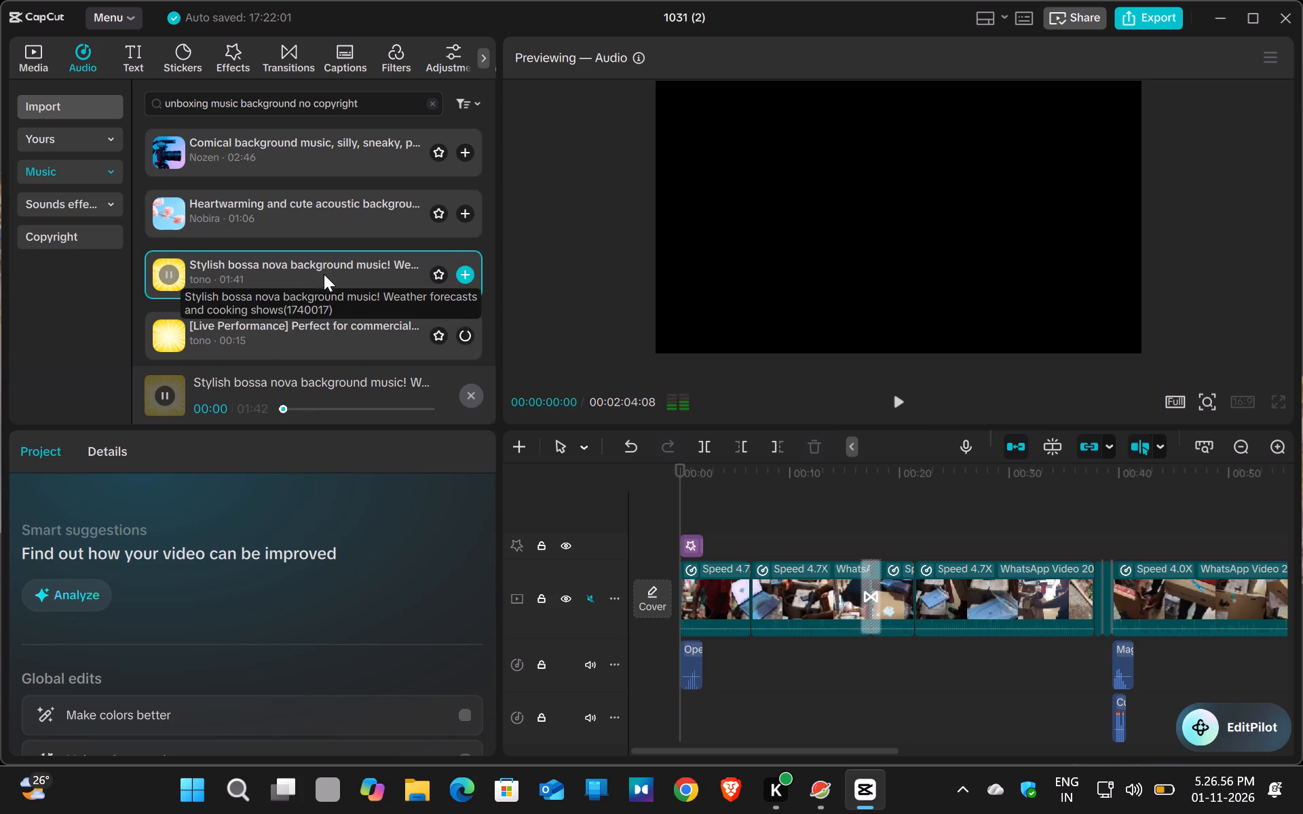
click(251, 288)
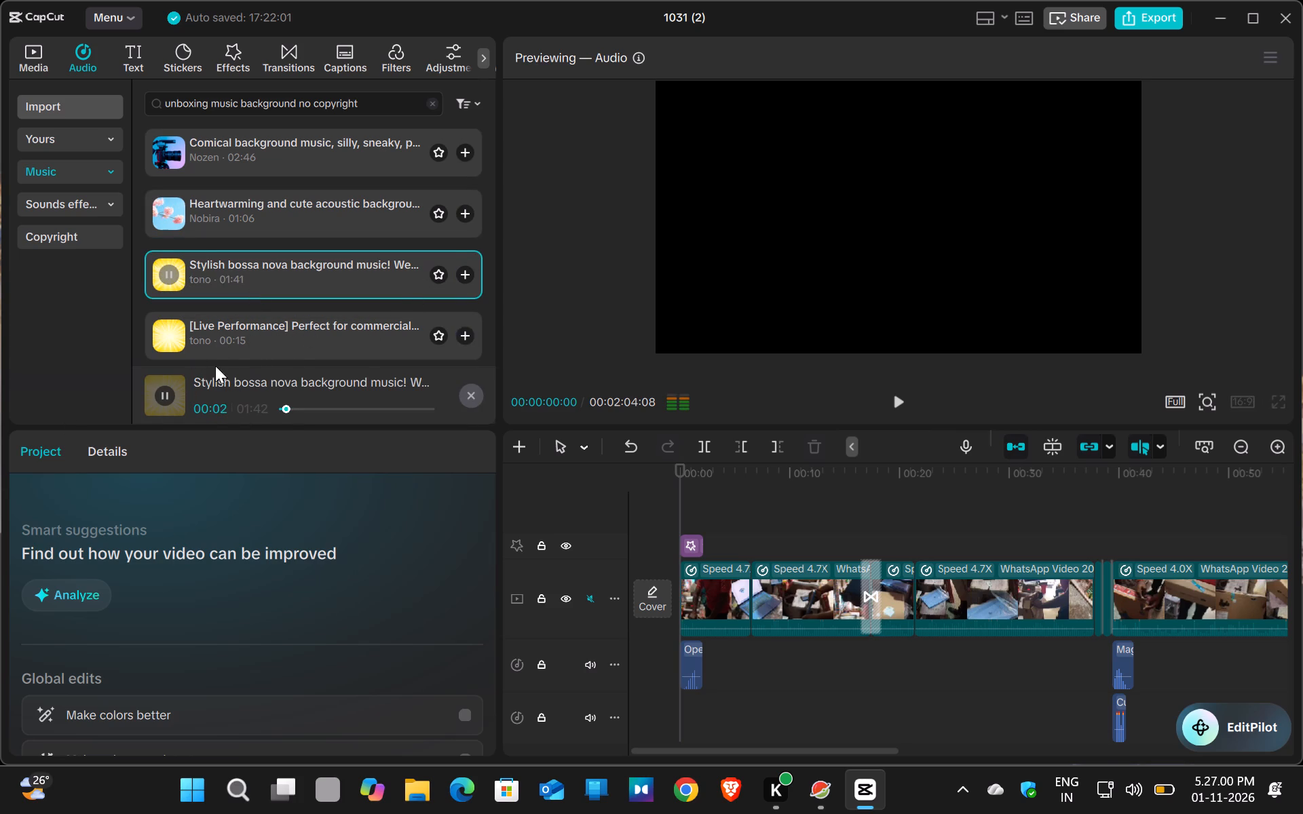
click(270, 332)
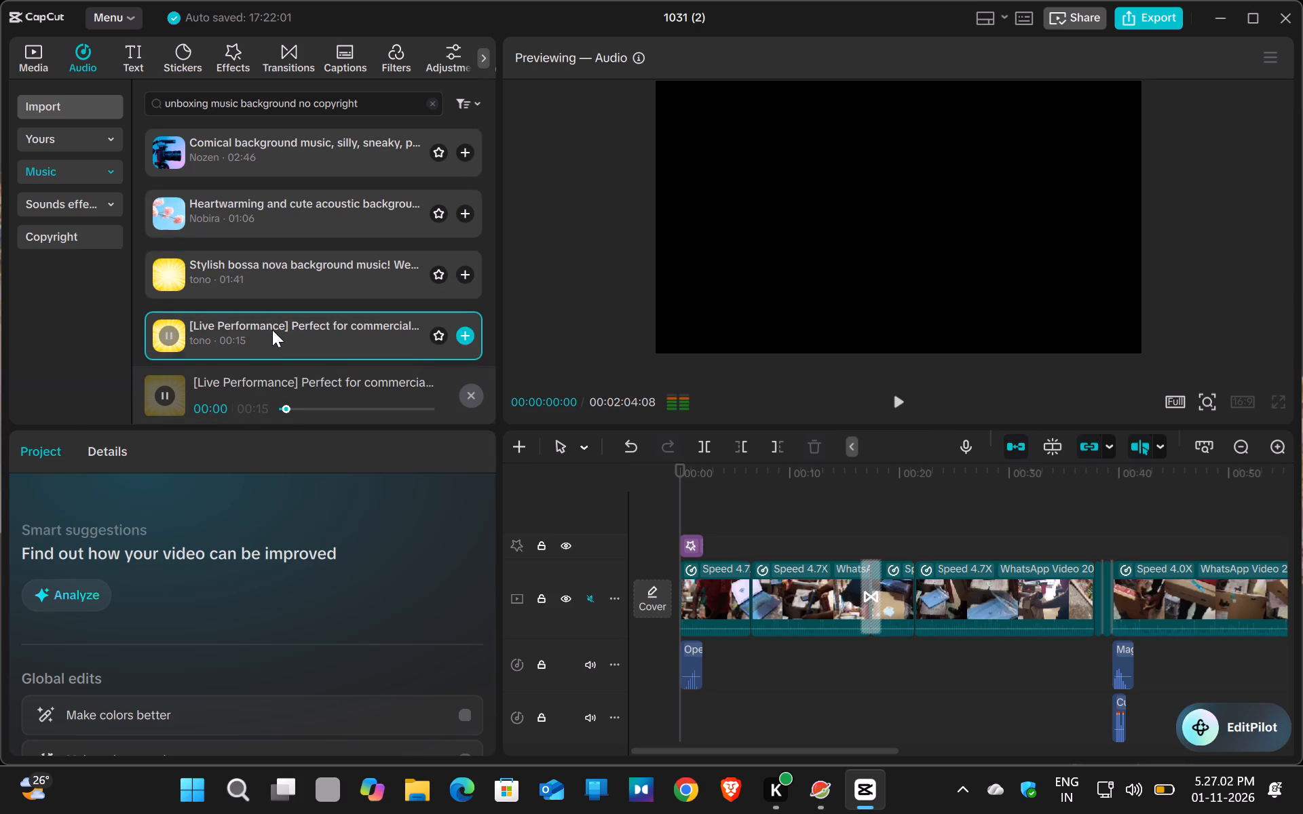
scroll(267, 315, down, 1)
click(266, 315)
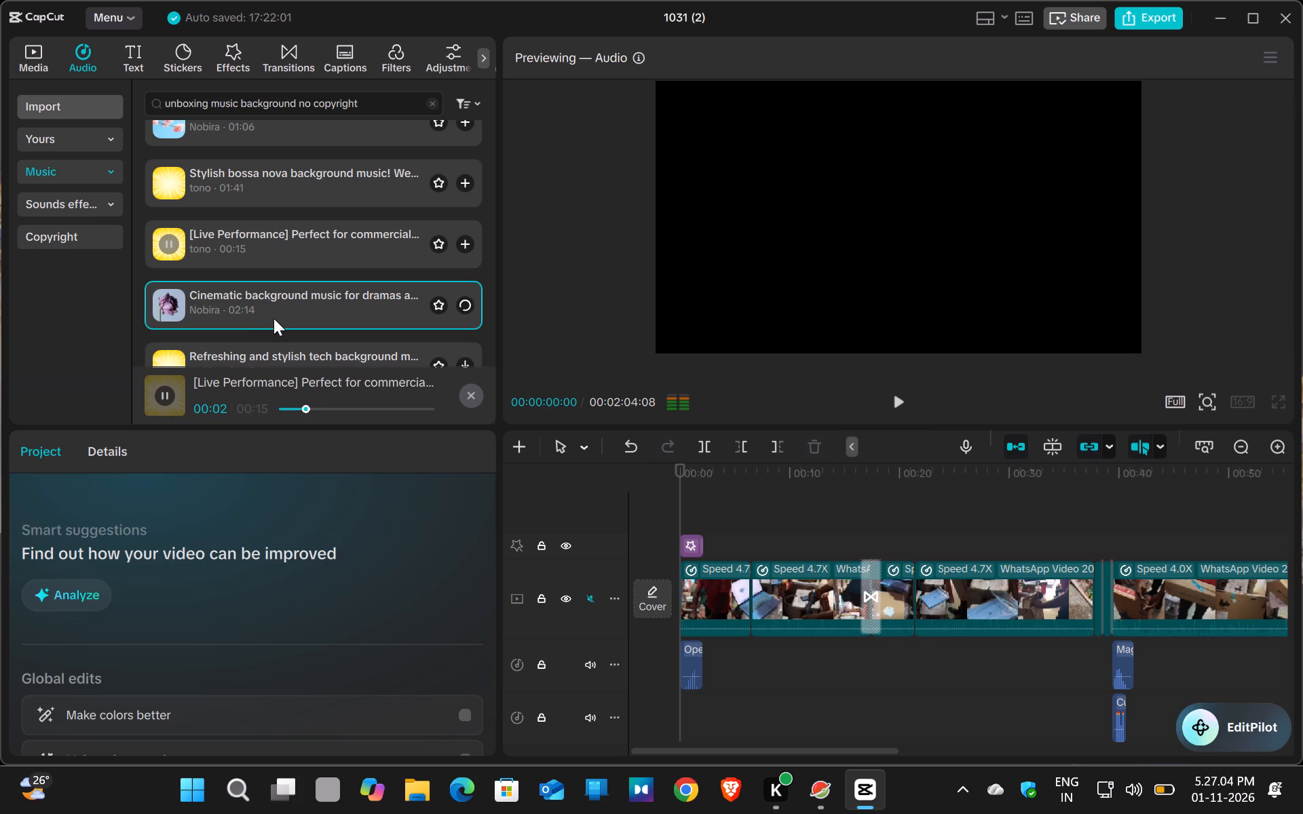
scroll(278, 315, down, 3)
scroll(278, 315, up, 3)
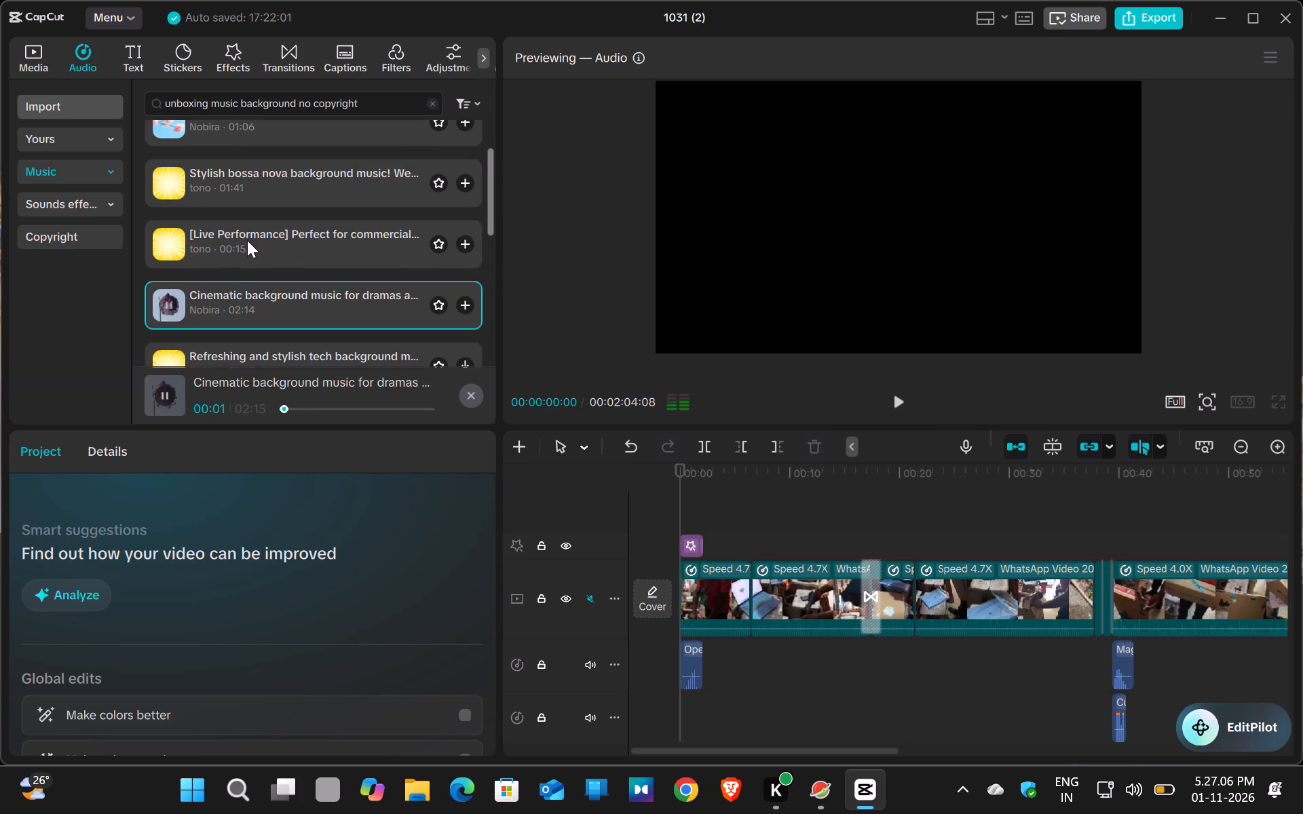
Audition the favourited Kids Sound track "A classic for fun background music! Upbeat ukulele pop" and add it at the timeline start.
click(78, 147)
click(85, 172)
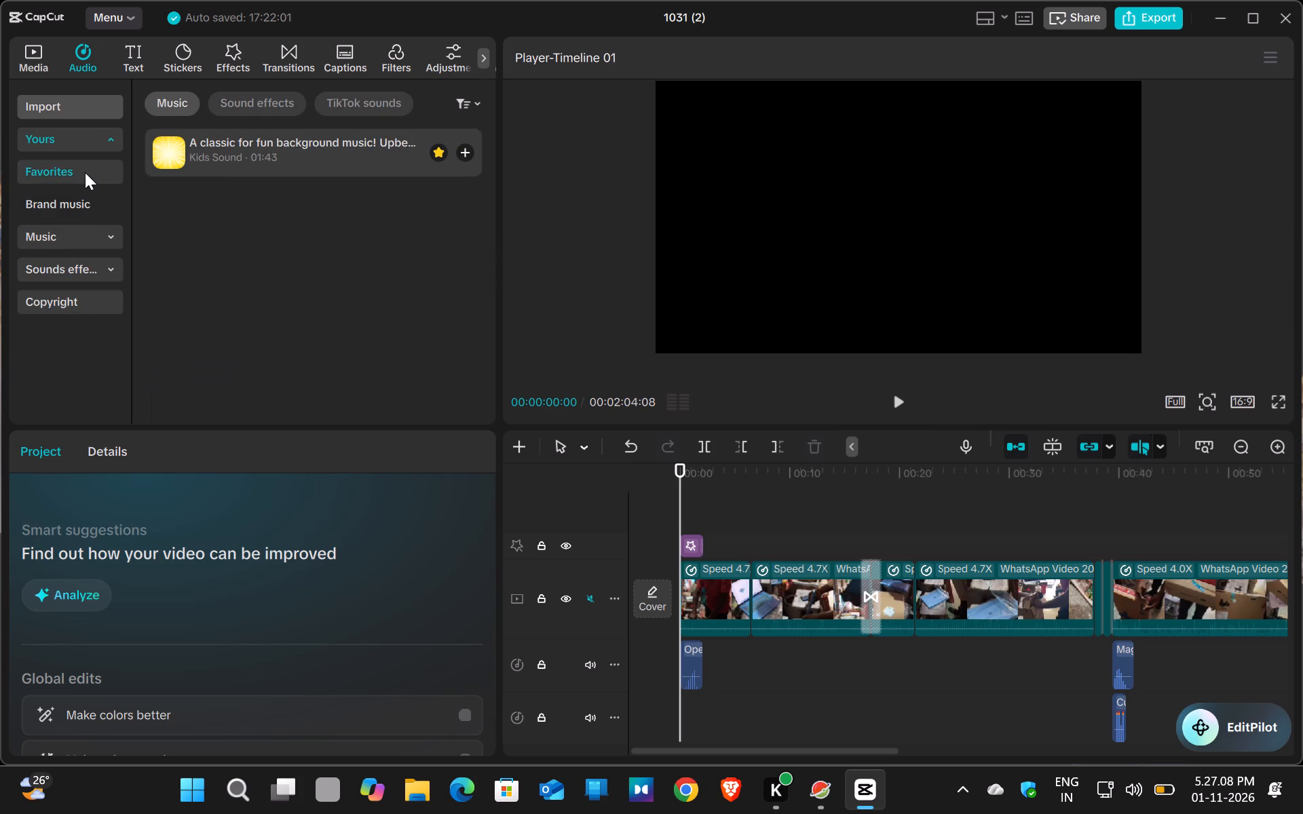
click(298, 153)
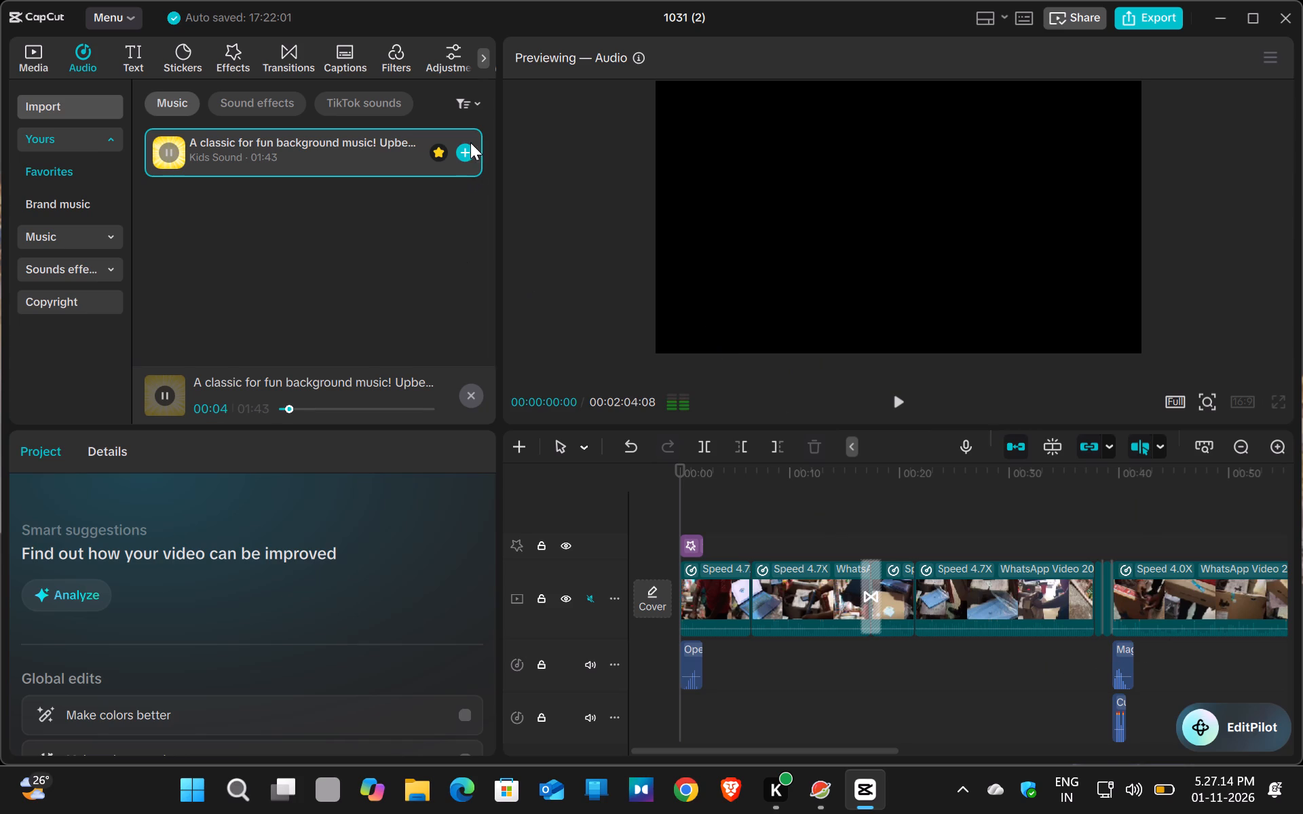
click(461, 157)
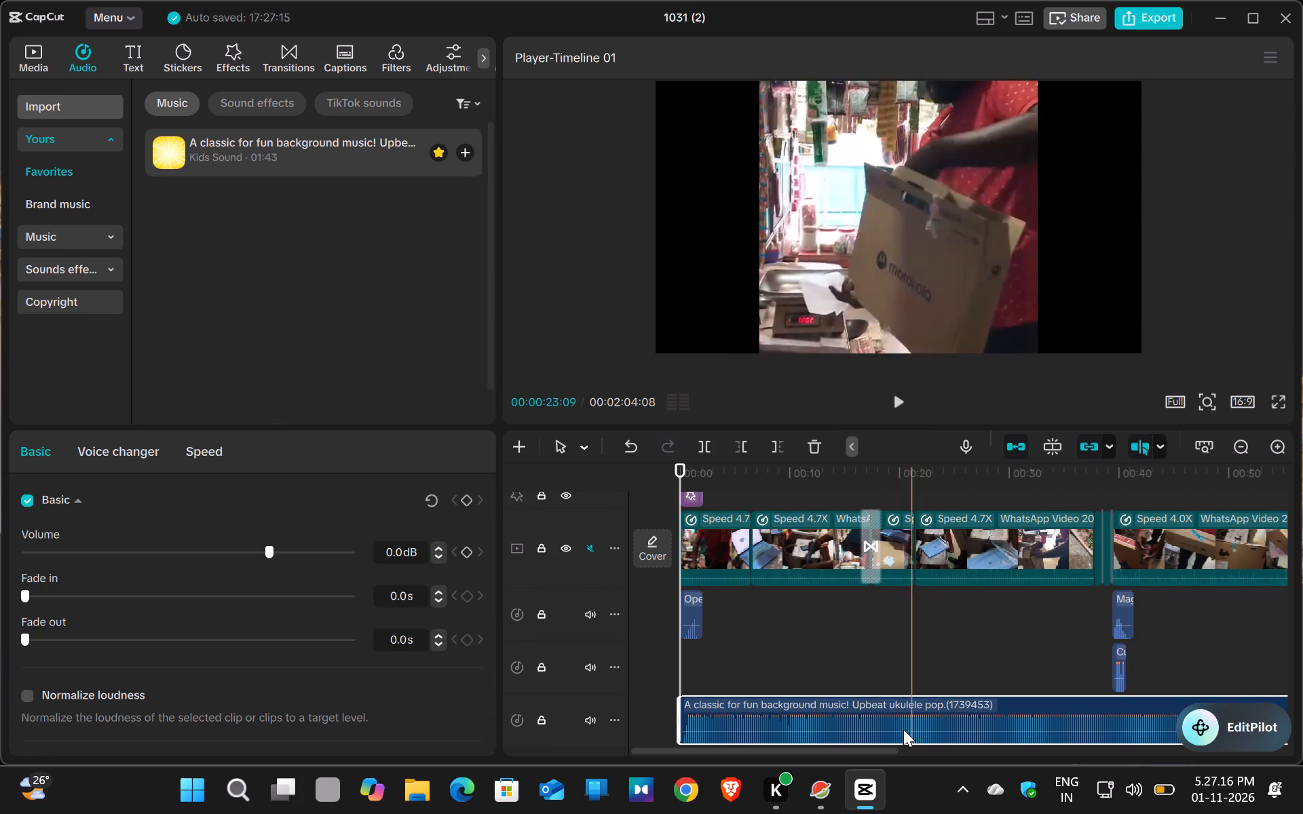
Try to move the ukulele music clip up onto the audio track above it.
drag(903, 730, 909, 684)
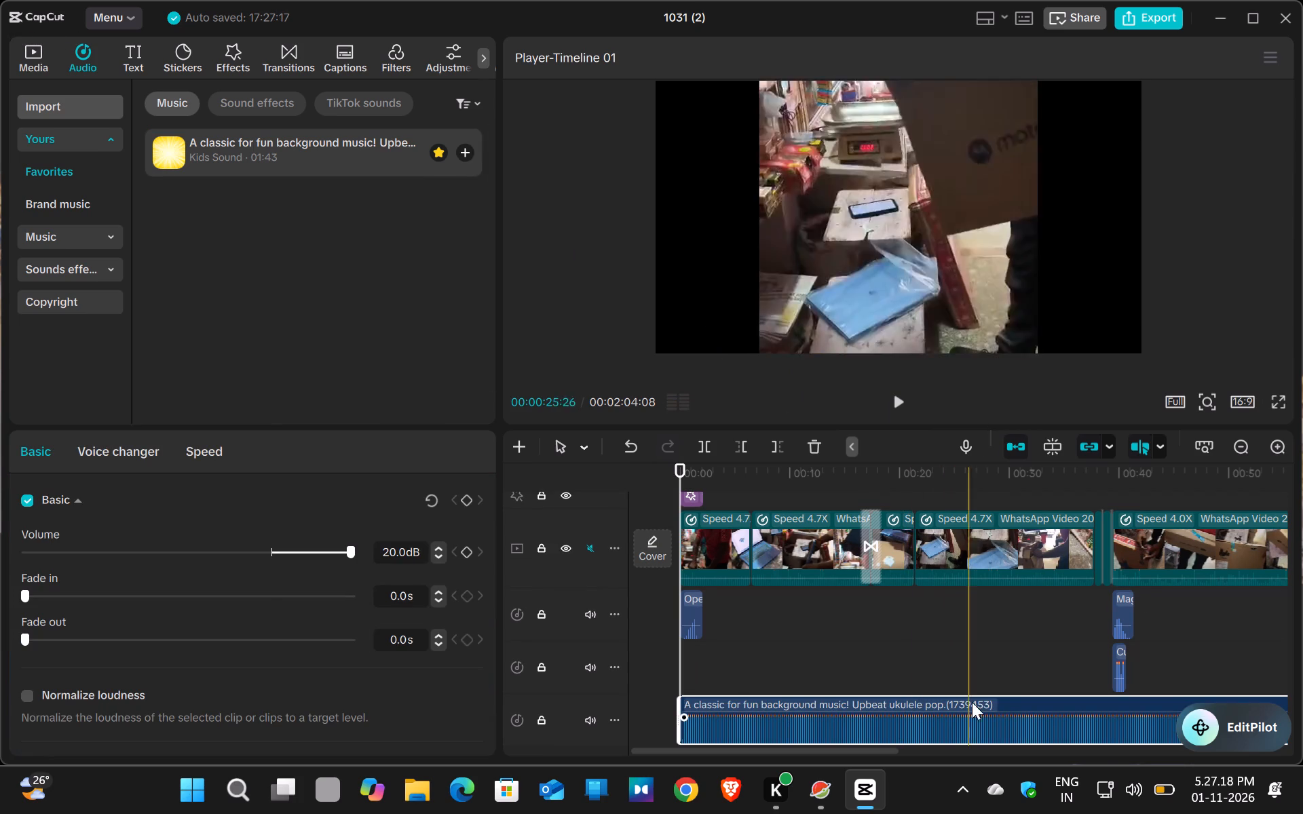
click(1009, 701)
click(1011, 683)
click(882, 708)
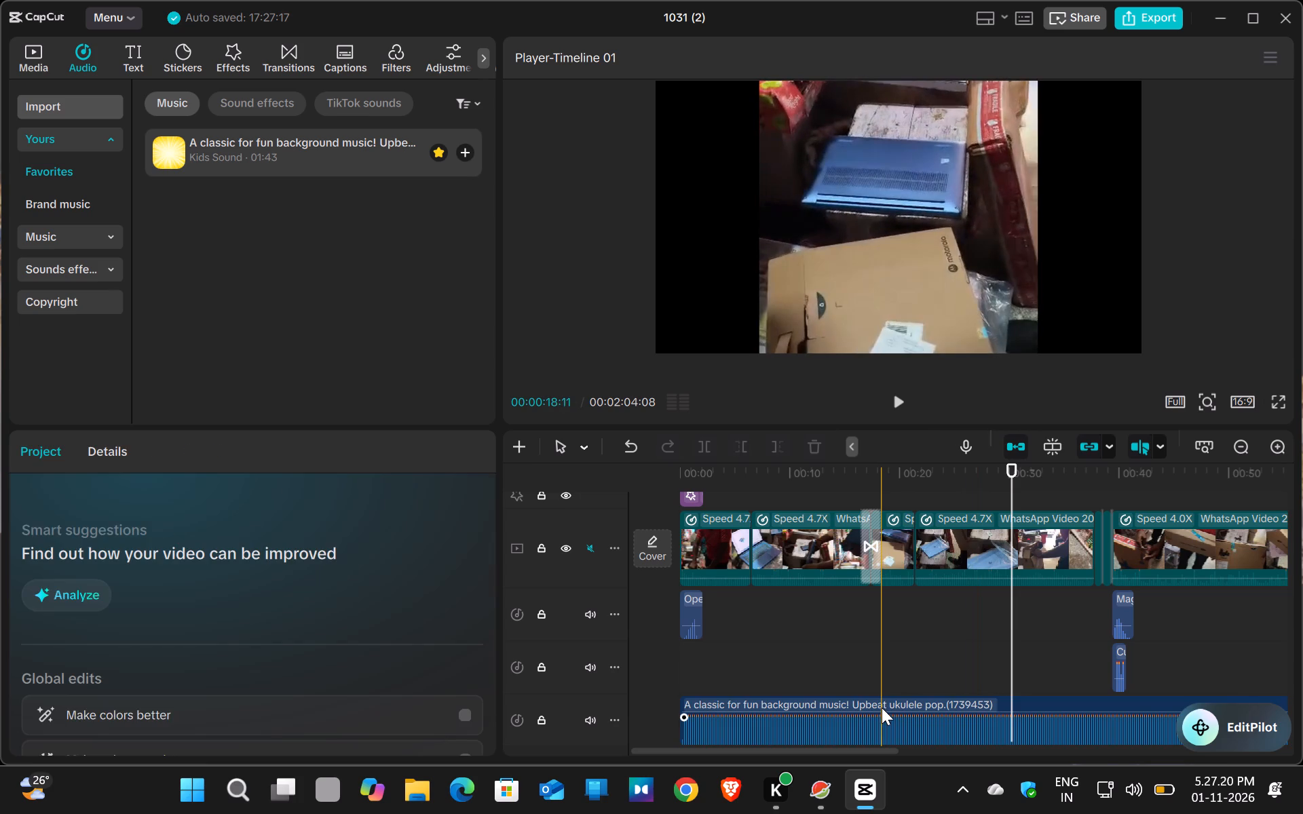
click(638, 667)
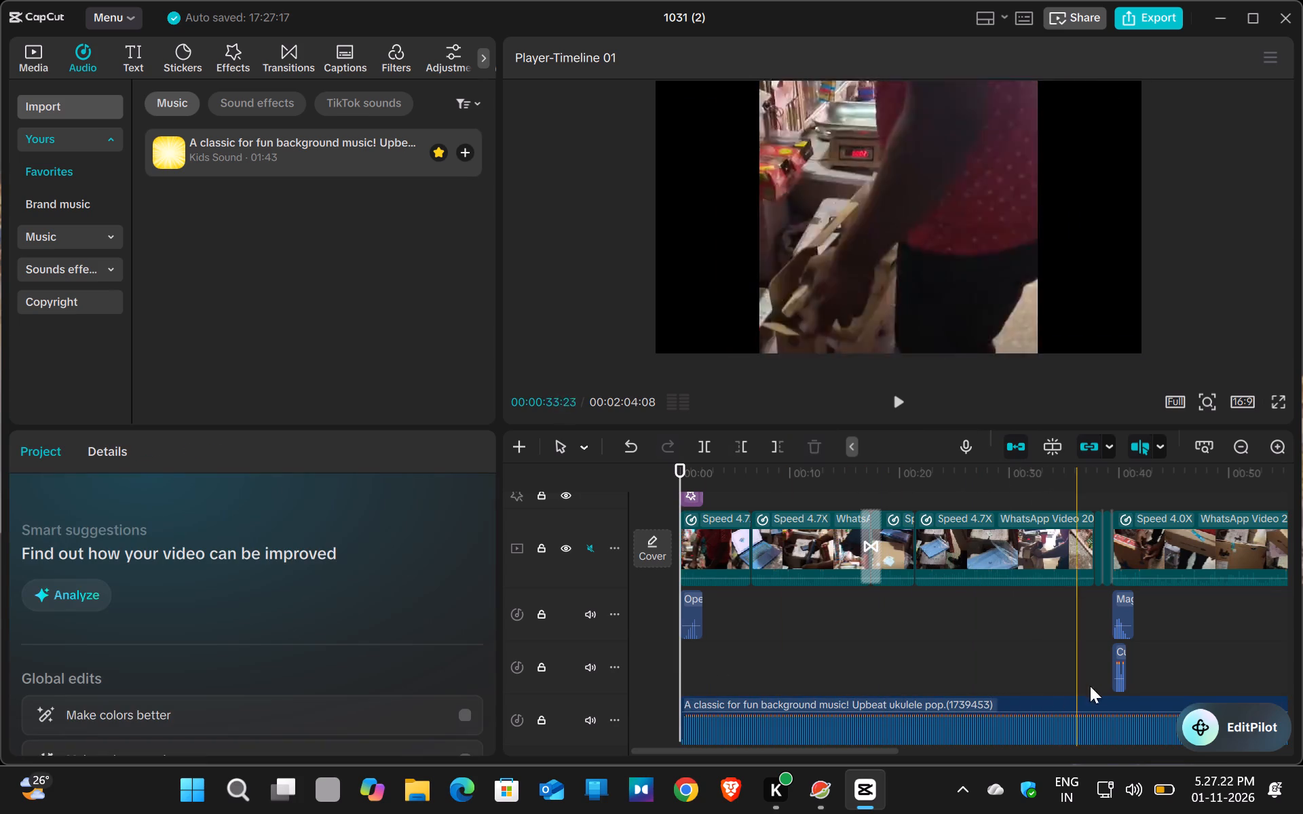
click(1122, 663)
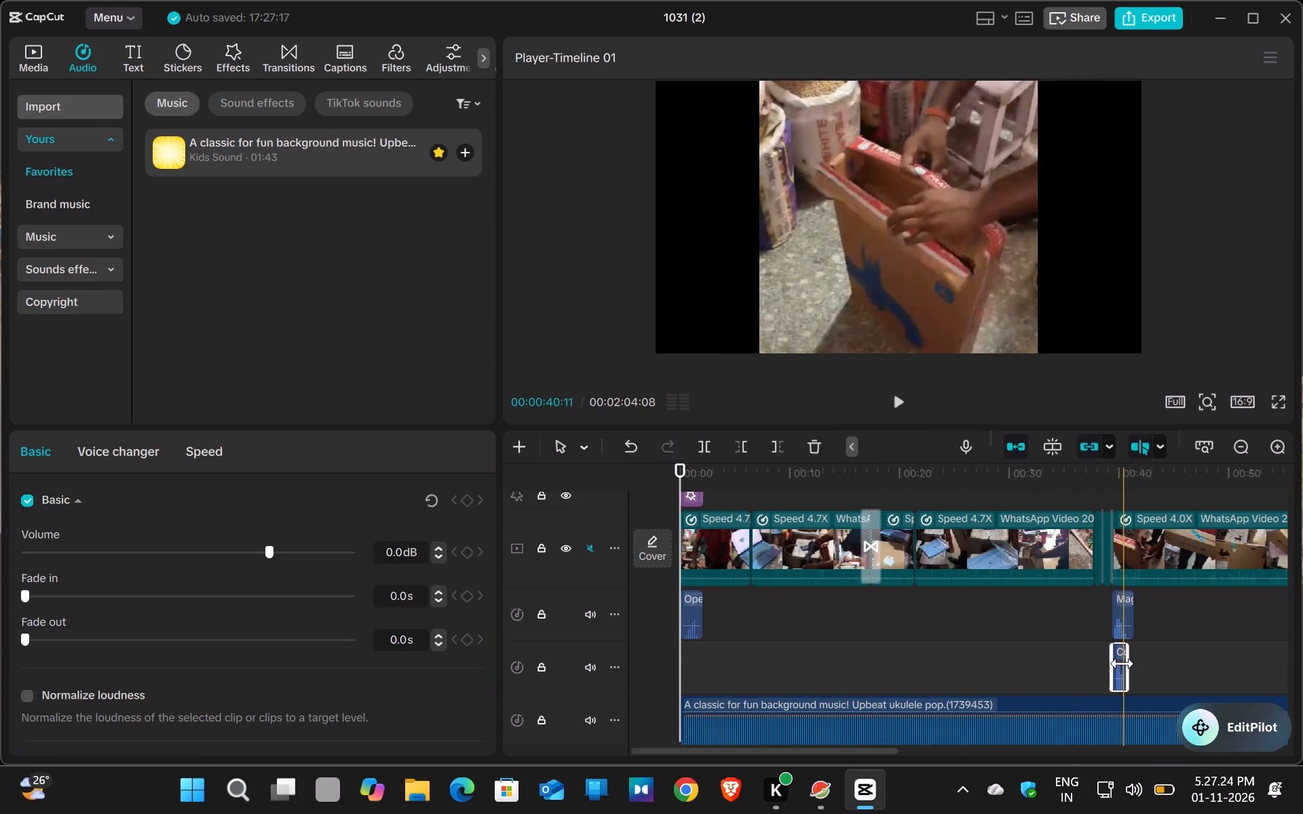
Select the ukulele music clip and play the video from the start to judge the music level.
click(962, 718)
scroll(866, 586, down, 6)
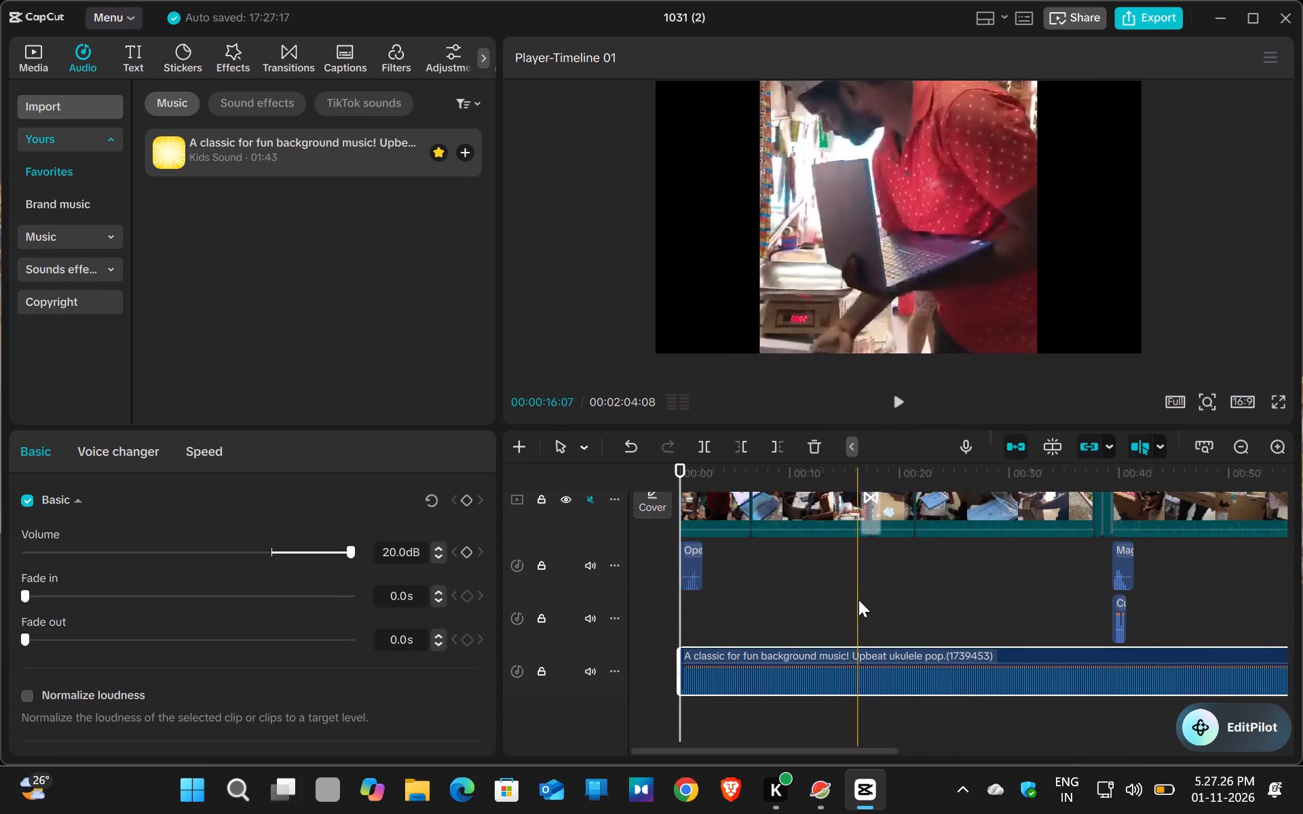
scroll(858, 600, down, 1)
scroll(858, 600, up, 7)
scroll(833, 499, down, 3)
scroll(833, 499, up, 3)
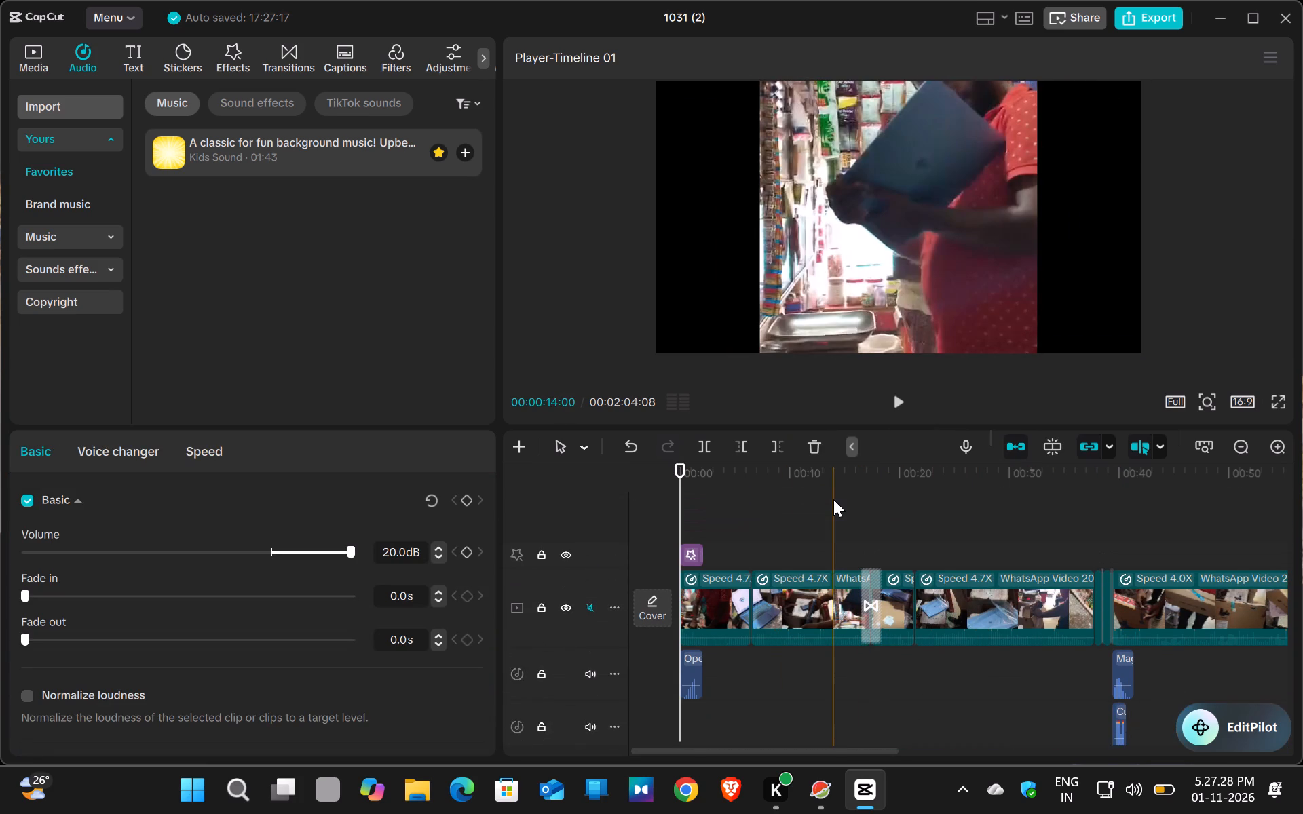
scroll(833, 499, up, 2)
scroll(833, 499, down, 3)
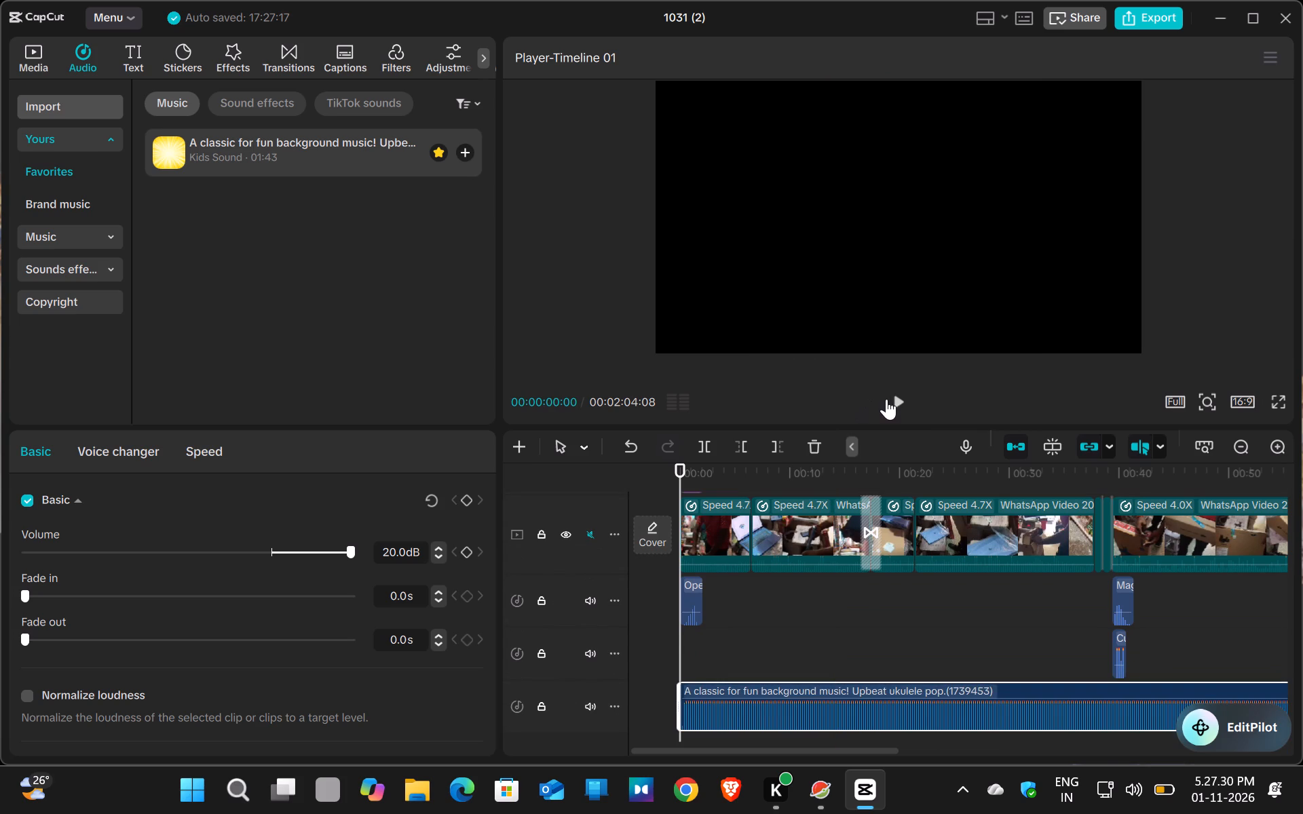
click(890, 396)
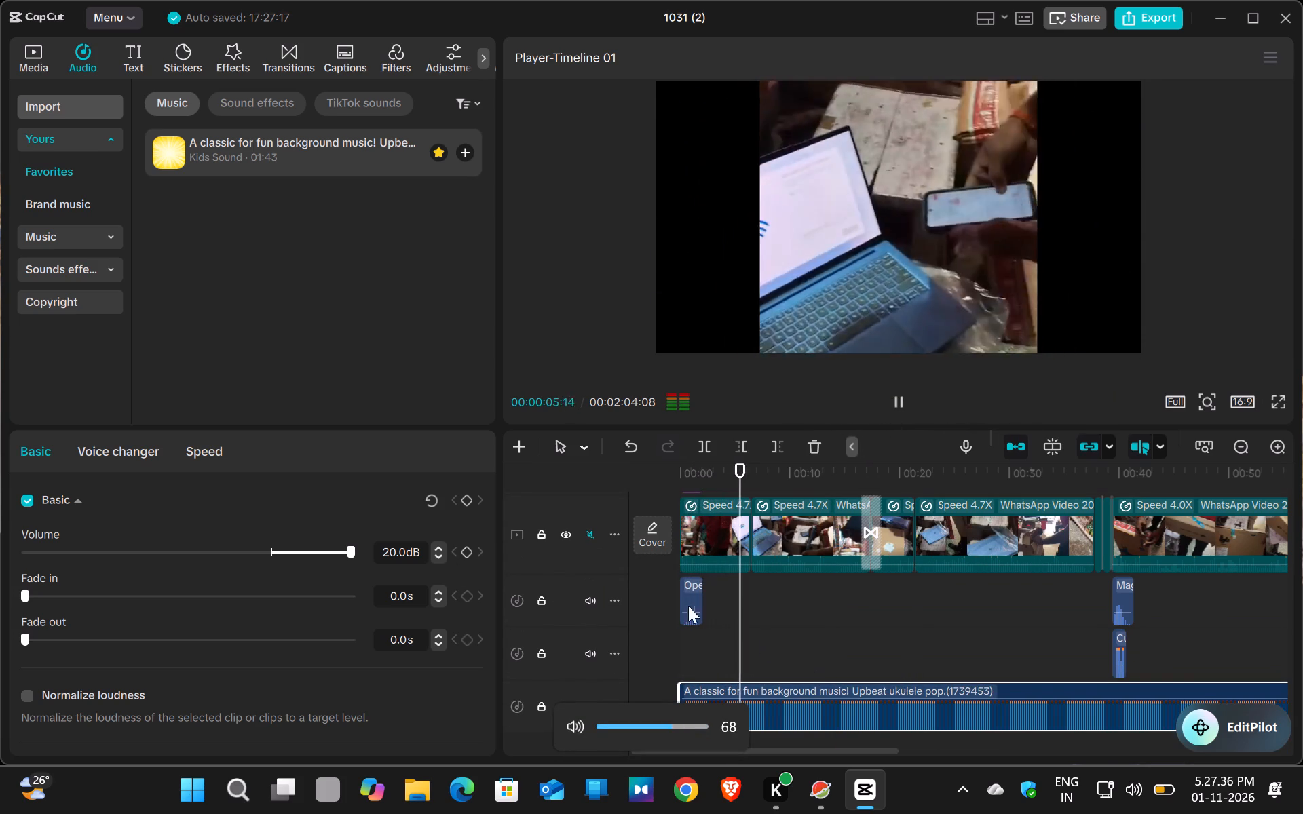
Lower the ukulele music clip's volume to -11.4 dB while listening to the playback.
click(269, 550)
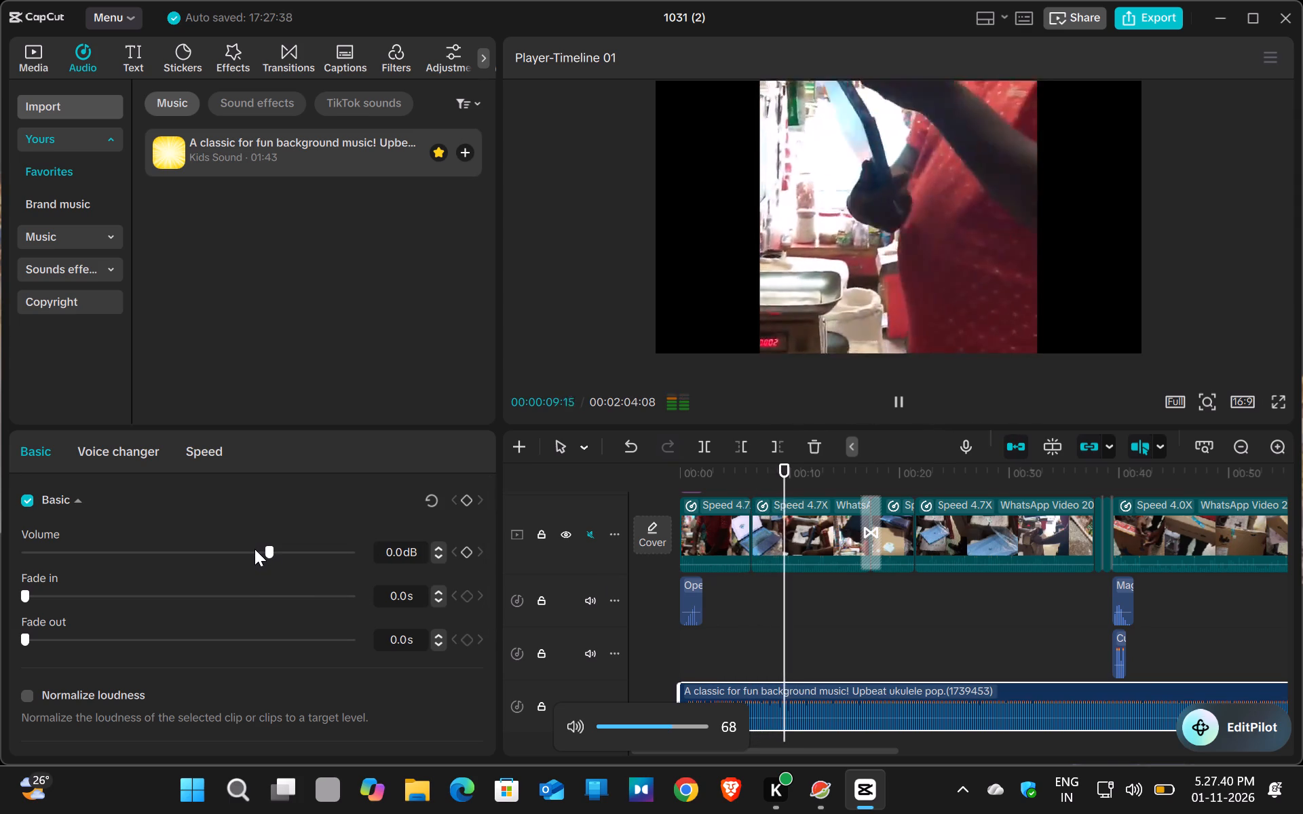
click(254, 549)
click(254, 549)
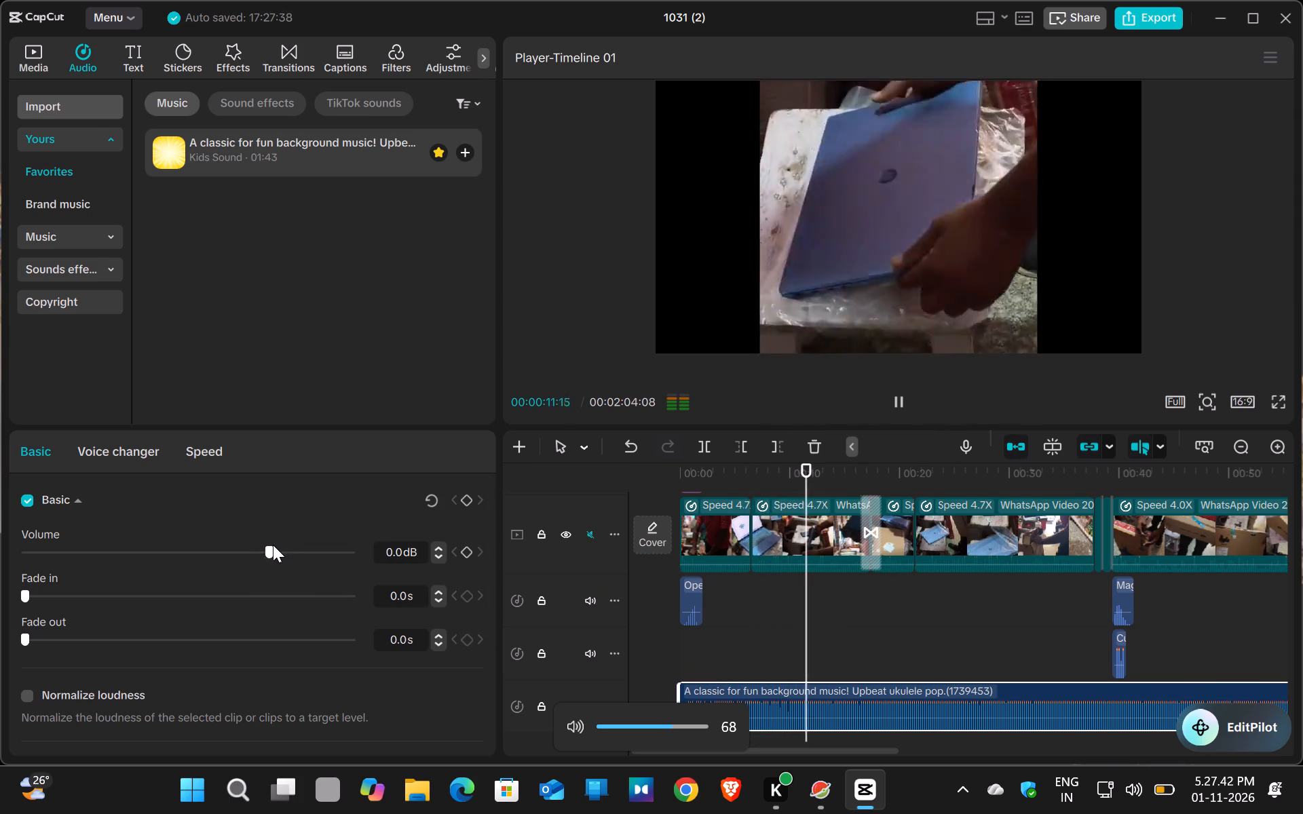
click(271, 550)
drag(271, 552, 258, 554)
drag(265, 555, 254, 556)
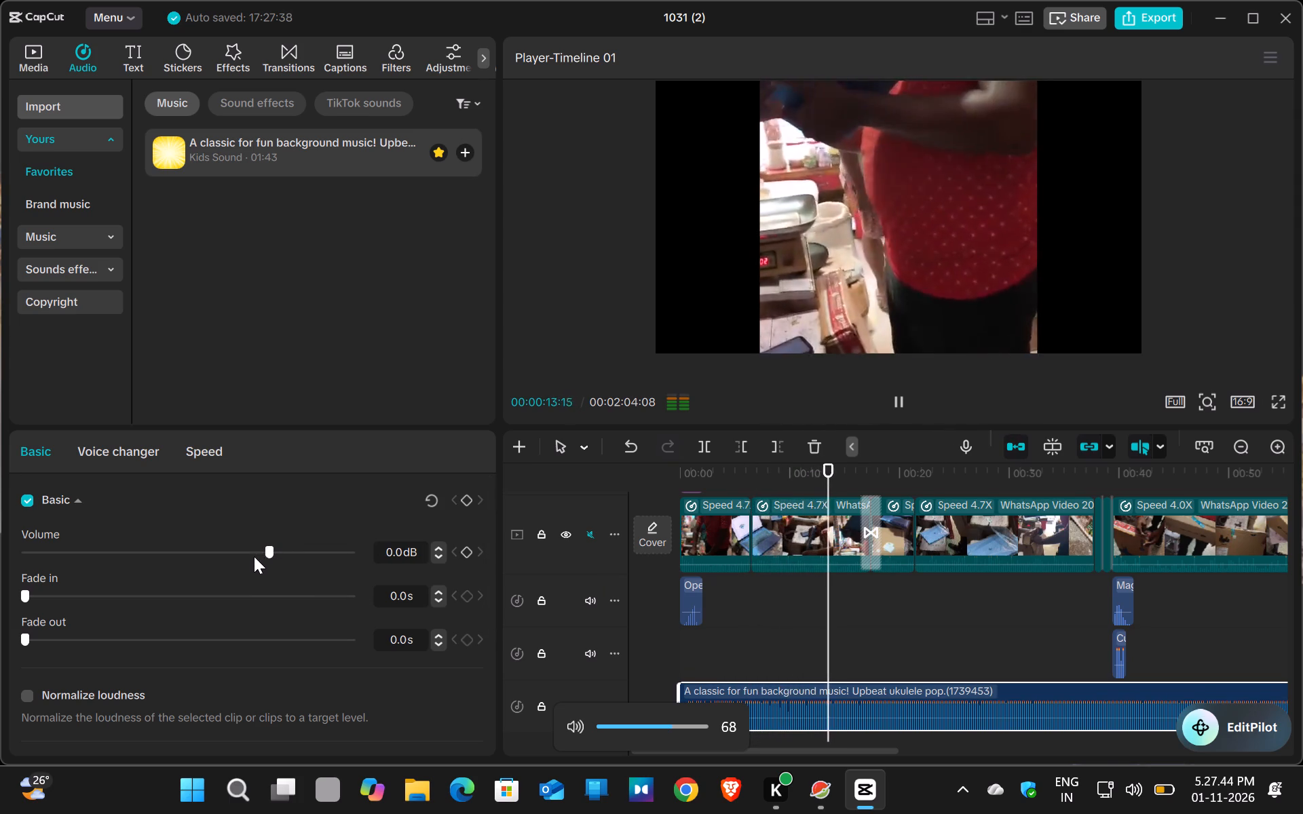
drag(254, 556, 248, 556)
click(253, 551)
drag(253, 551, 240, 551)
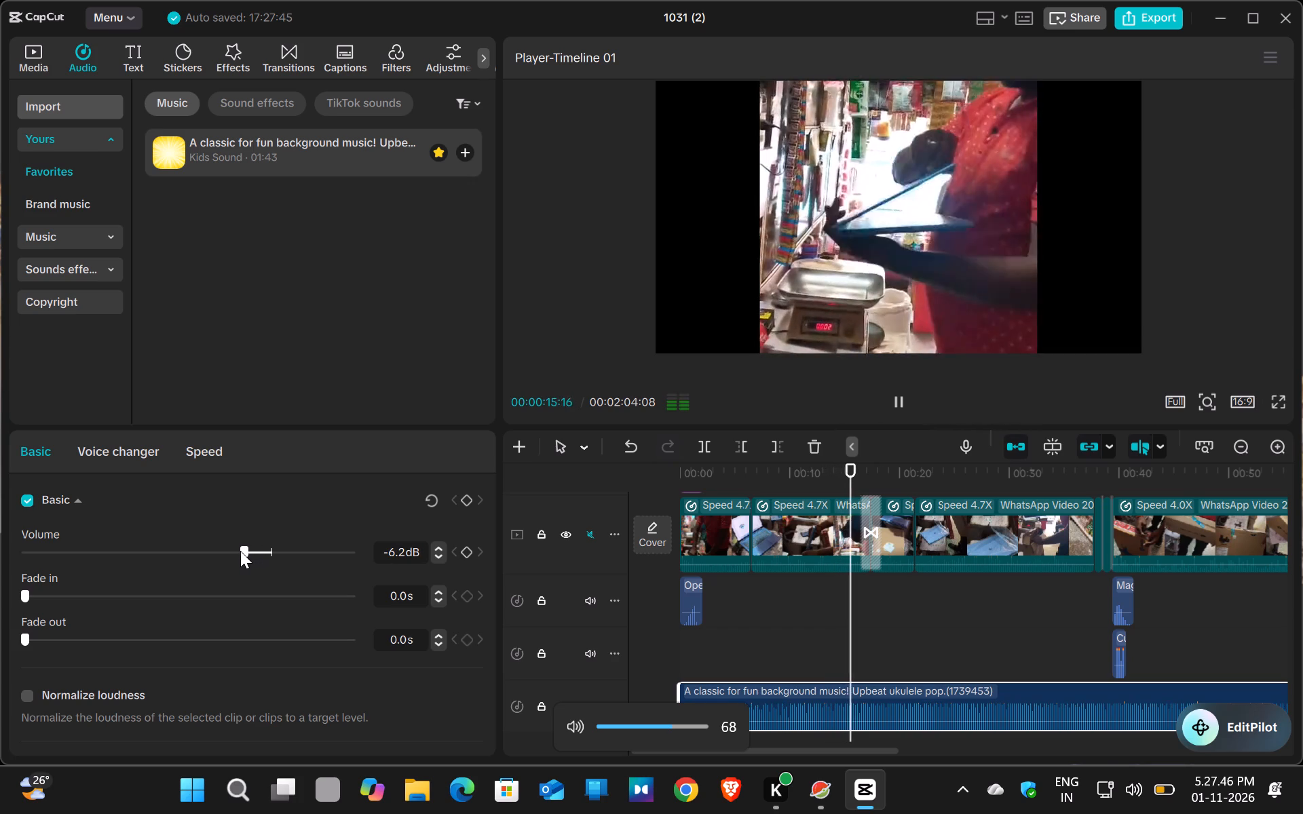
drag(240, 551, 243, 551)
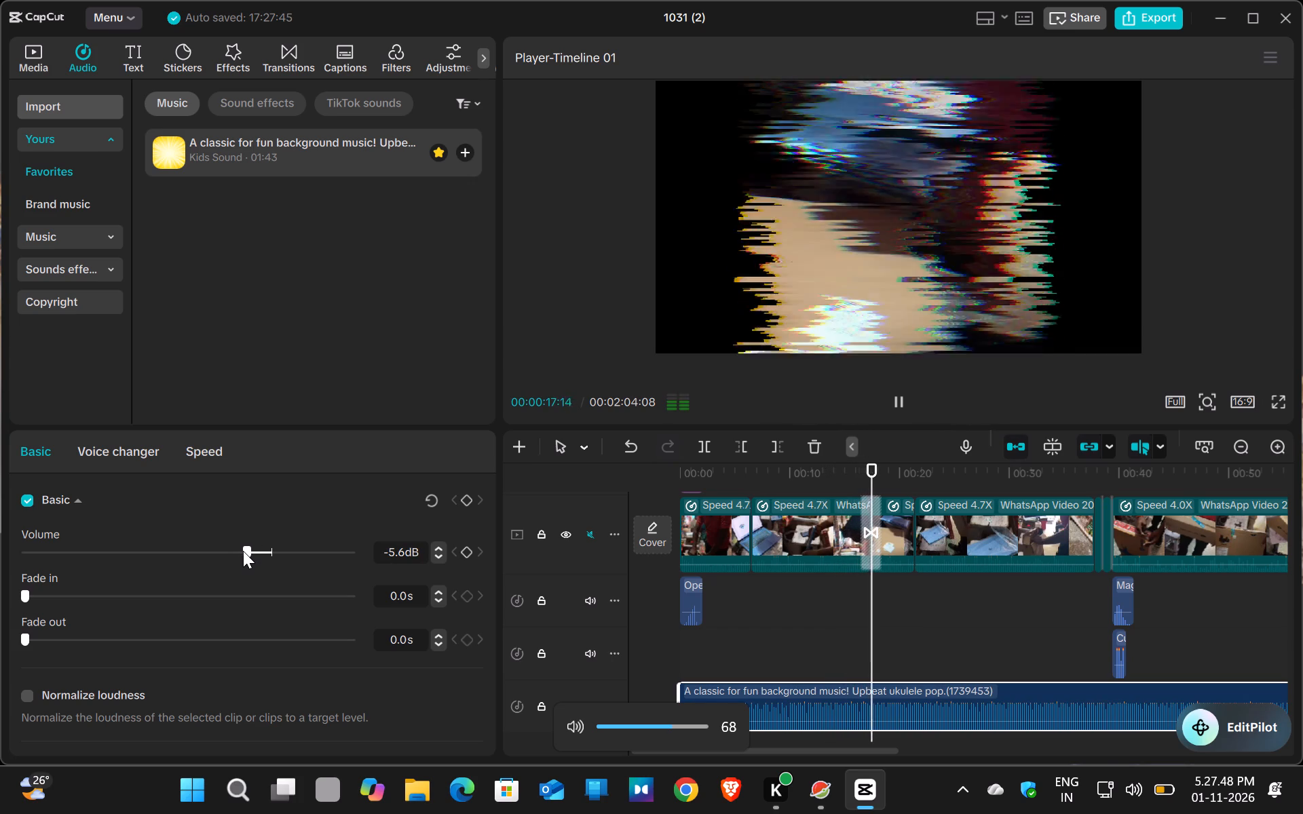
drag(243, 551, 219, 547)
click(899, 402)
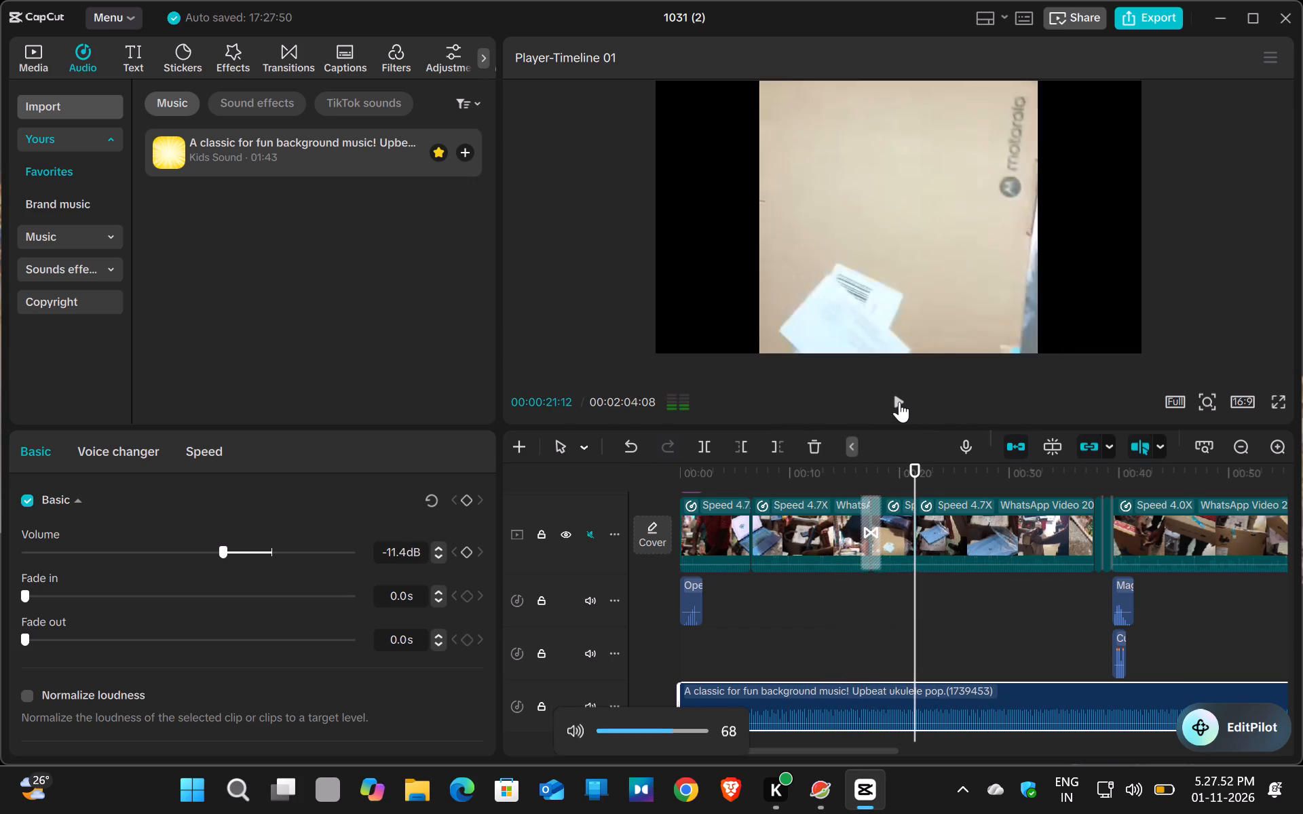
click(899, 402)
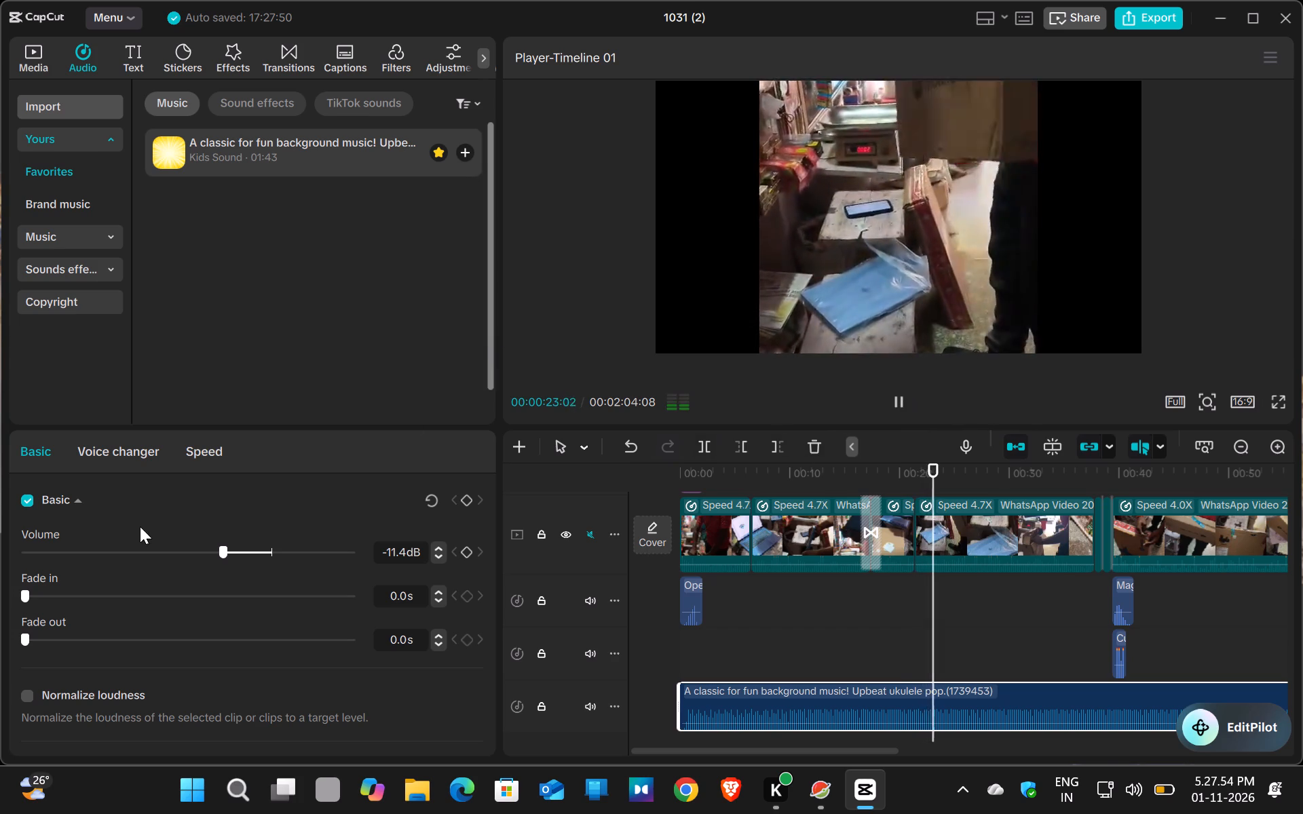
Fine-tune the ukulele music clip's volume to -10.0 dB.
triple_click(438, 547)
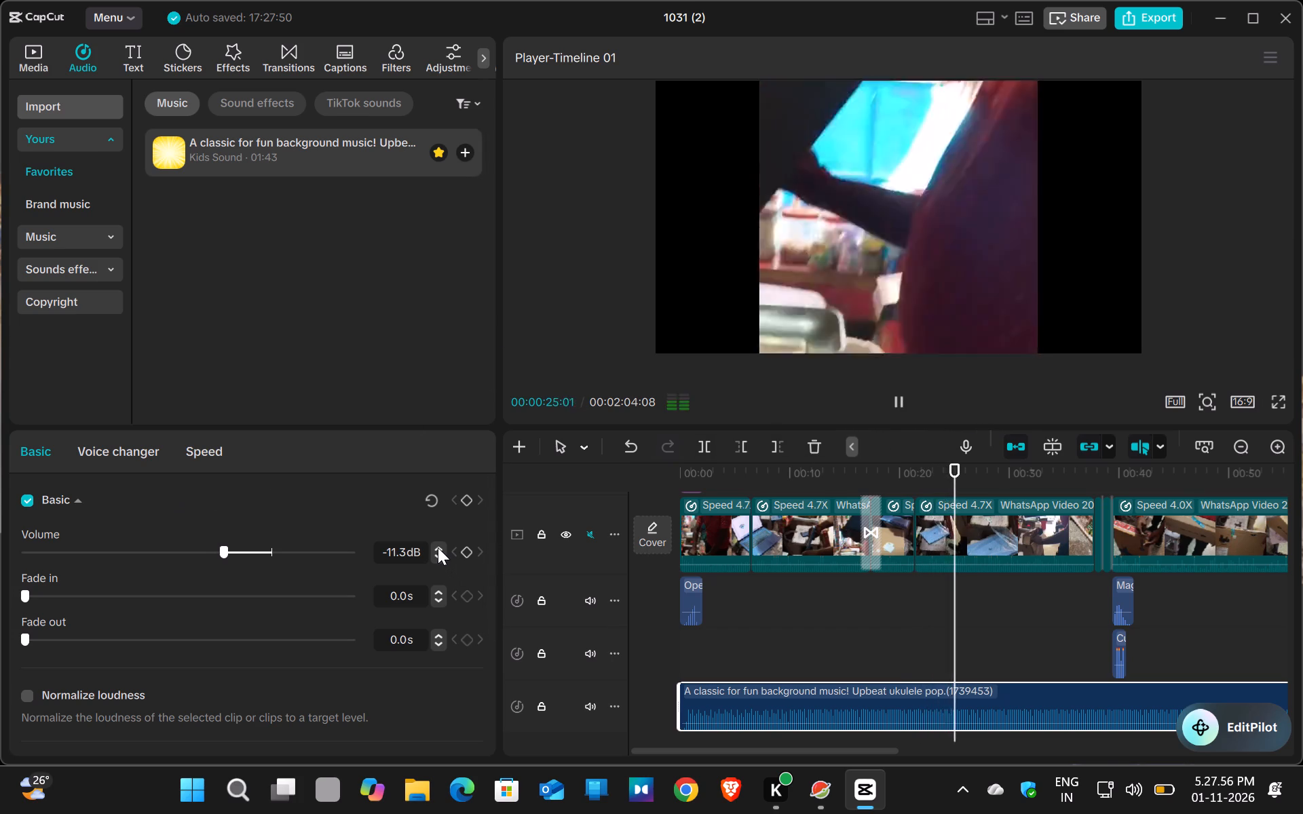
click(438, 547)
triple_click(438, 547)
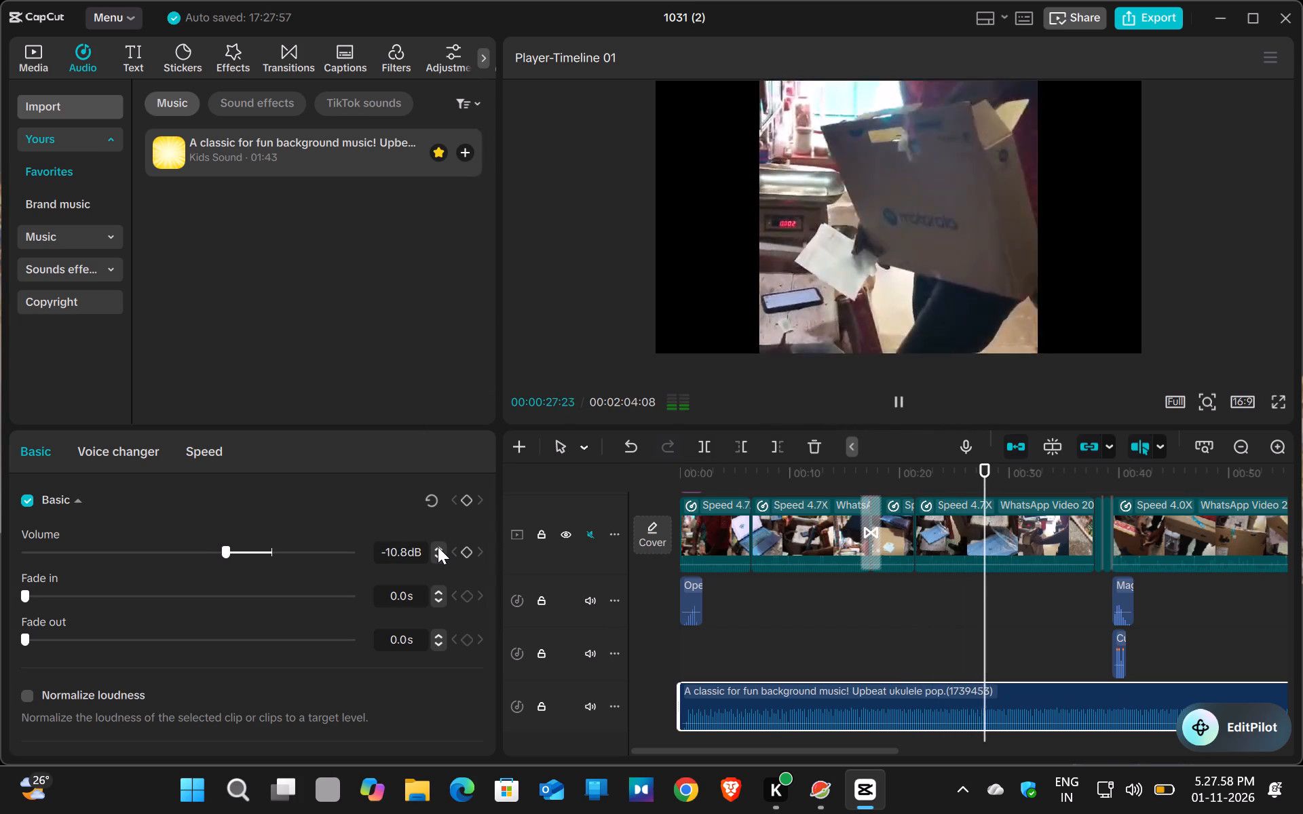
triple_click(438, 547)
triple_click(438, 547)
click(438, 547)
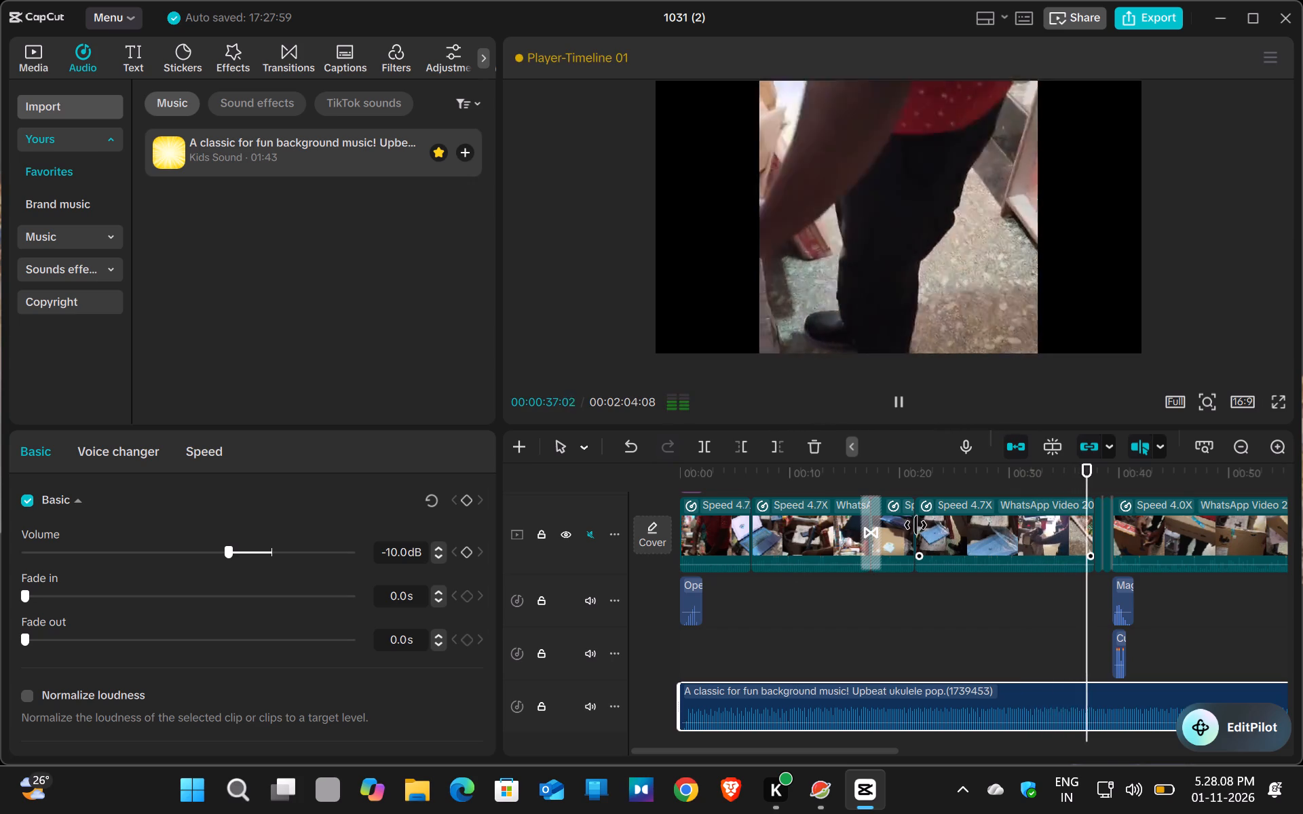
Replay the video from the beginning to check the balance of music and sound effects.
click(681, 473)
click(903, 404)
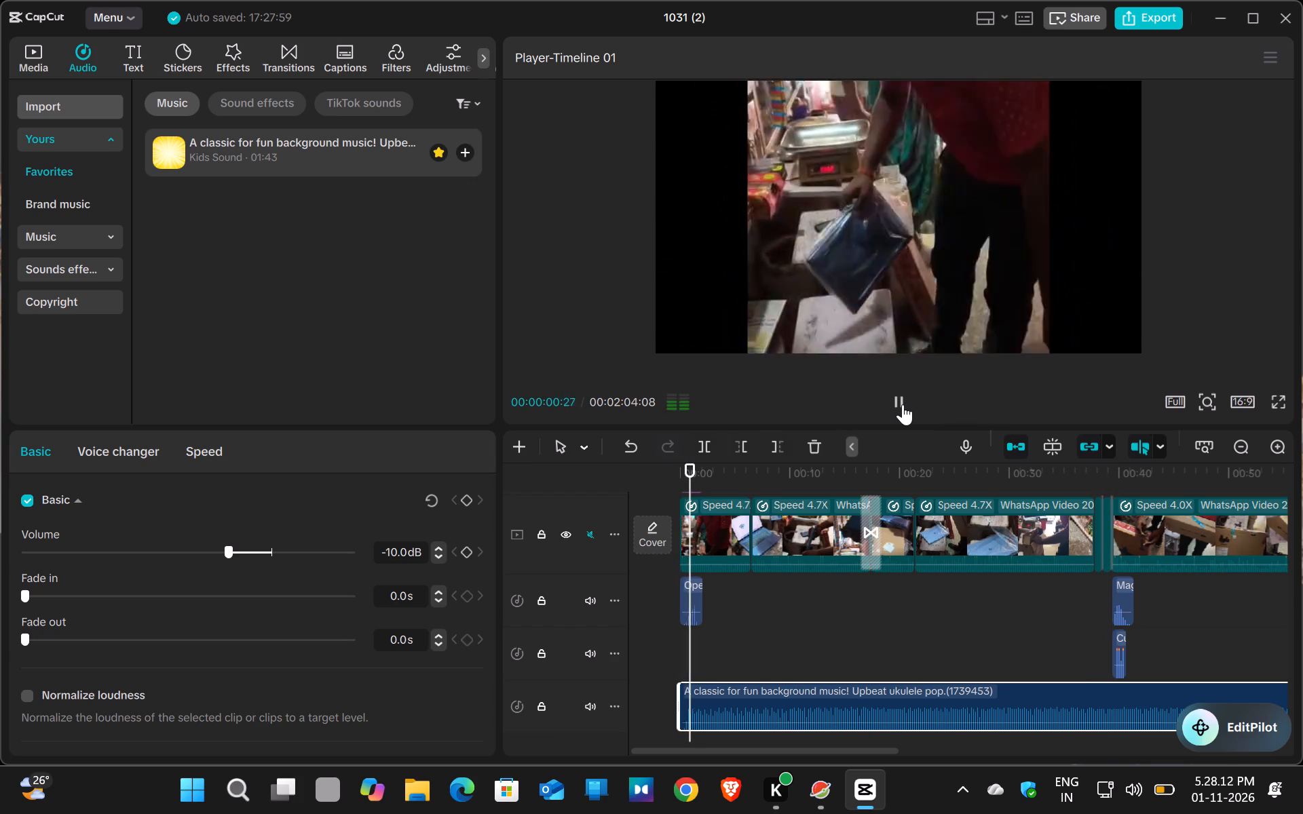
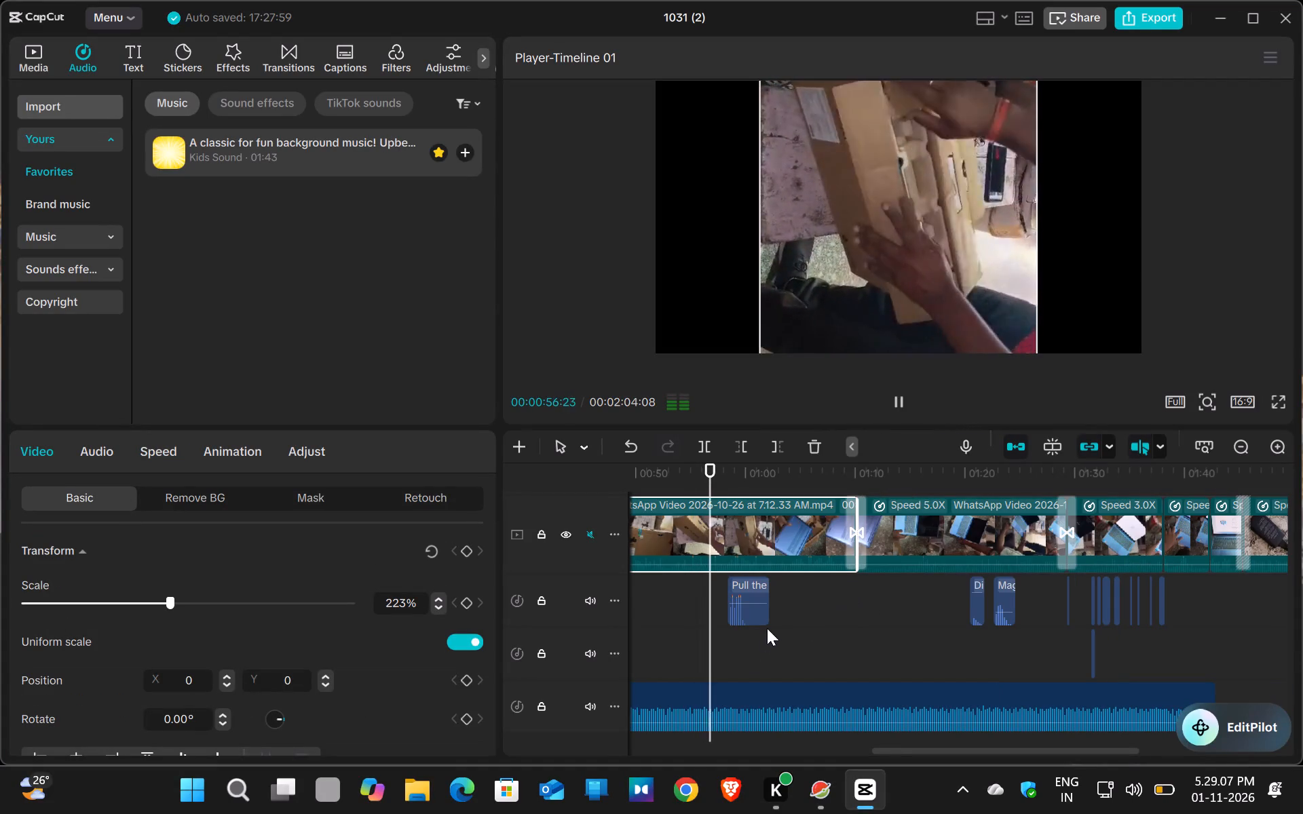
Split the 4.0x unboxing clip at 00:00:52:14, while the hand rests on the Motorola box.
click(1243, 437)
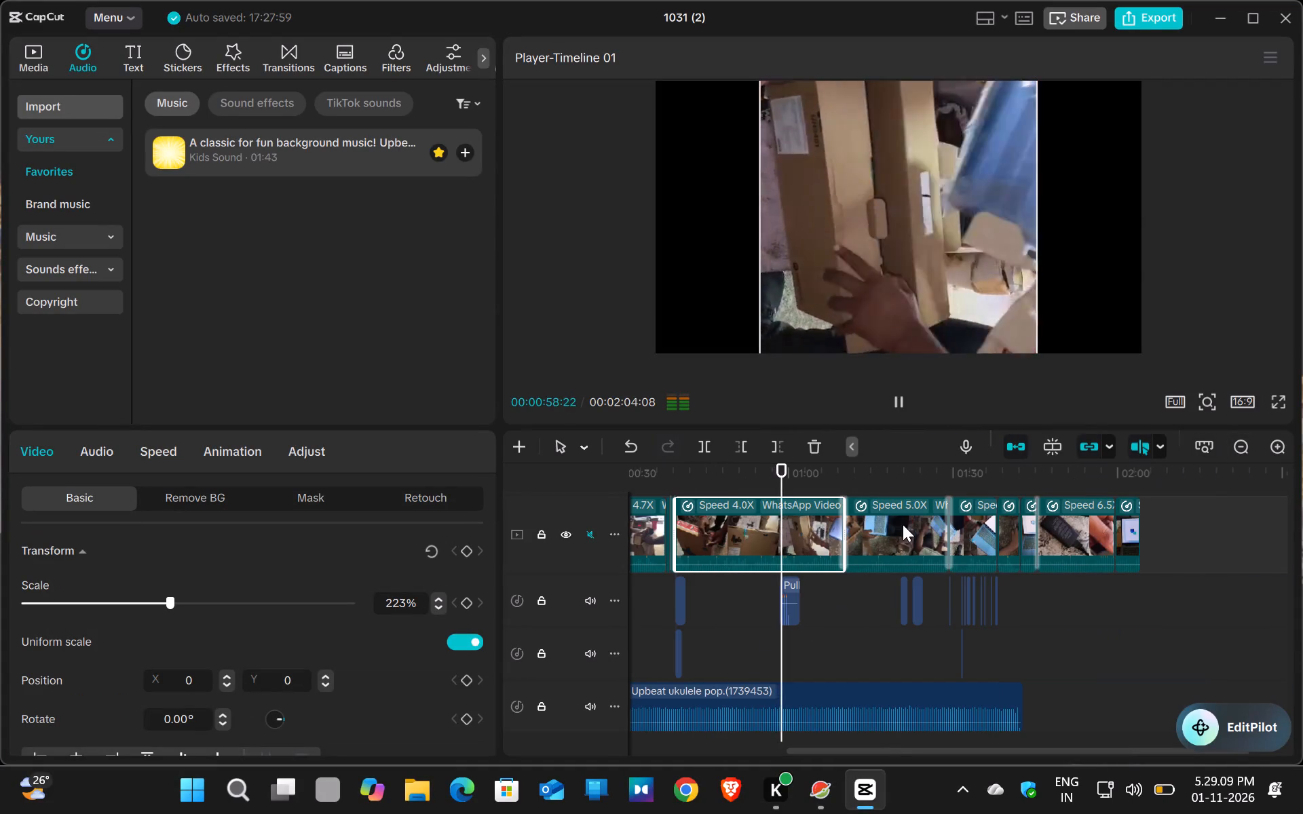
click(896, 410)
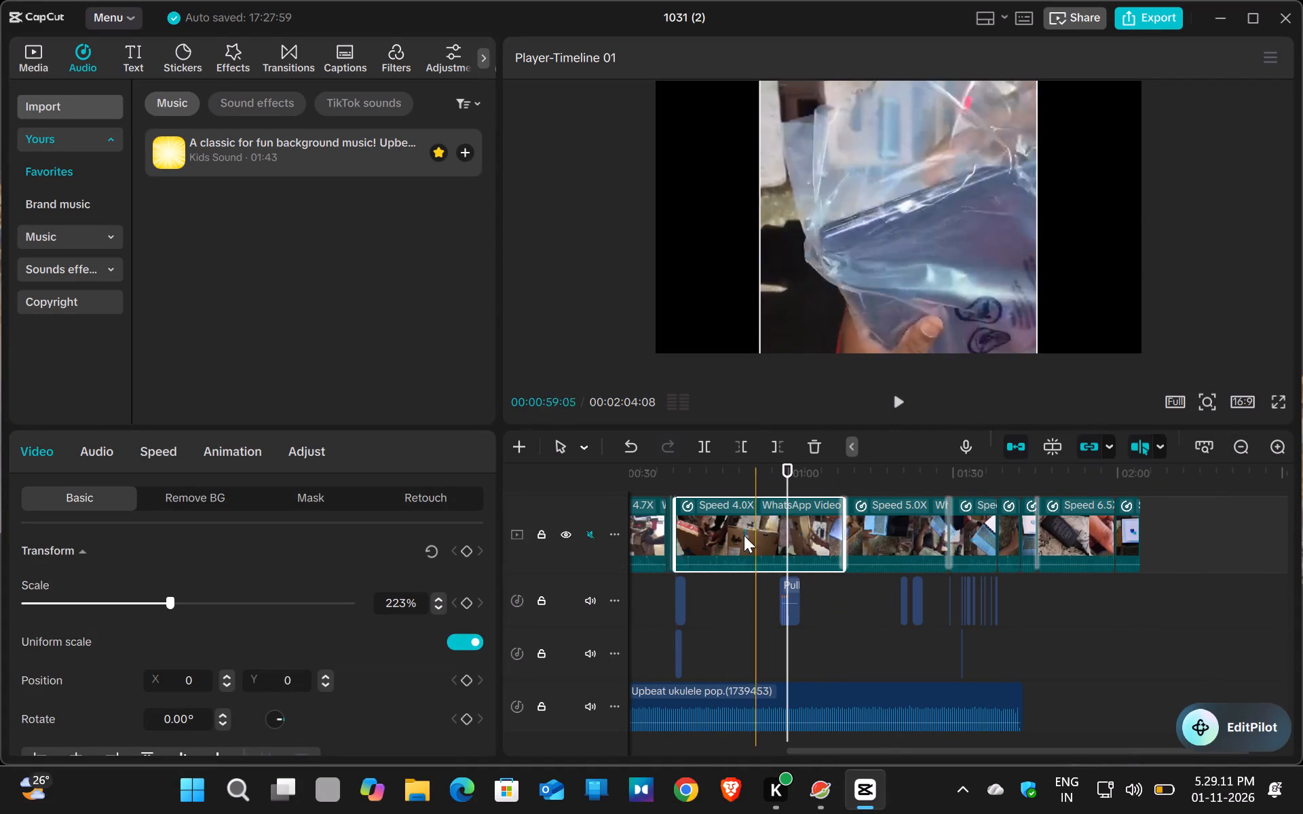
click(747, 489)
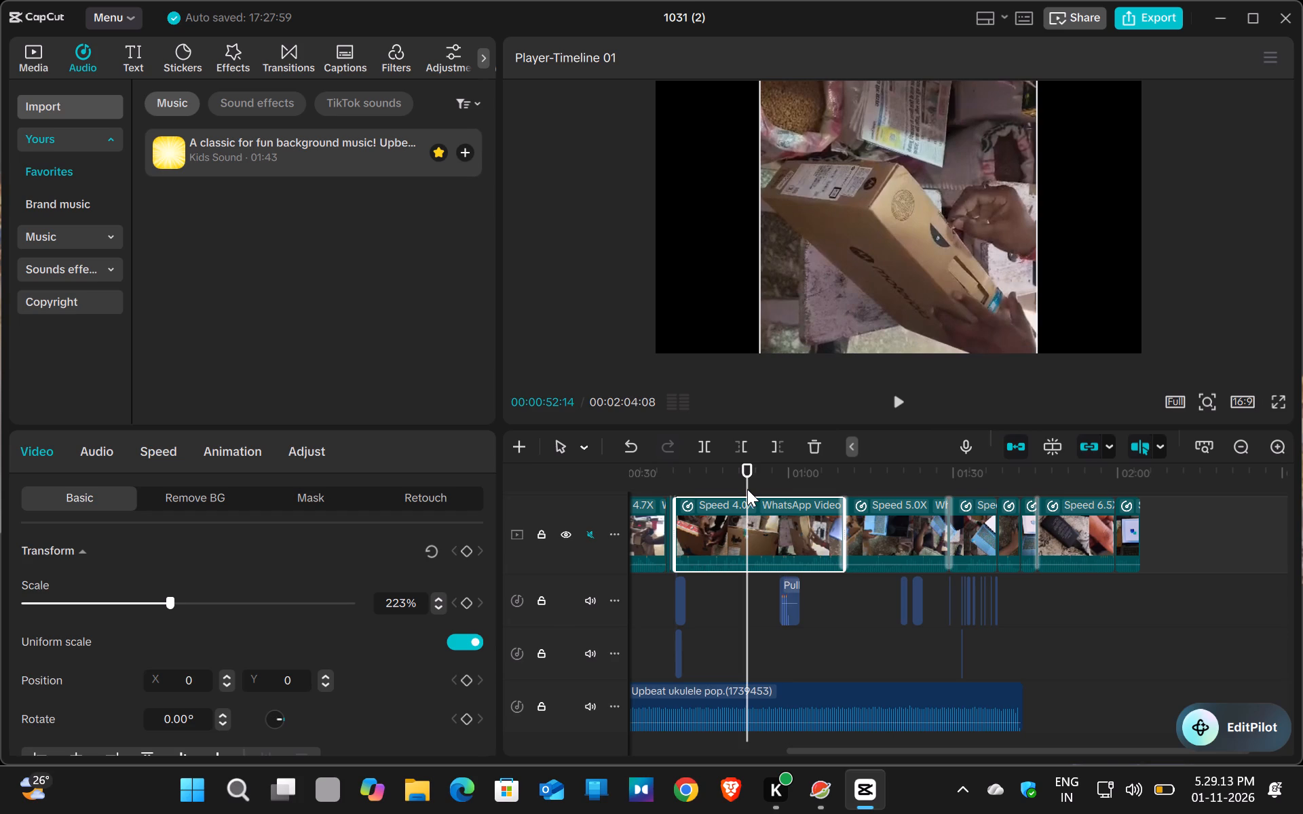
click(702, 439)
Set the speed of the first part of the split unboxing clip to 5.00x.
click(704, 505)
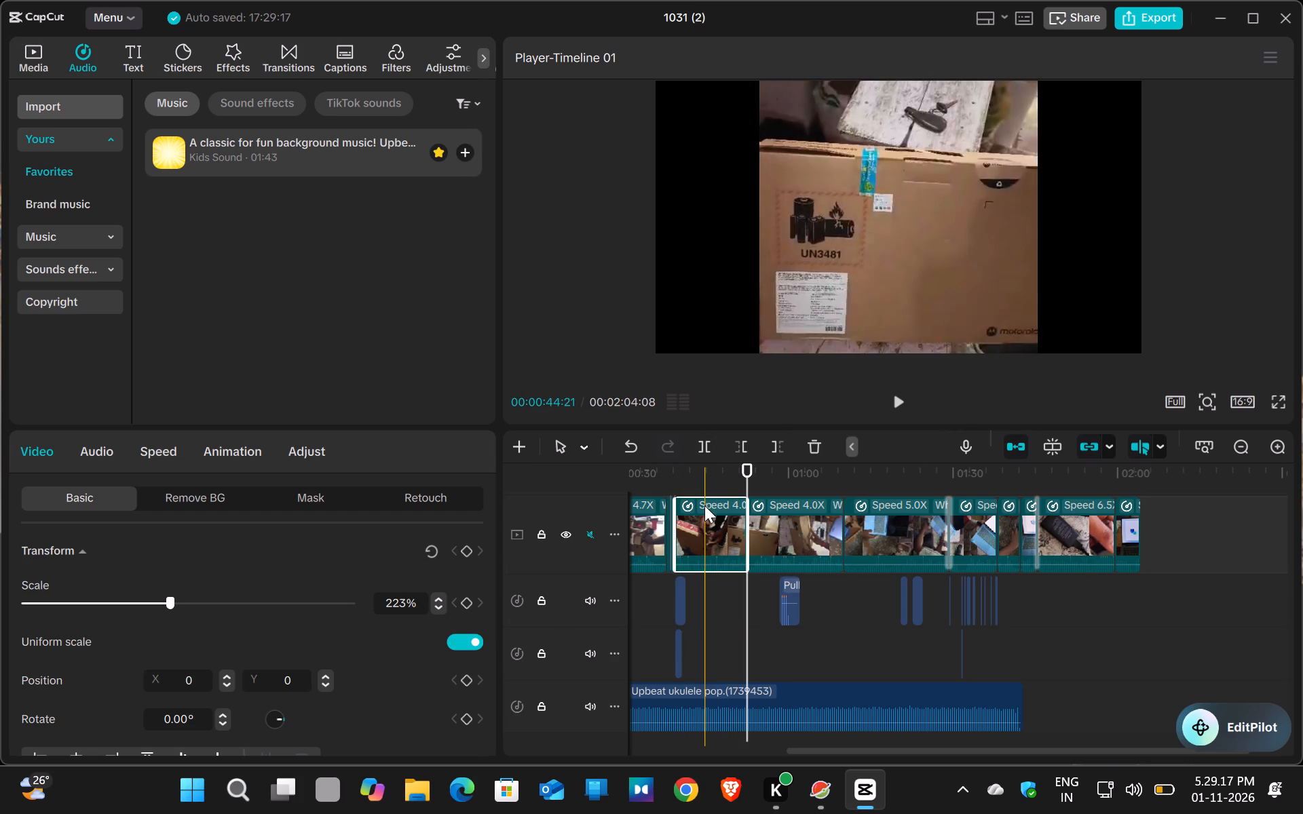
click(135, 456)
click(244, 576)
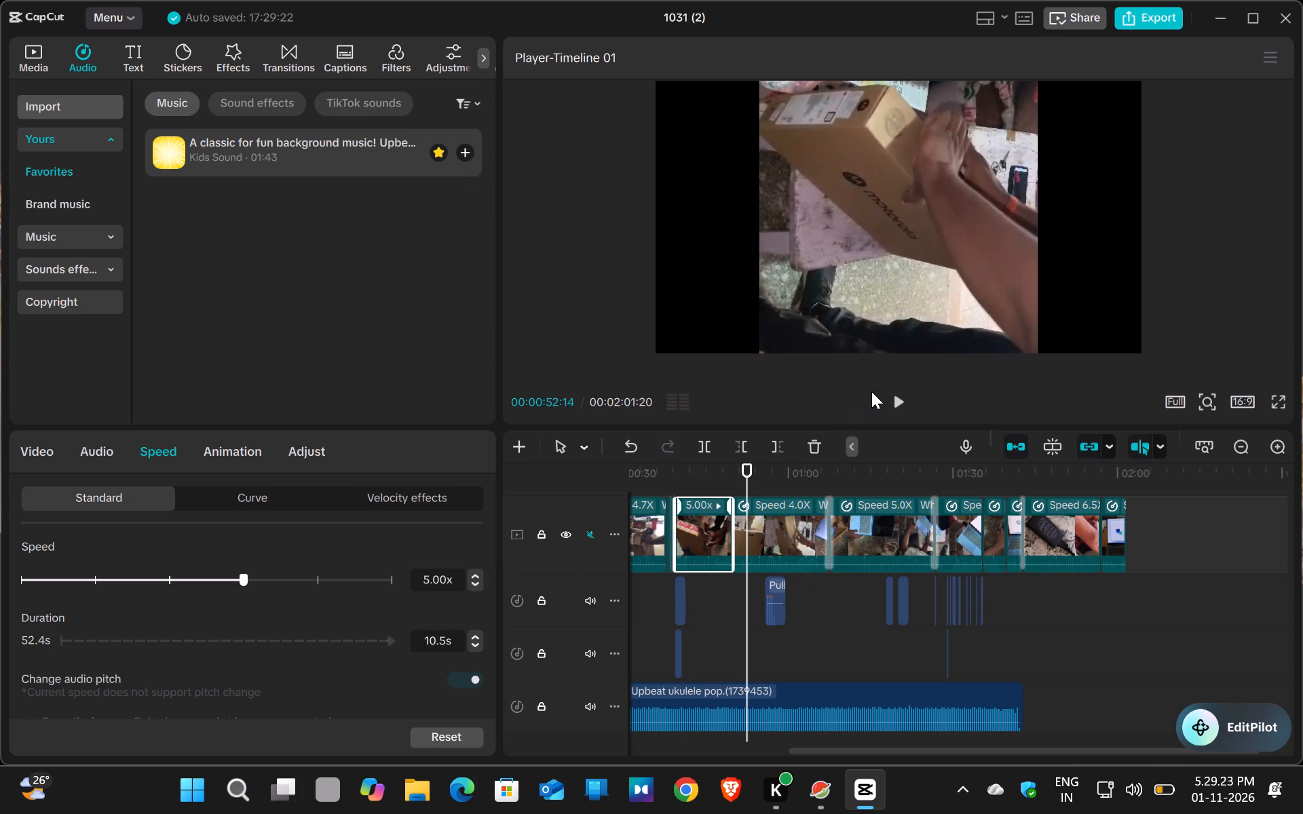
Play past the cut and set the second part of the split unboxing clip to 4.30x speed.
click(893, 396)
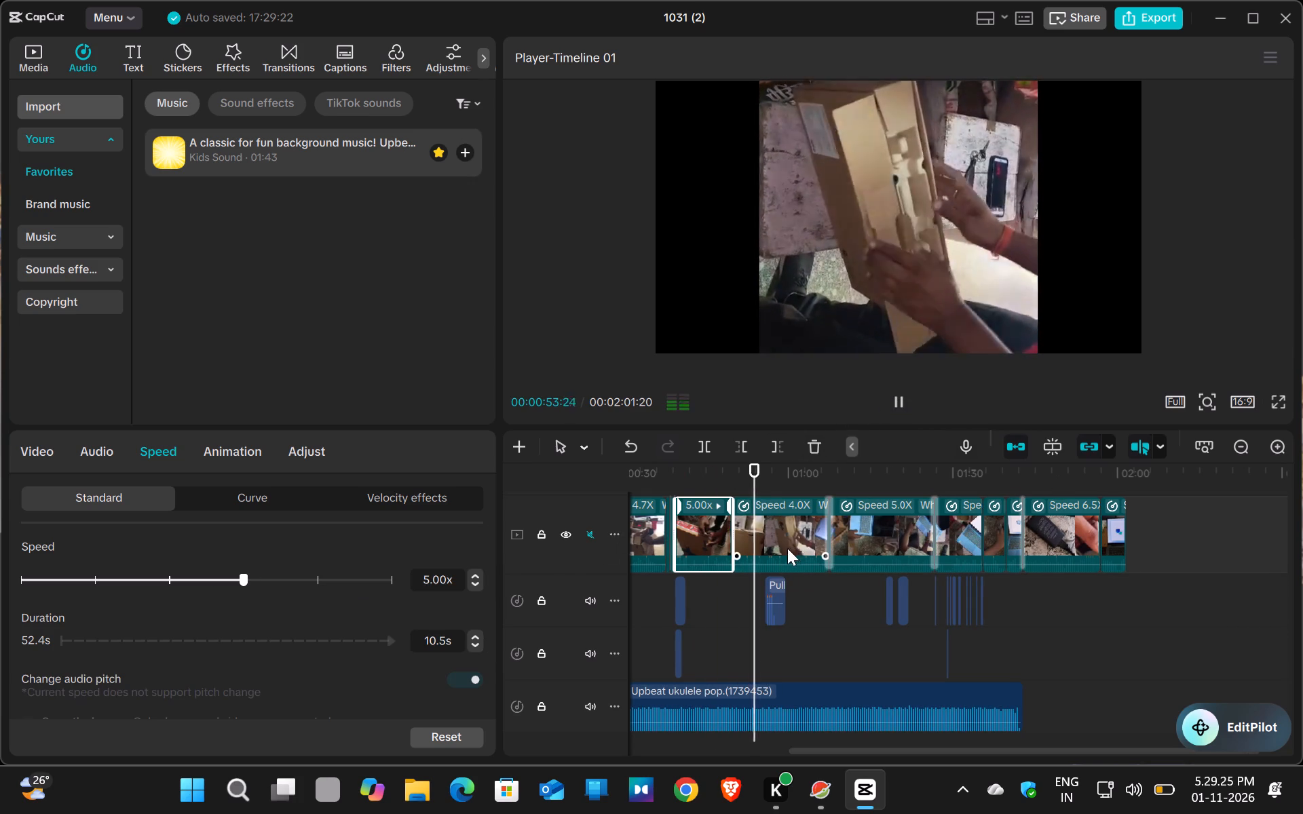
click(774, 535)
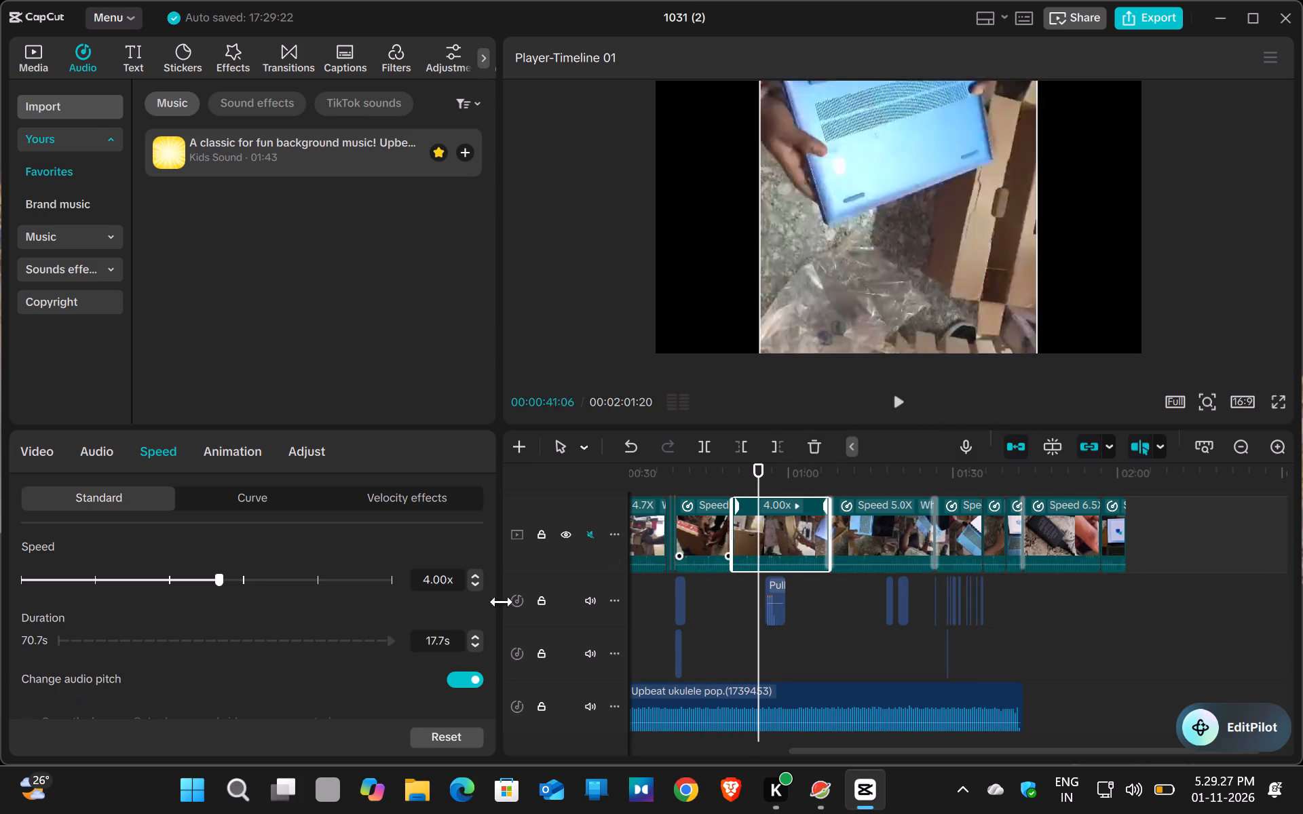
triple_click(477, 577)
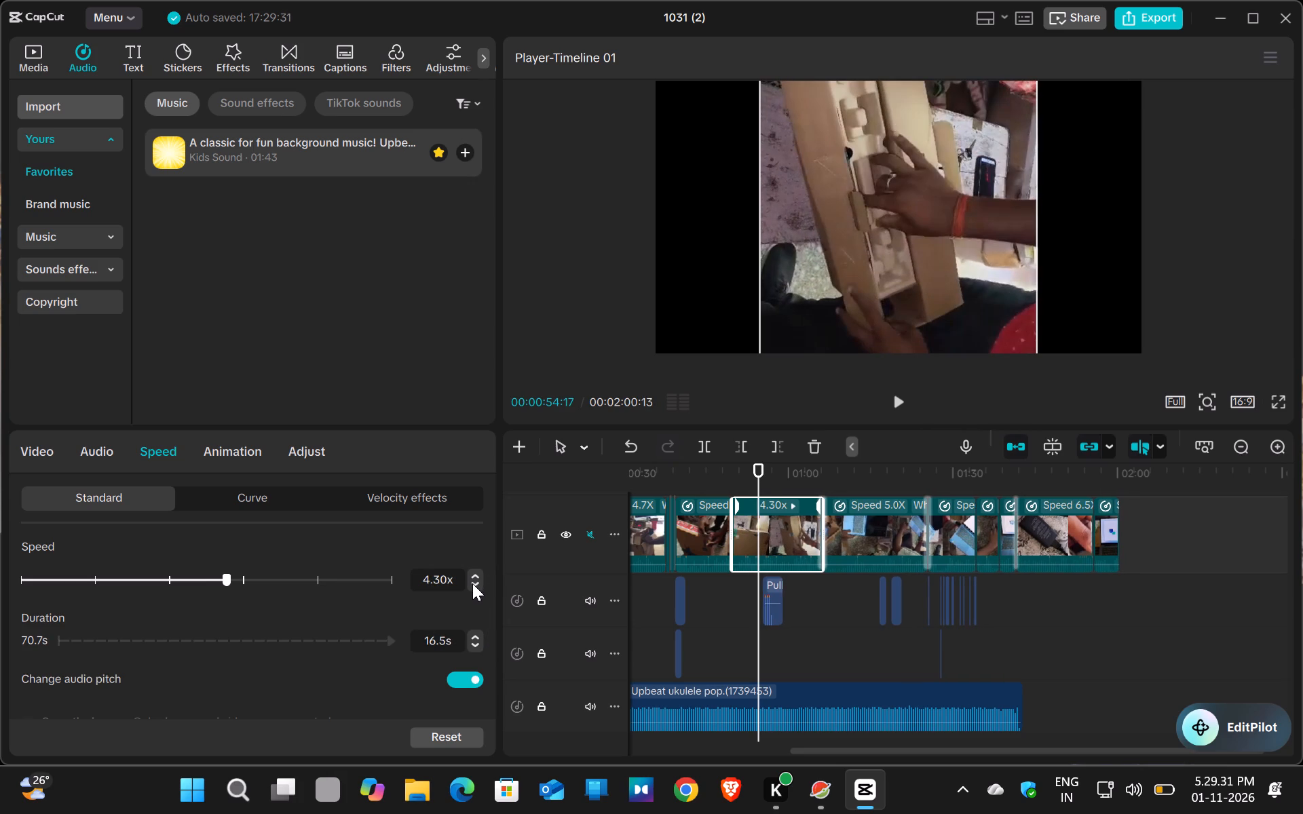
click(472, 582)
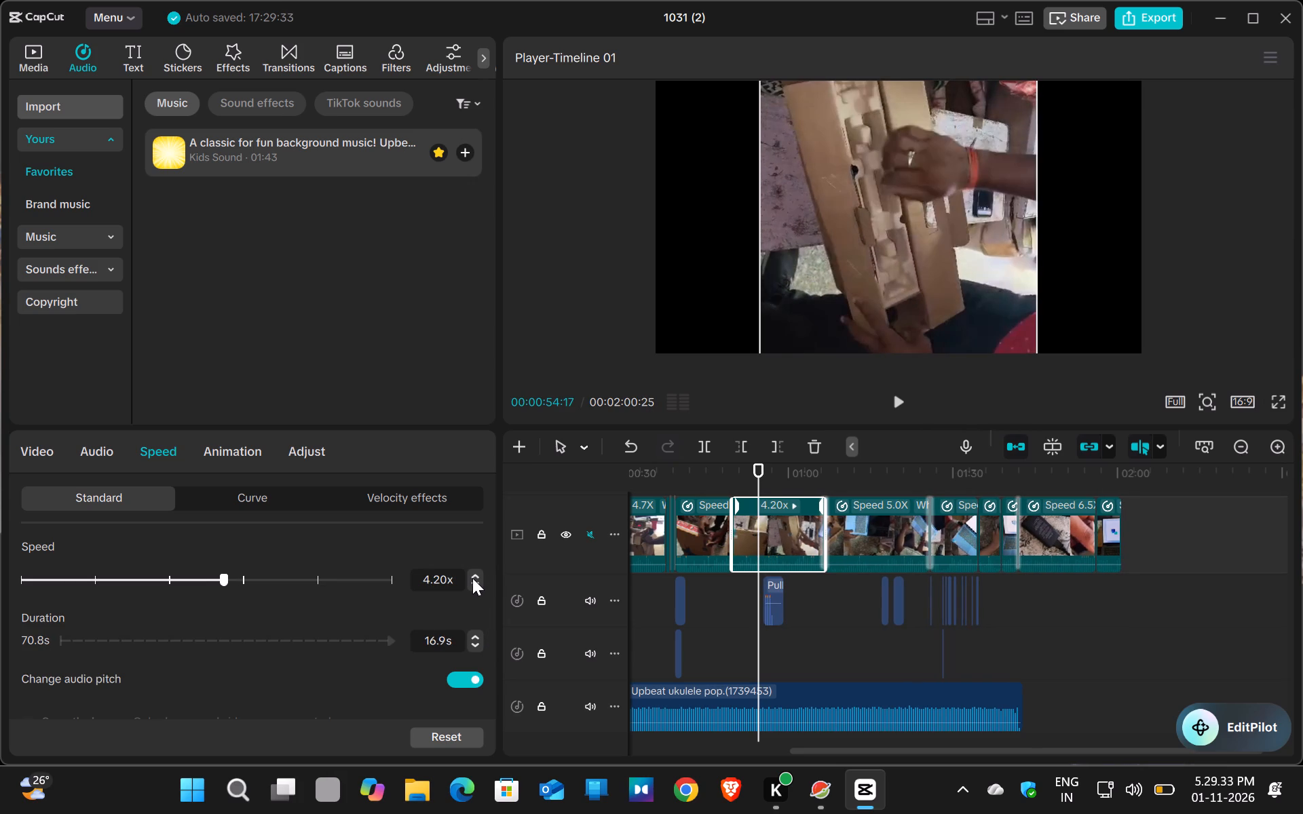
click(476, 573)
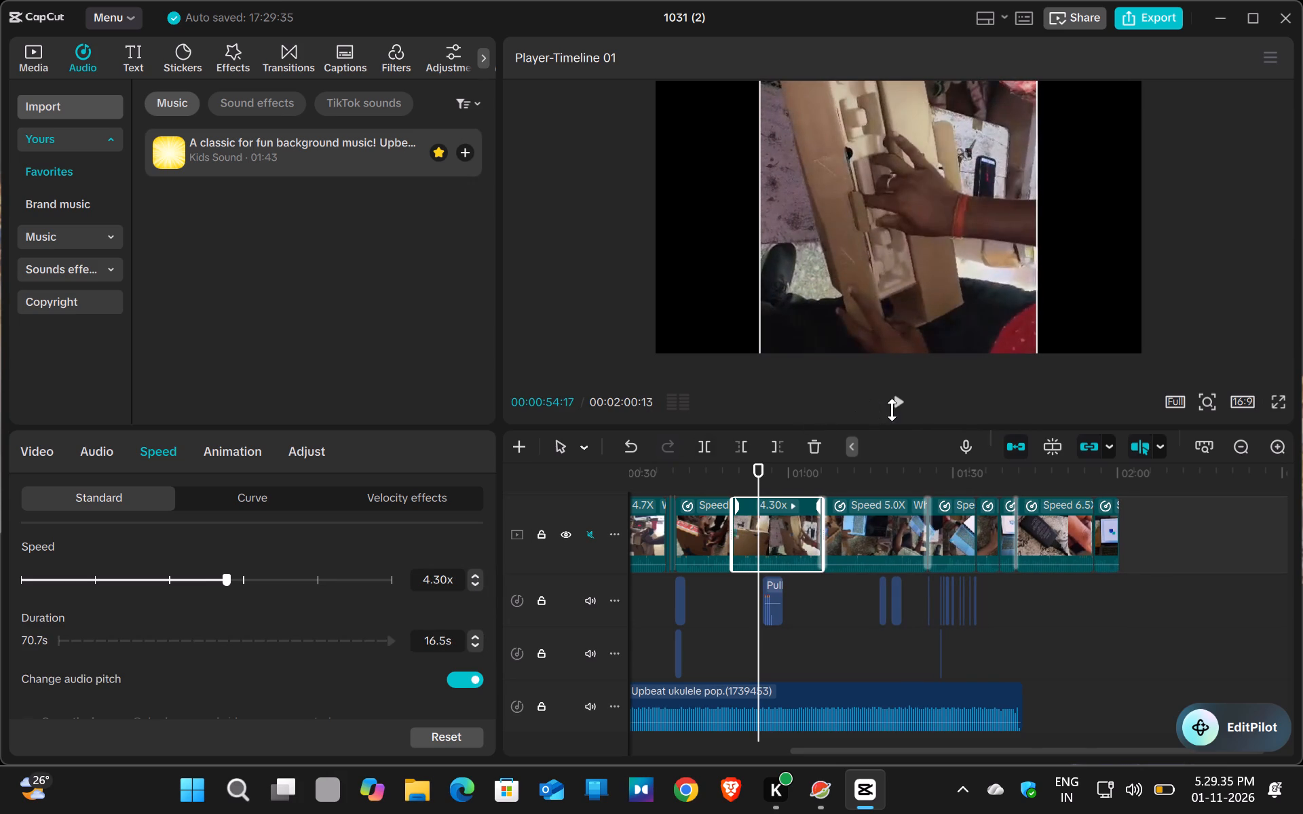
Play the video on from the second part of the split clip to check the pacing up to the laptop start-up shots.
double_click(898, 404)
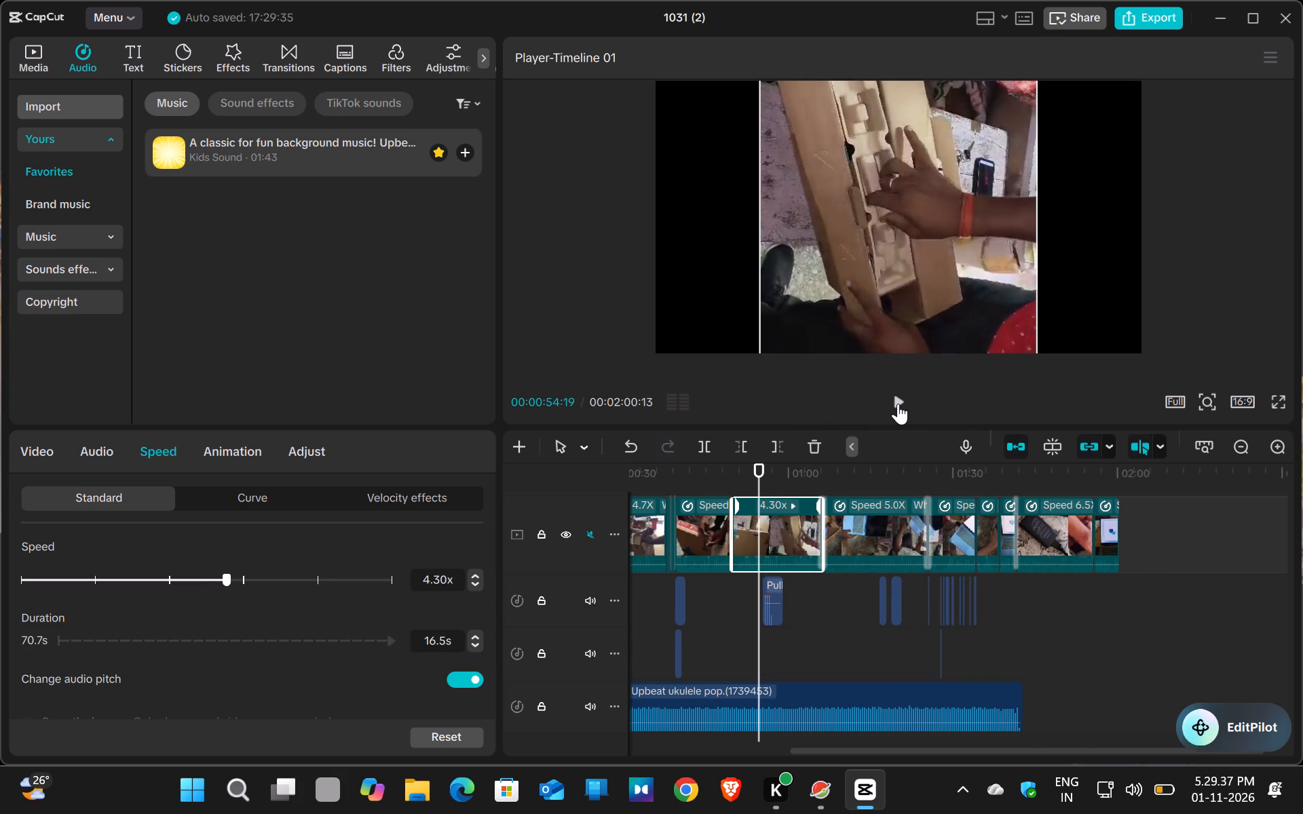
click(898, 404)
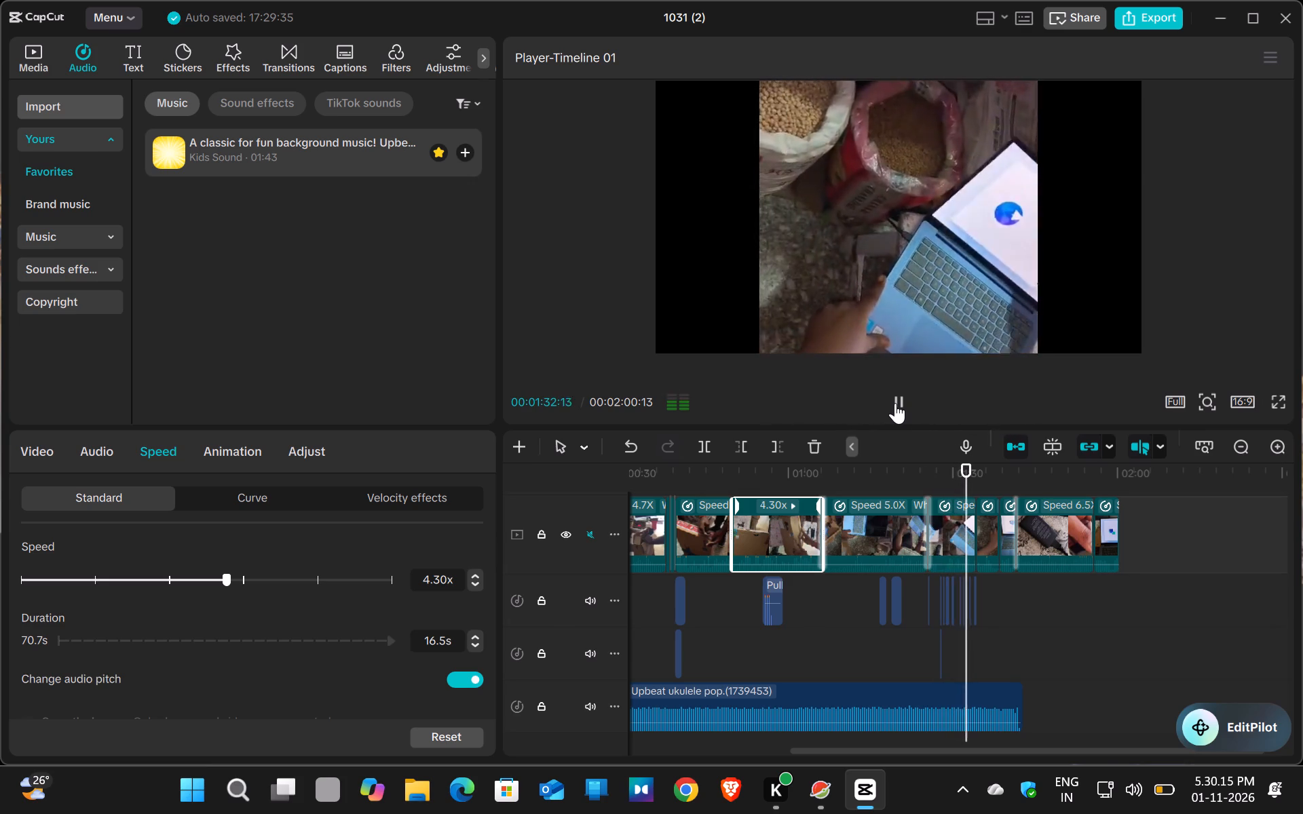
key(Left)
key(Left)
key(Left)
key(Left)
key(Left)
key(Left)
Jump through the edit points back to the start of the 4.3x clip and replay from there.
key(Down)
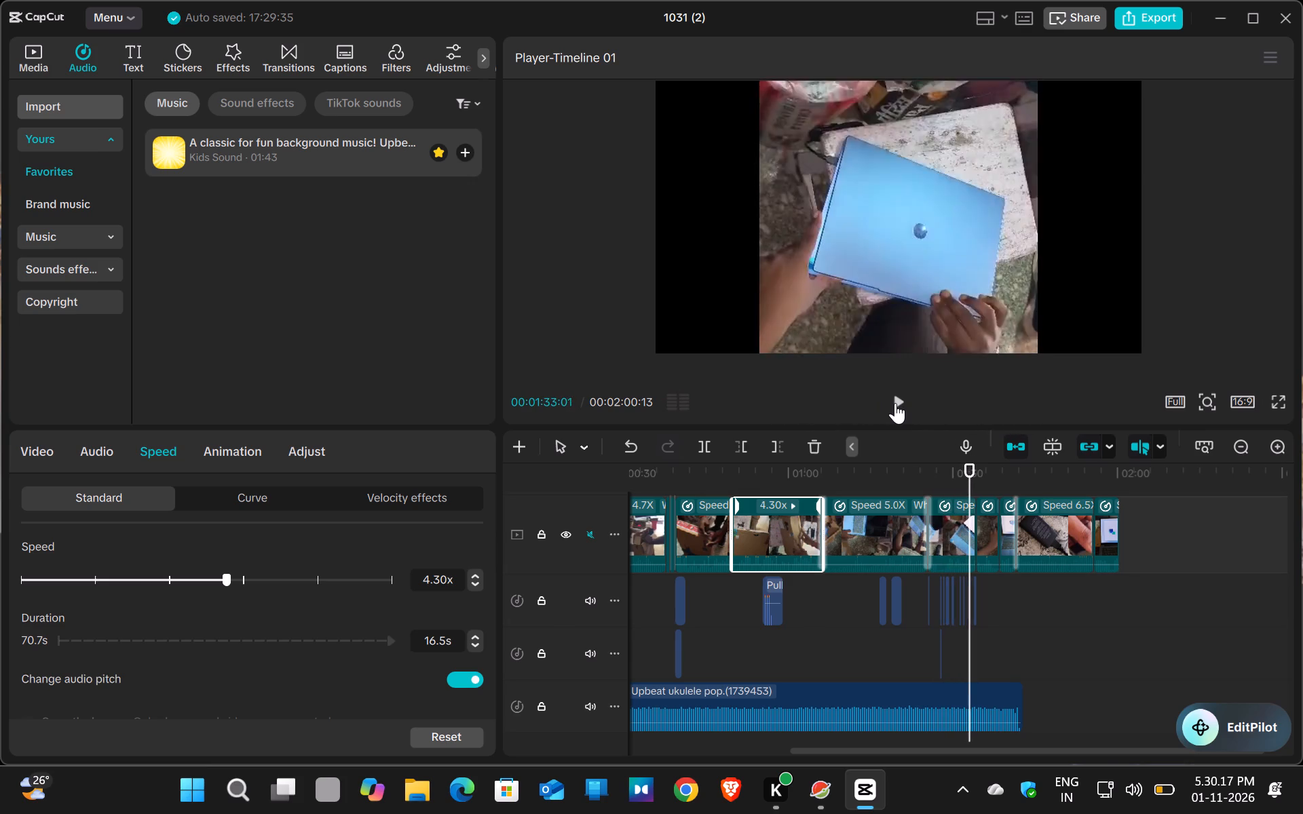
key(Down)
key(Down)
key(Down)
key(Up)
key(Up)
key(Up)
key(Up)
key(Up)
key(Up)
key(Up)
key(Up)
key(Up)
key(Up)
key(Up)
key(Up)
key(Up)
key(Up)
key(Up)
key(Up)
key(Up)
key(Up)
key(Up)
key(Up)
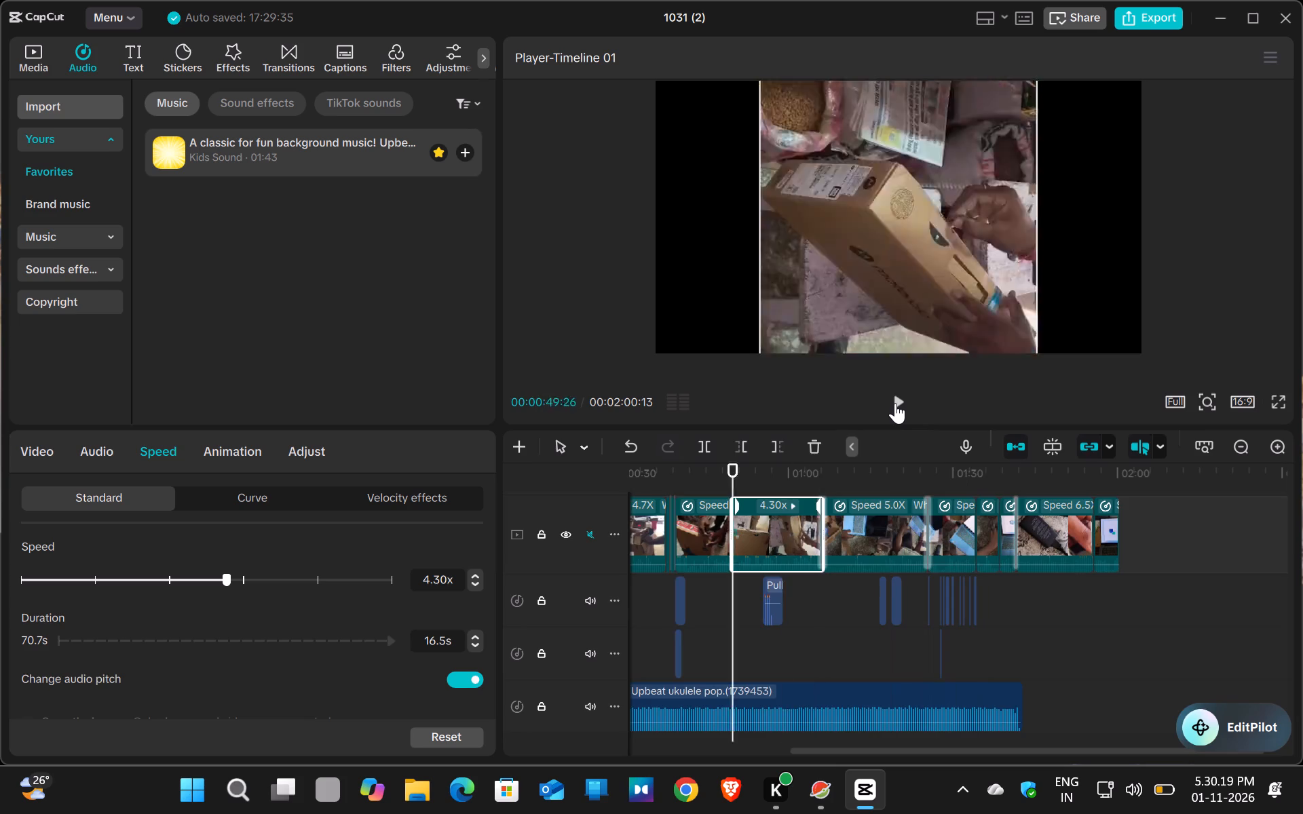
key(Right)
key(Right)
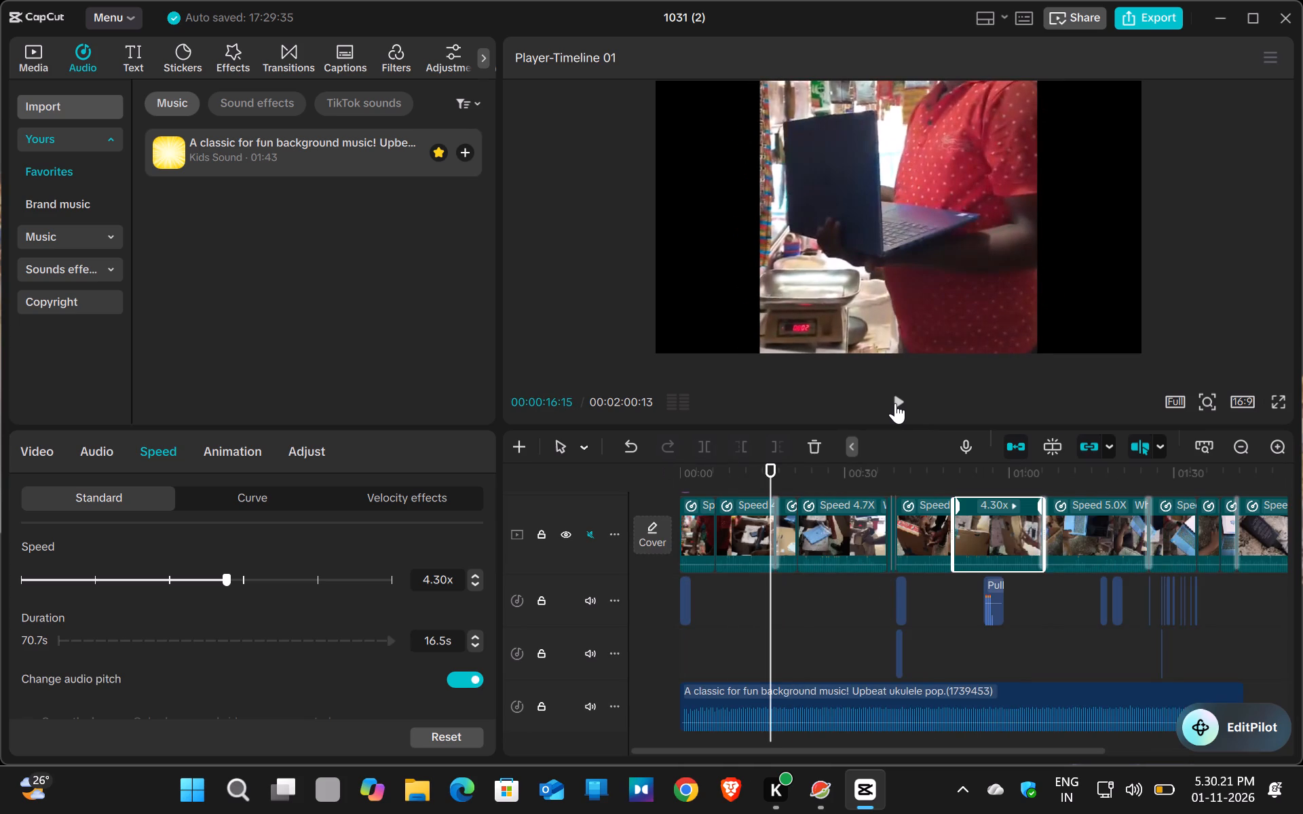
key(Down)
key(Down)
key(Down)
key(Down)
key(Down)
key(Down)
key(Down)
key(Down)
key(Down)
key(Down)
key(Down)
key(Down)
key(Down)
key(Down)
key(Down)
key(Down)
key(Down)
key(Down)
key(Down)
key(Down)
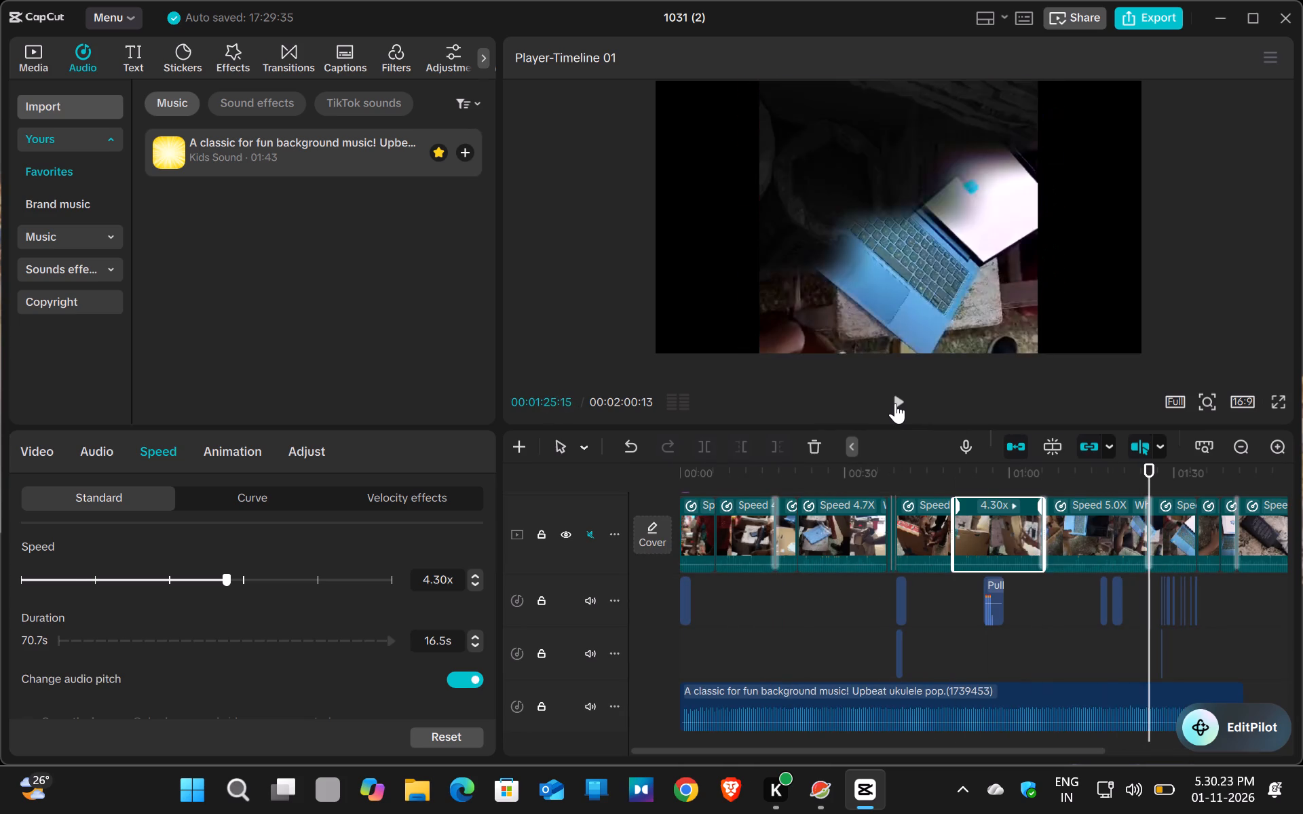
key(Down)
key(Up)
key(Up)
key(Up)
key(Up)
key(Up)
key(Up)
key(Up)
key(Up)
key(Up)
key(Up)
key(Up)
key(Up)
key(Up)
key(Up)
key(Up)
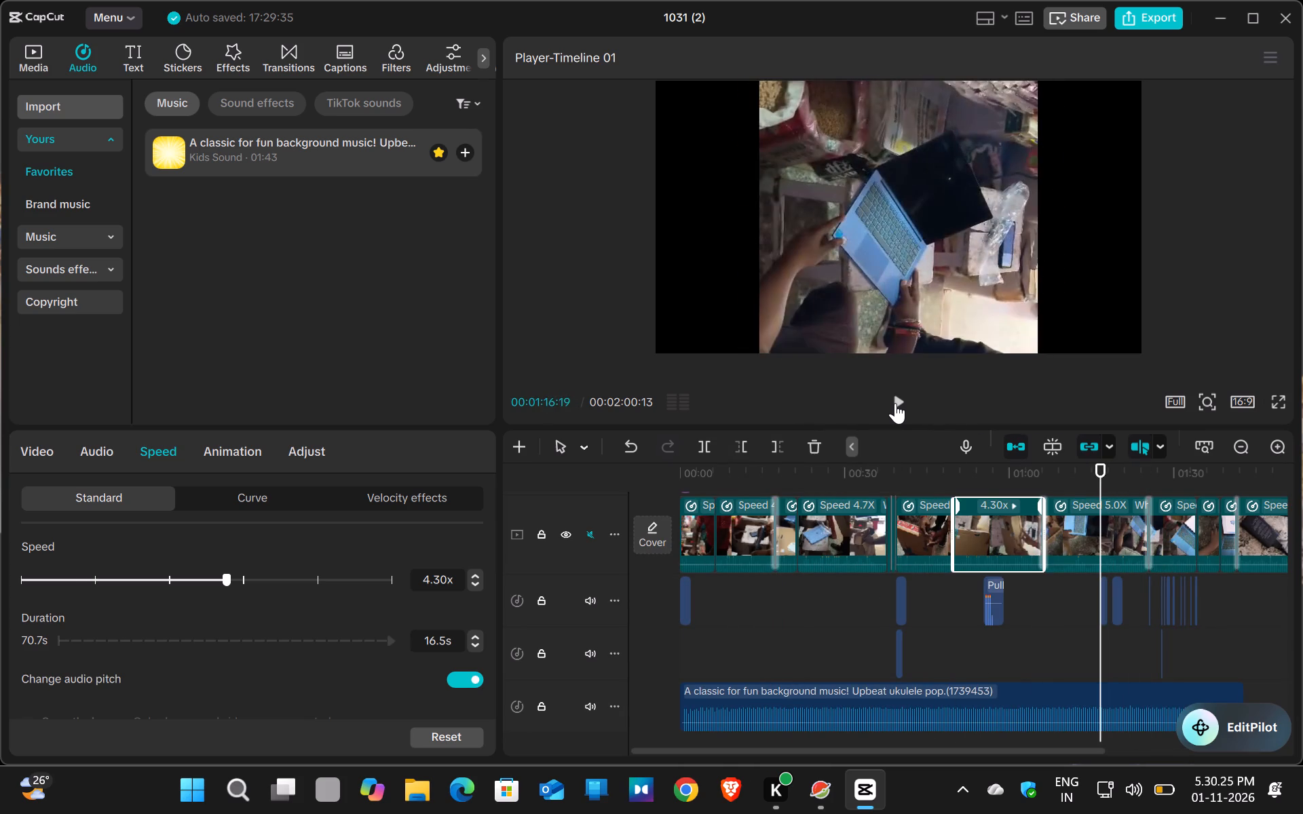
key(Down)
key(Down)
key(Down)
key(Down)
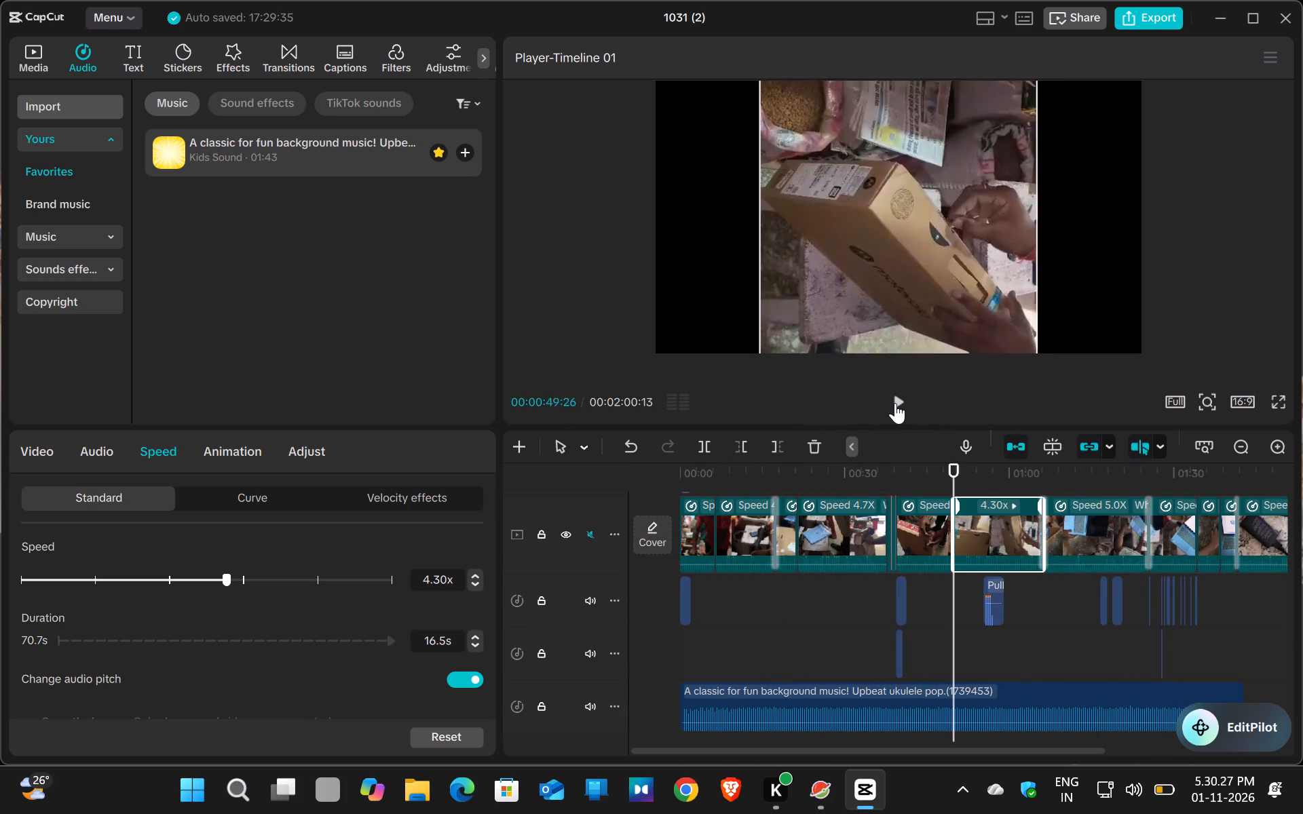
key(Down)
key(Down)
key(Up)
key(space)
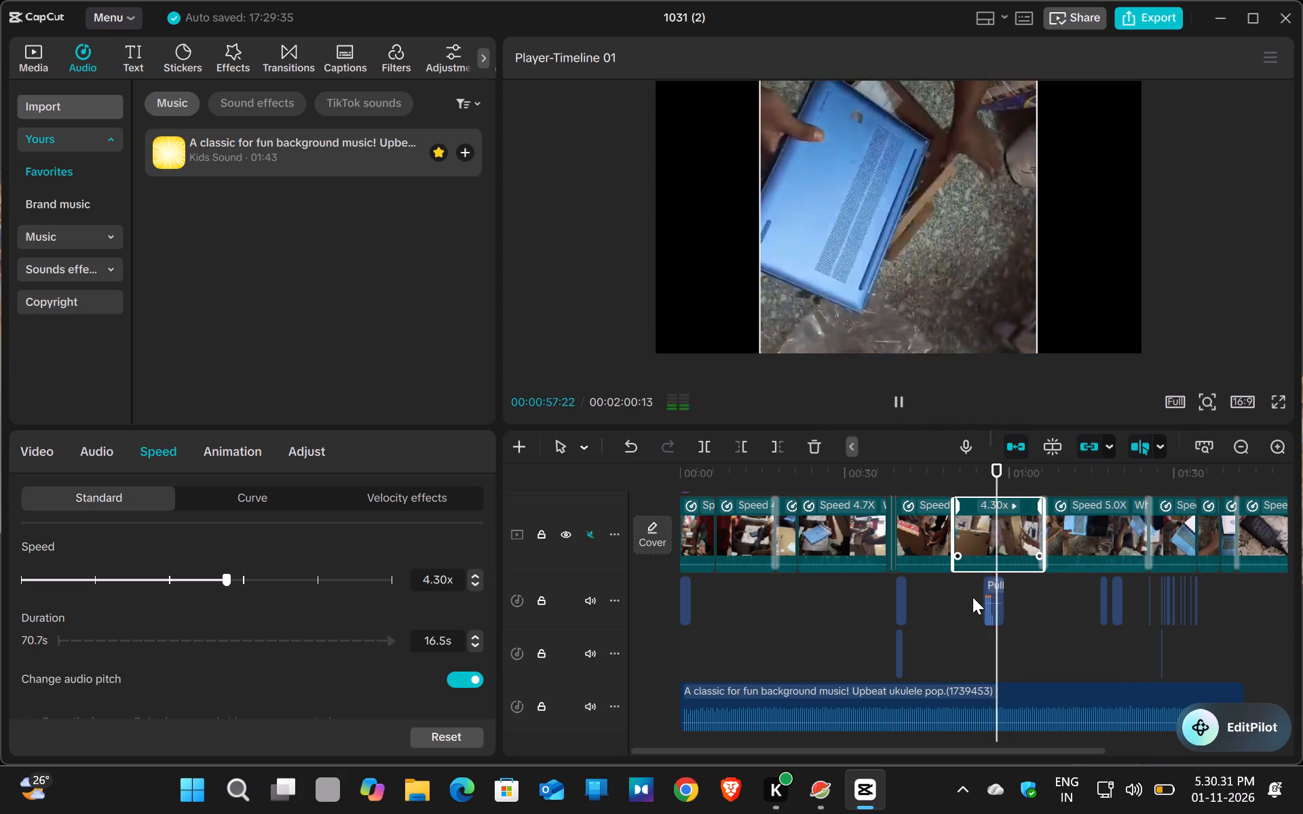
Go back to the sealed-box section and replay the 4.3x clip to check the pull sound effect against the picture.
click(936, 660)
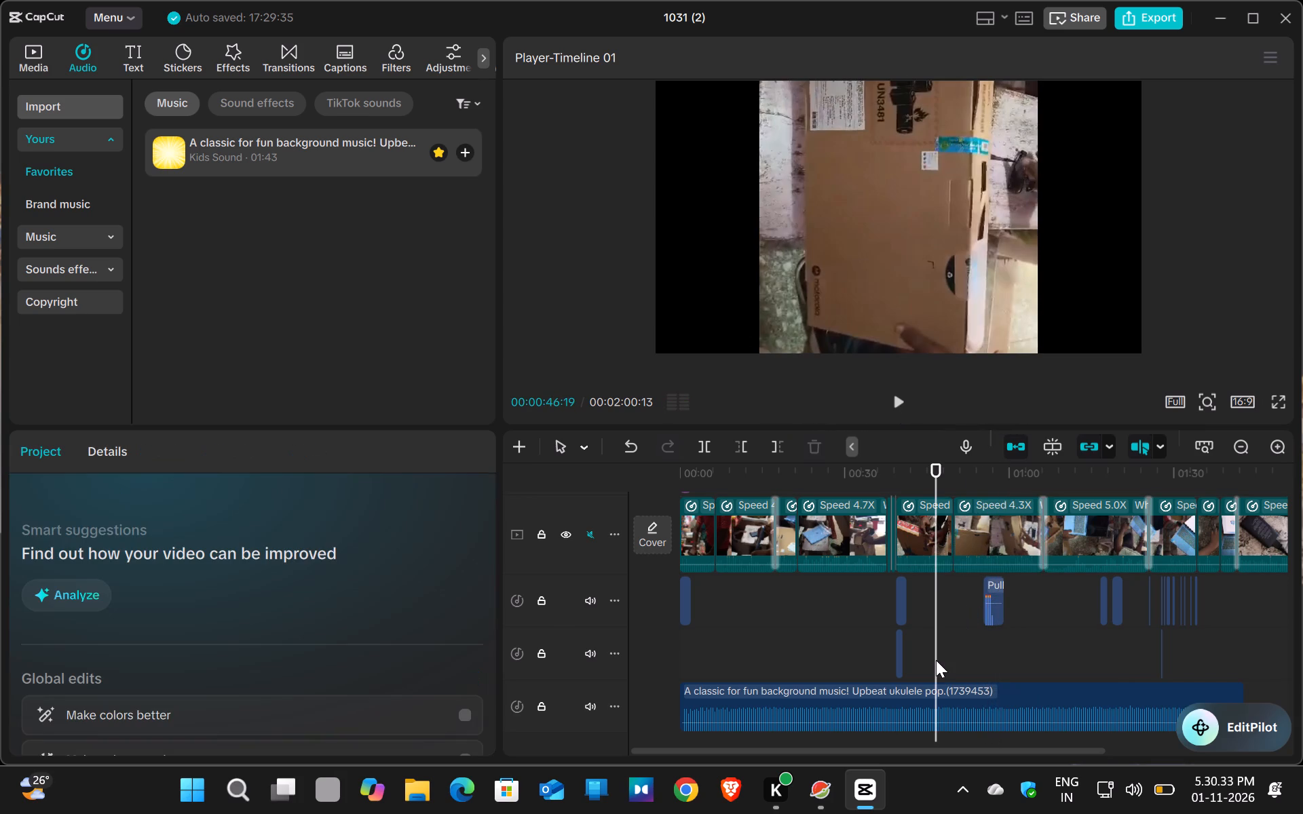
key(space)
key(Up)
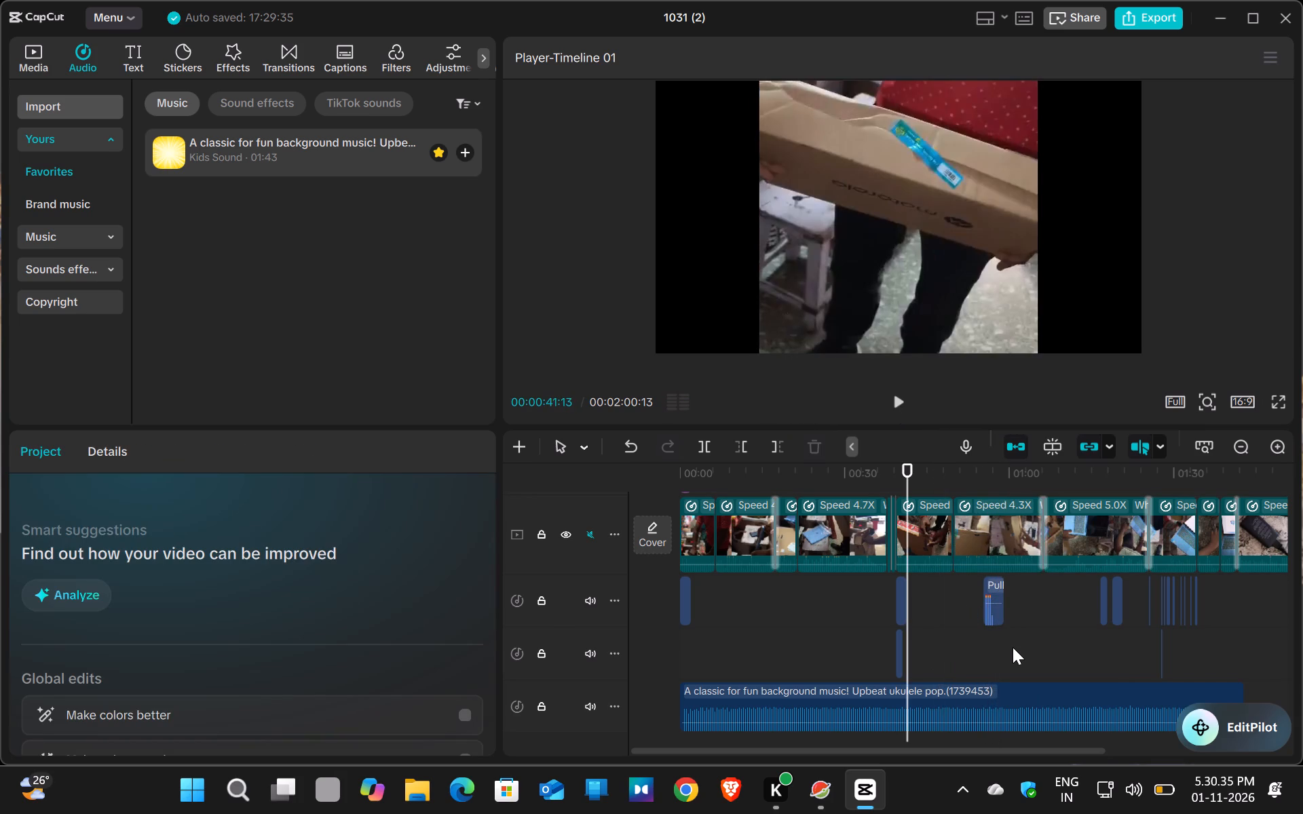
key(Down)
key(Down)
key(space)
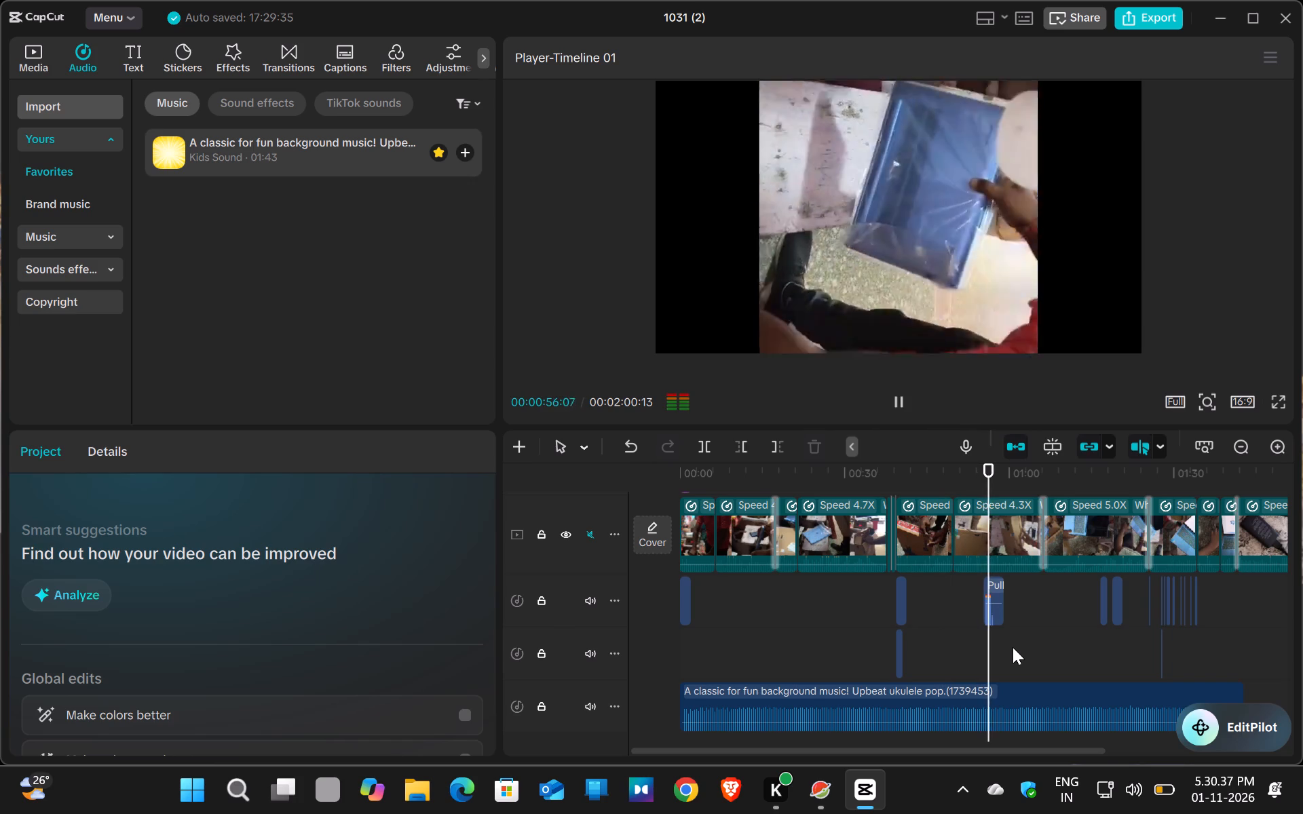
Examine frame by frame how the footage of the laptop leaving its packaging lines up with the pull sound effect.
key(Right)
key(Right)
key(Right)
key(Right)
key(Right)
key(Right)
key(Right)
key(Right)
key(Right)
key(Right)
key(Right)
key(Right)
key(Right)
key(Right)
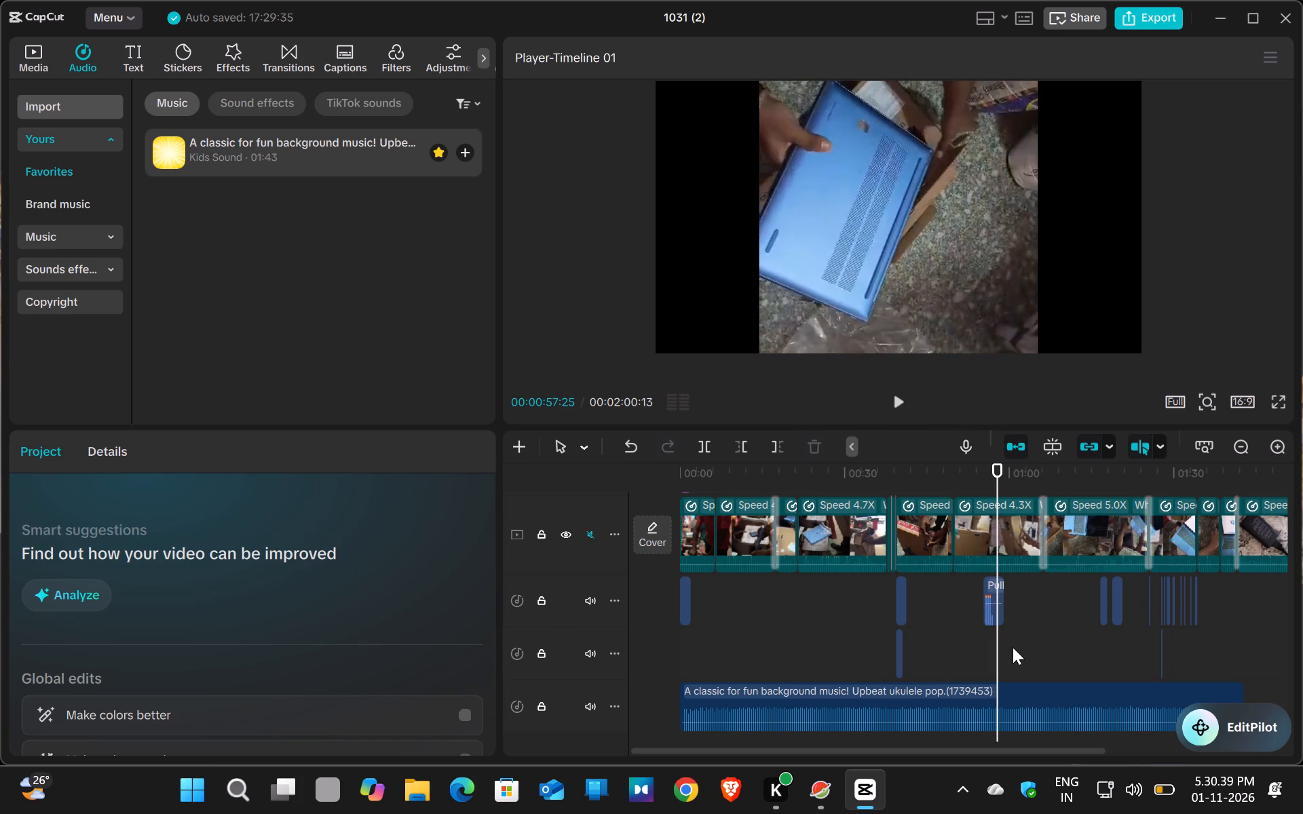
key(space)
key(Right)
key(Right)
key(Right)
key(Right)
key(Right)
key(Right)
key(Right)
key(Right)
key(Right)
key(Right)
key(Right)
key(Right)
key(Right)
key(Right)
key(Right)
key(Right)
key(Right)
key(Right)
key(Right)
key(Right)
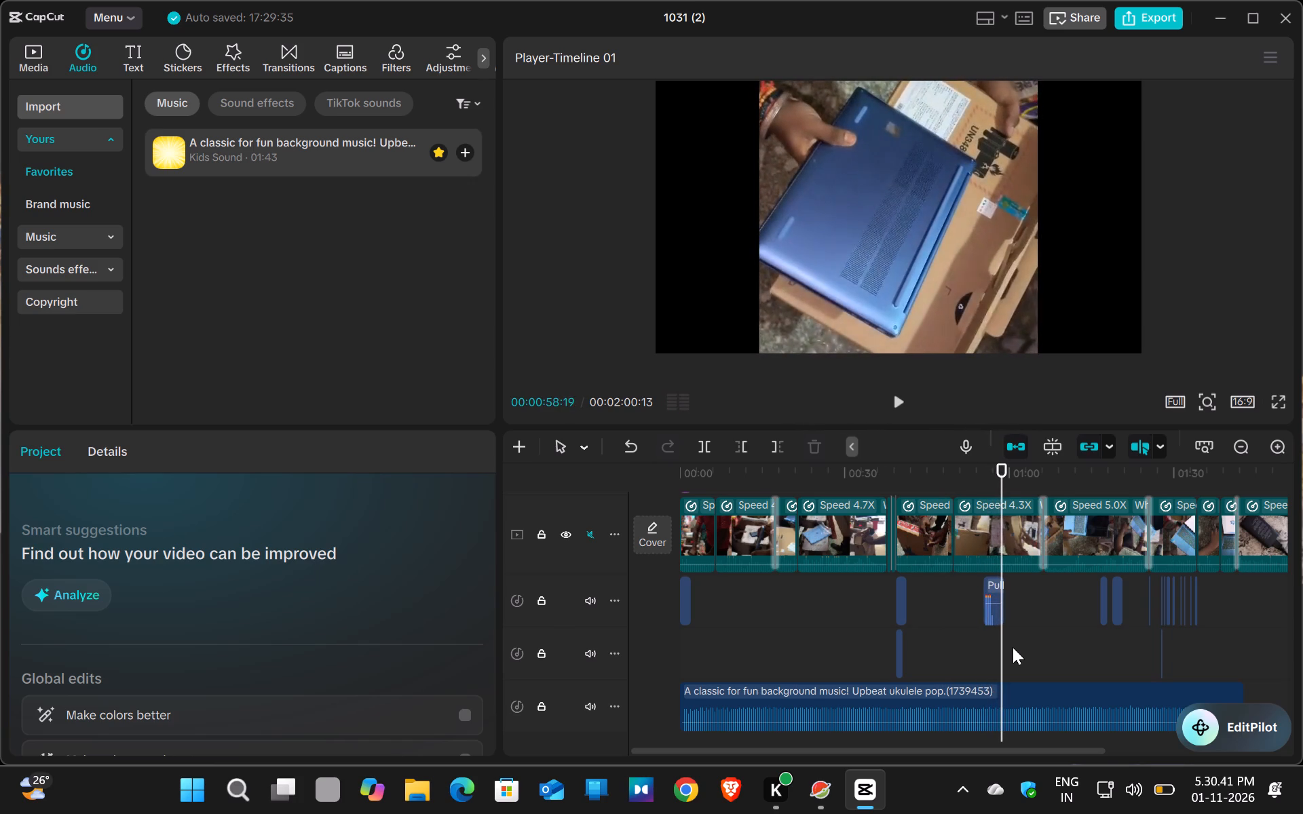
Review the 5.0x clip from its opening transition, checking the timing and loudness of its two sound effects.
key(Down)
key(space)
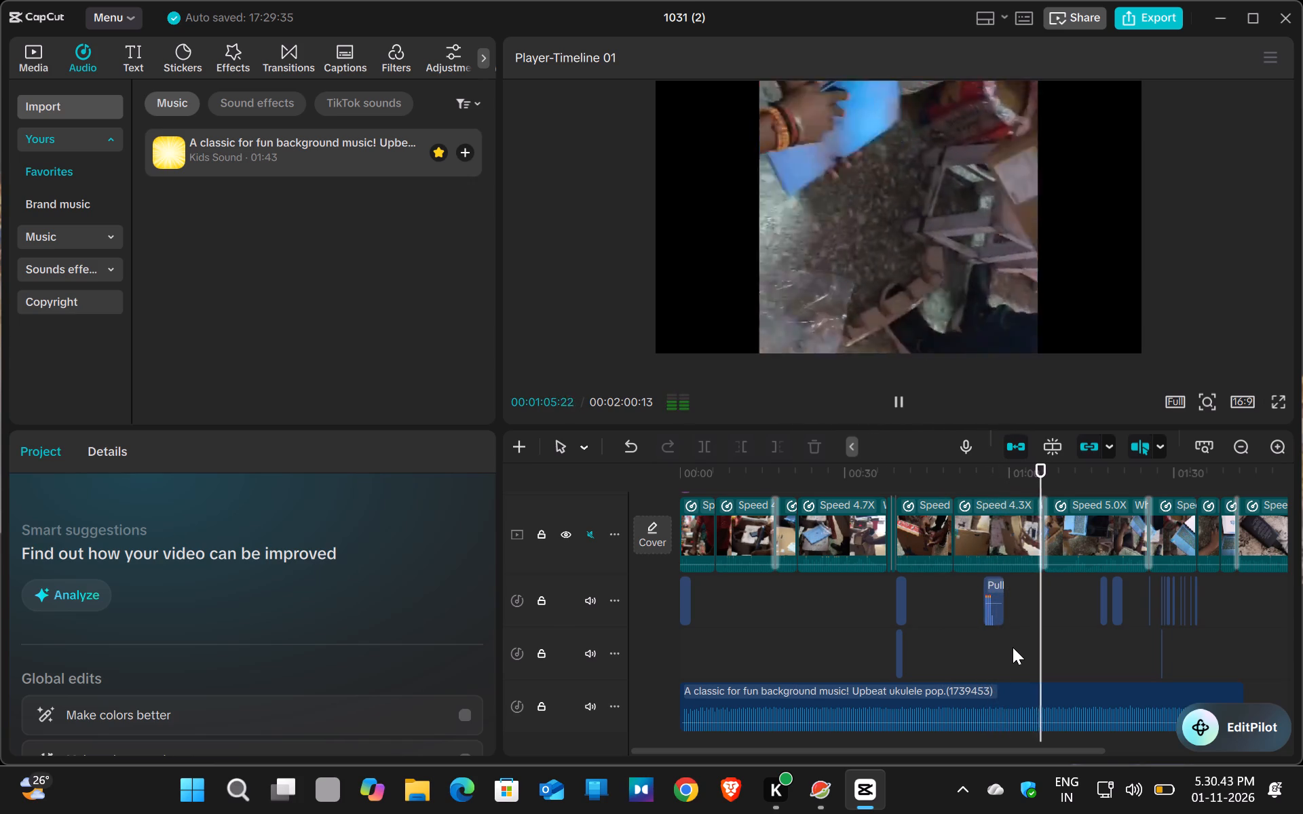
key(Down)
key(space)
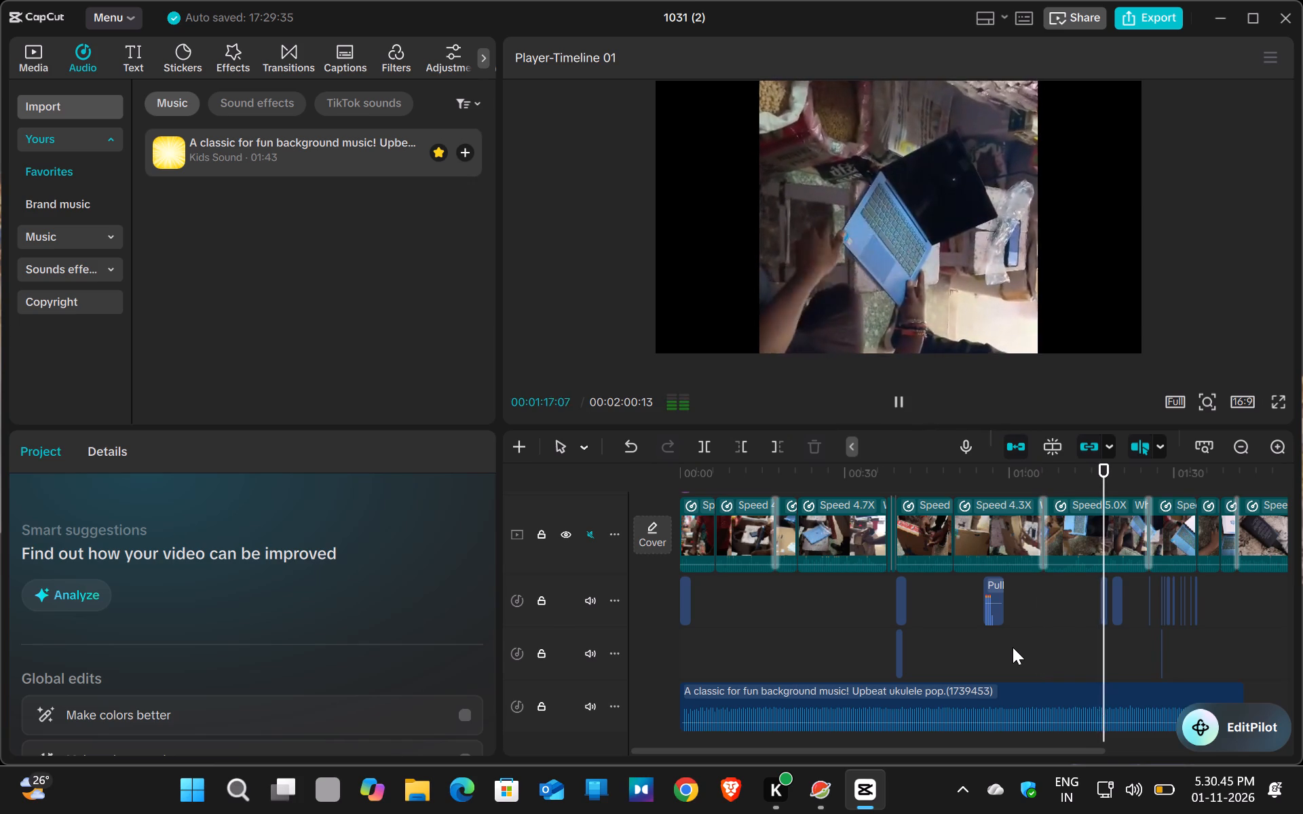
key(Up)
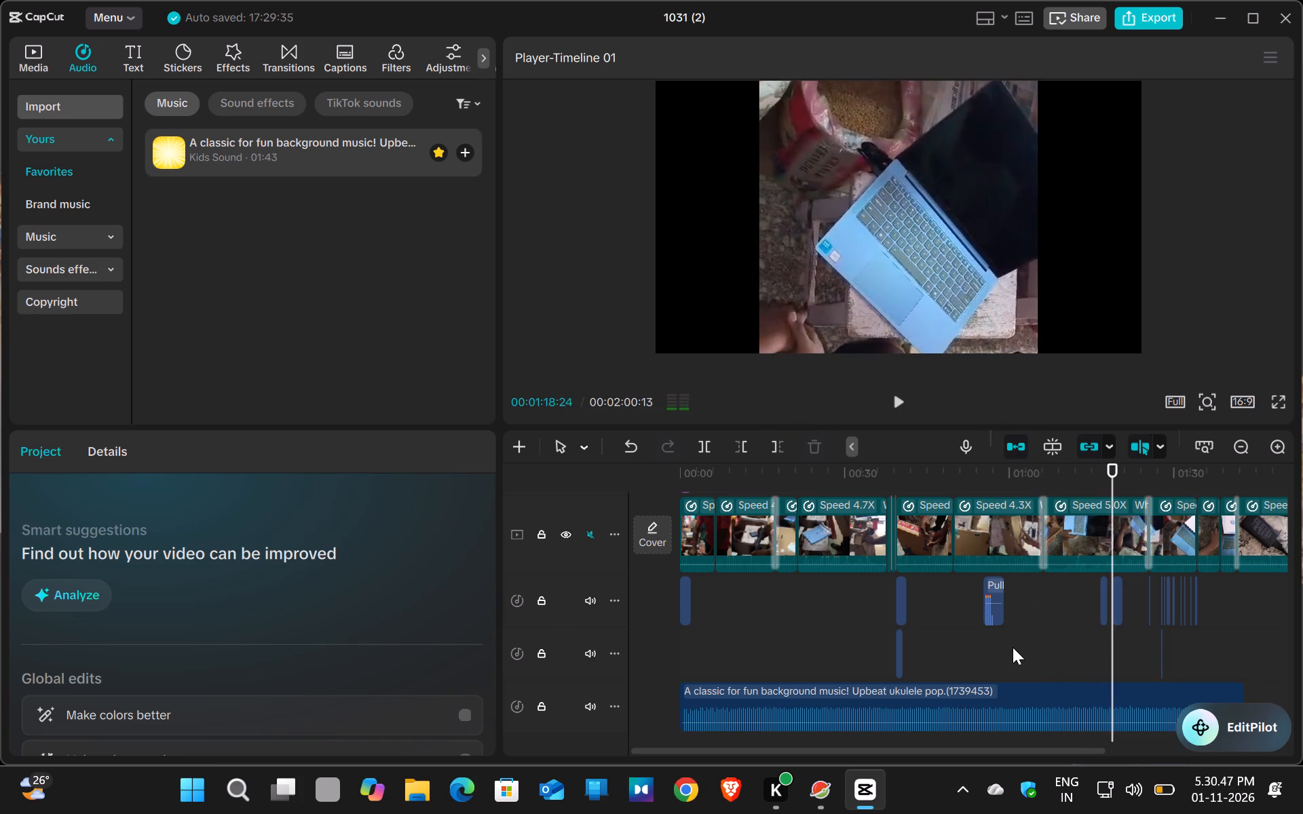
key(Up)
key(Up)
key(Up)
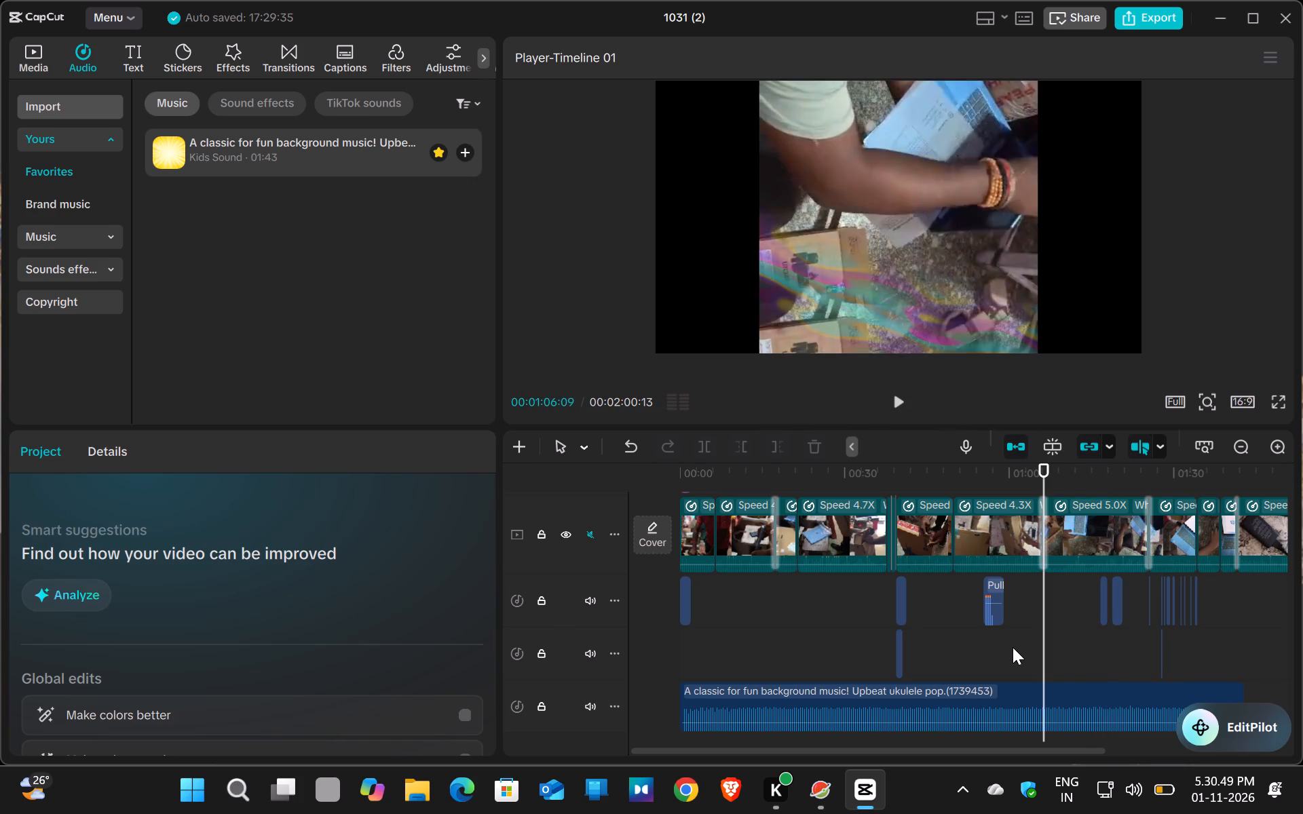
key(space)
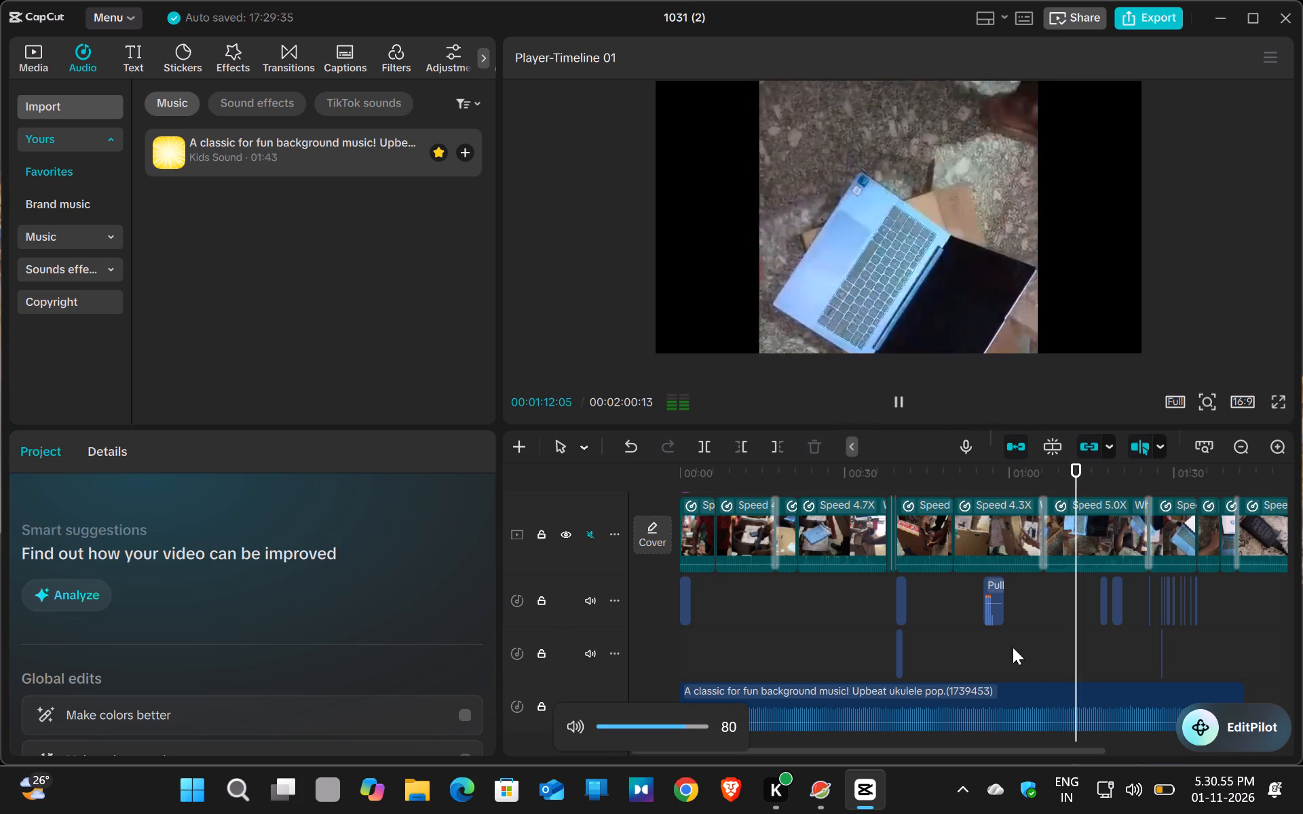
key(space)
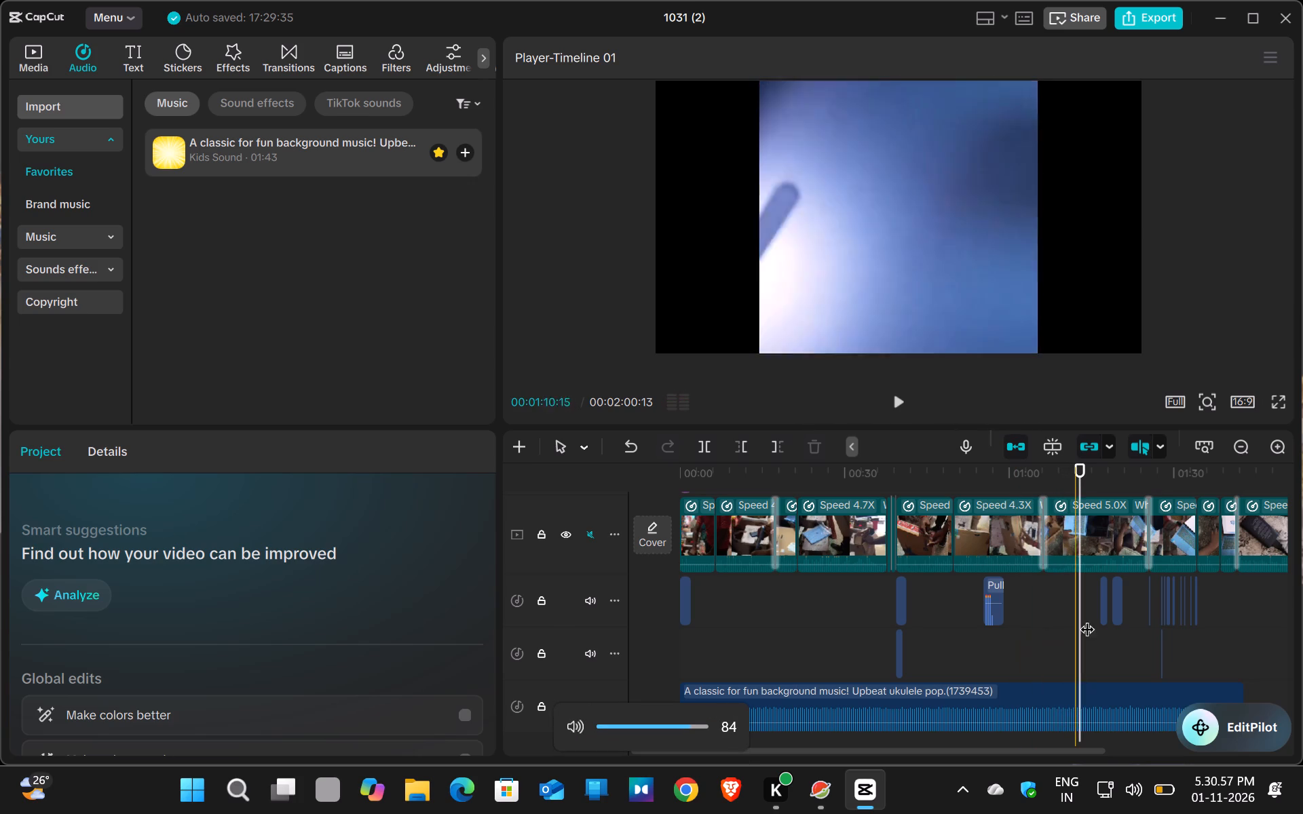
Raise the second of the two sound effects under the 5.0x clip to 9.6 dB and start playback to hear it.
click(1102, 595)
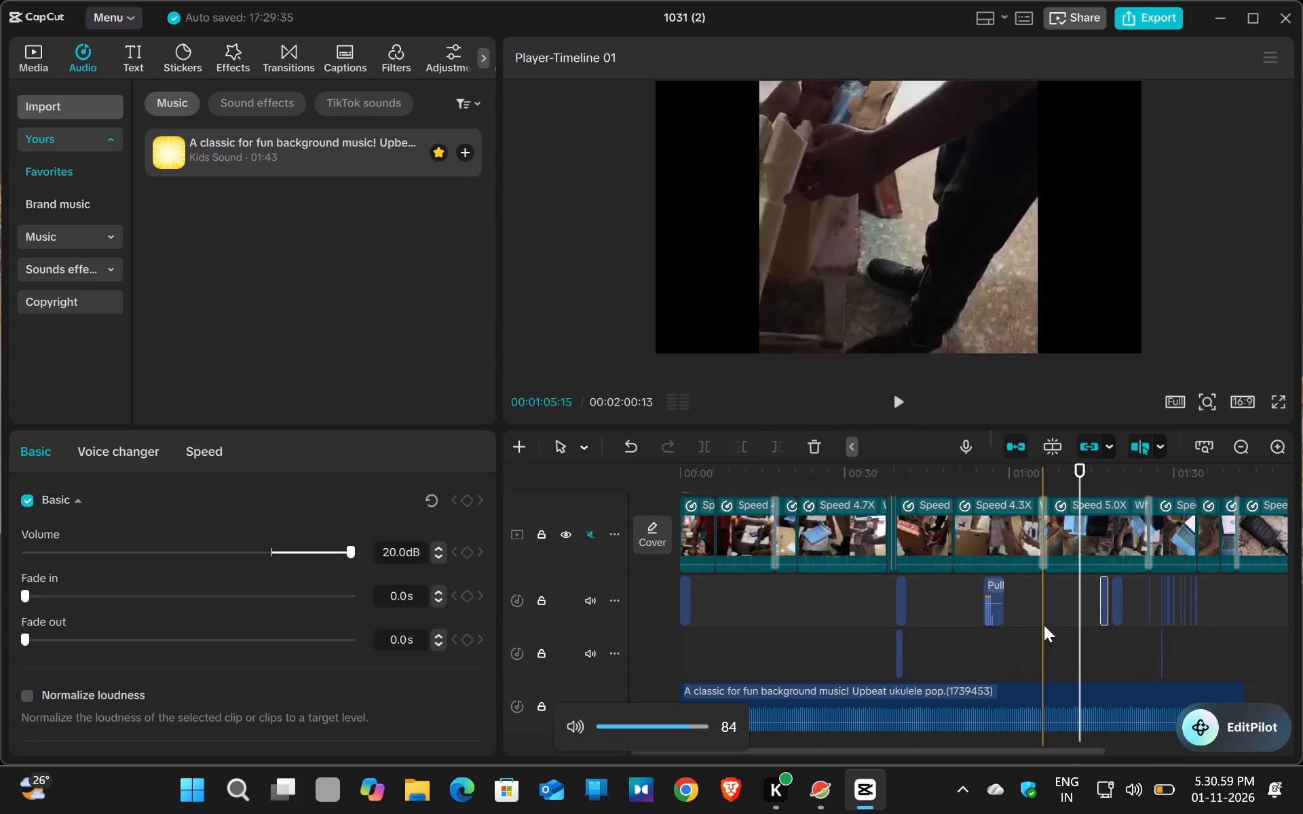
click(1119, 596)
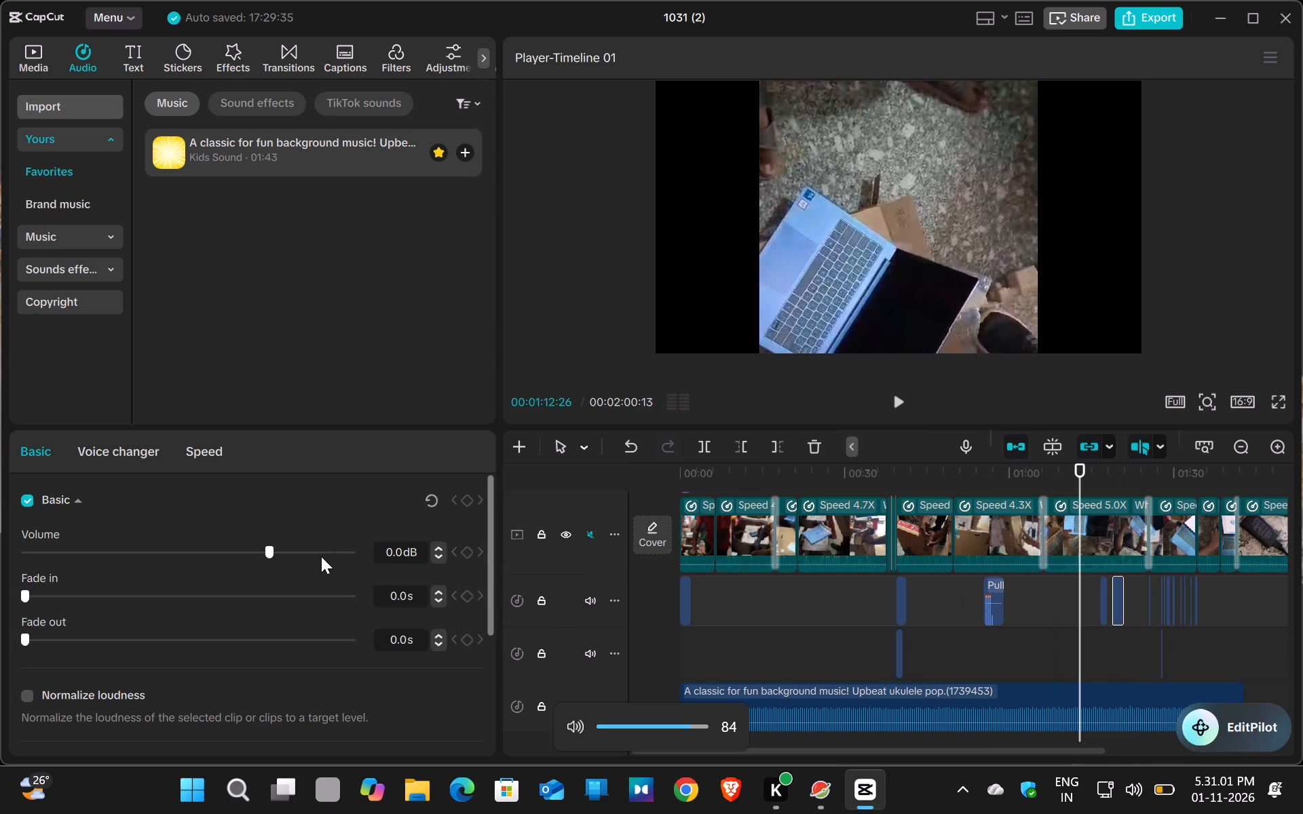
click(305, 550)
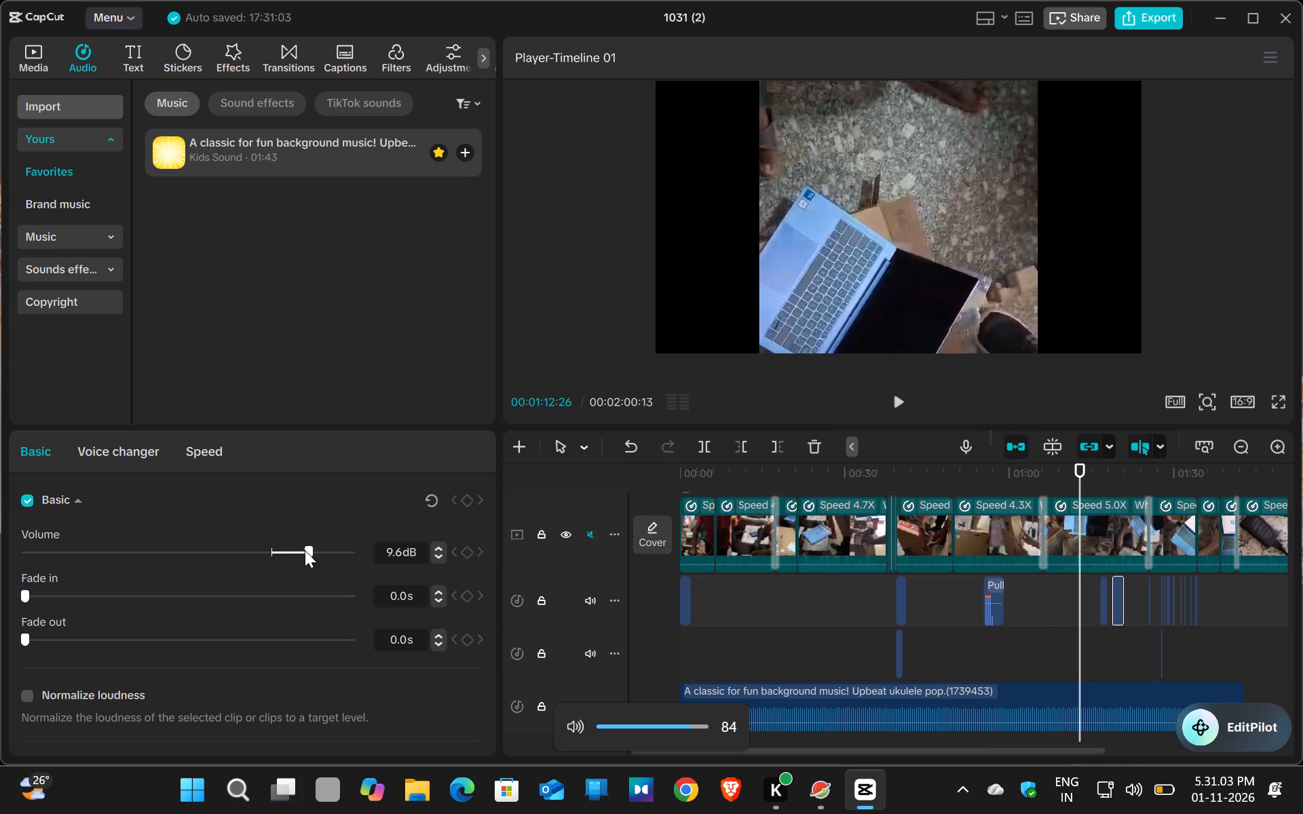
click(902, 400)
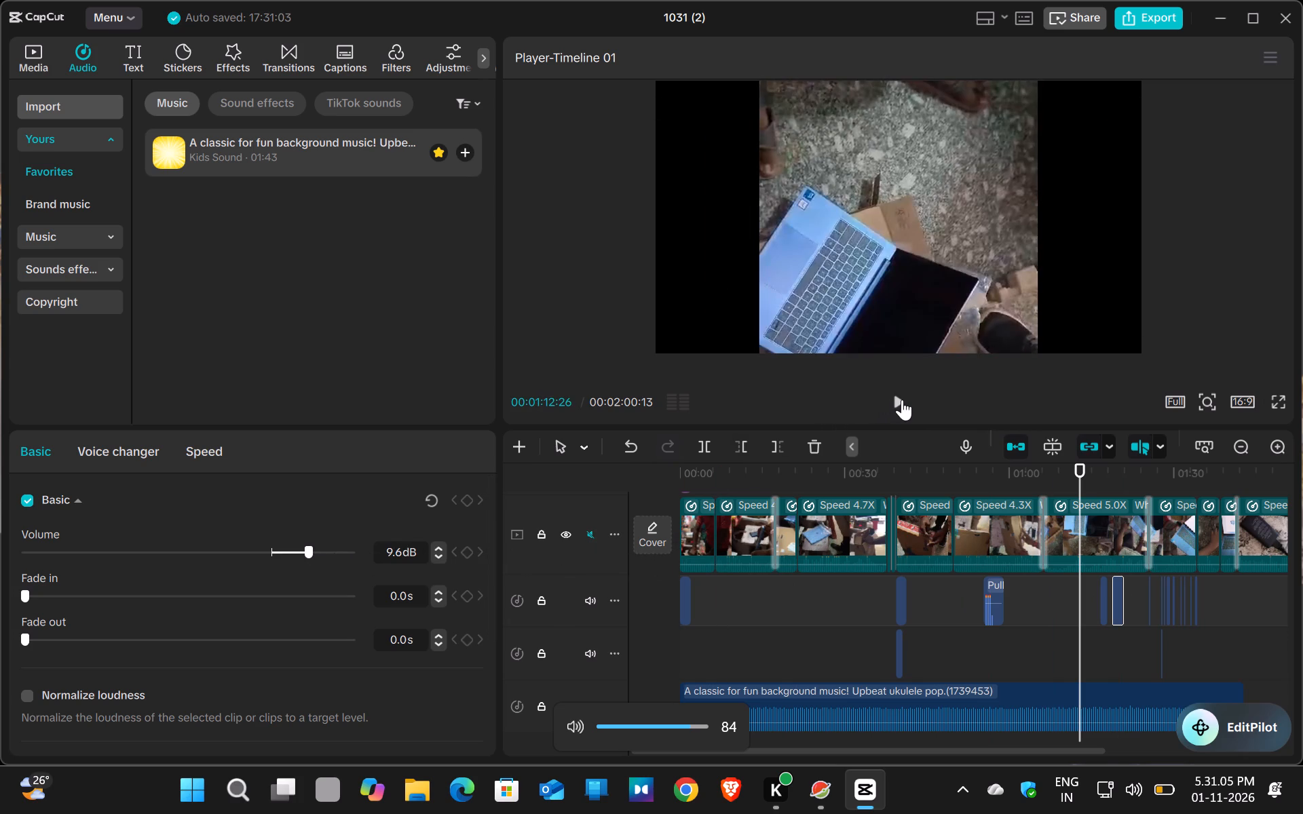
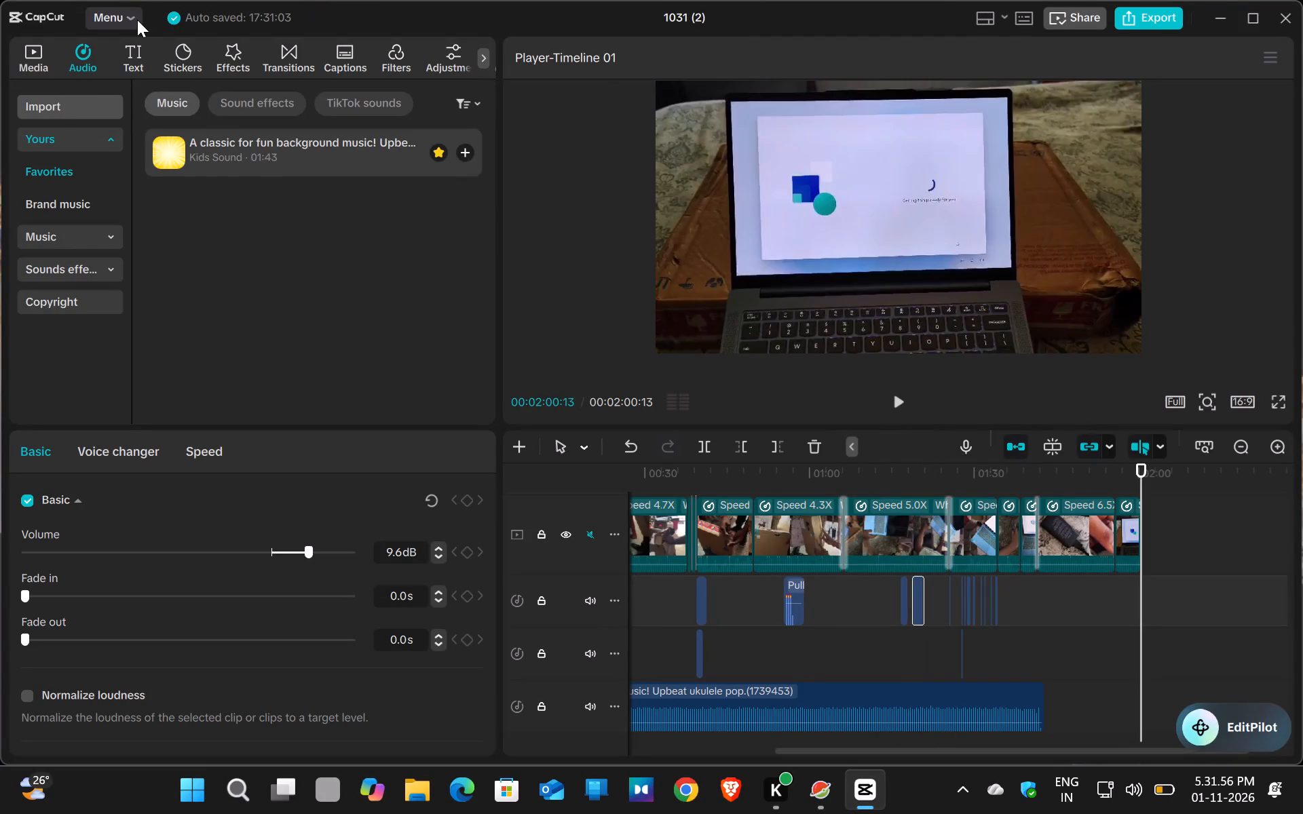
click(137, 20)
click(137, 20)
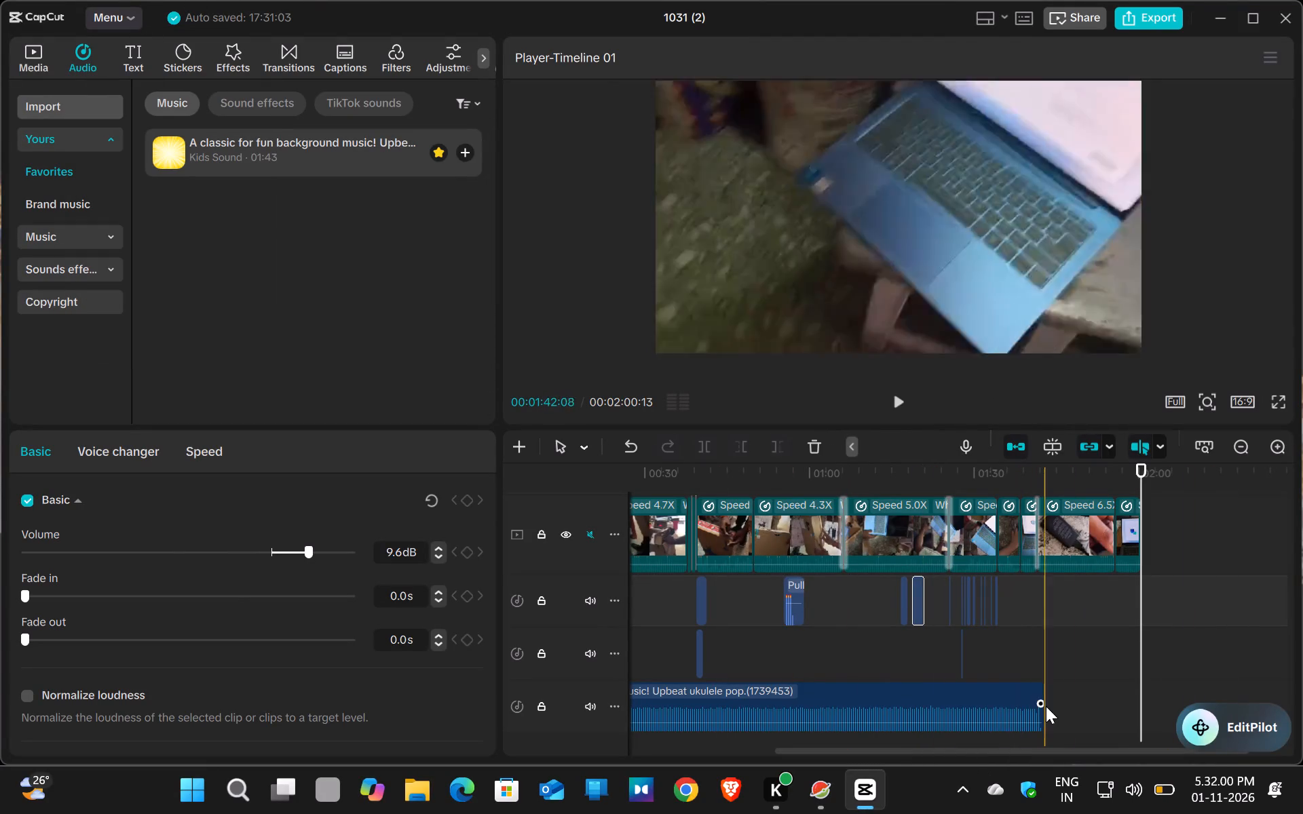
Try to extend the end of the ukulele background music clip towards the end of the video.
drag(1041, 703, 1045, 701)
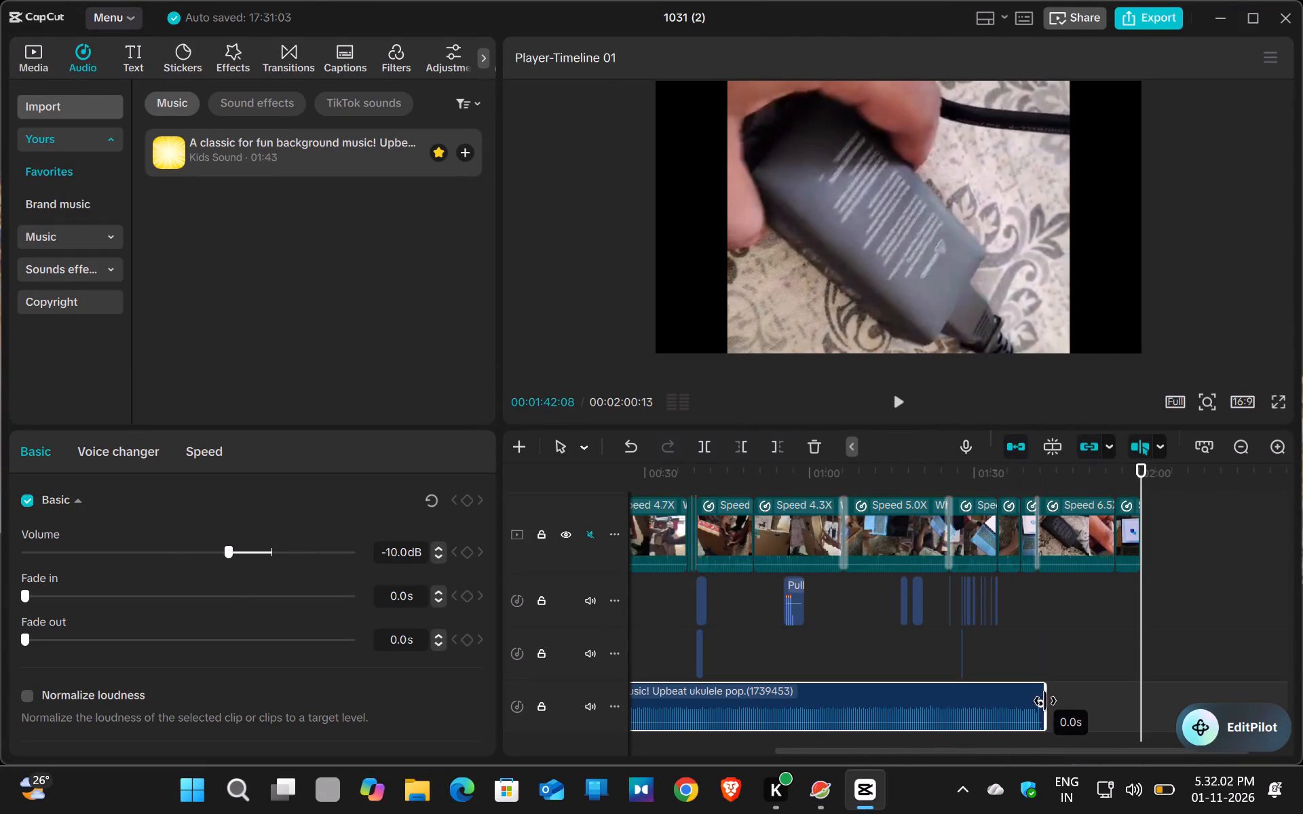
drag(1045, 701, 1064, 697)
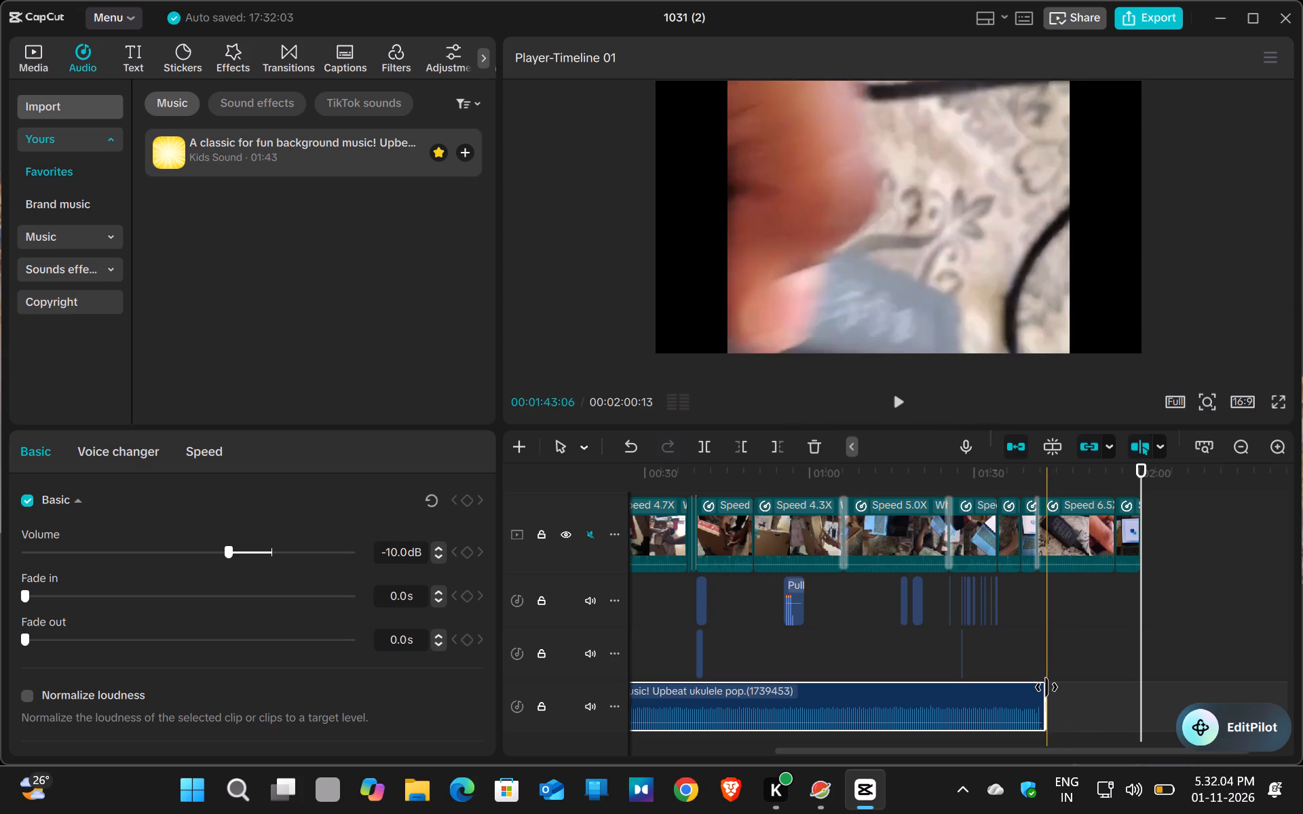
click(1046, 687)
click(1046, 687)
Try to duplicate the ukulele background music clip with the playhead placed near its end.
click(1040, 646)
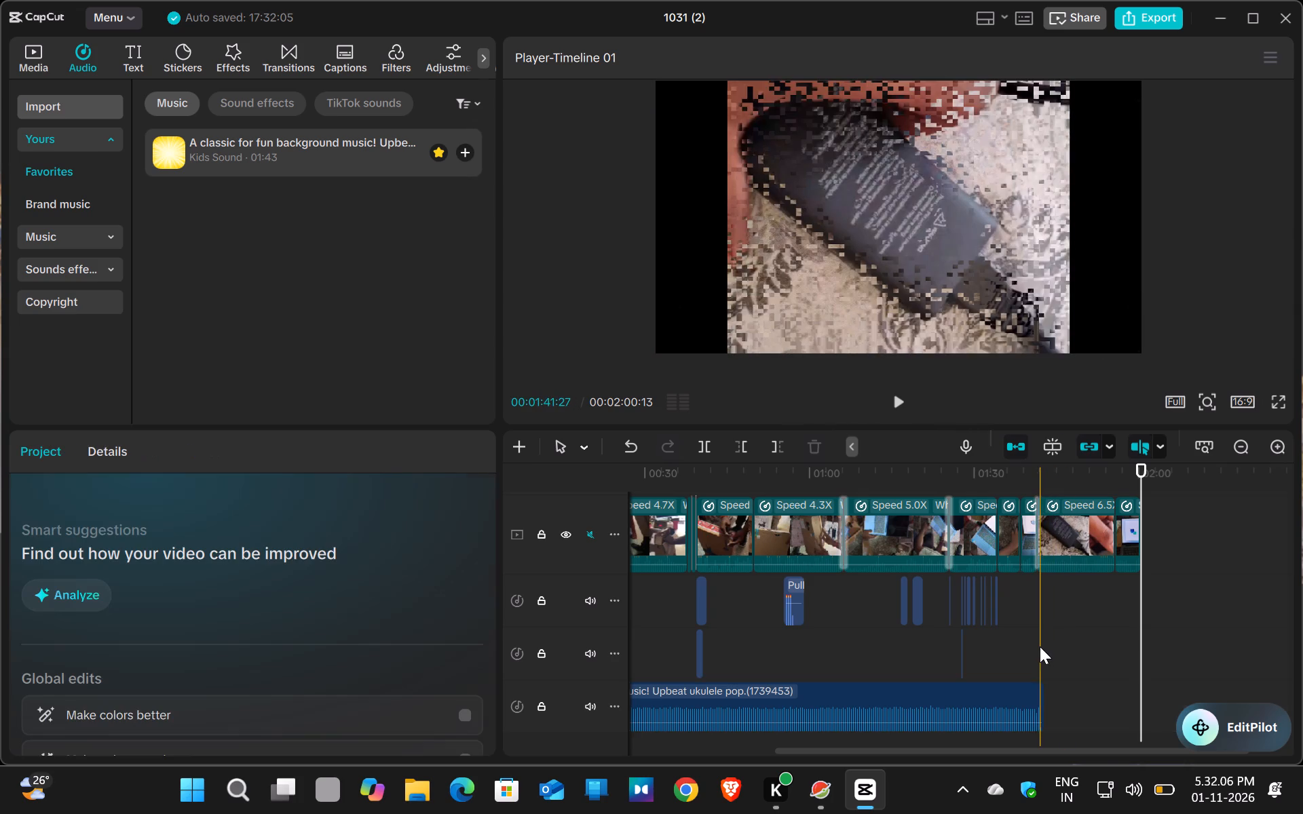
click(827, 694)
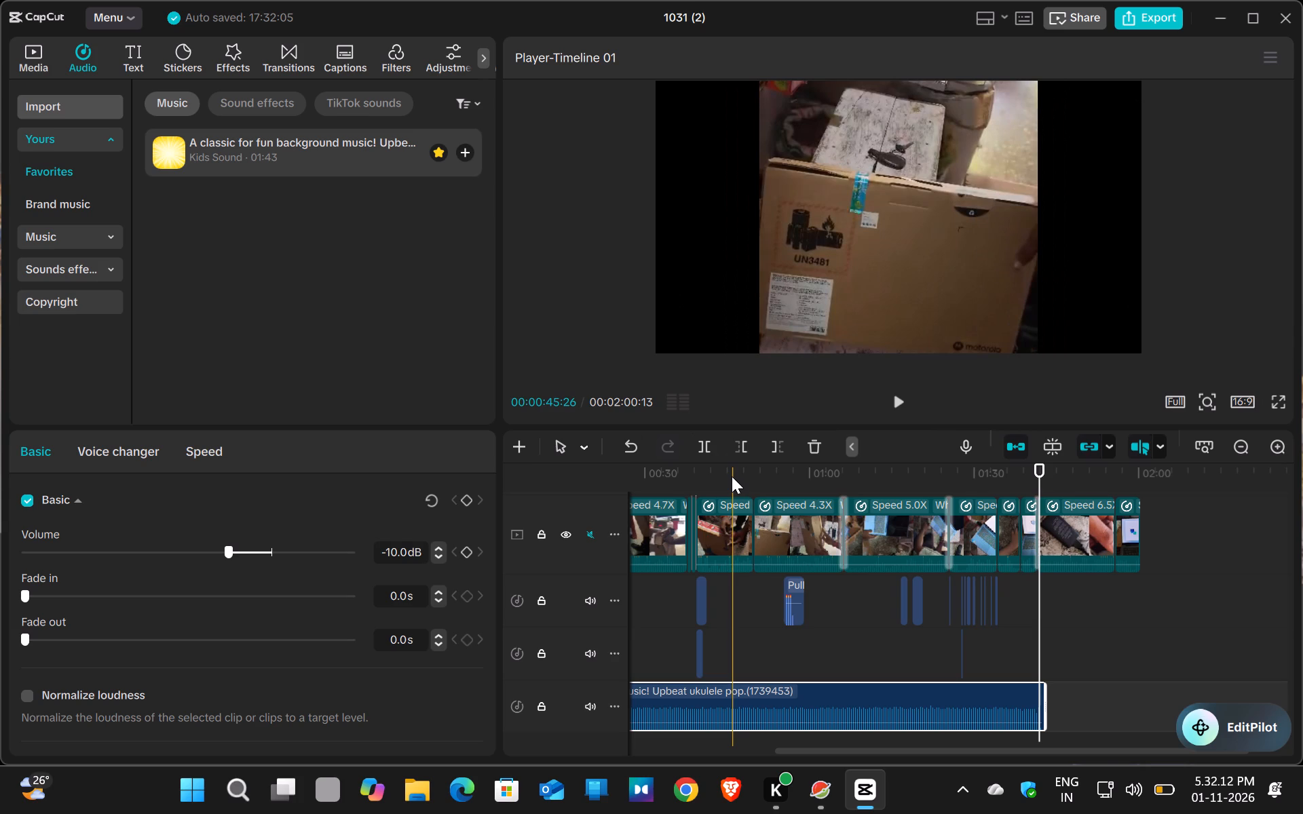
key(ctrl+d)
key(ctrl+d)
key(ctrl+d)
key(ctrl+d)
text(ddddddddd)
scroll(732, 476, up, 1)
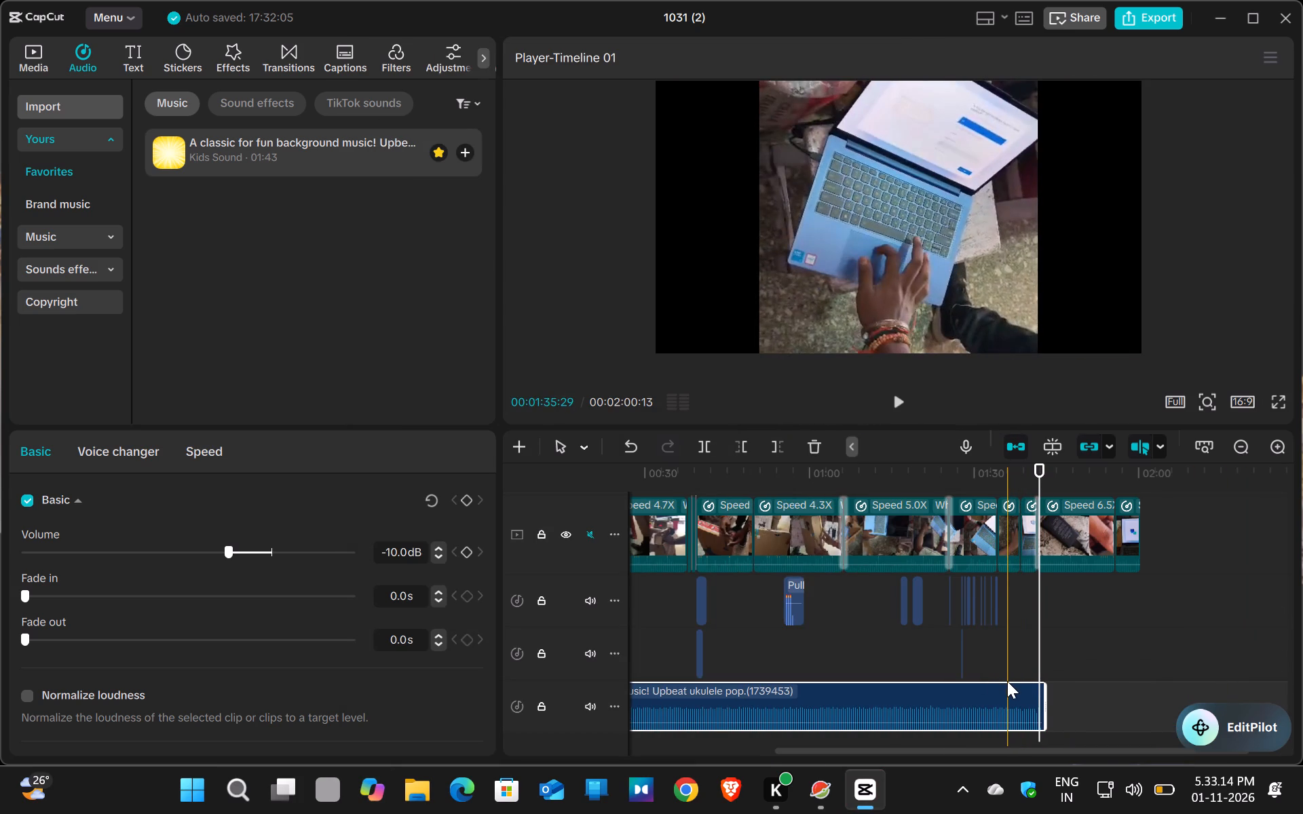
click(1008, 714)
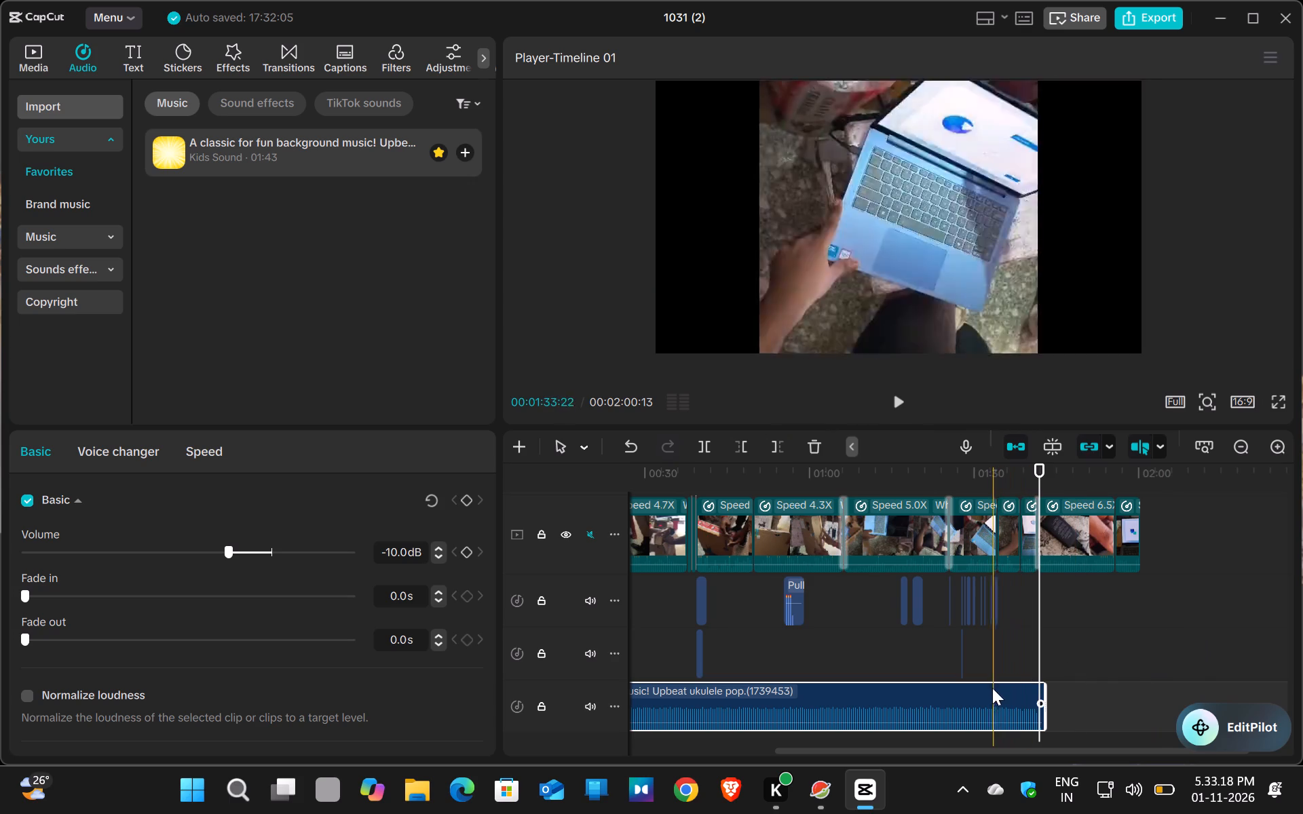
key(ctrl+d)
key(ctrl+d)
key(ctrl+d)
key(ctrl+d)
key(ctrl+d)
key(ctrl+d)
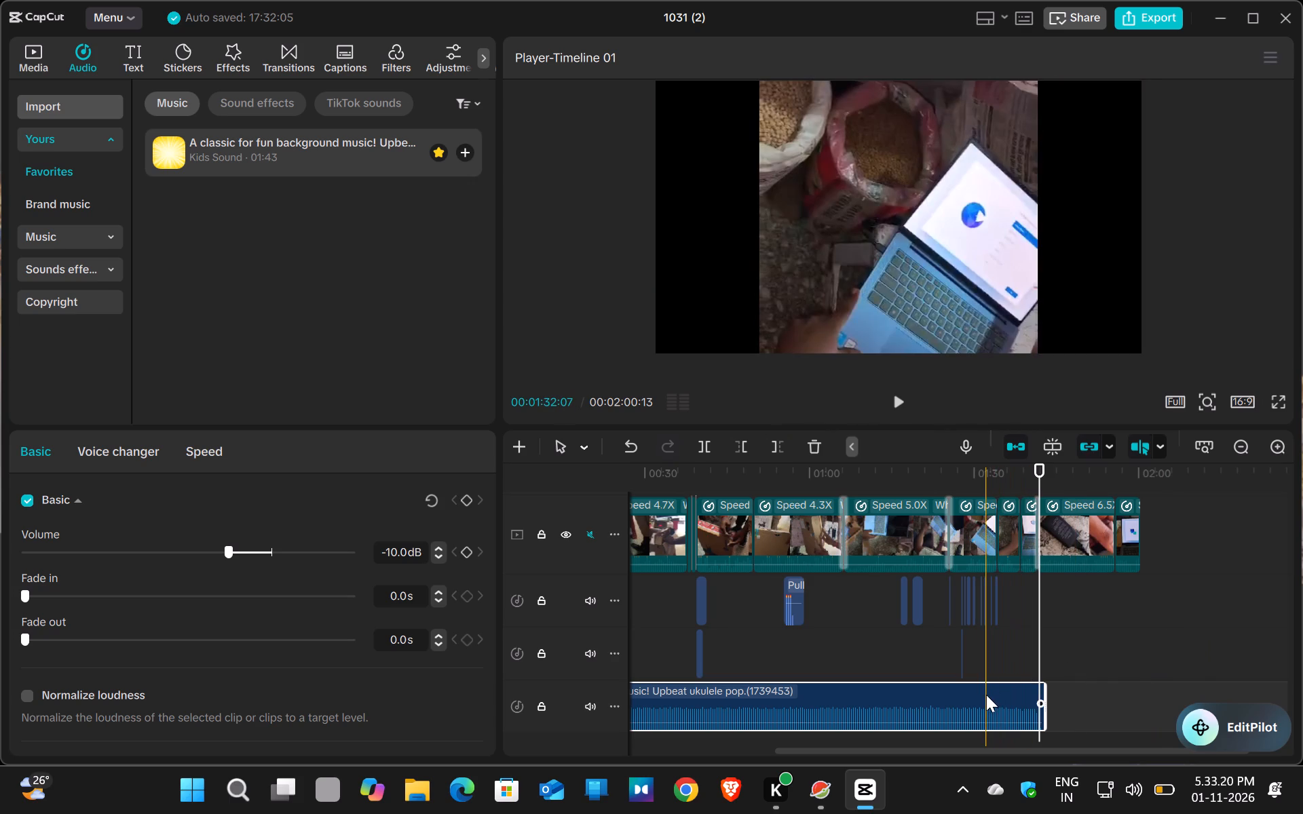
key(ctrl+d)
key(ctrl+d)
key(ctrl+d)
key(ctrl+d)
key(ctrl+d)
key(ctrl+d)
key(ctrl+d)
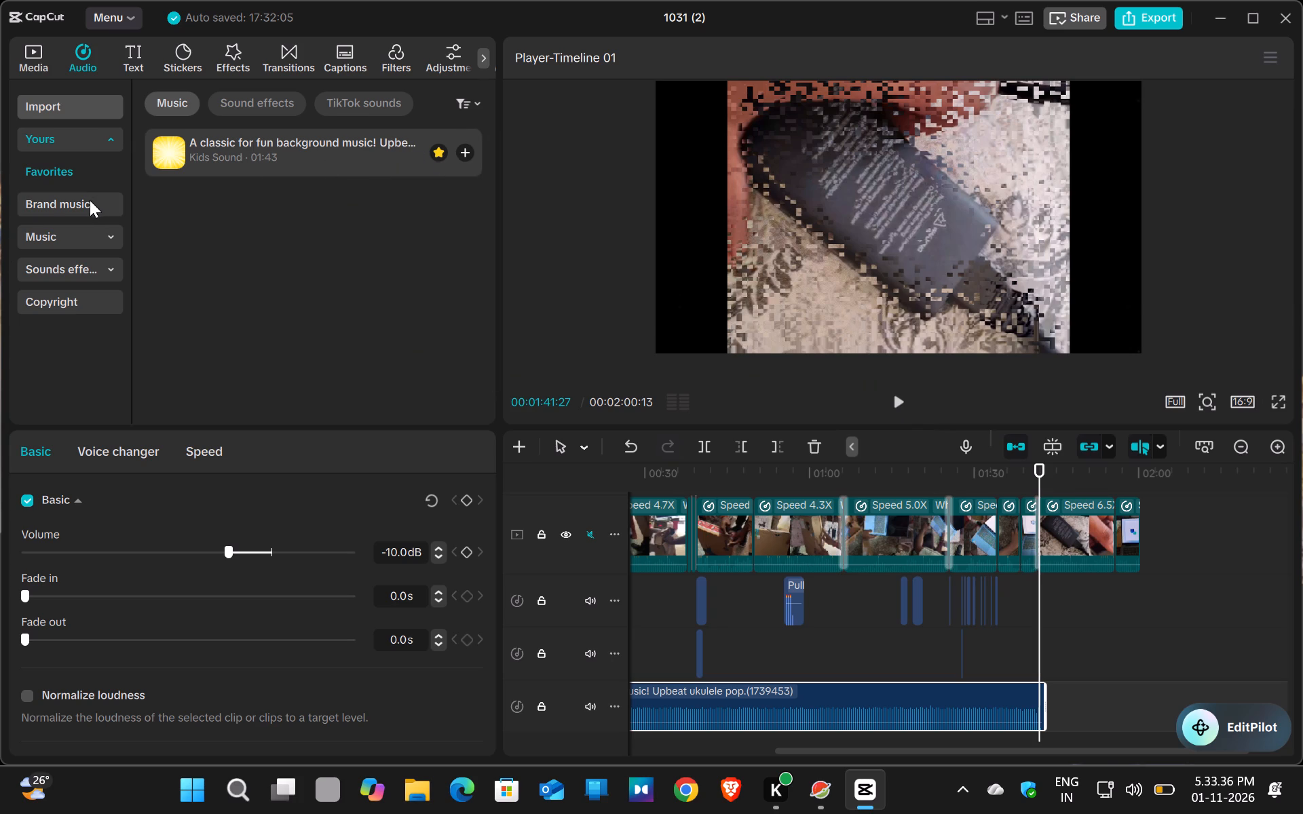
Look through the Trending tracks in the music library and preview Happy Guitare.
click(91, 227)
click(89, 169)
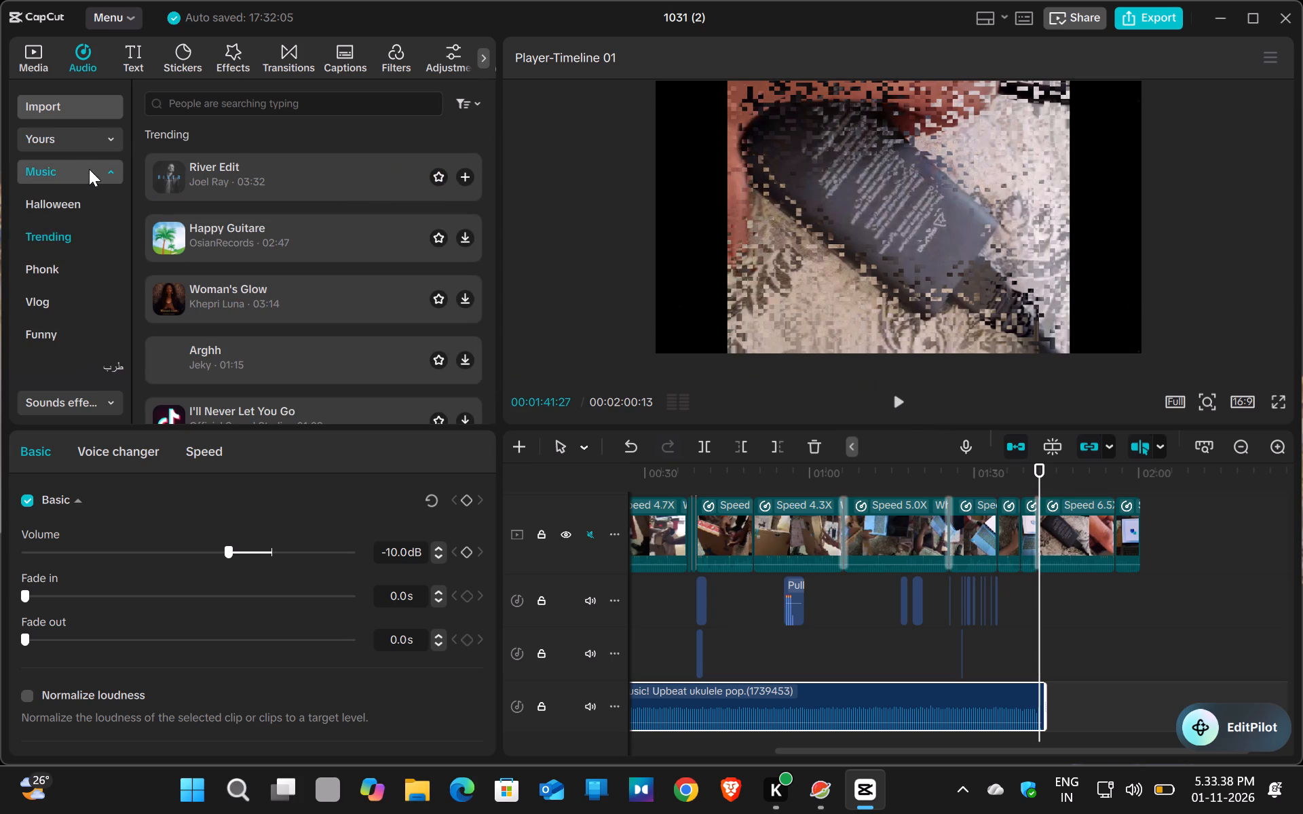
click(96, 180)
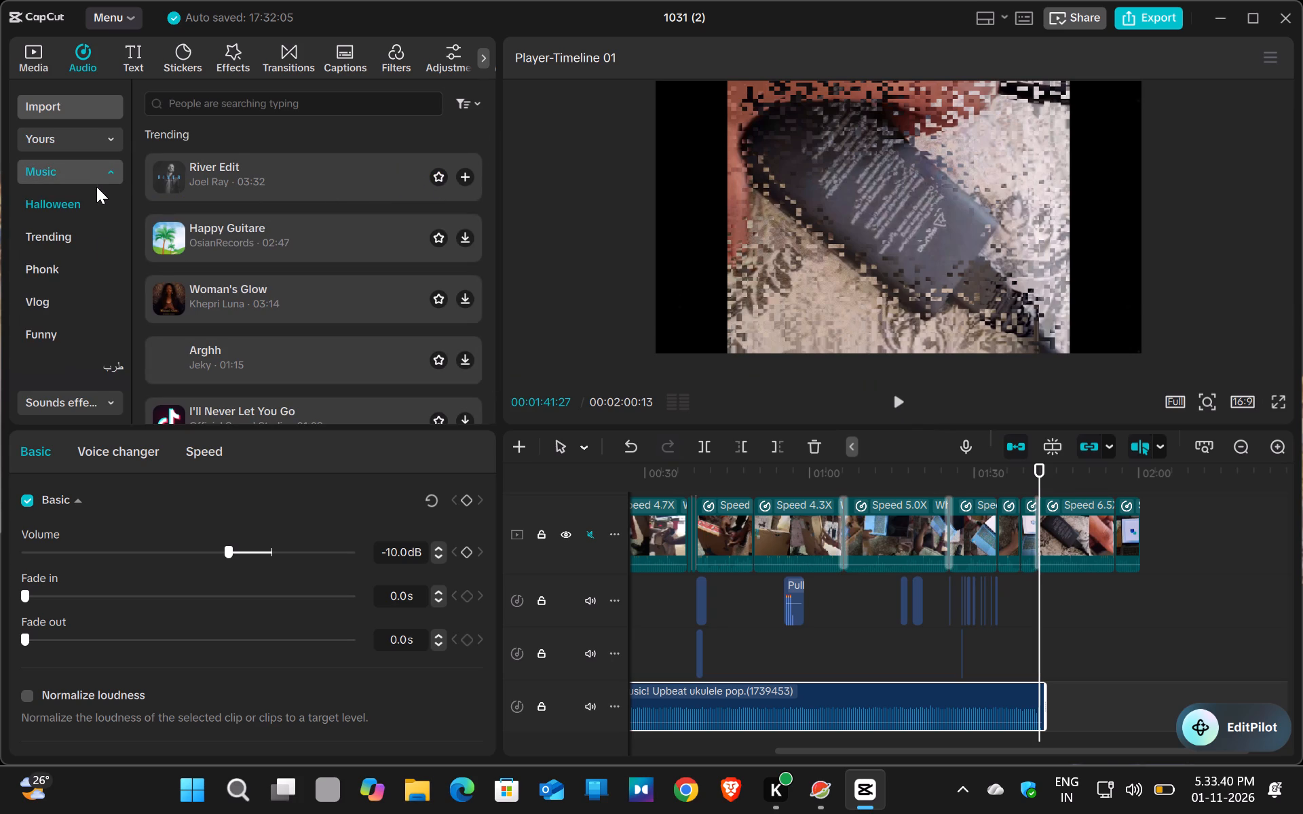
click(100, 246)
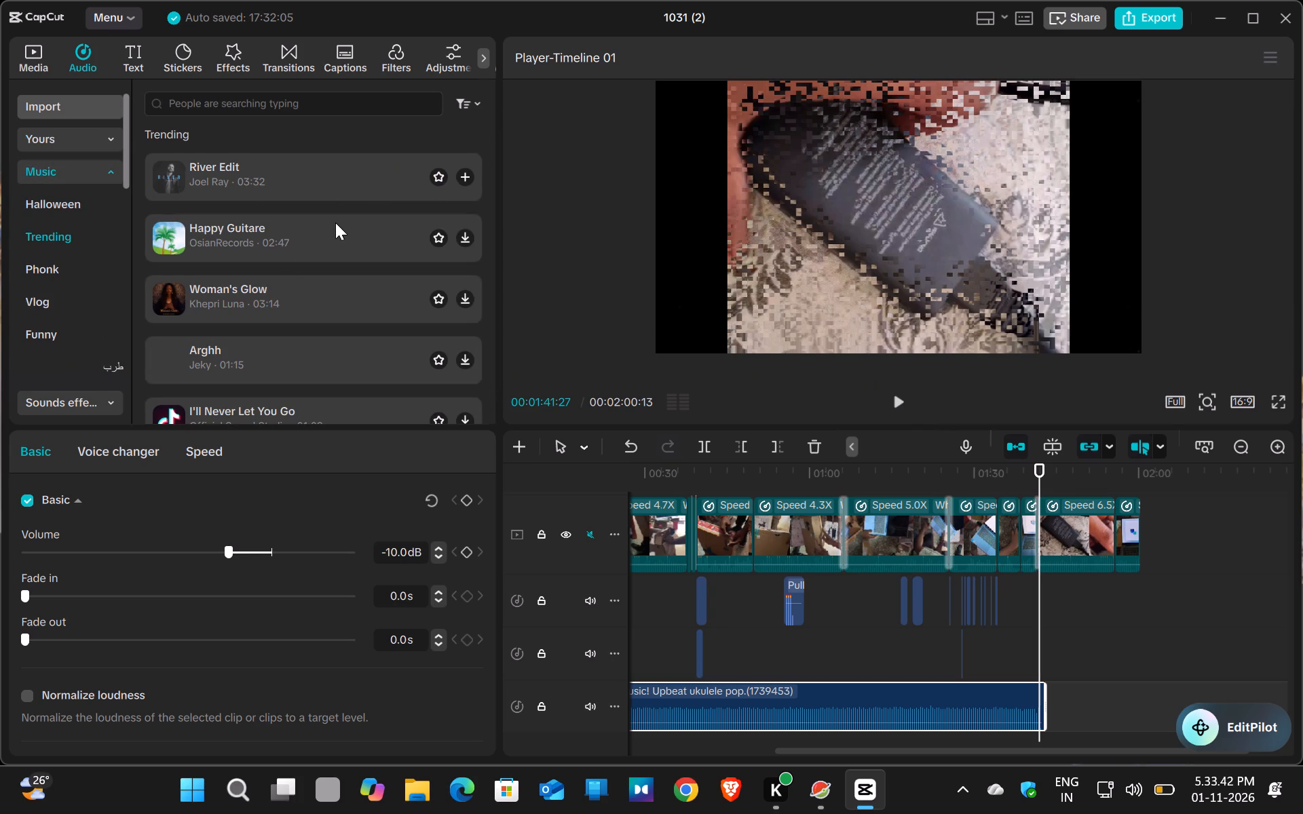
click(335, 222)
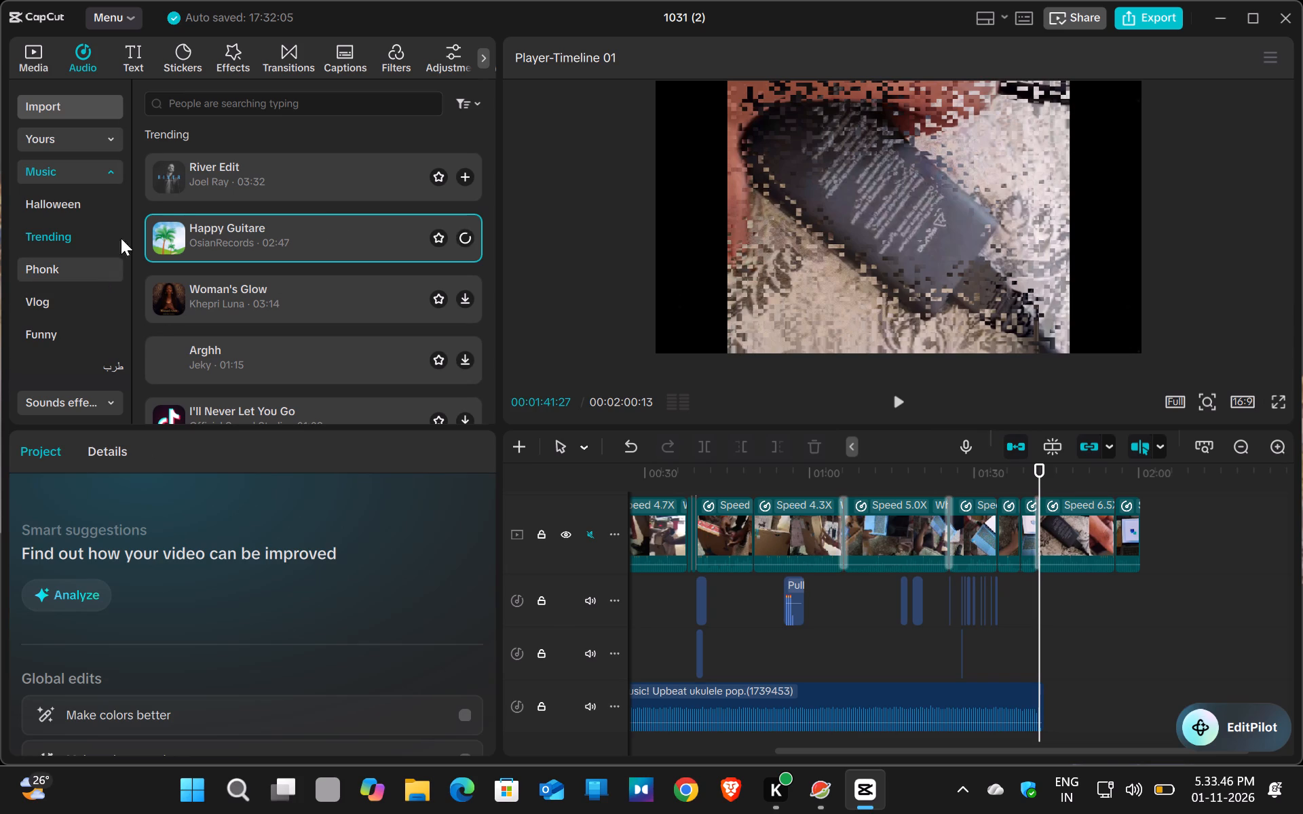
Filter the music library to Commercial tracks.
click(461, 103)
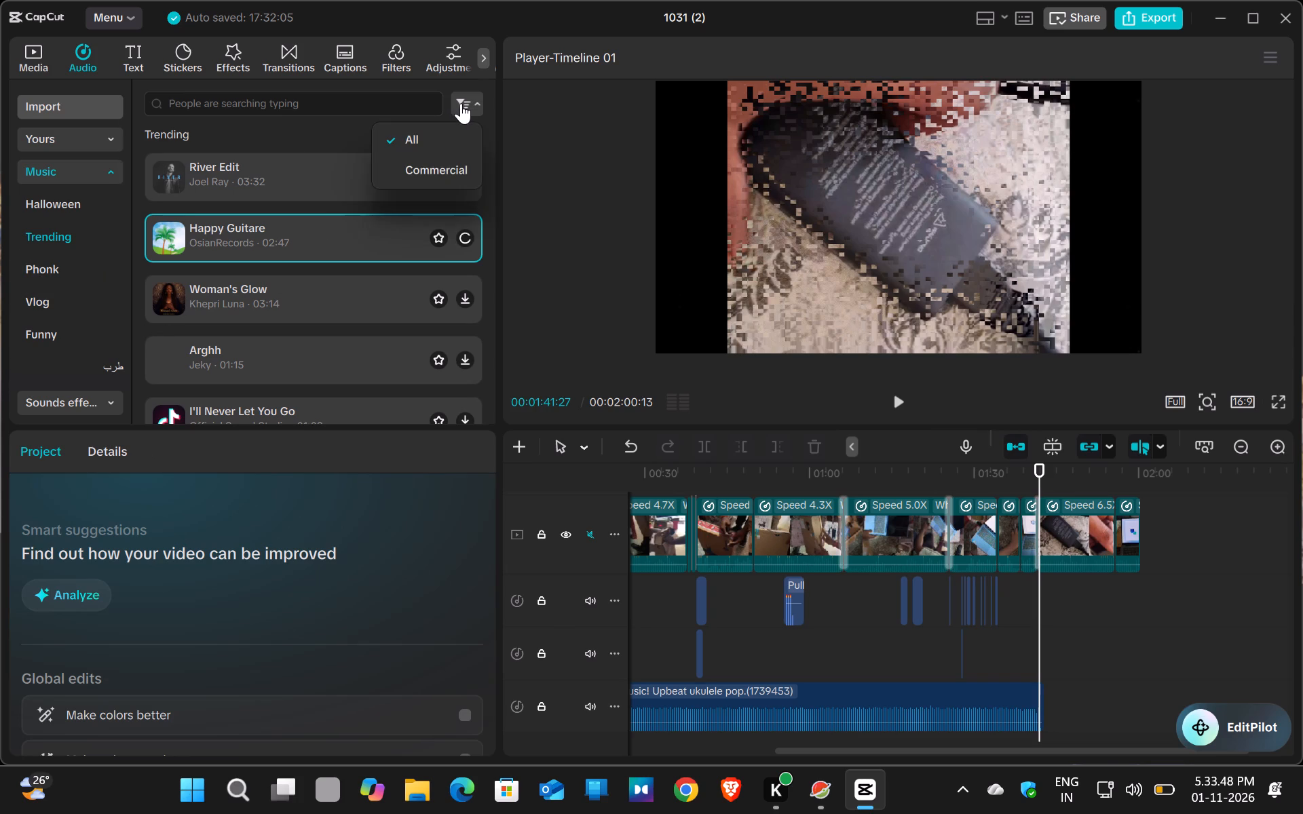
click(461, 103)
click(461, 103)
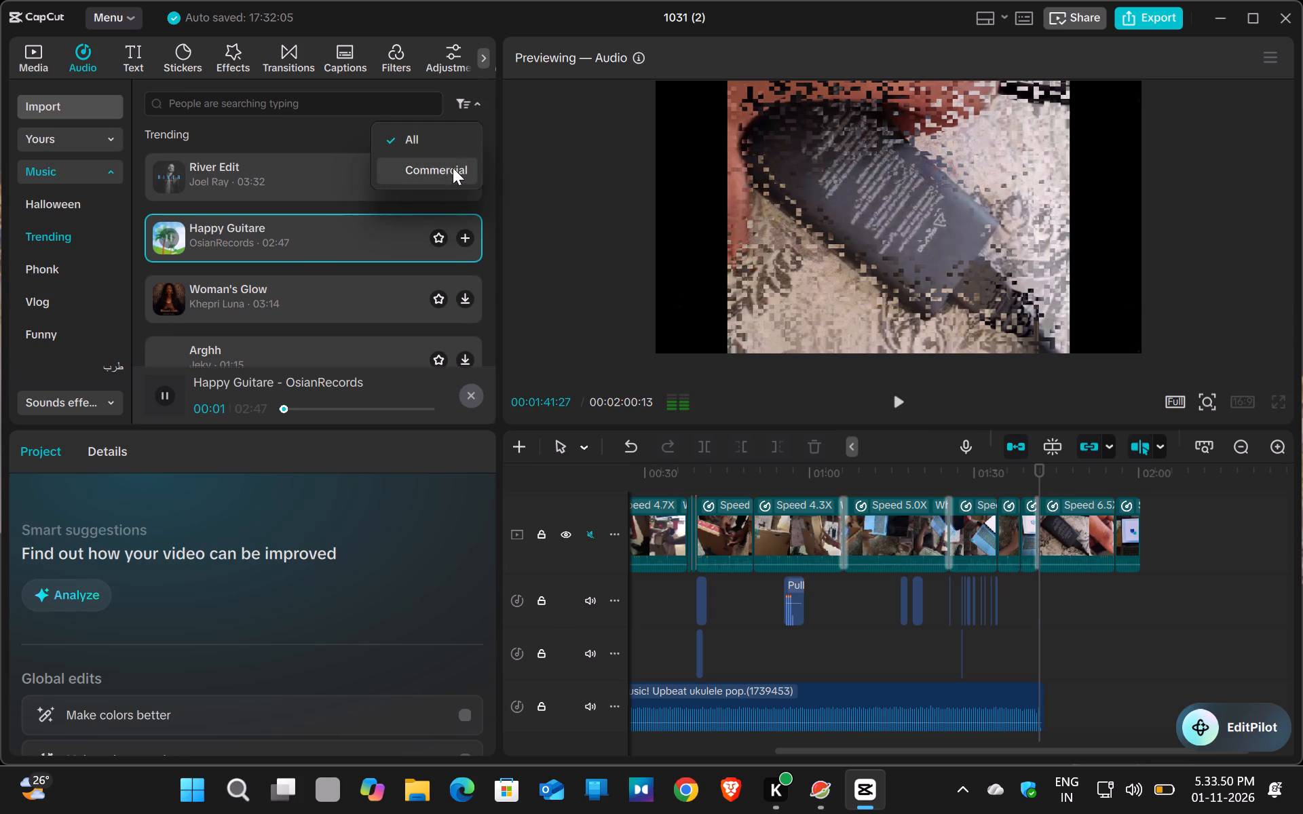
click(453, 168)
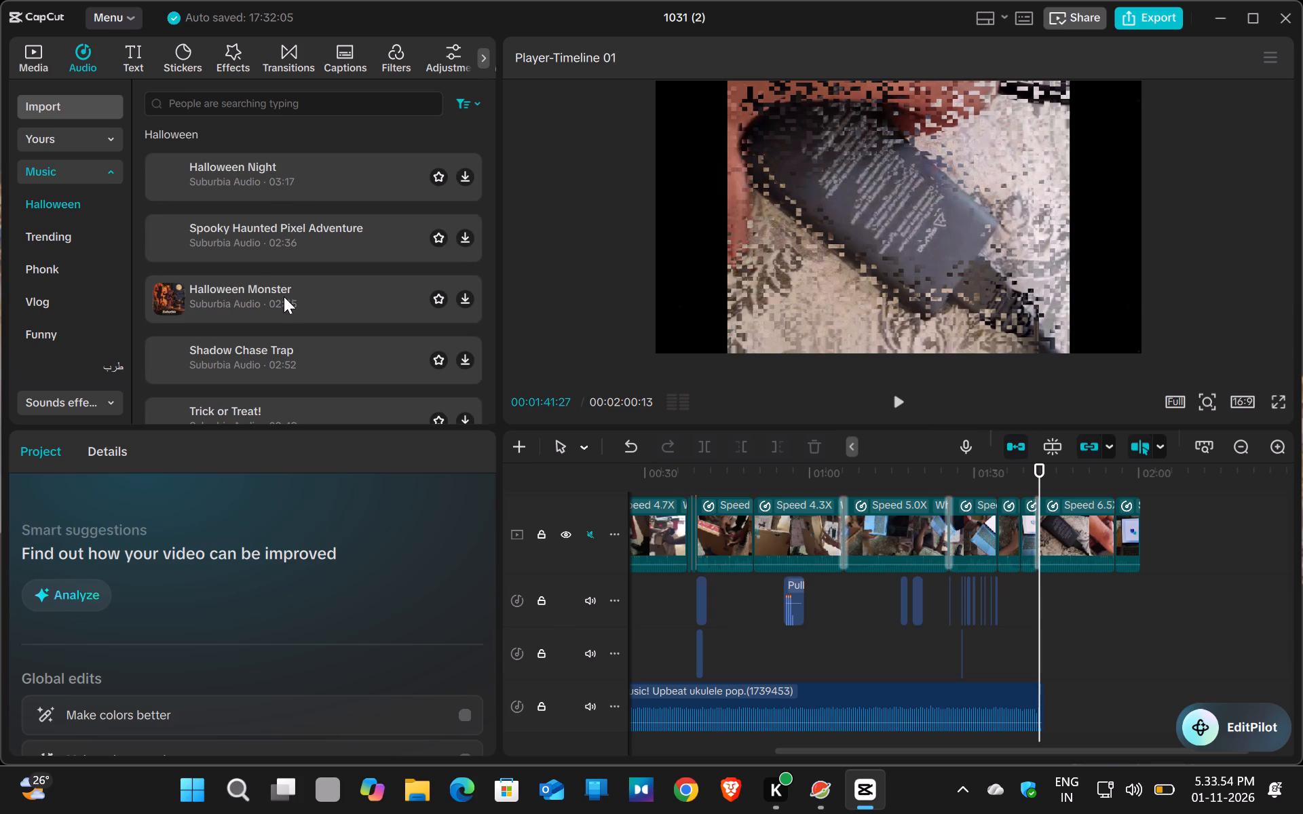
Look through the Halloween tracks in the music library and preview Trick or Treat by FASSounds.
scroll(284, 298, down, 7)
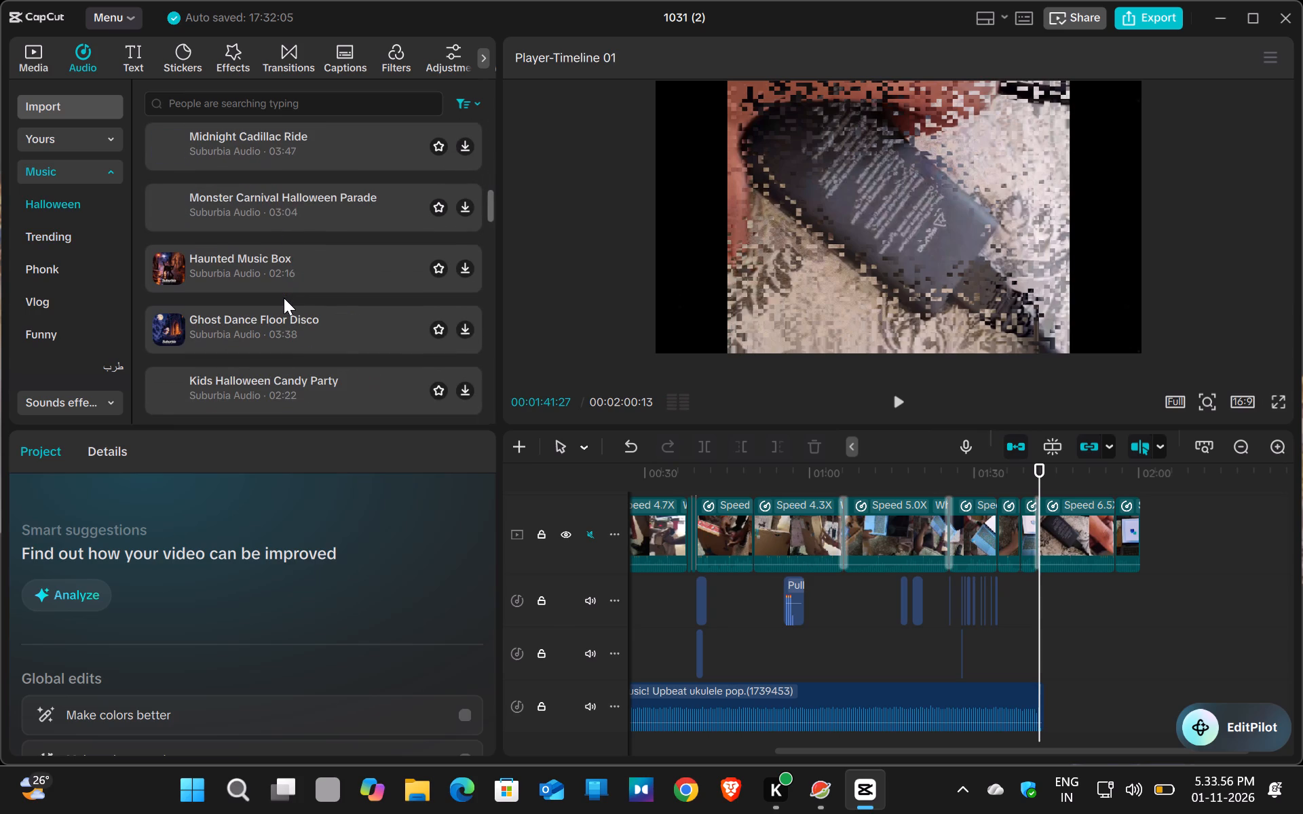
click(307, 156)
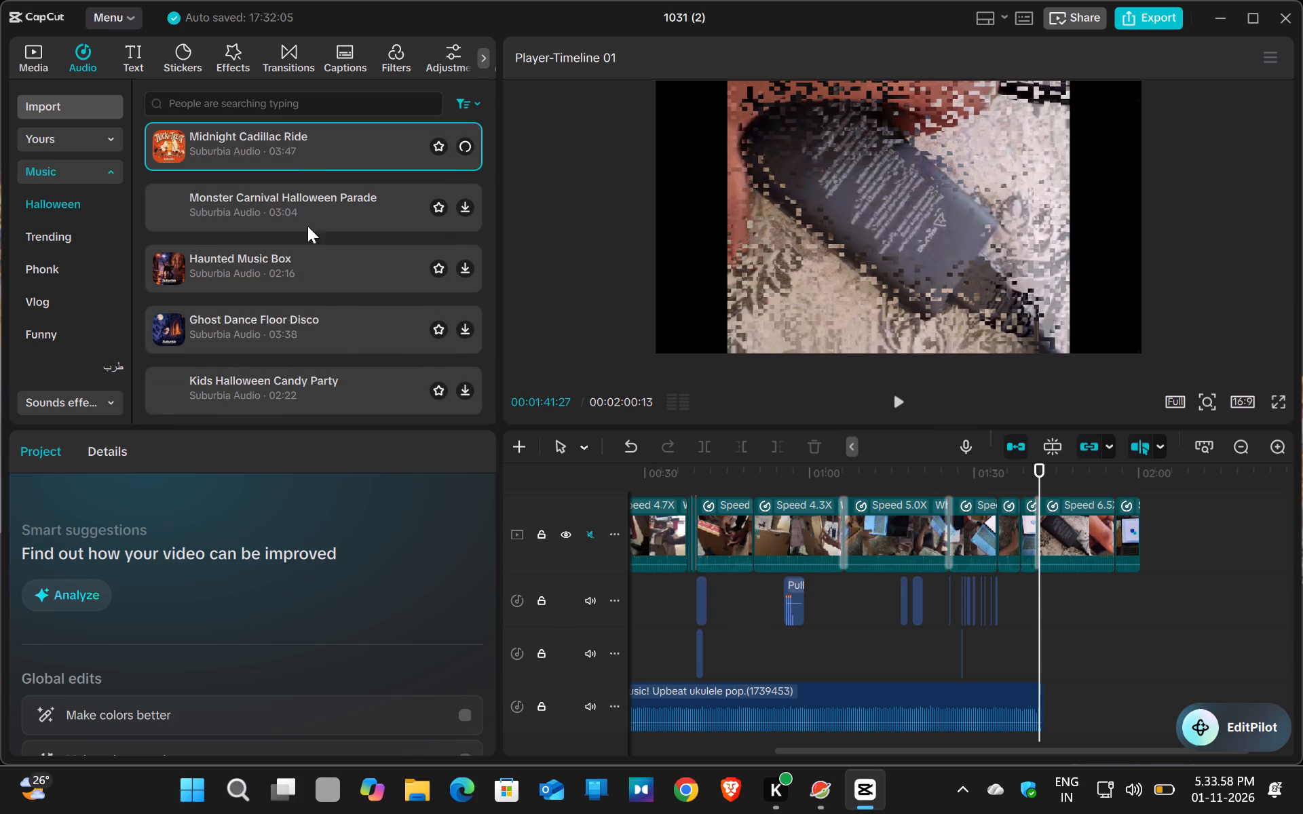
scroll(339, 389, down, 5)
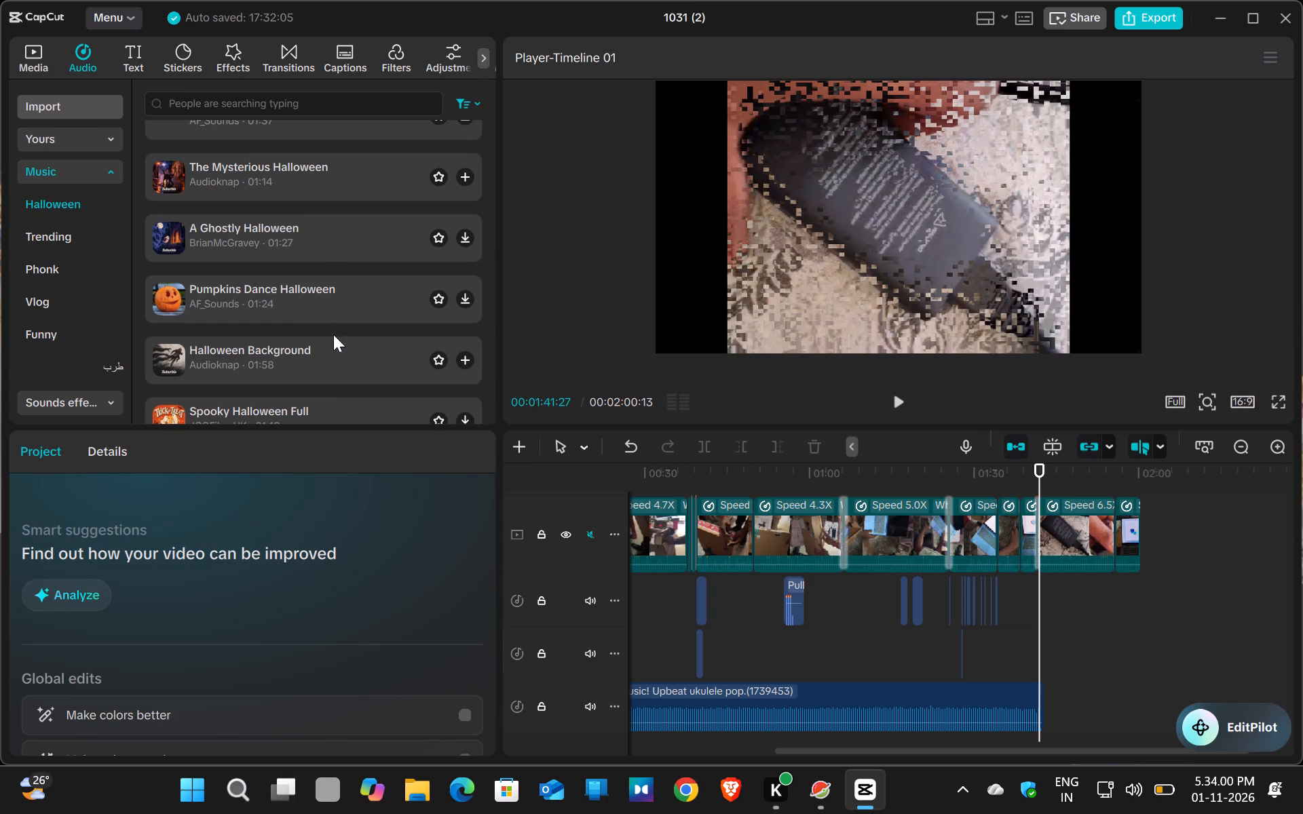
scroll(315, 256, down, 12)
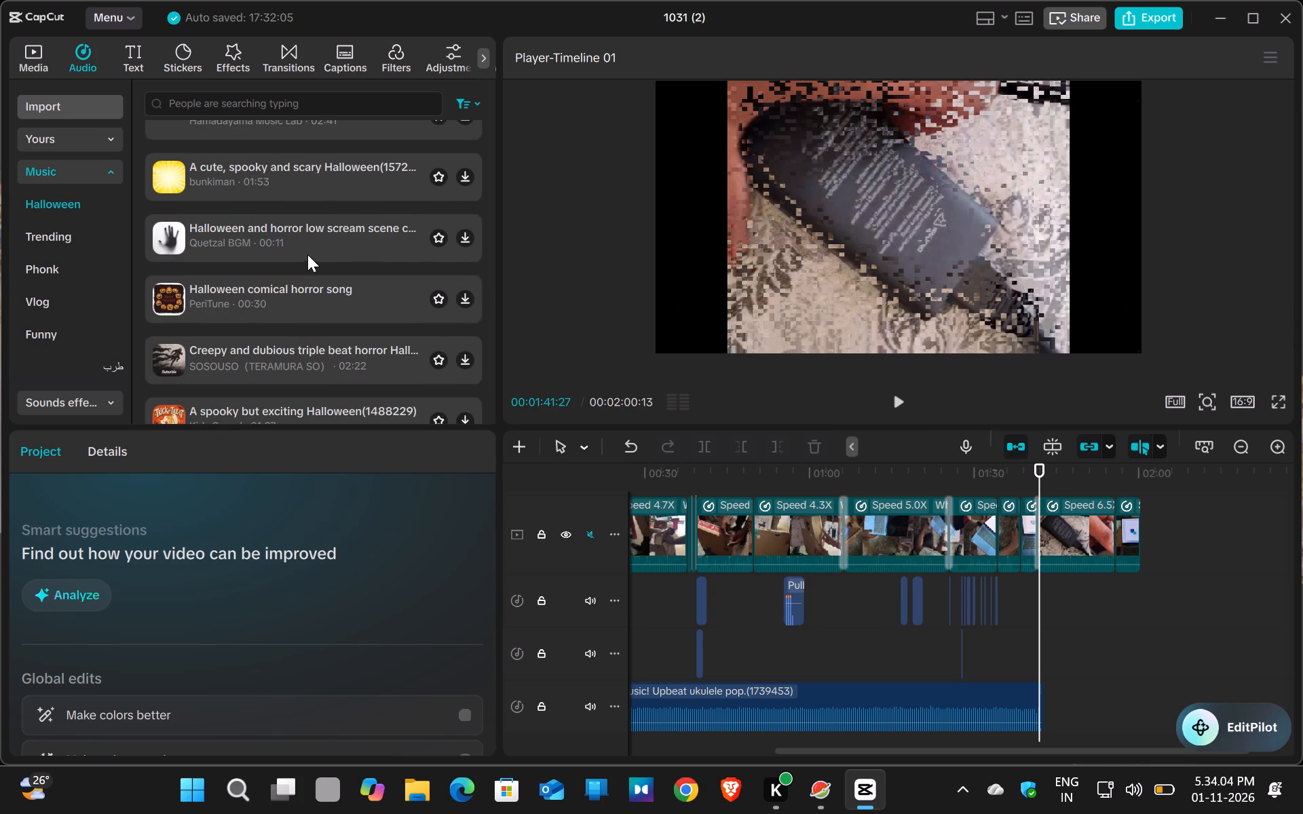
scroll(309, 207, down, 5)
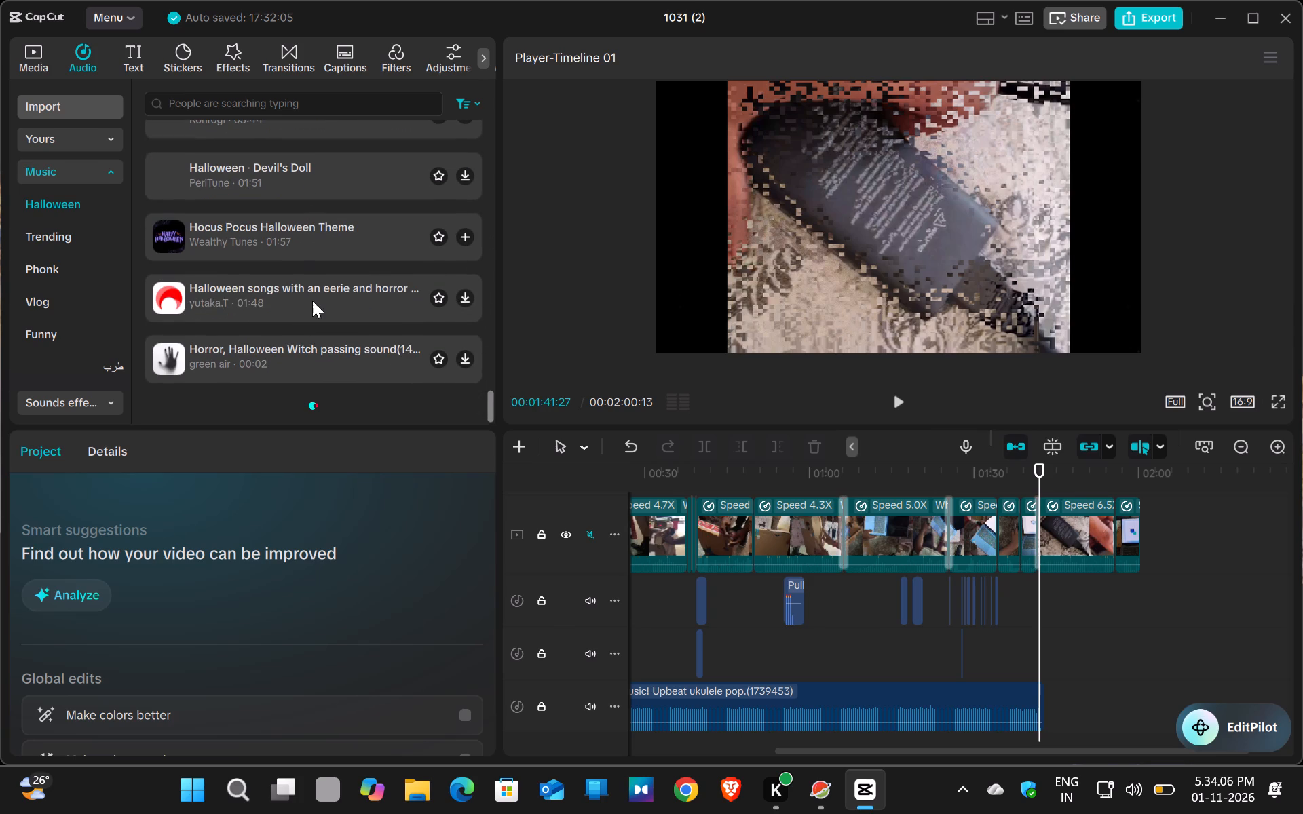
scroll(282, 223, down, 4)
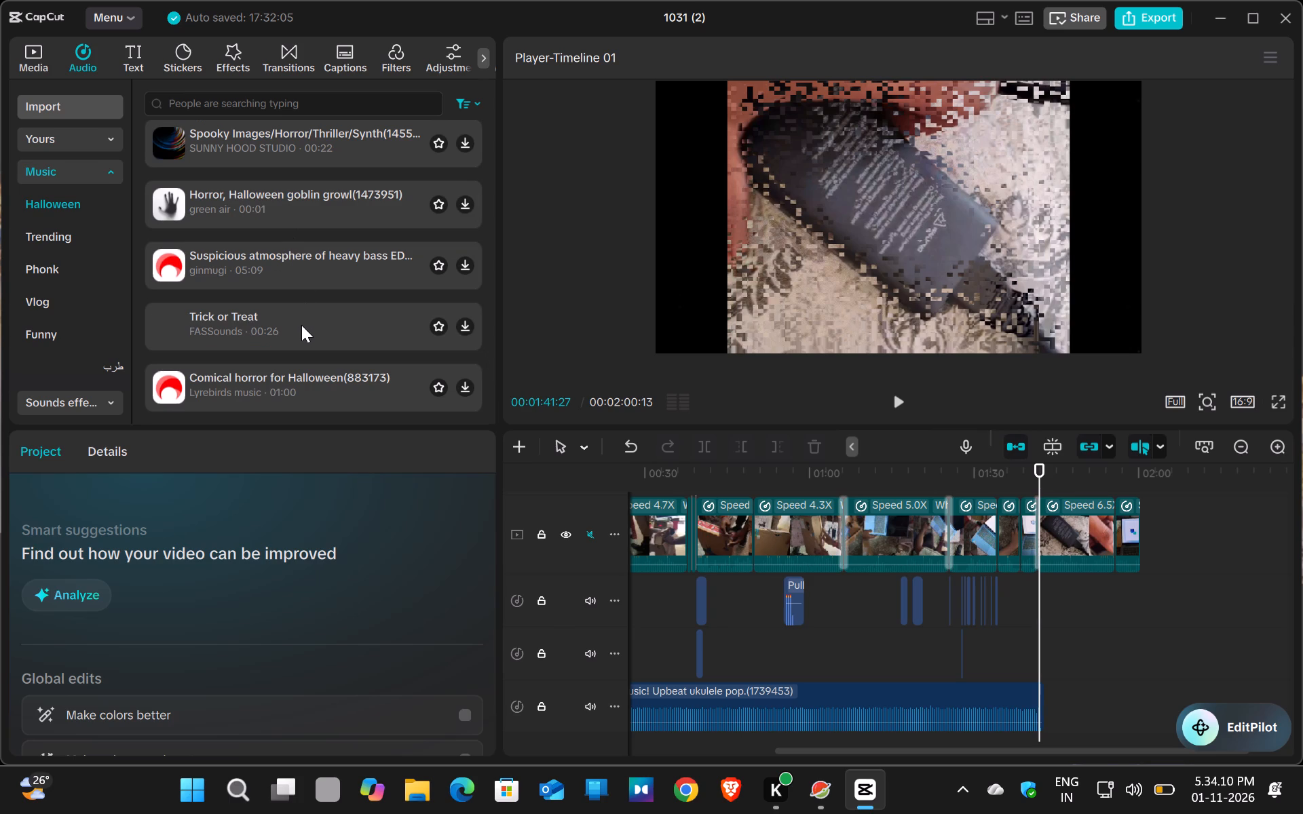
double_click(301, 325)
scroll(294, 314, down, 1)
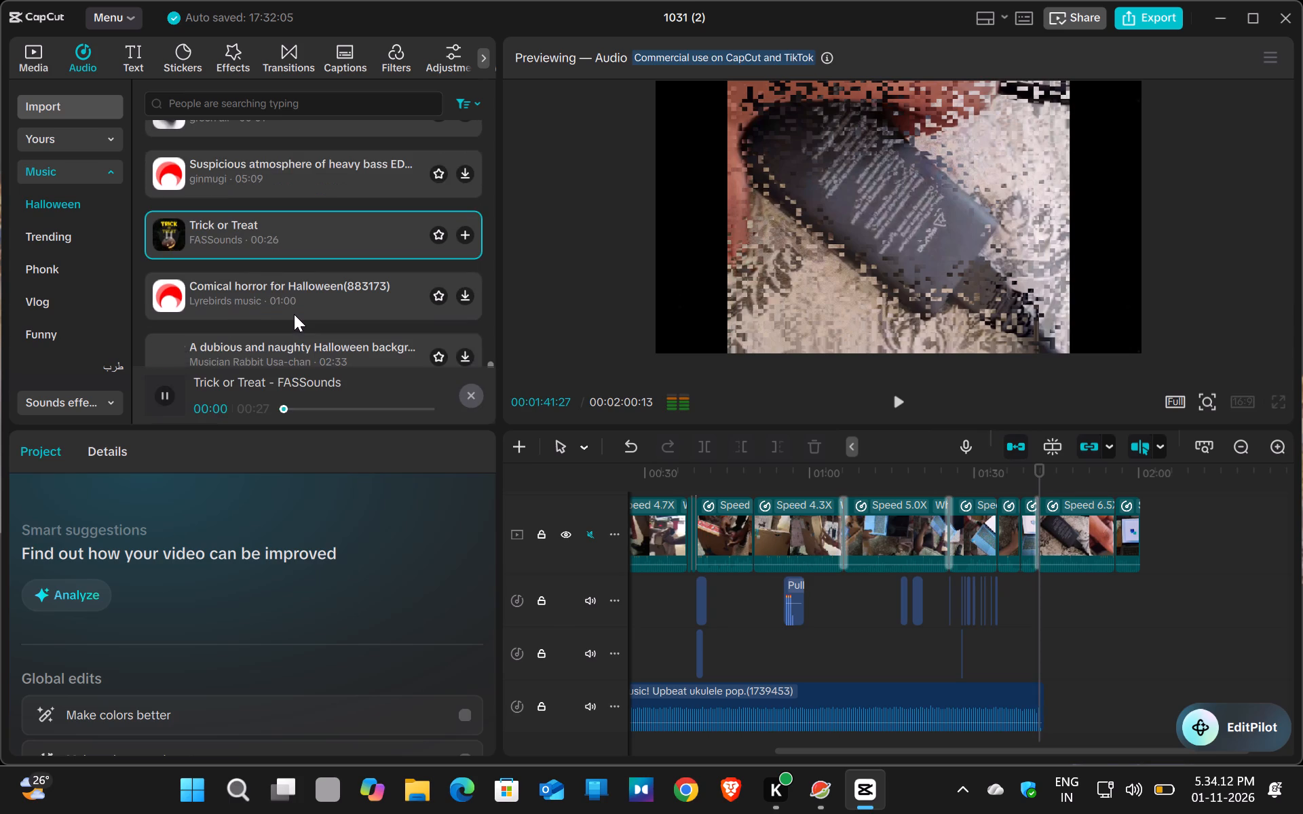
scroll(334, 271, down, 1)
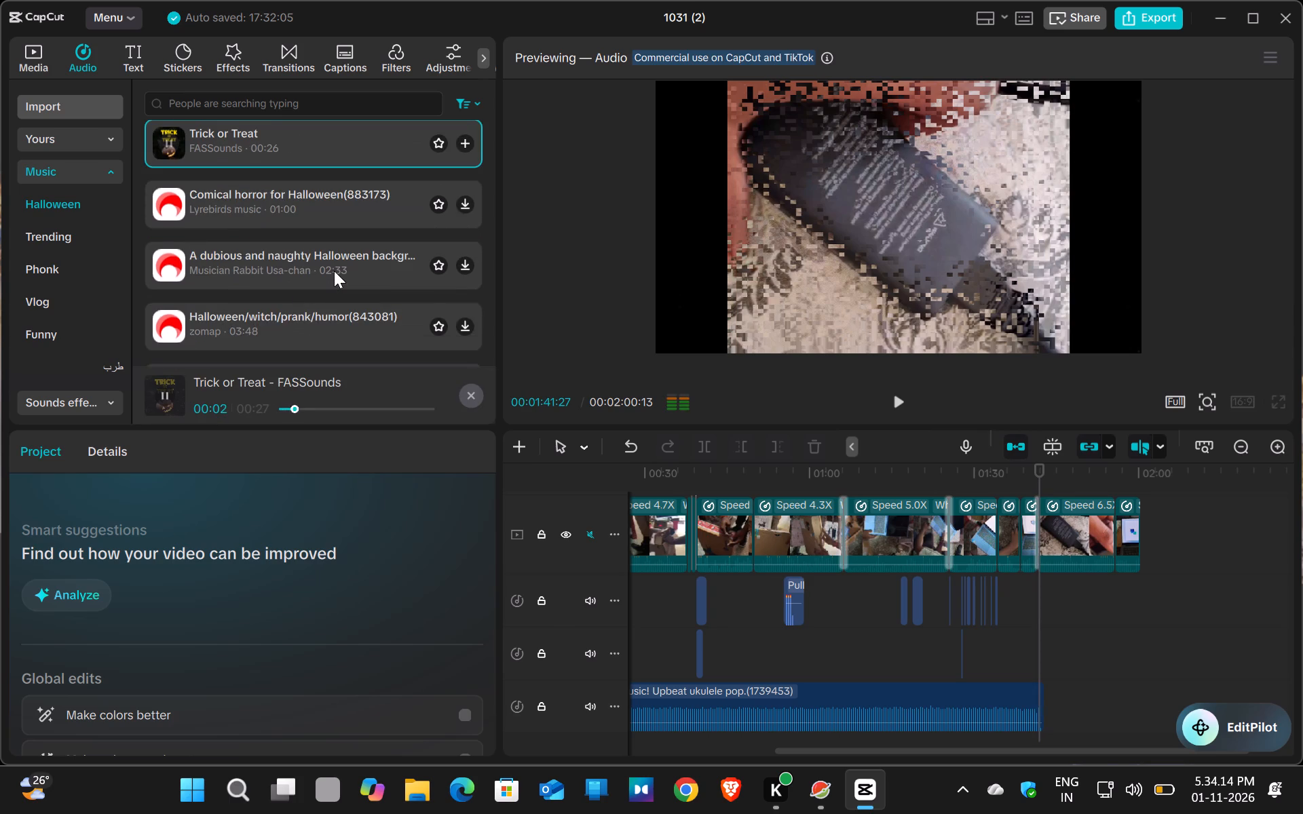
scroll(334, 271, down, 6)
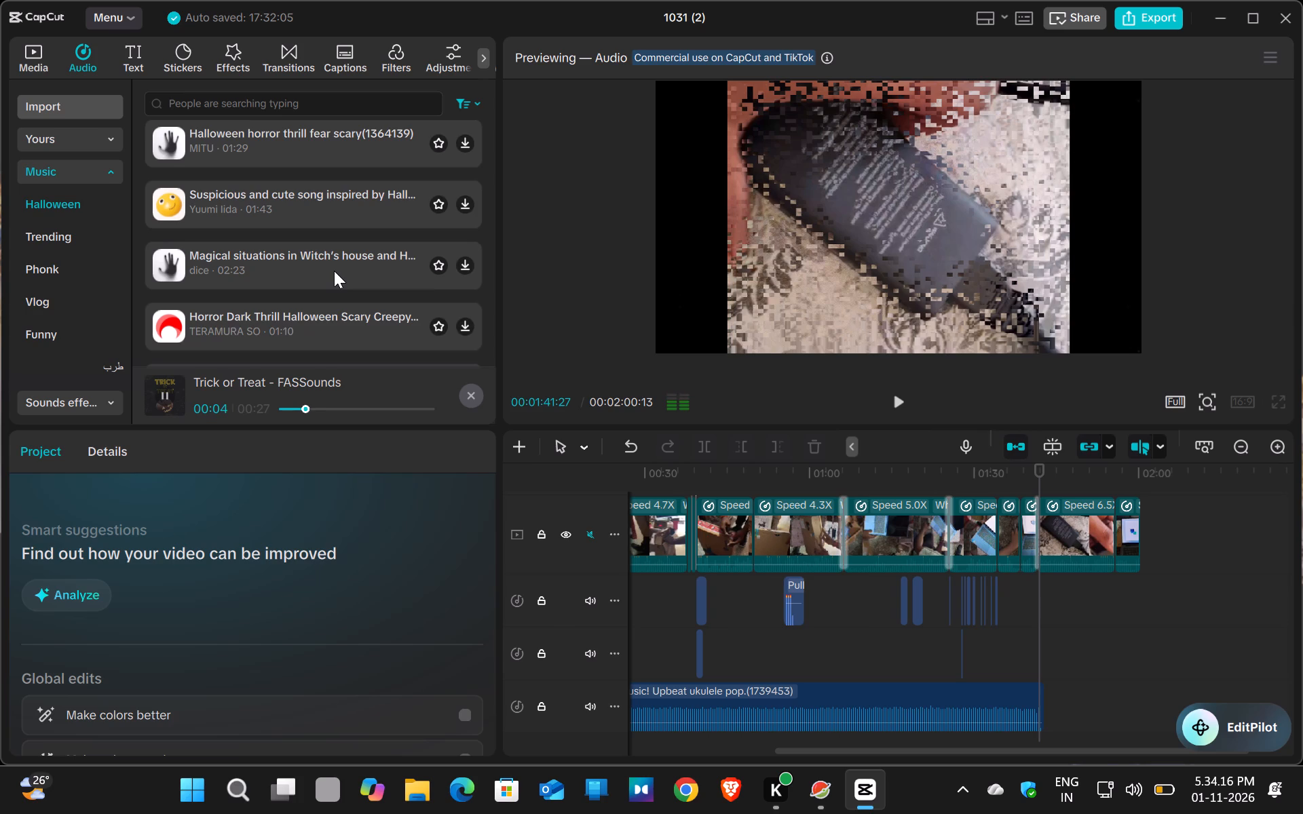
scroll(334, 271, down, 9)
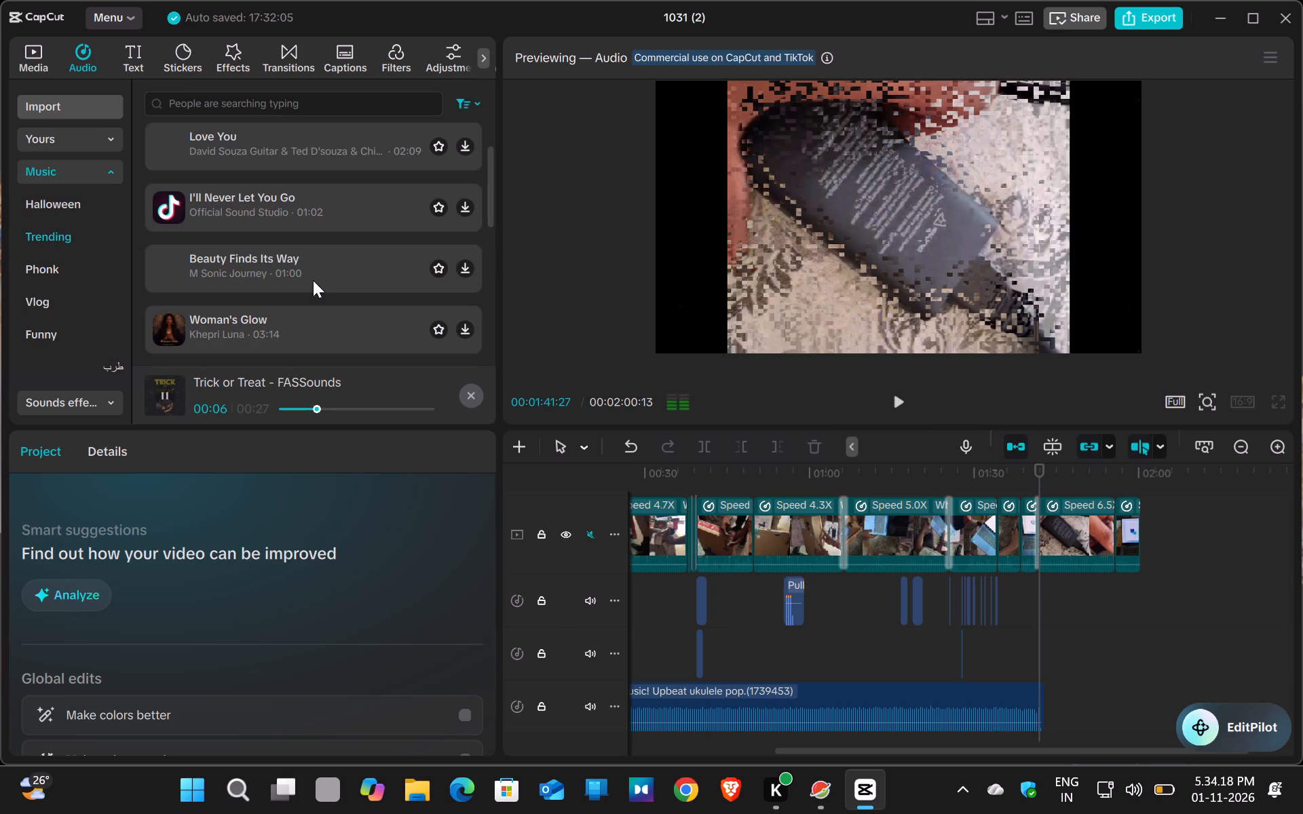
Browse the Trending tracks in the music library and preview Happy Guitare and Only With You.
scroll(331, 147, down, 1)
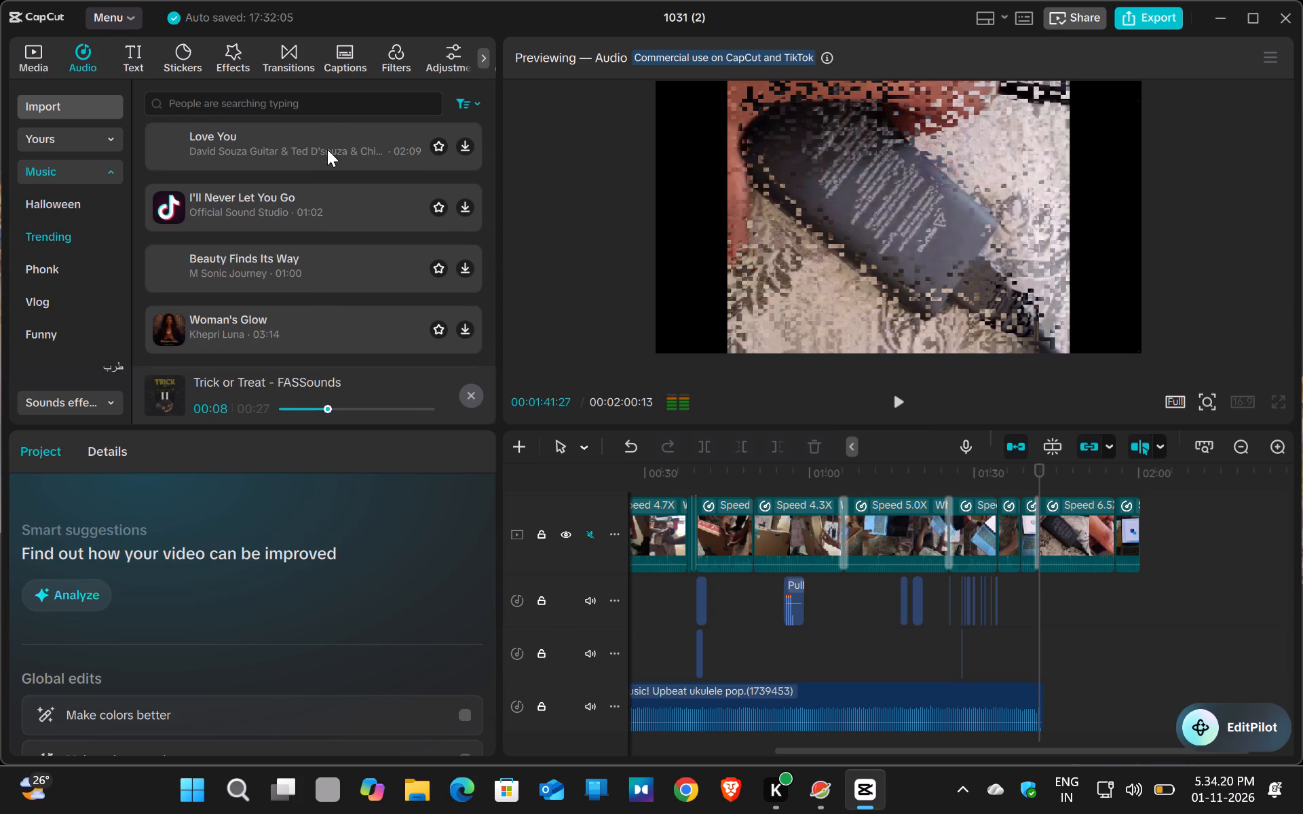
scroll(327, 149, down, 4)
scroll(270, 255, down, 1)
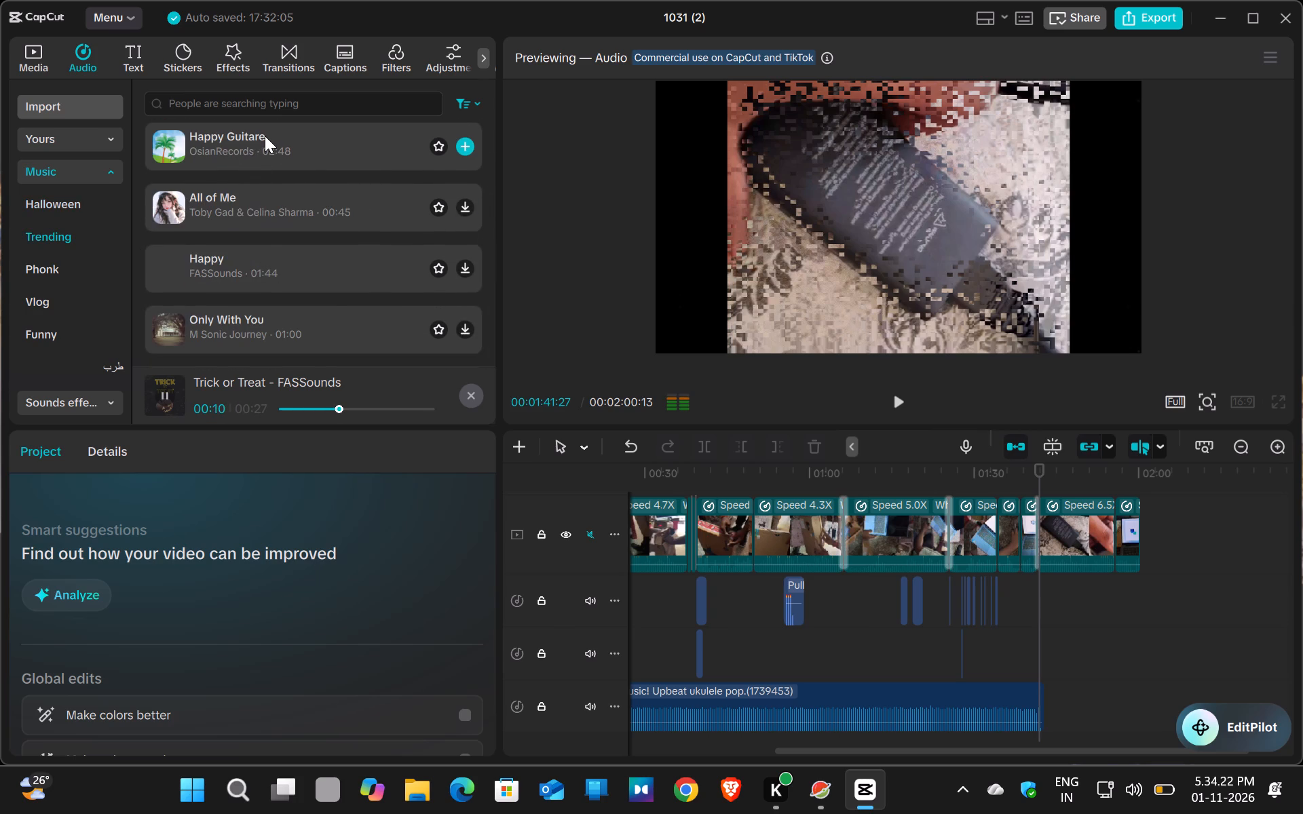
click(265, 136)
scroll(317, 227, down, 1)
click(335, 233)
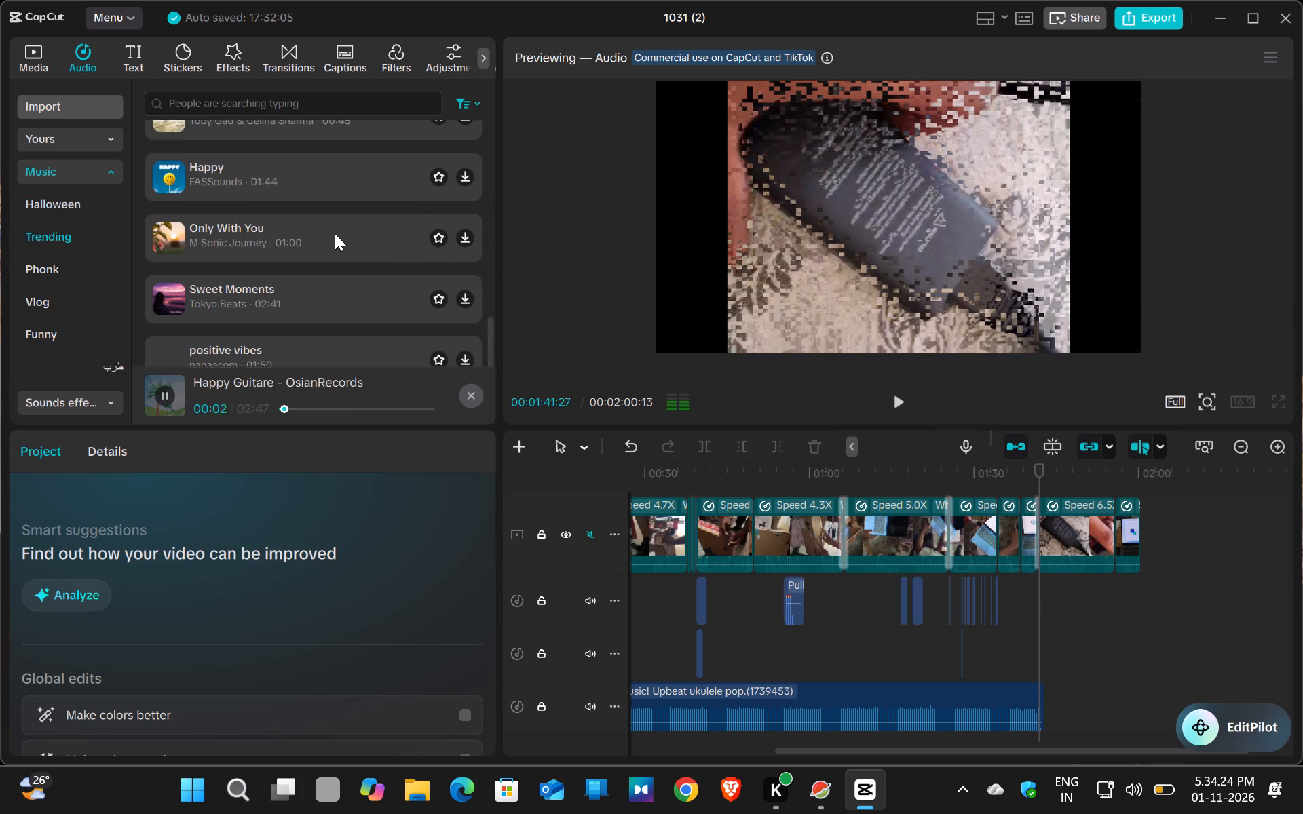
scroll(335, 233, up, 2)
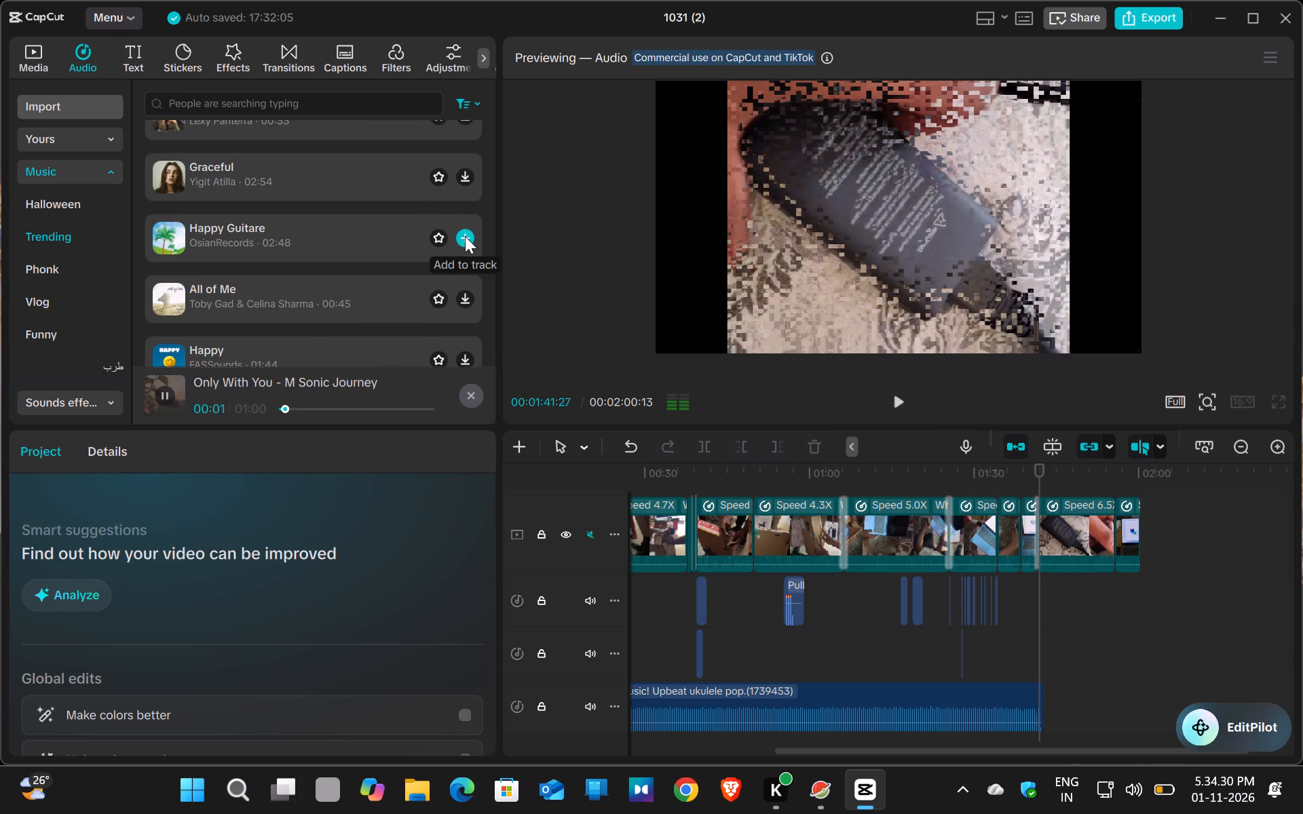
Add Happy Guitare to the timeline and place it right after the ukulele background music on the same track.
click(465, 236)
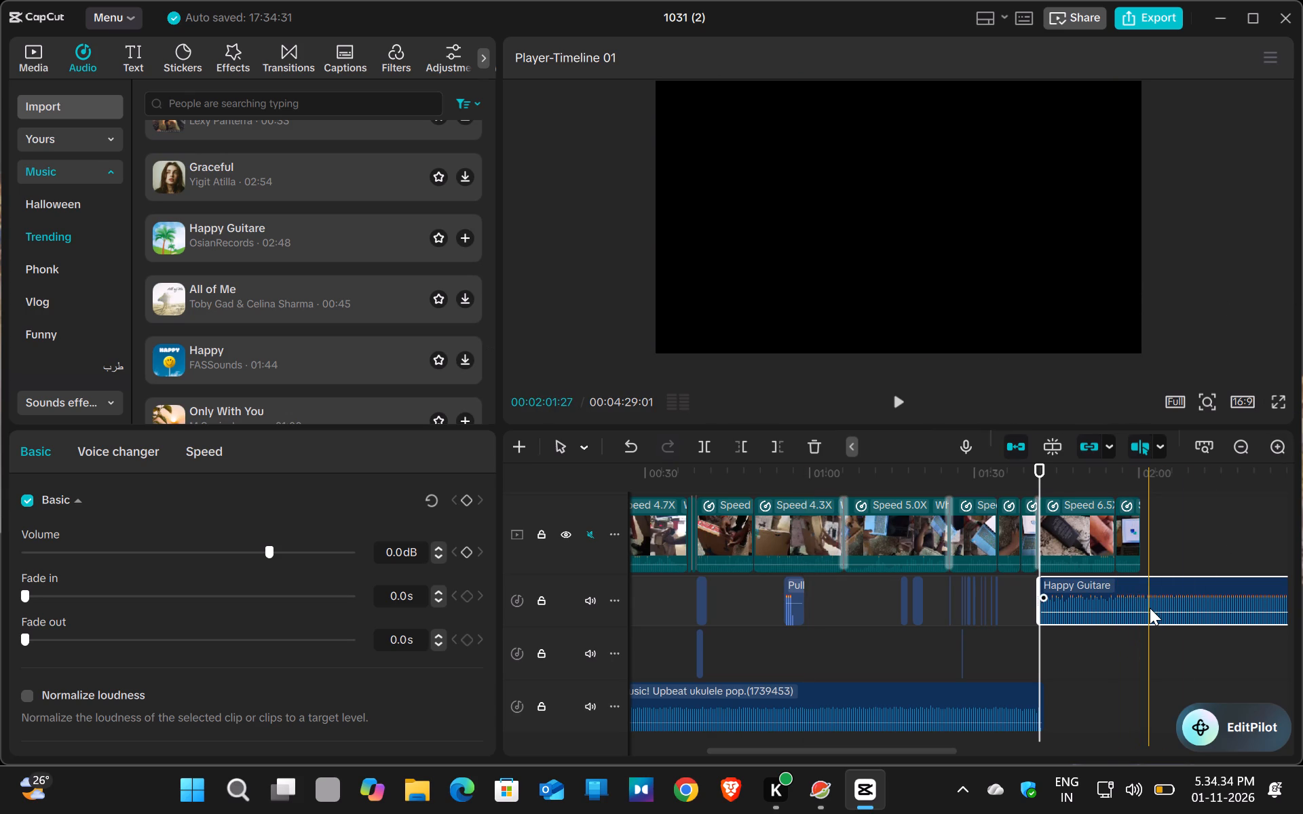
drag(1150, 608, 1150, 712)
drag(1141, 718, 1135, 662)
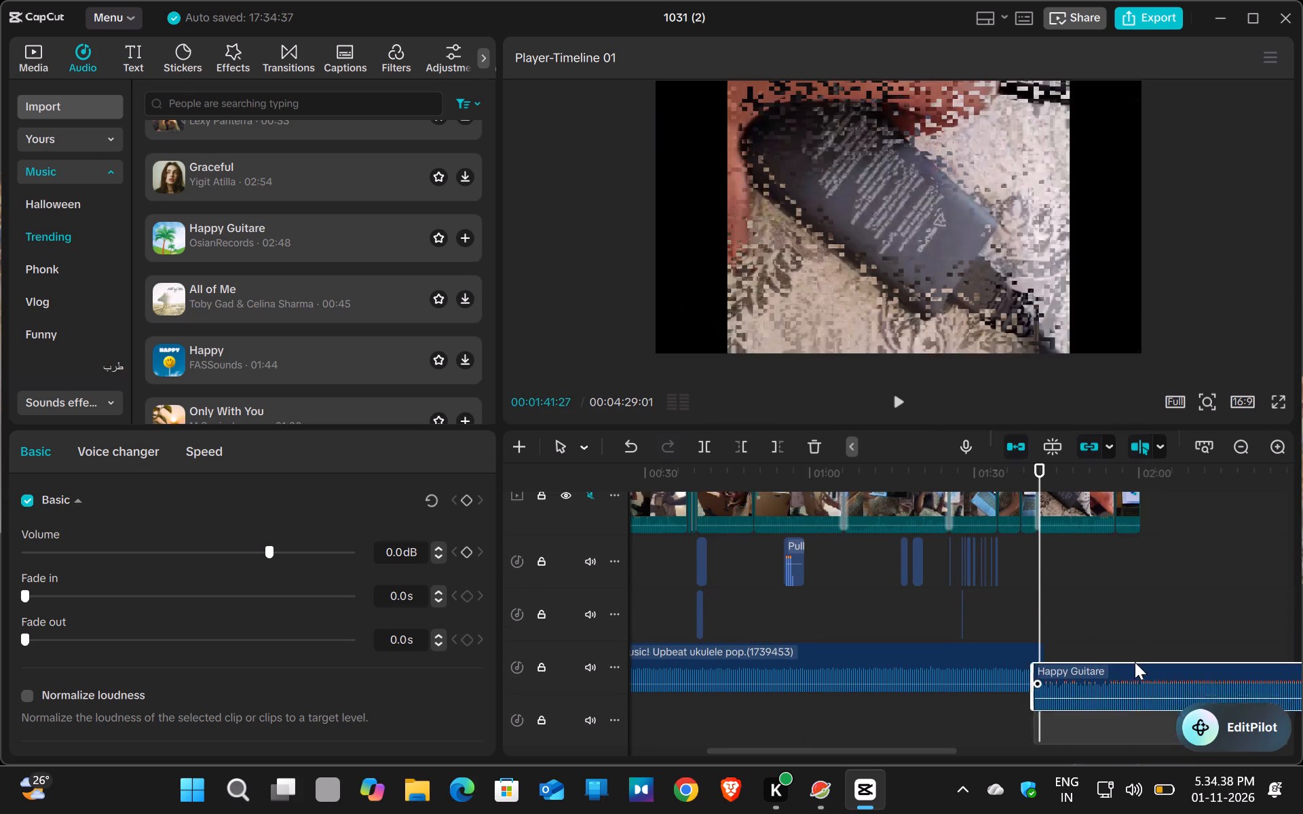
drag(1135, 662, 1135, 661)
drag(1135, 660, 1135, 653)
double_click(1137, 653)
drag(1097, 705, 1110, 651)
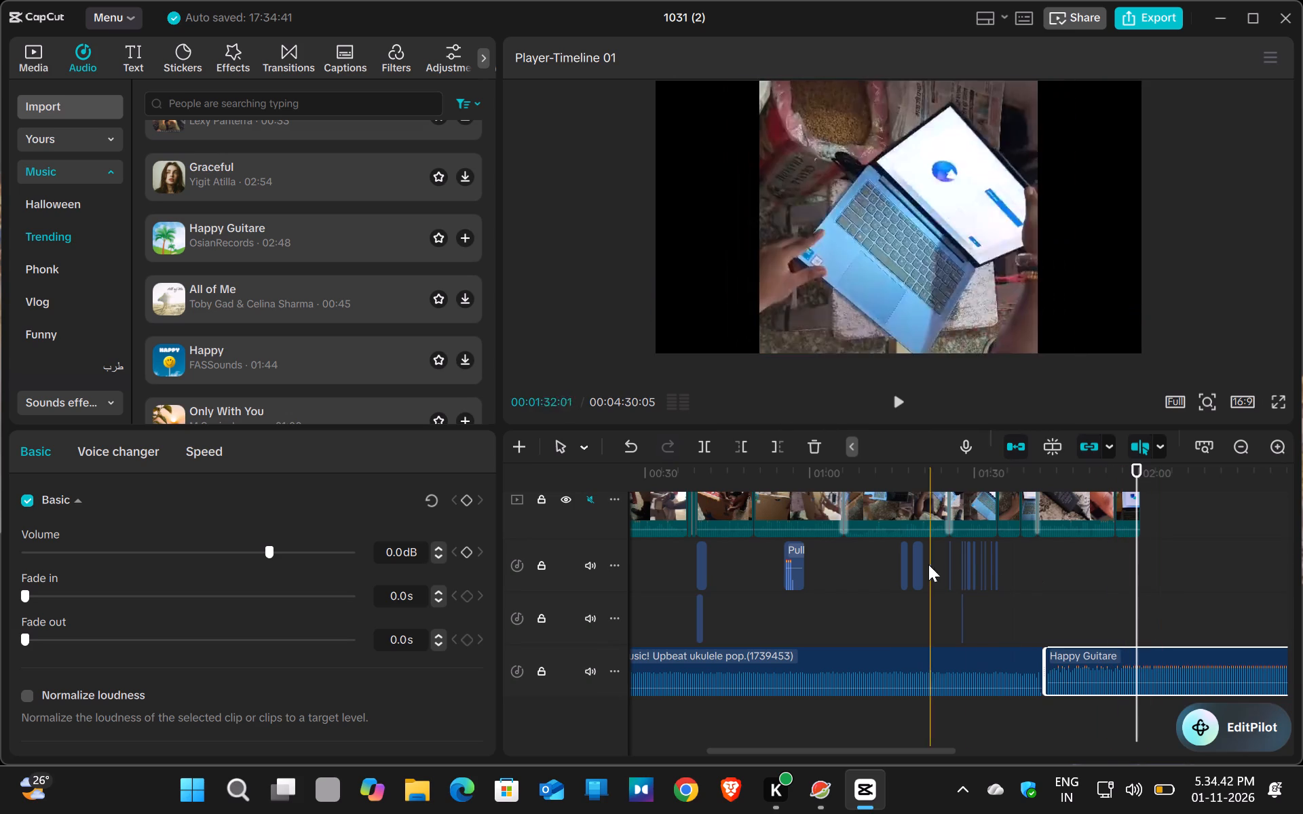
Trim the Happy Guitare clip to the end of the video, ending it at about 02:00:20.
click(772, 439)
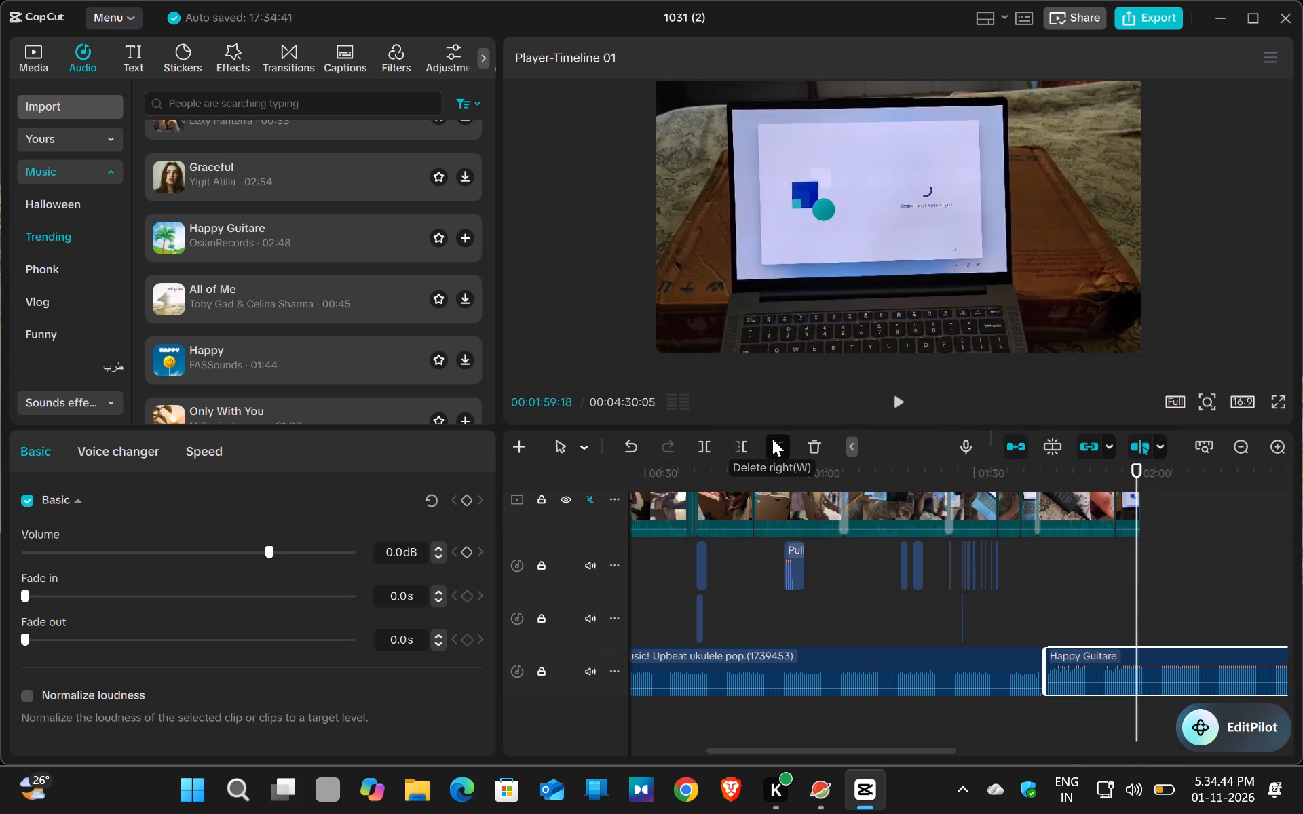
click(891, 395)
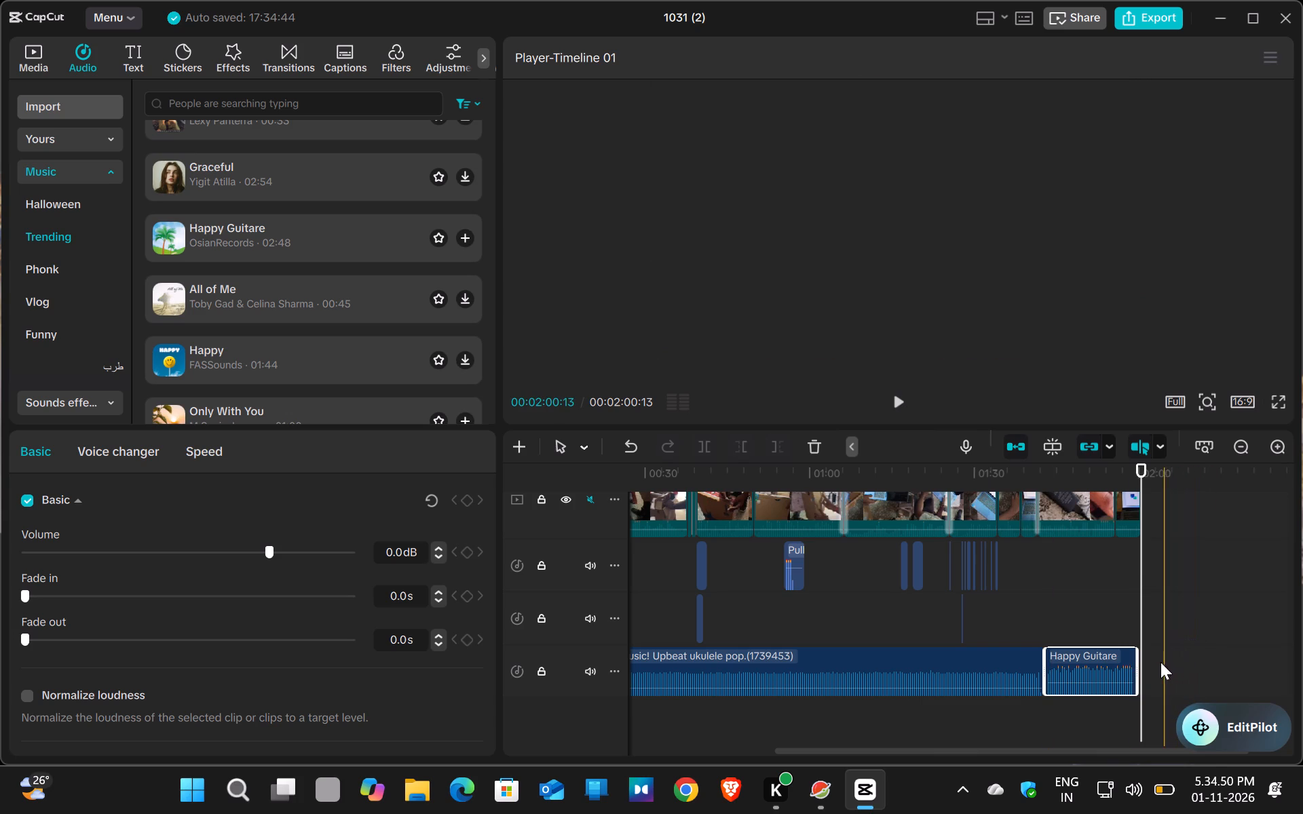
double_click(1138, 667)
double_click(1142, 667)
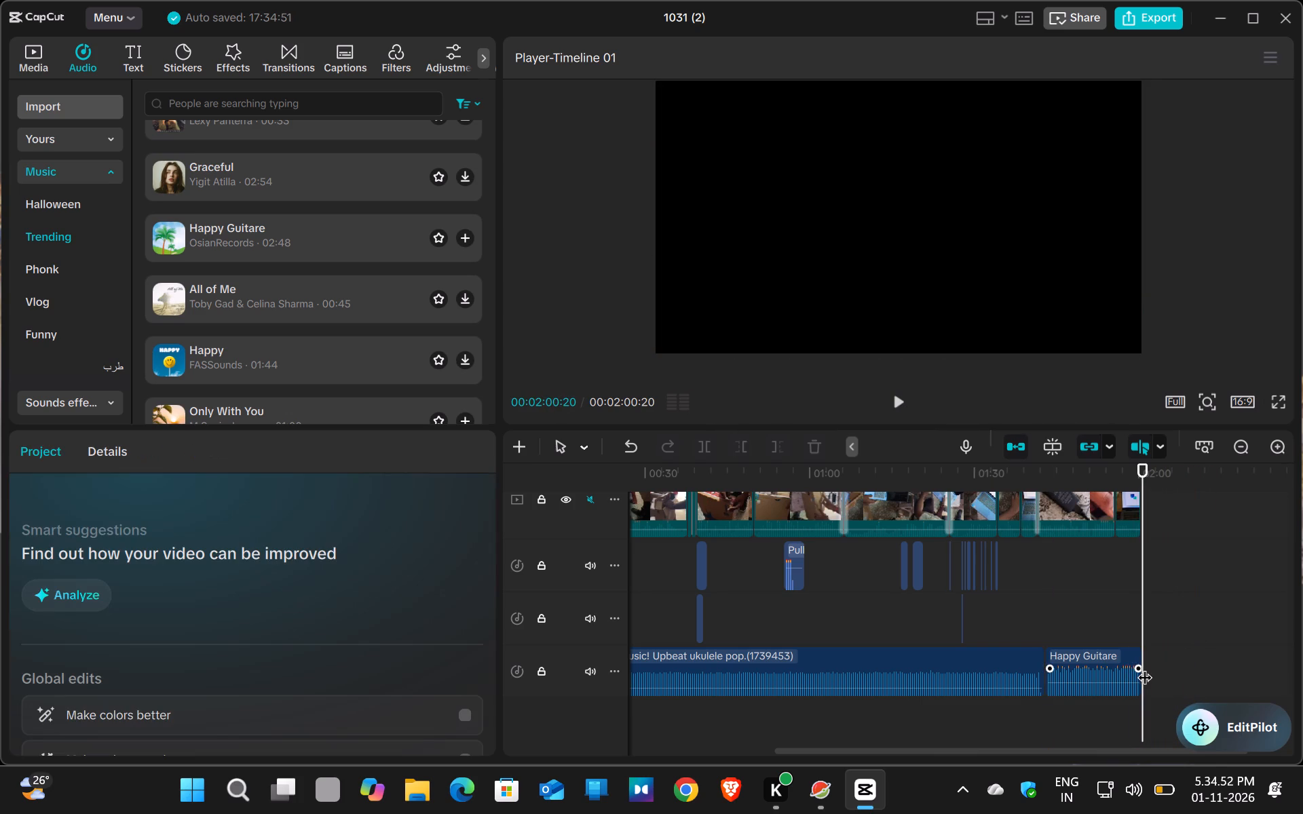
drag(1049, 684, 1040, 684)
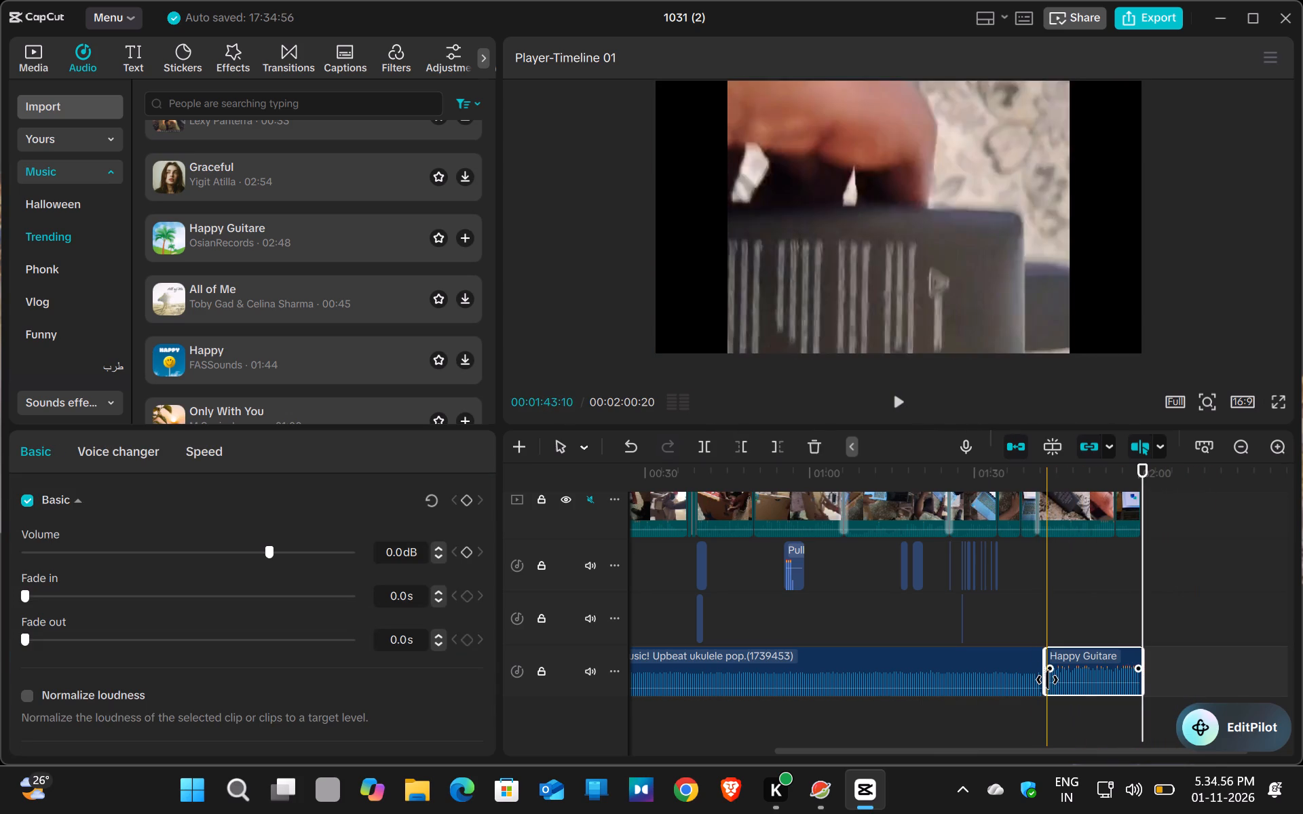
Set a 5.8 s fade-in on the Happy Guitare clip.
click(1046, 672)
drag(1046, 672, 1056, 672)
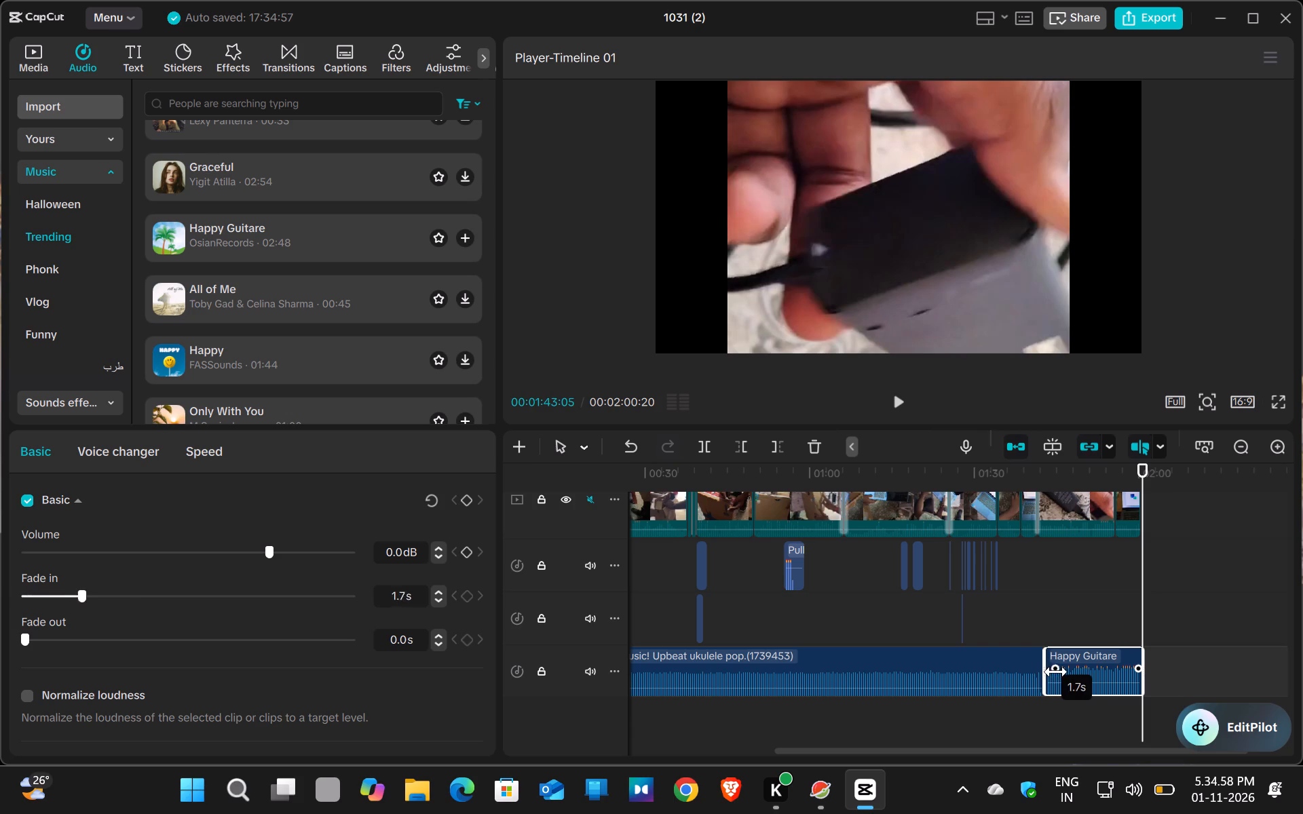
drag(1056, 672, 1079, 670)
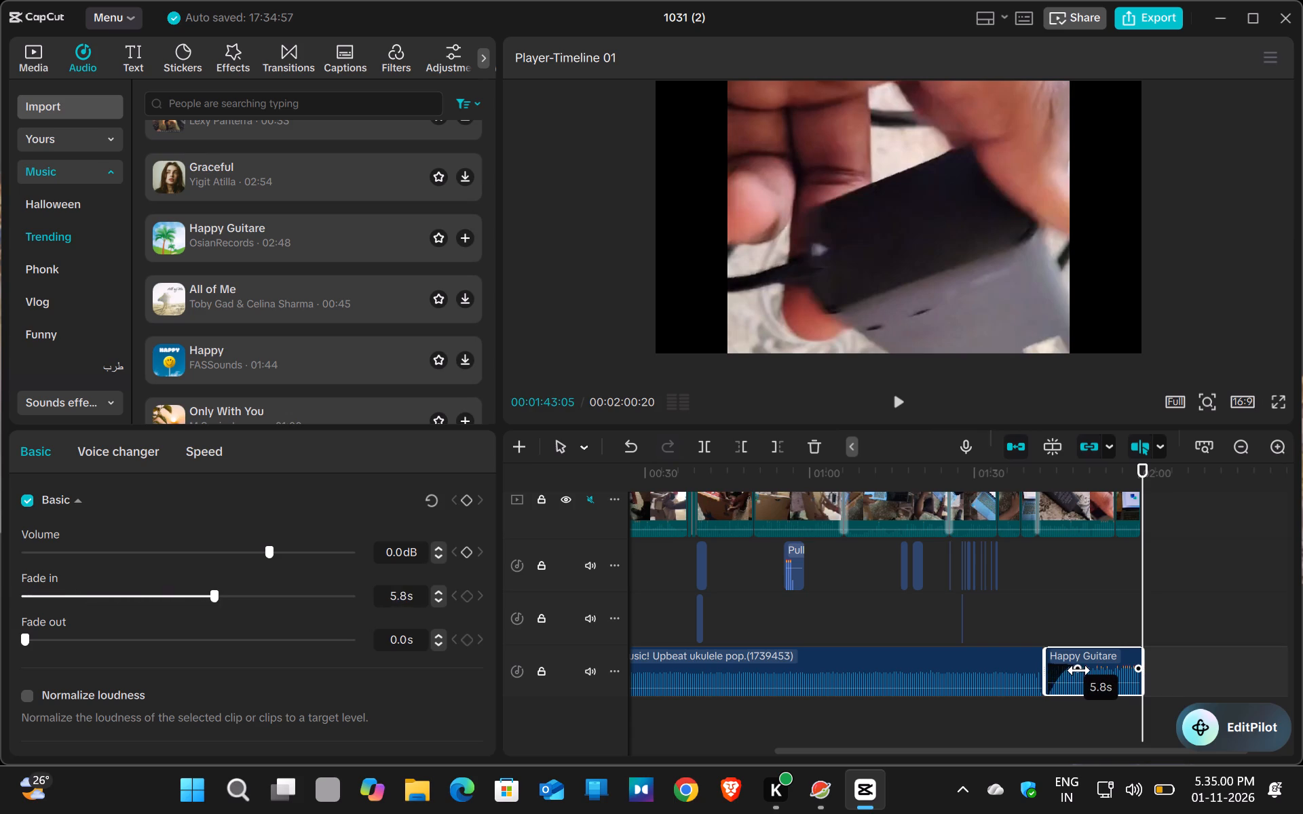
drag(1079, 670, 1089, 665)
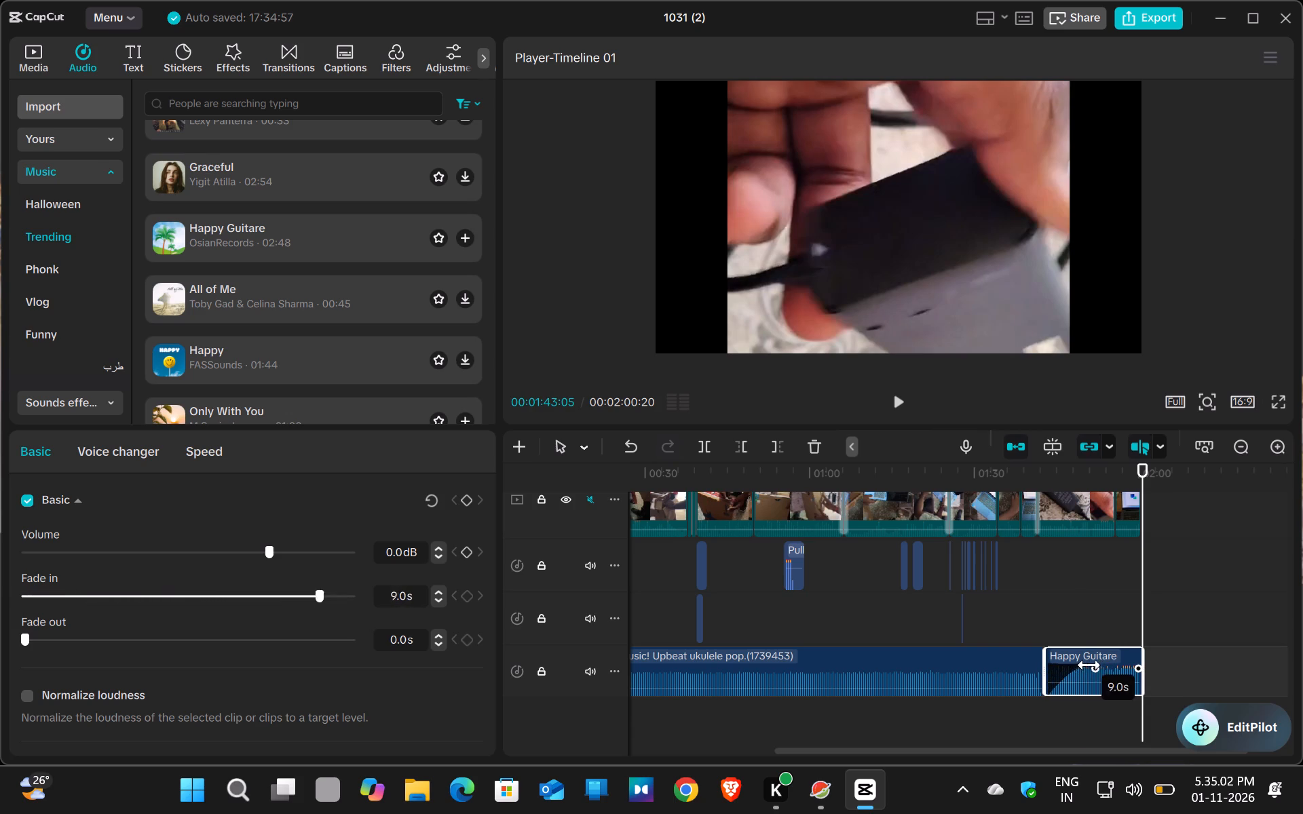
drag(1089, 665, 1085, 665)
click(1081, 665)
drag(1074, 665, 1068, 664)
click(1065, 664)
drag(1080, 722, 1079, 718)
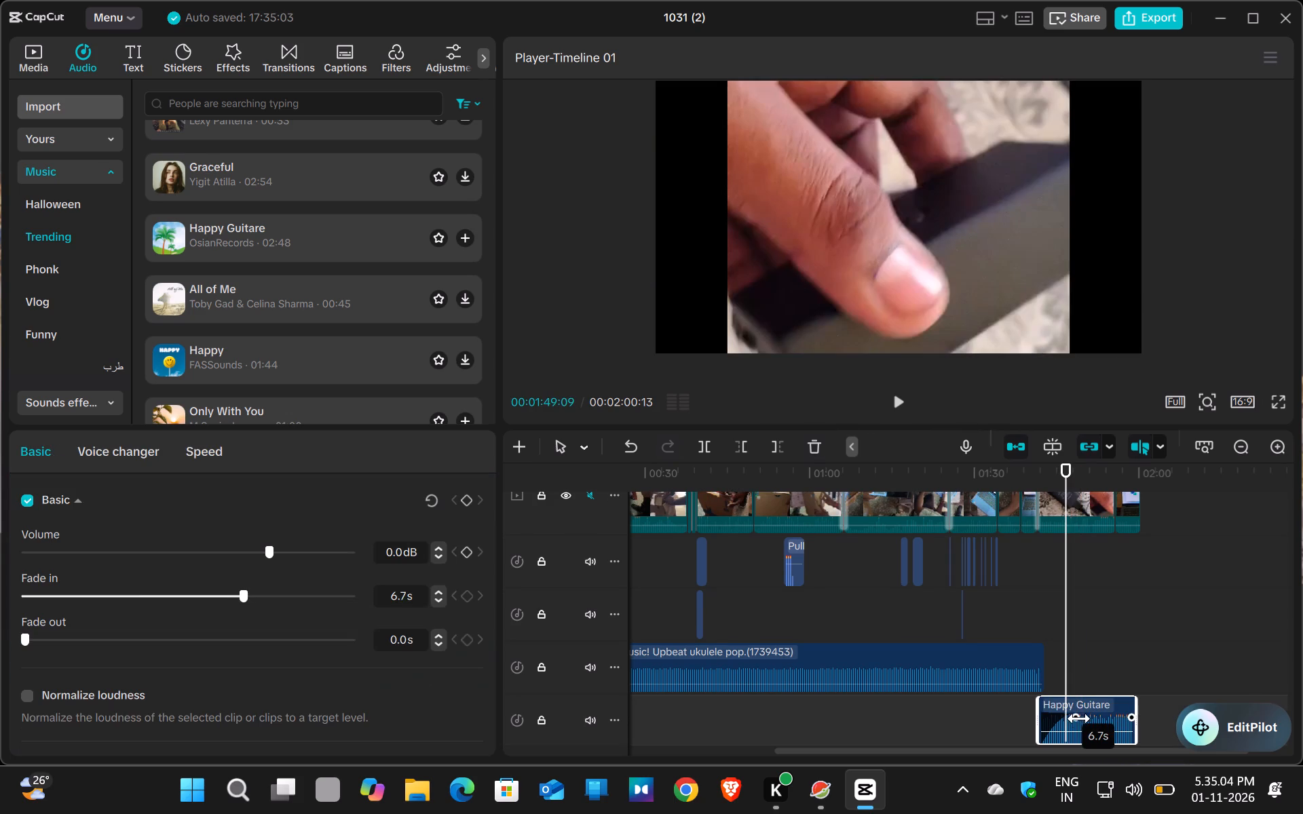
drag(1079, 718, 1075, 670)
Move the Happy Guitare clip back onto the ukulele music's track, directly after the ukulele clip.
drag(1077, 702, 1078, 676)
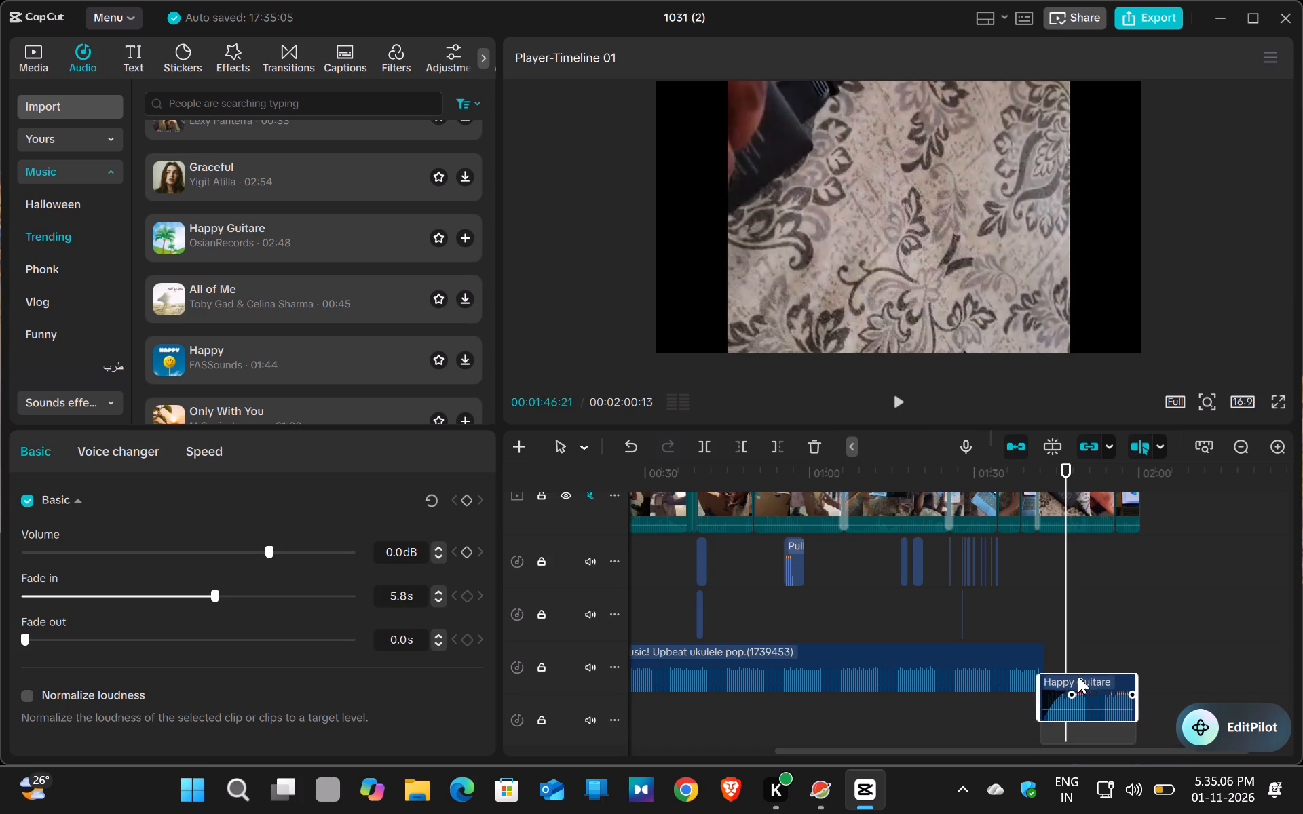
drag(1078, 676, 1078, 671)
drag(1078, 653, 1078, 646)
drag(1088, 700, 1088, 663)
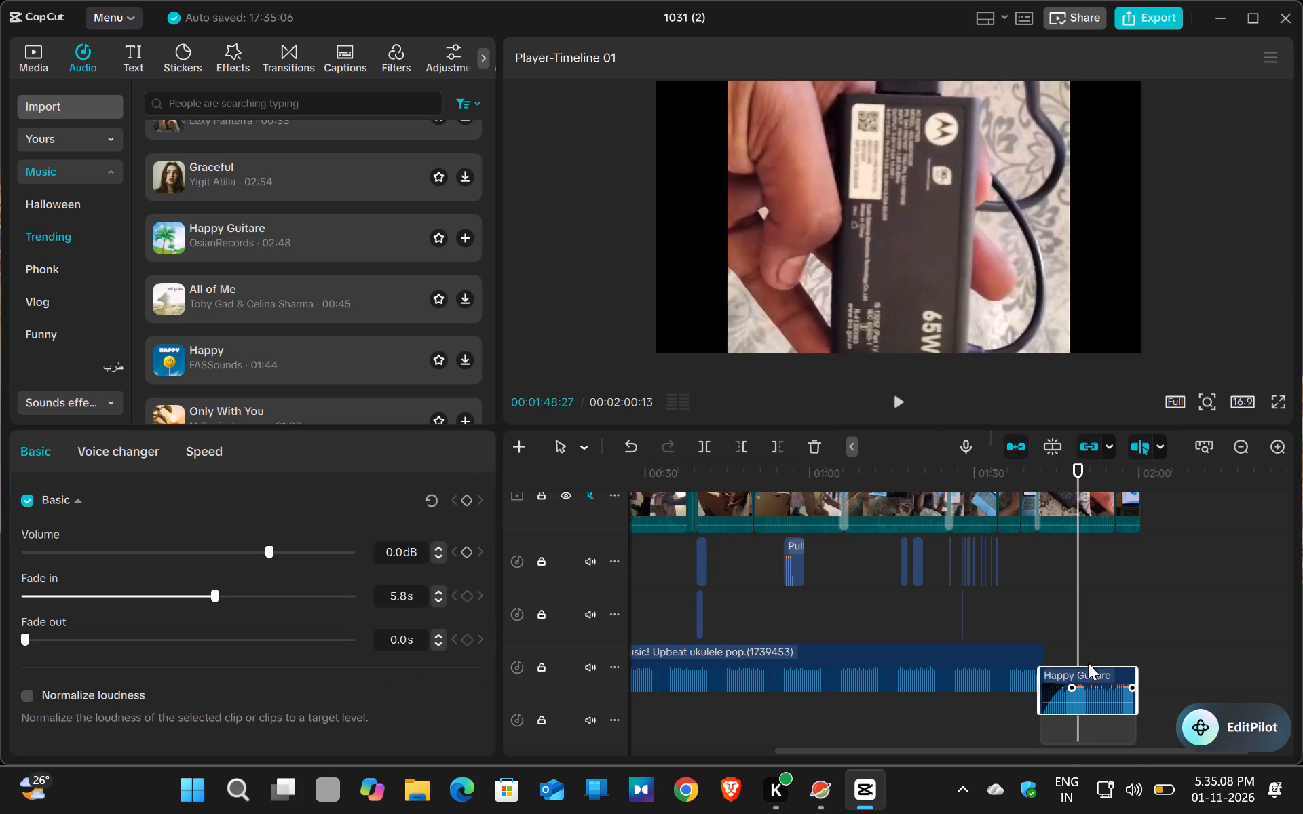
drag(1088, 663, 1088, 634)
double_click(1088, 634)
drag(1088, 621, 1089, 636)
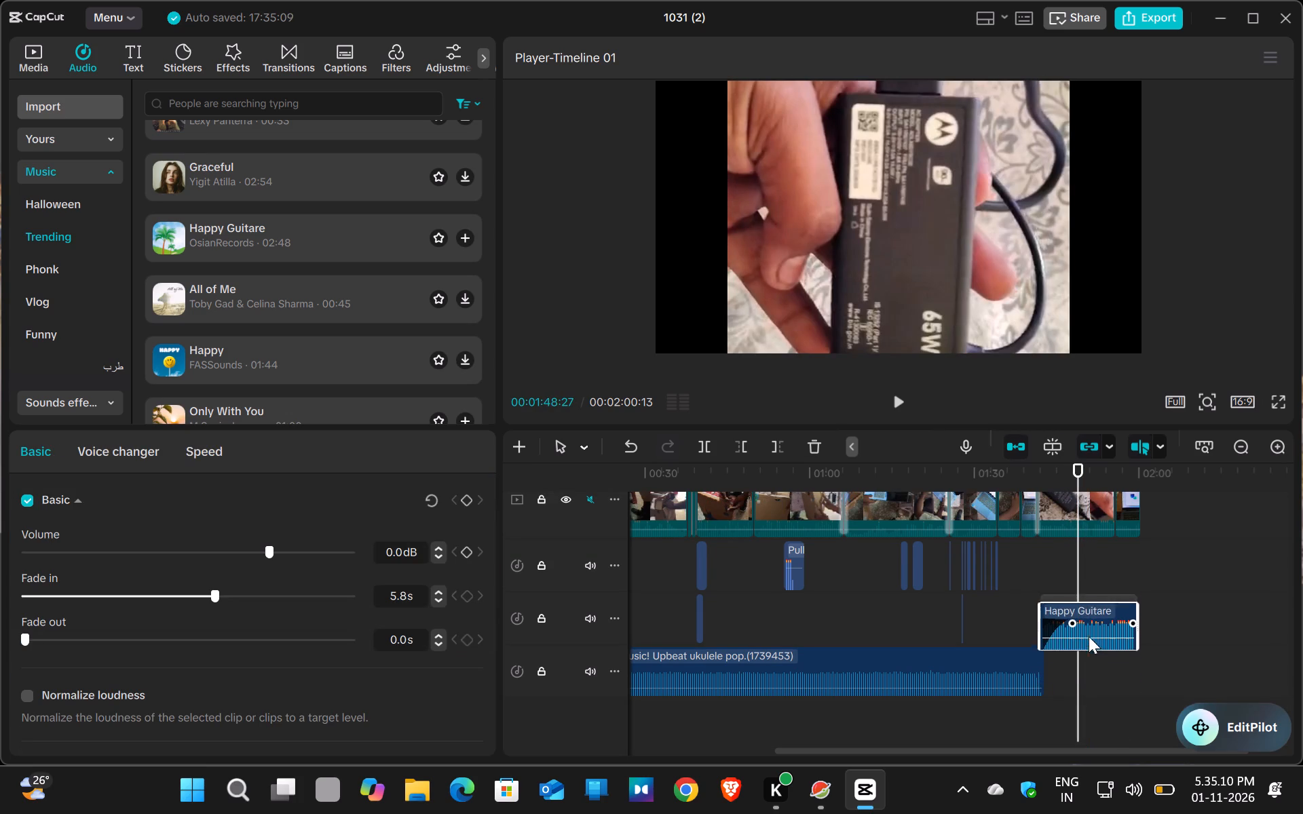
drag(1089, 636, 1094, 678)
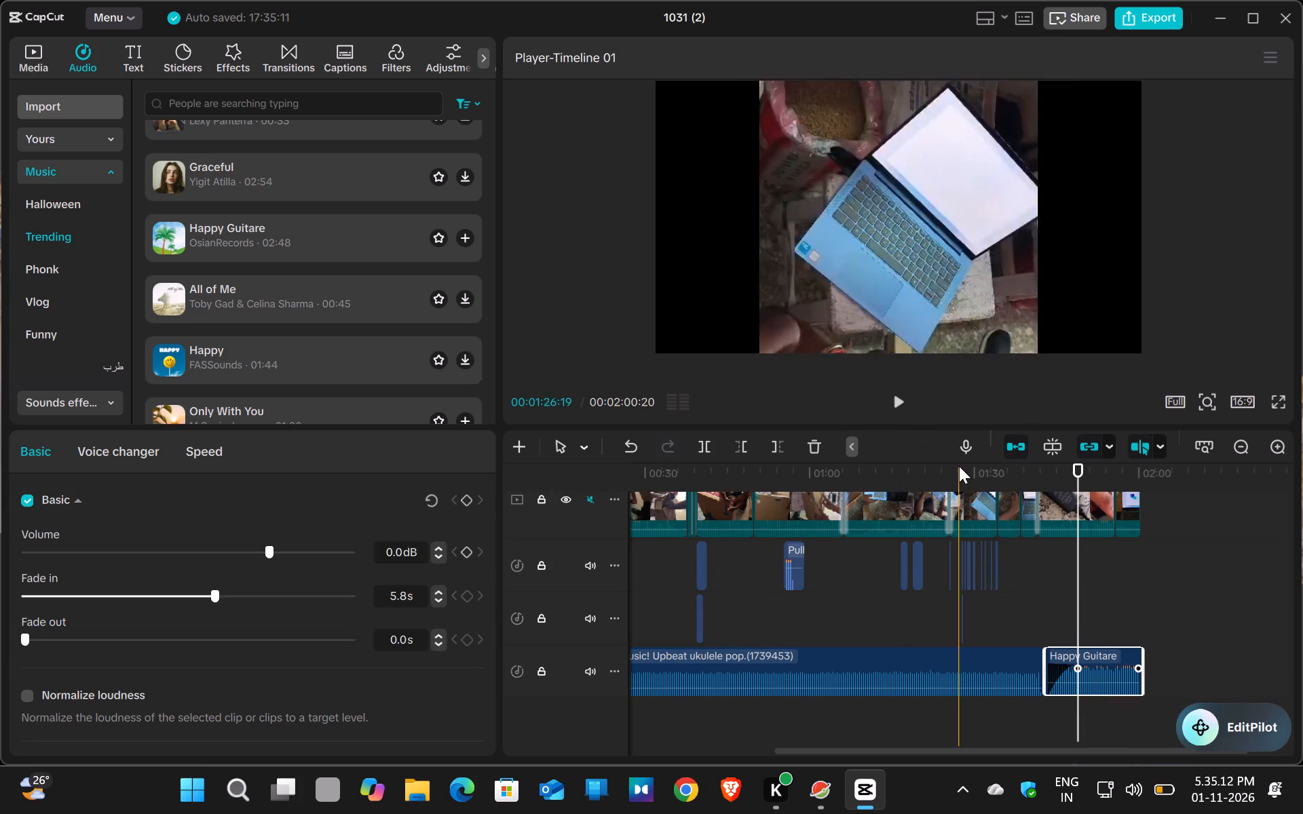
Play back the changeover from the ukulele music to Happy Guitare to check the fade-in.
click(1032, 466)
click(899, 408)
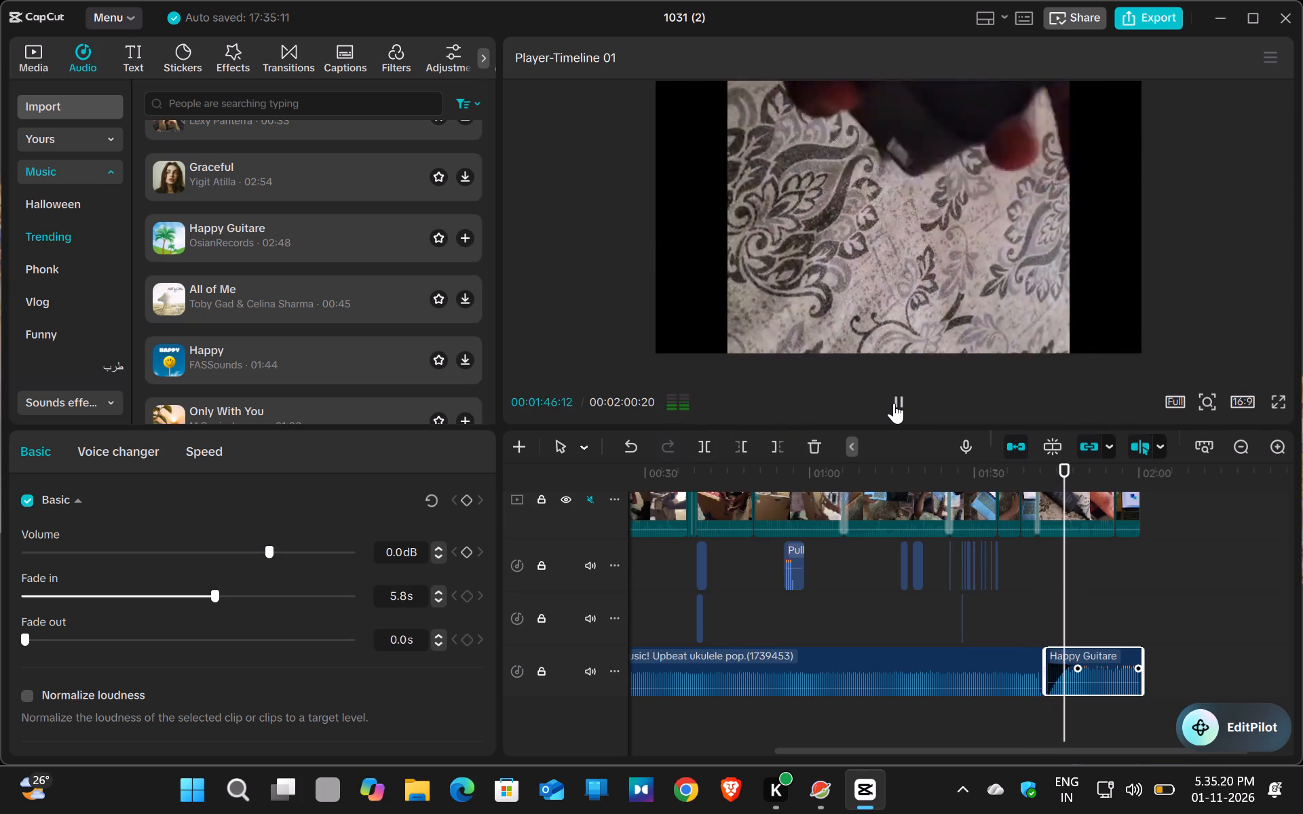
click(894, 403)
click(894, 403)
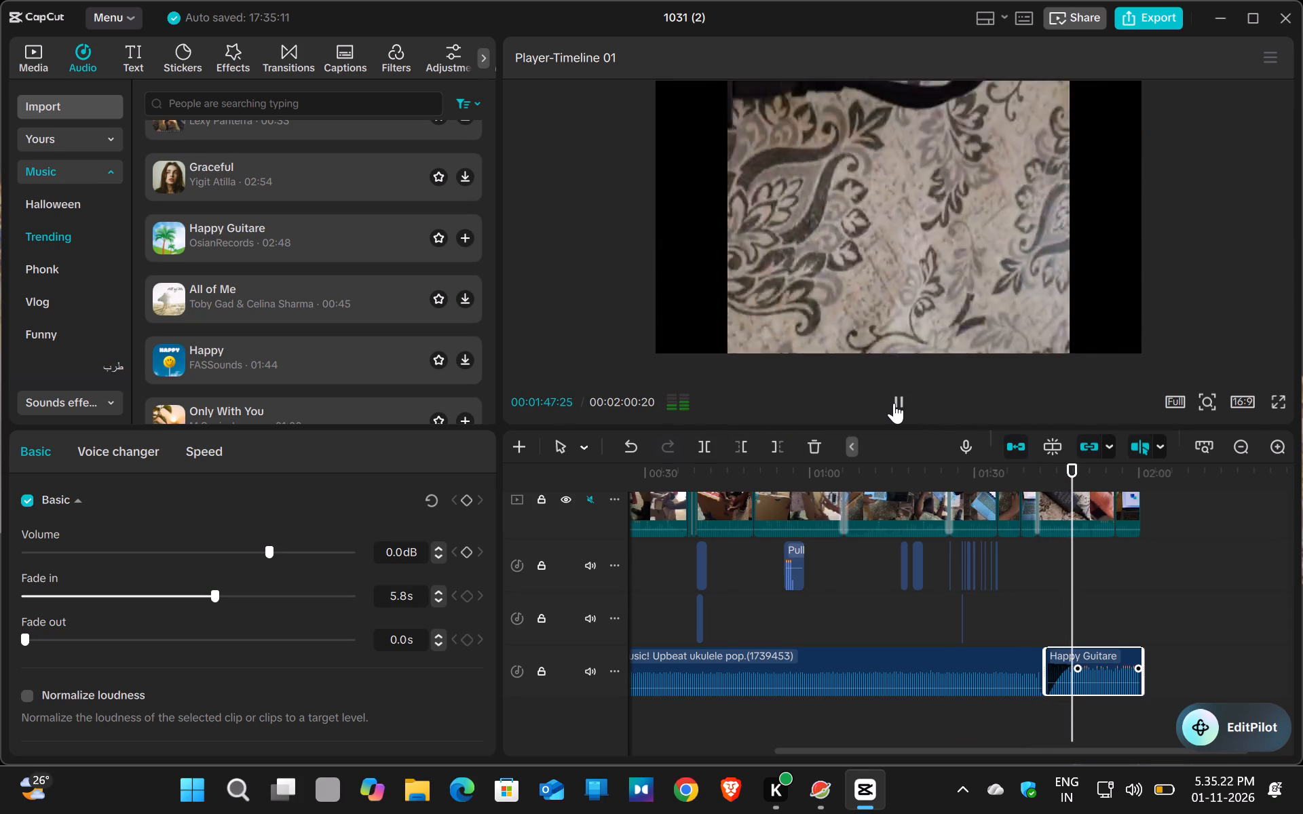
click(894, 403)
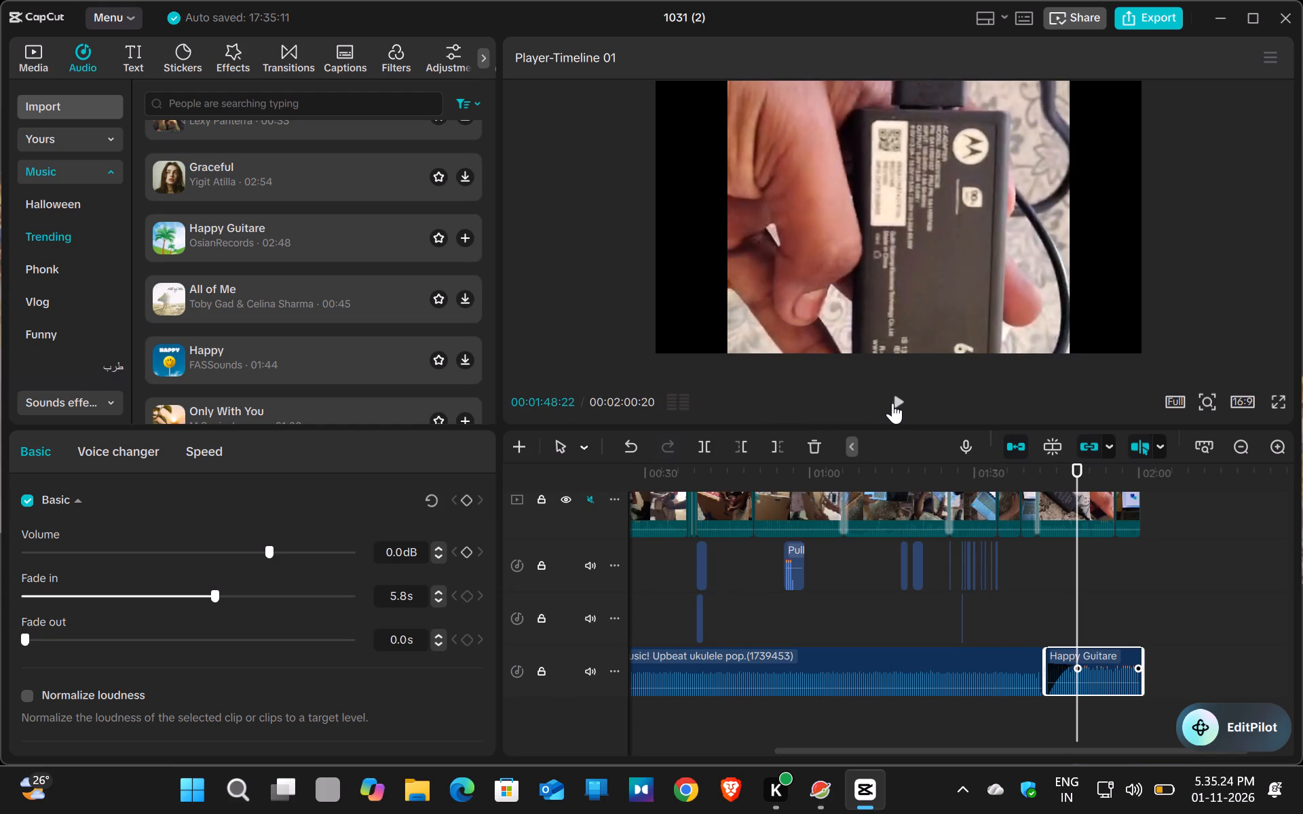
click(1052, 465)
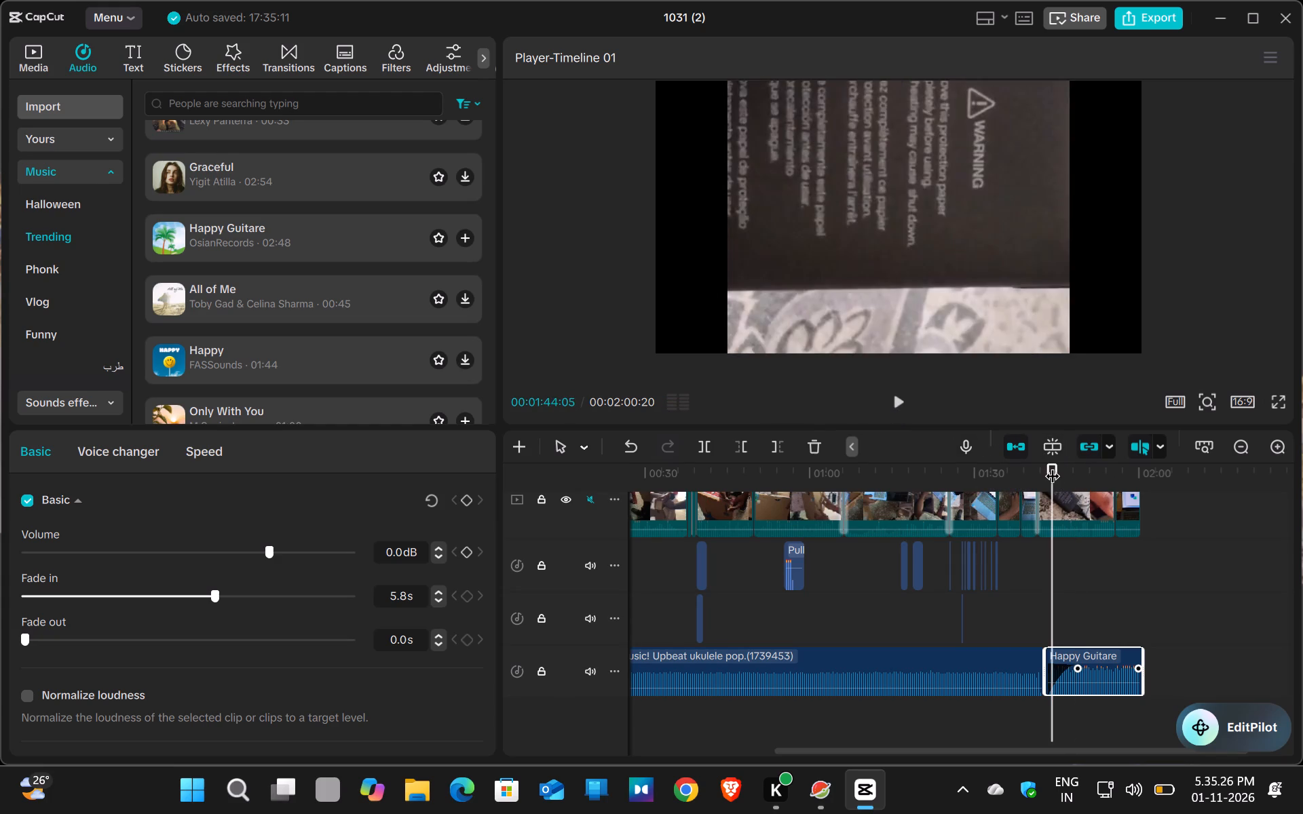
double_click(892, 403)
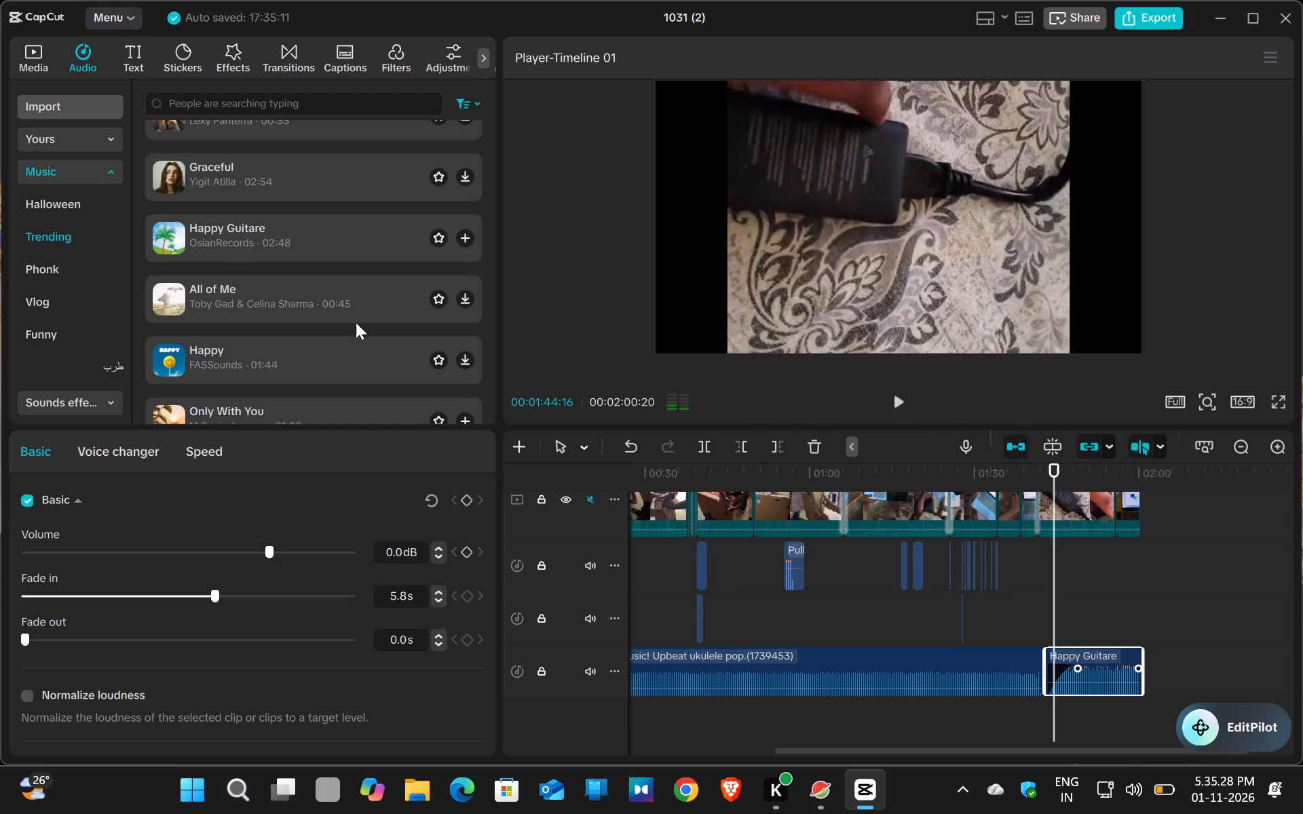
Search the sound effects library for "torn paper".
click(82, 182)
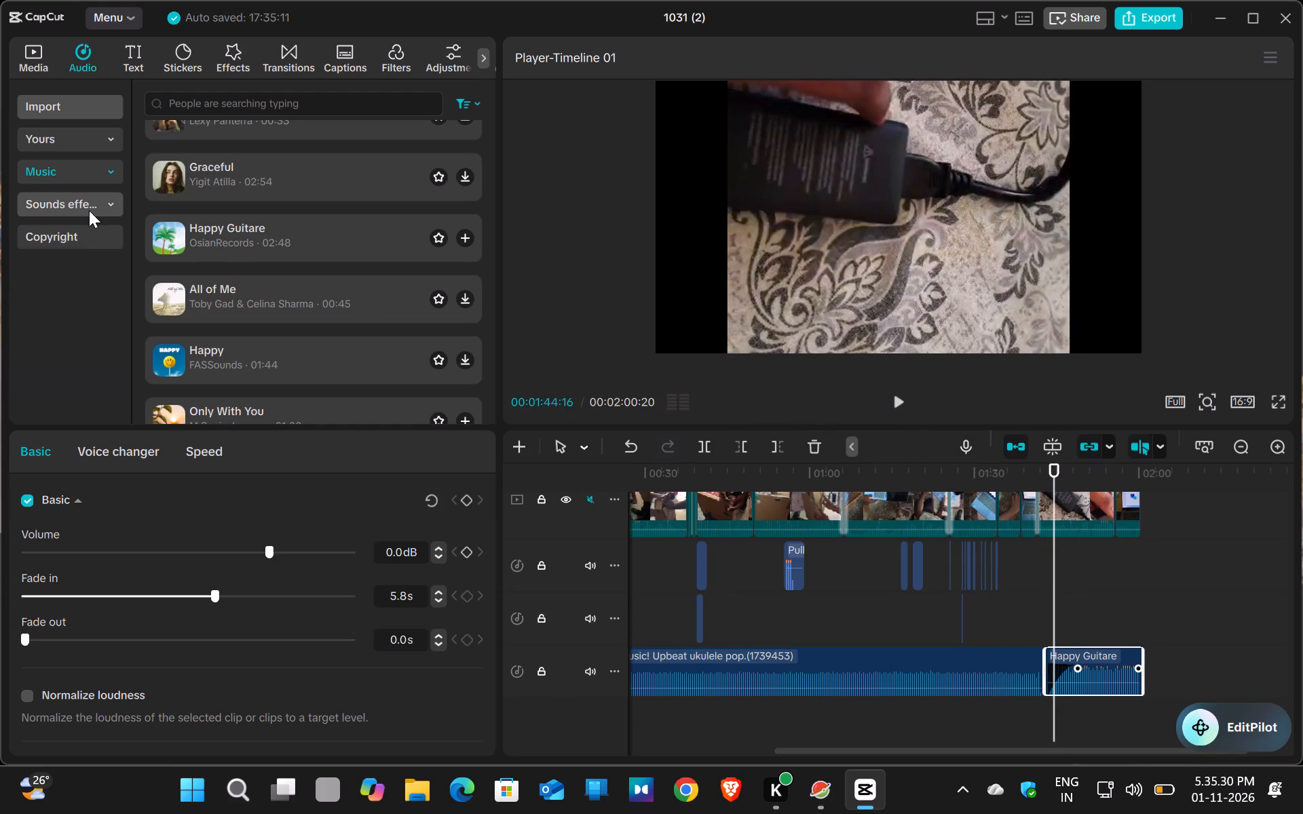
click(89, 210)
click(323, 106)
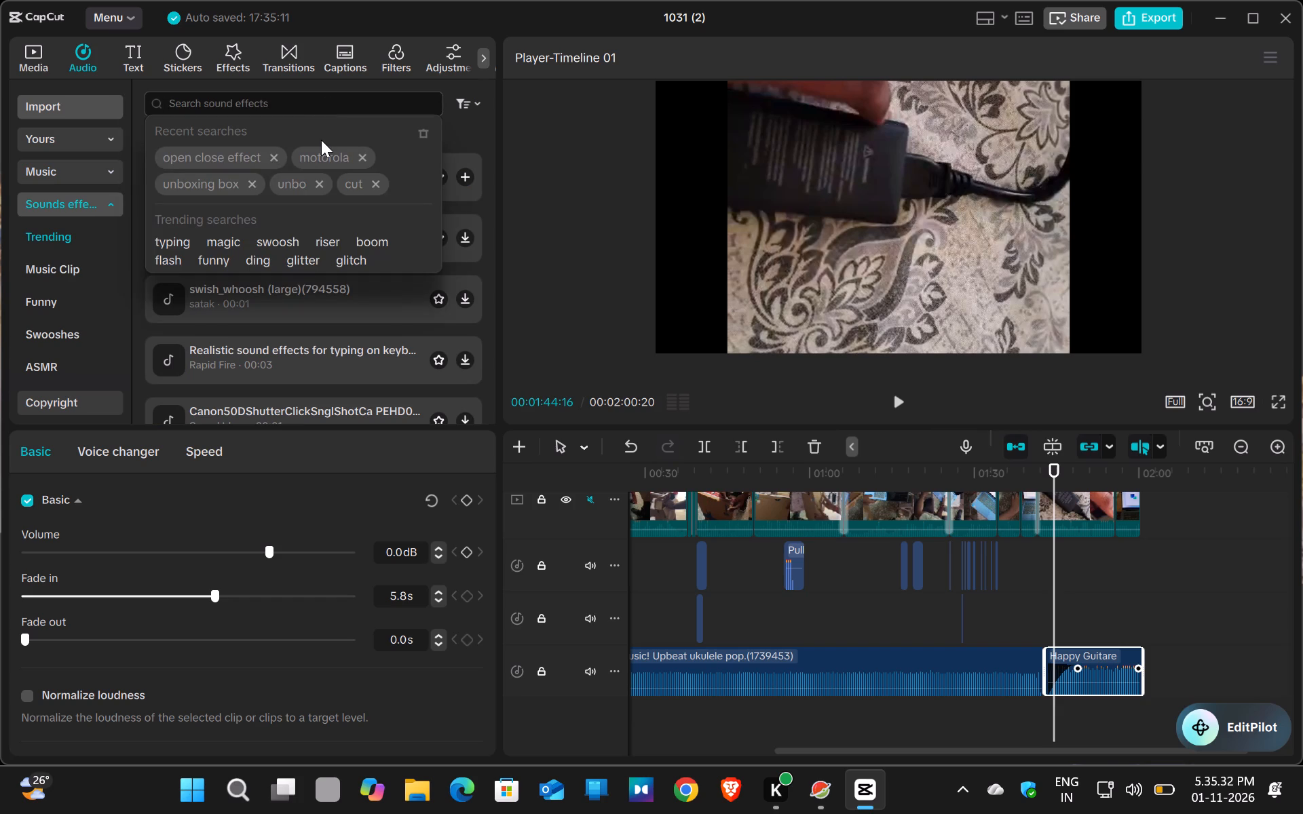
text(to)
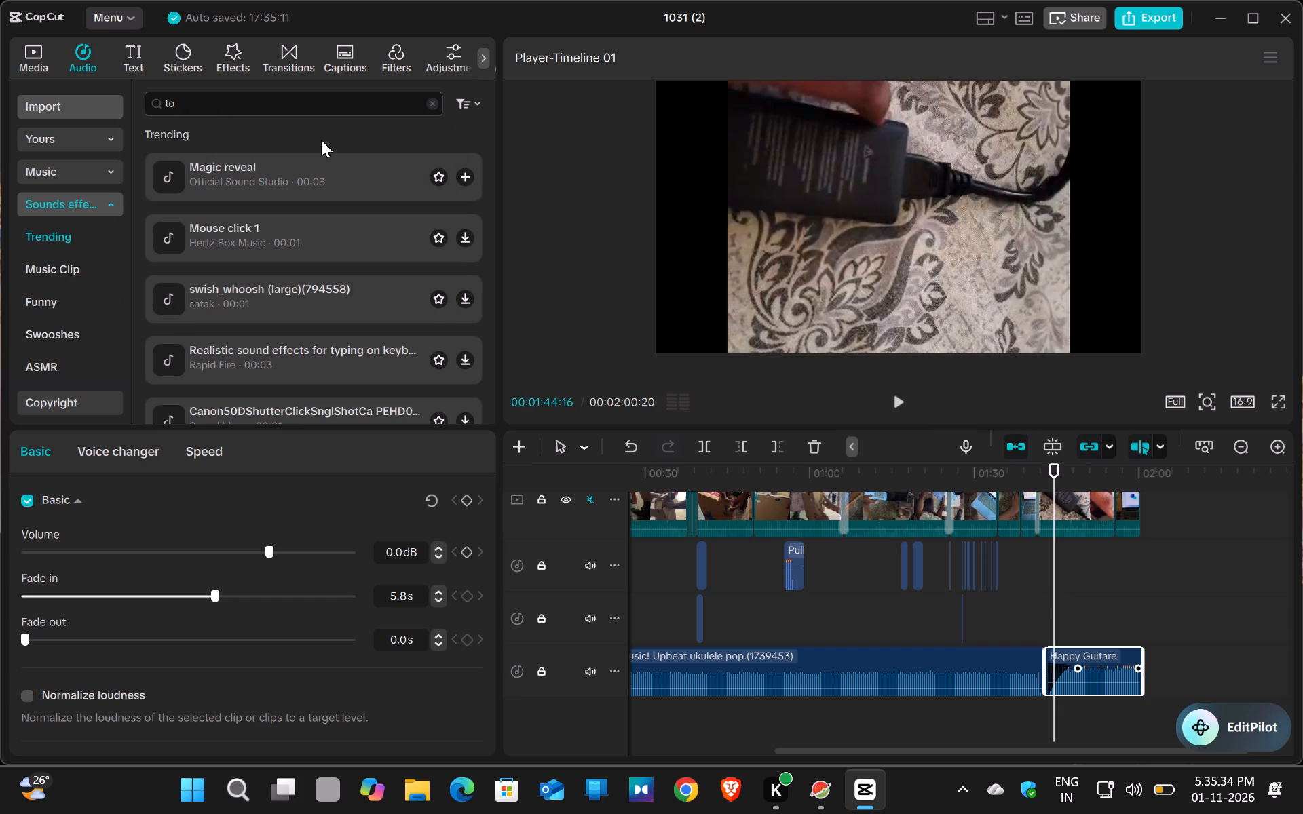
text(rn)
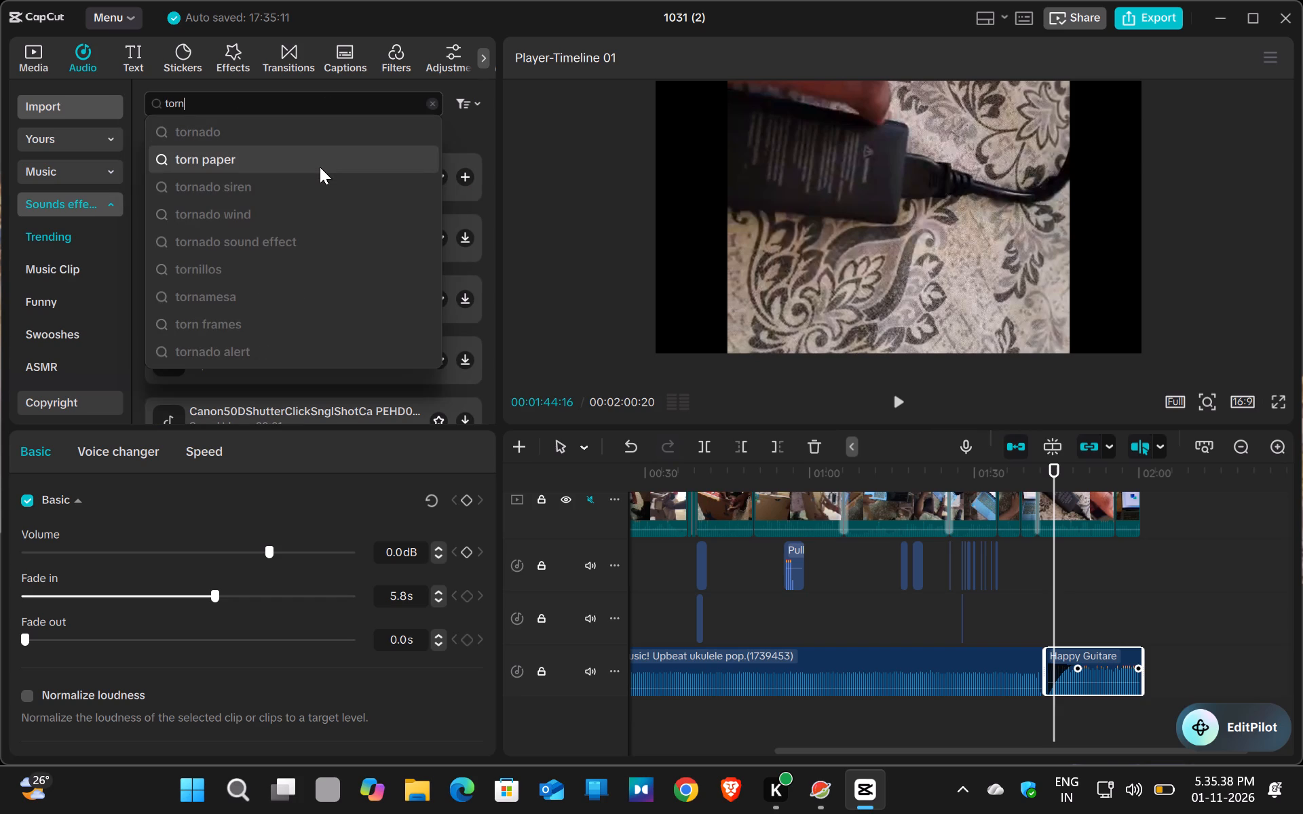
click(320, 167)
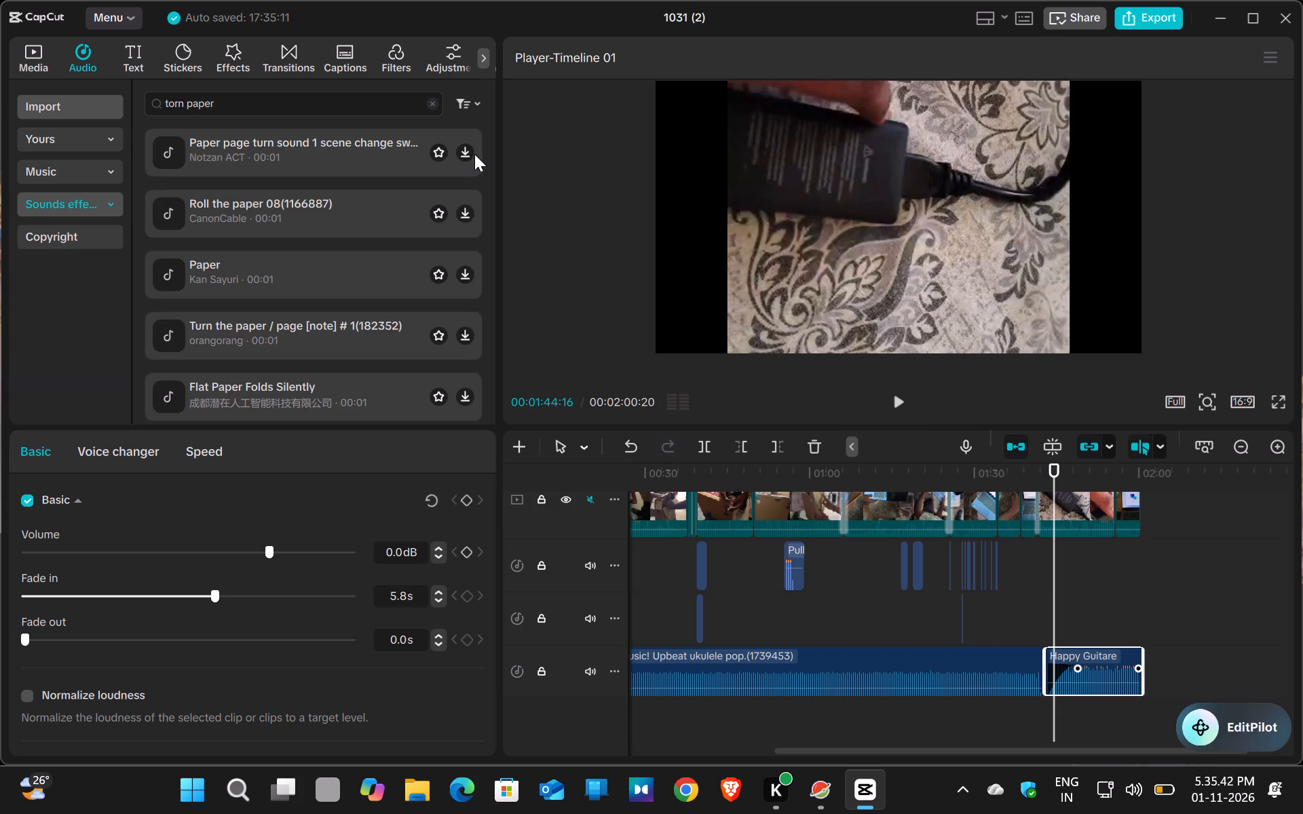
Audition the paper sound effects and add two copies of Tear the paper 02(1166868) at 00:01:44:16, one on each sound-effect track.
click(357, 147)
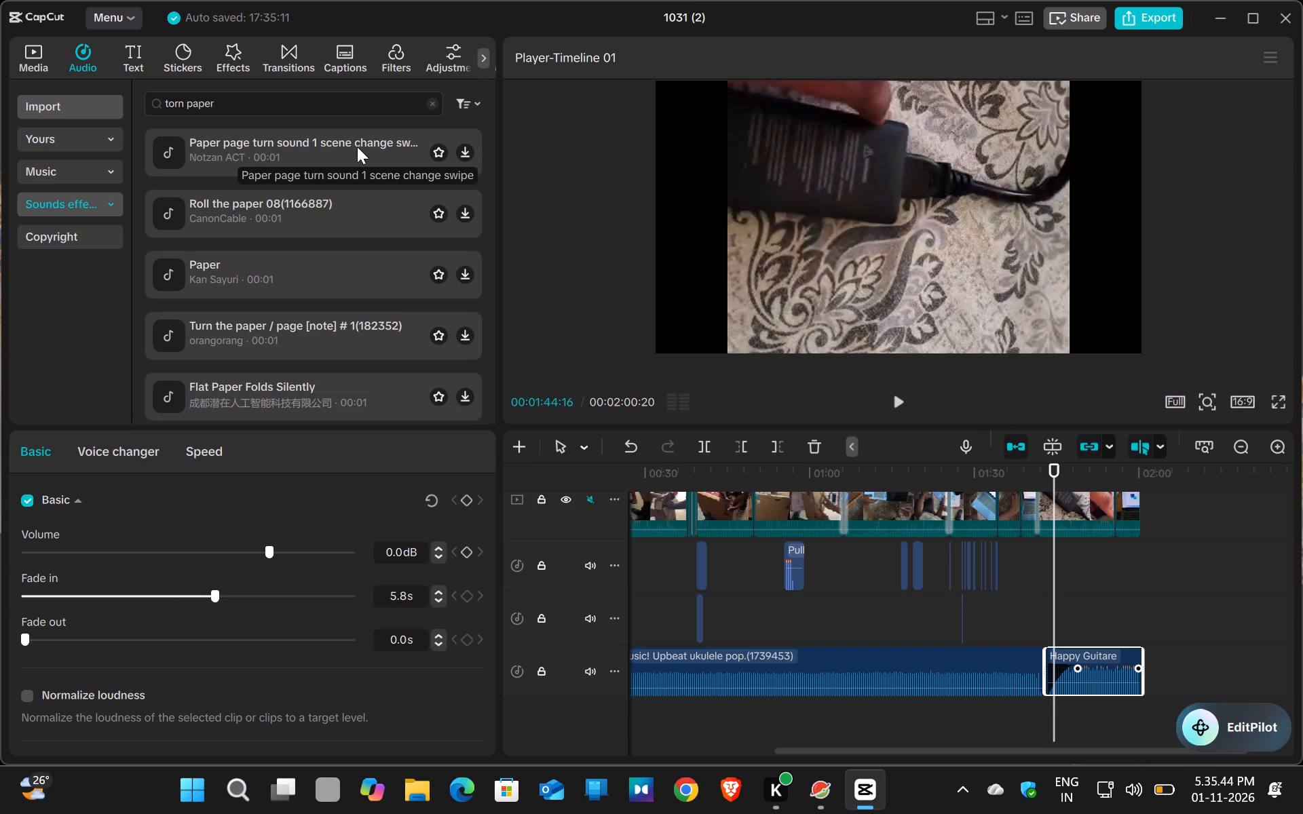
double_click(357, 147)
click(355, 205)
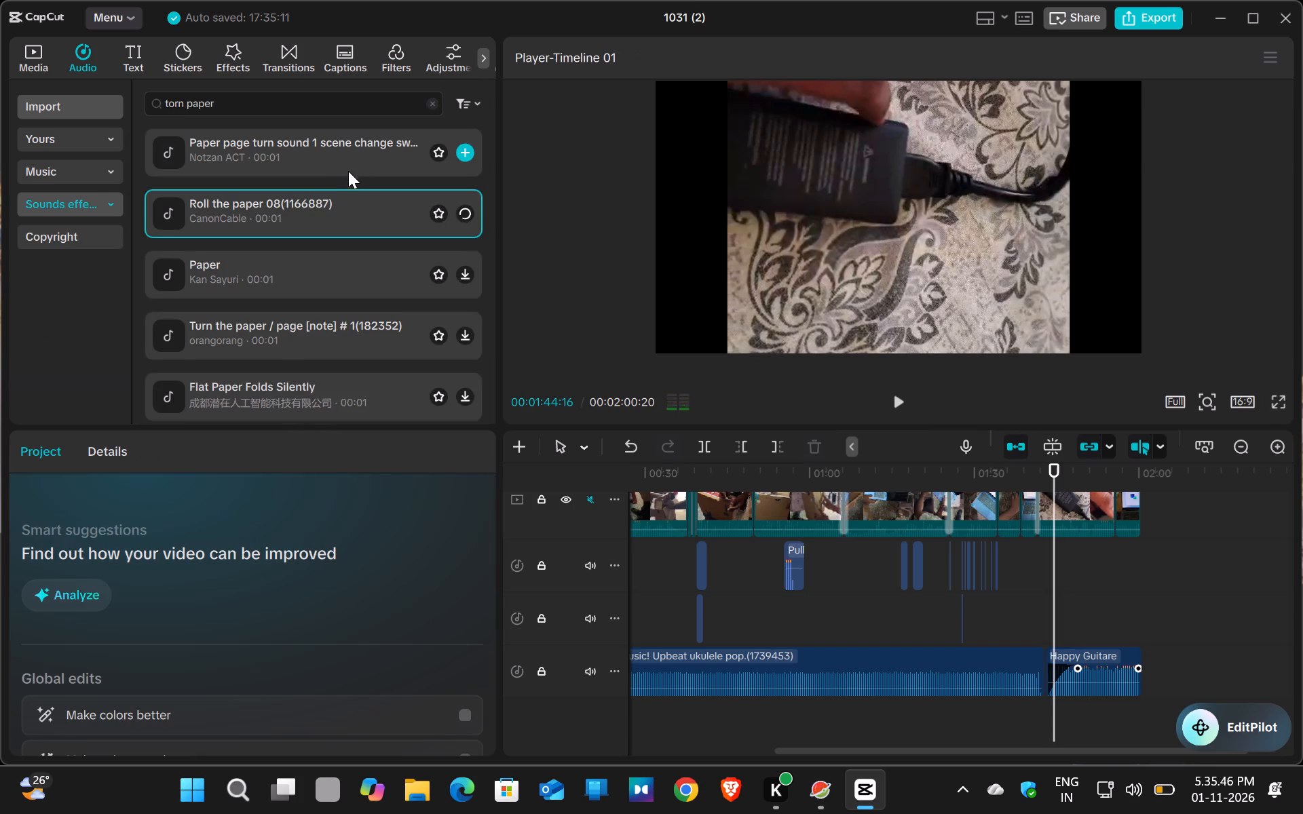
click(350, 168)
click(346, 237)
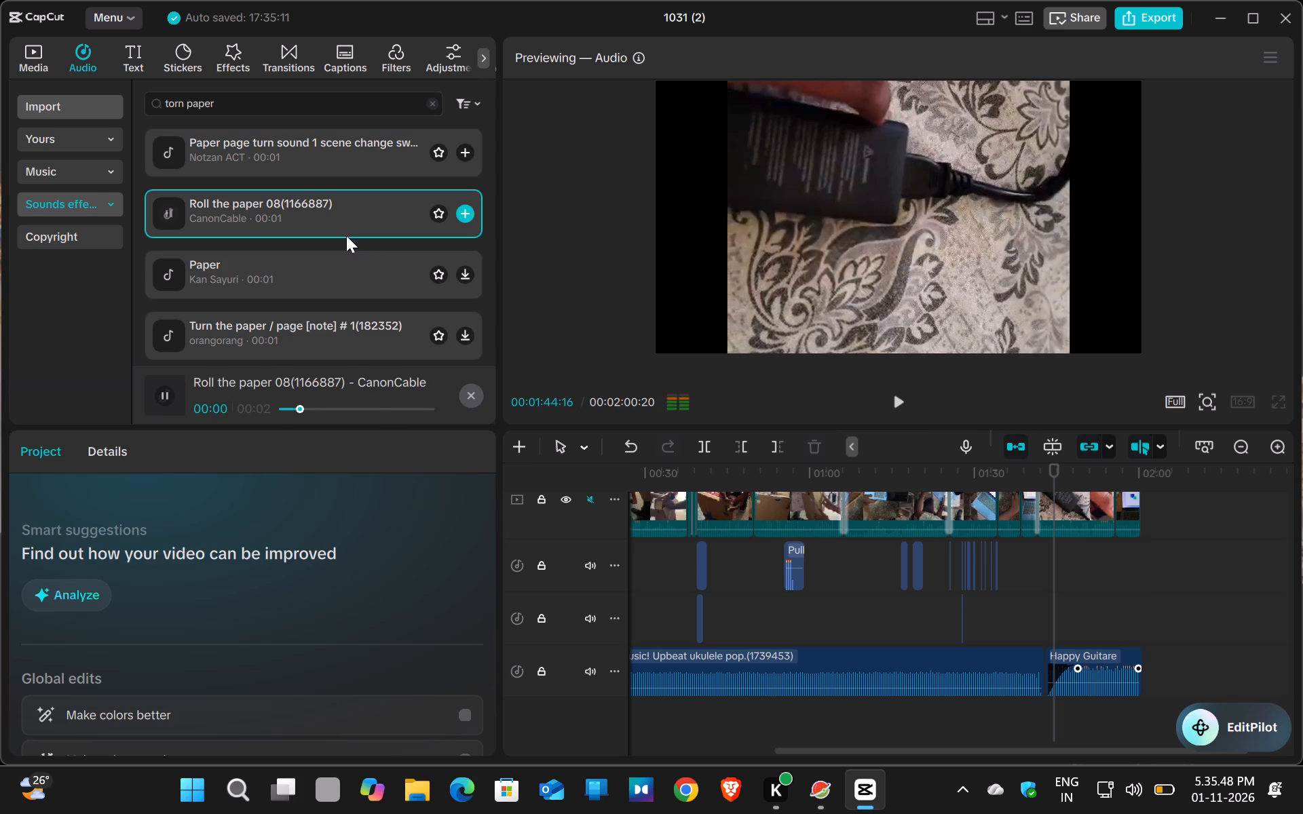
click(341, 281)
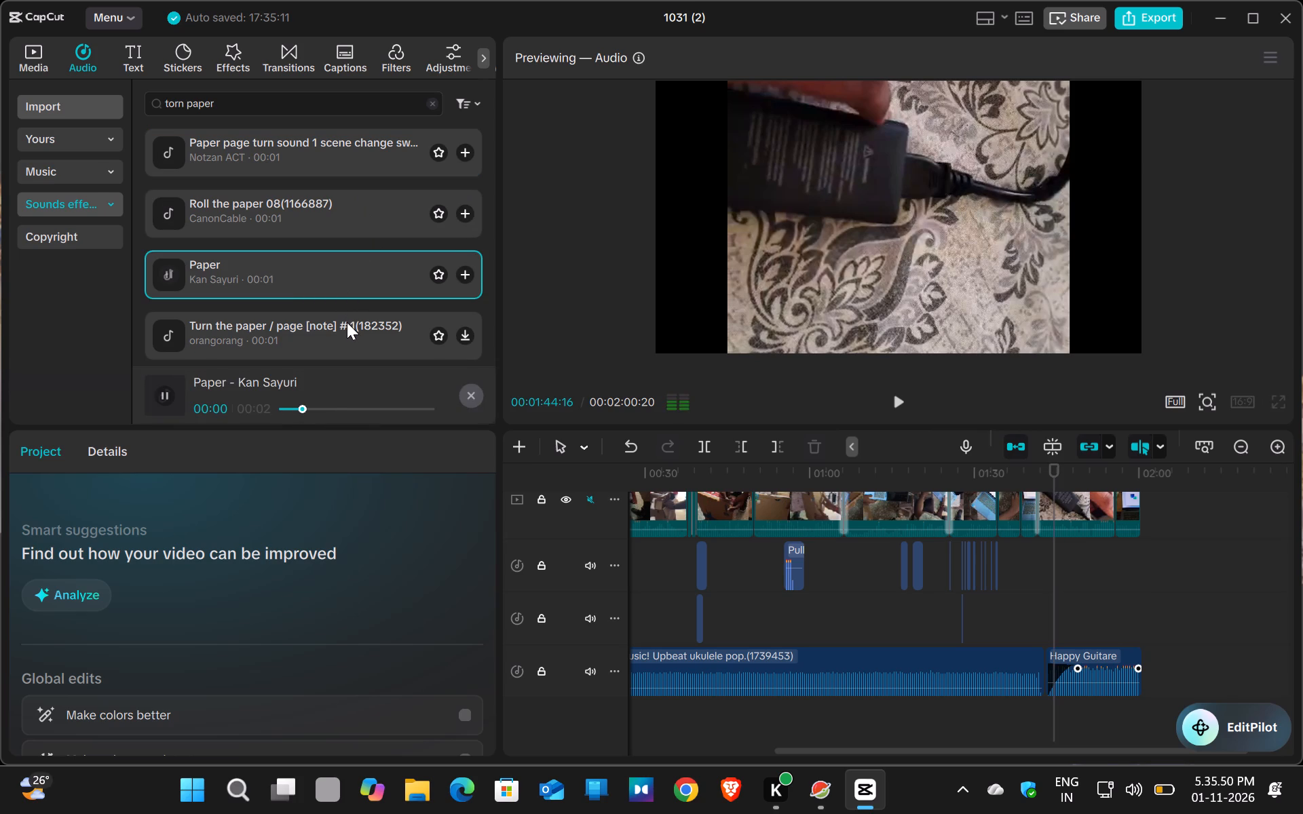
click(347, 322)
scroll(345, 315, down, 2)
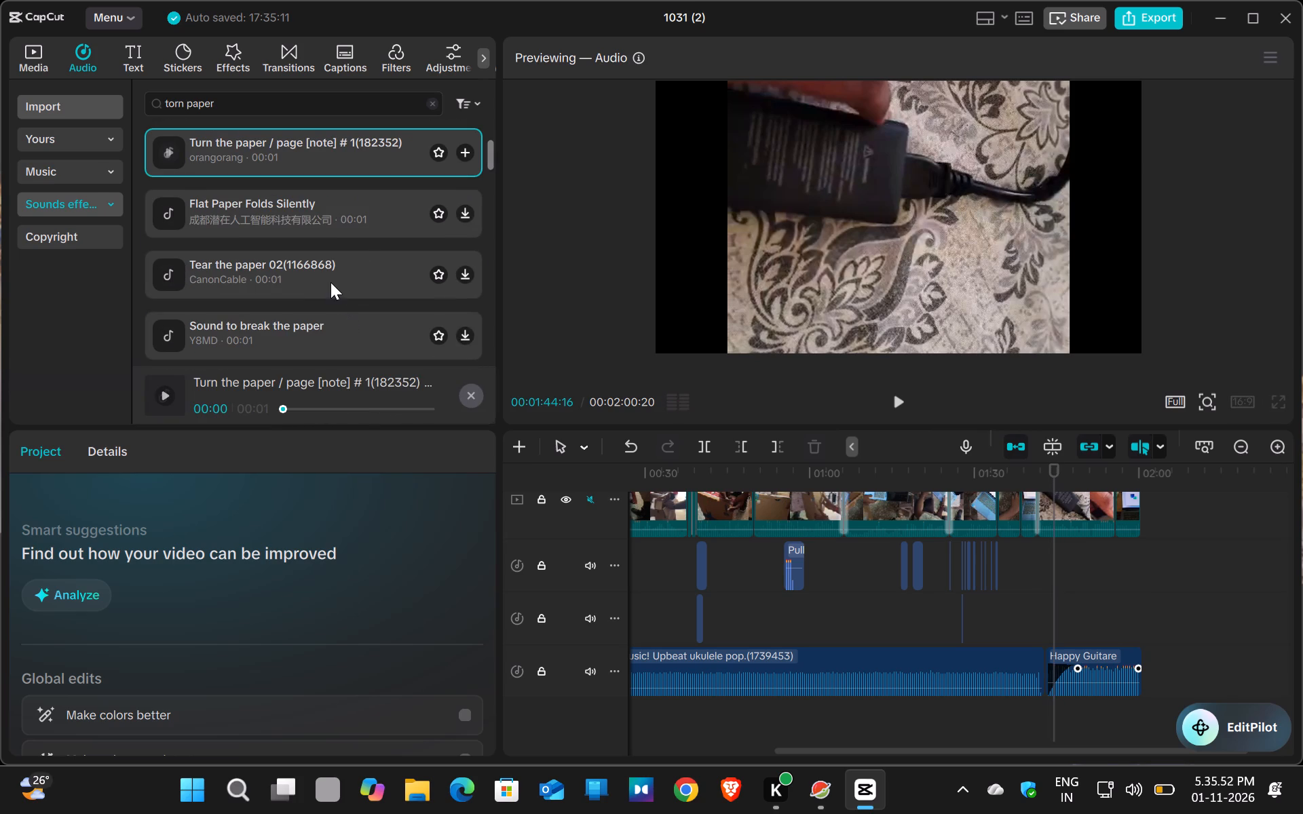
click(362, 265)
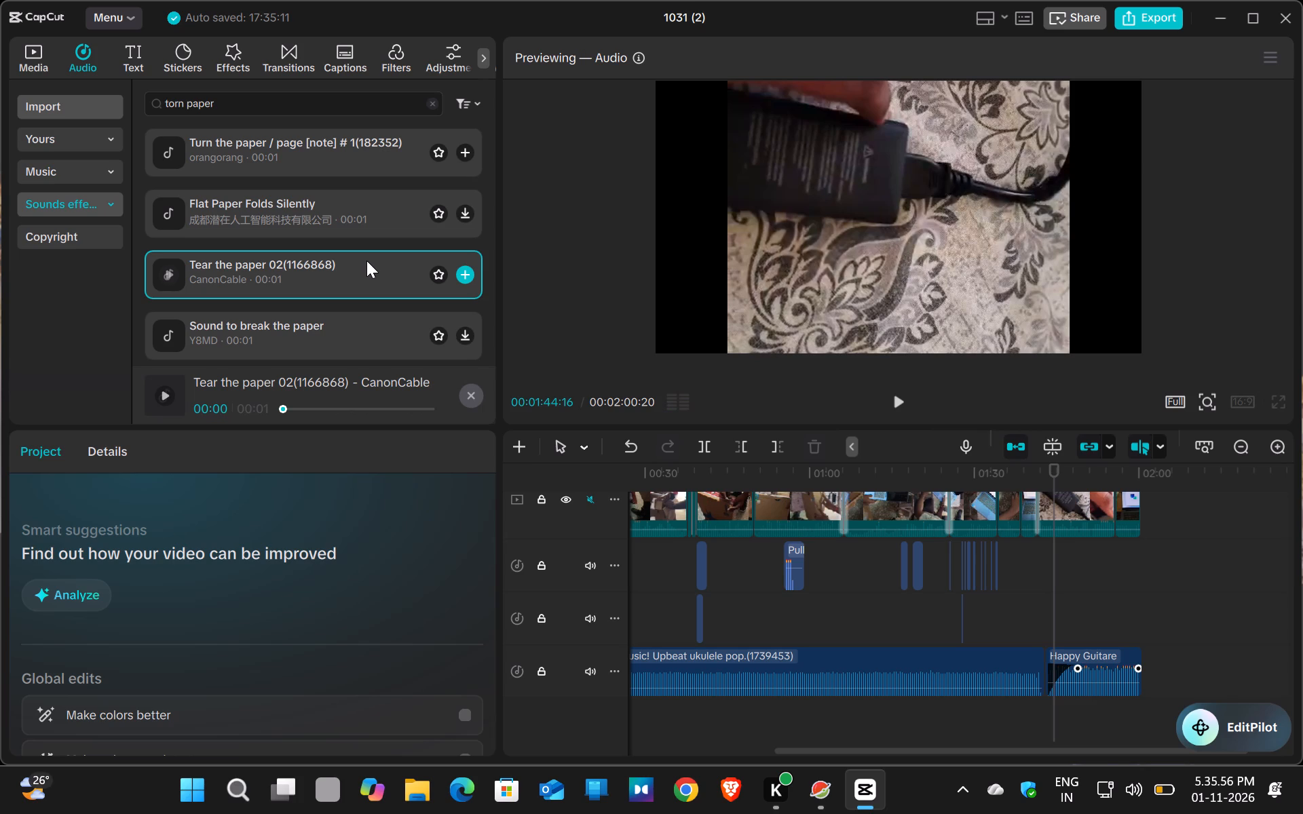
double_click(388, 210)
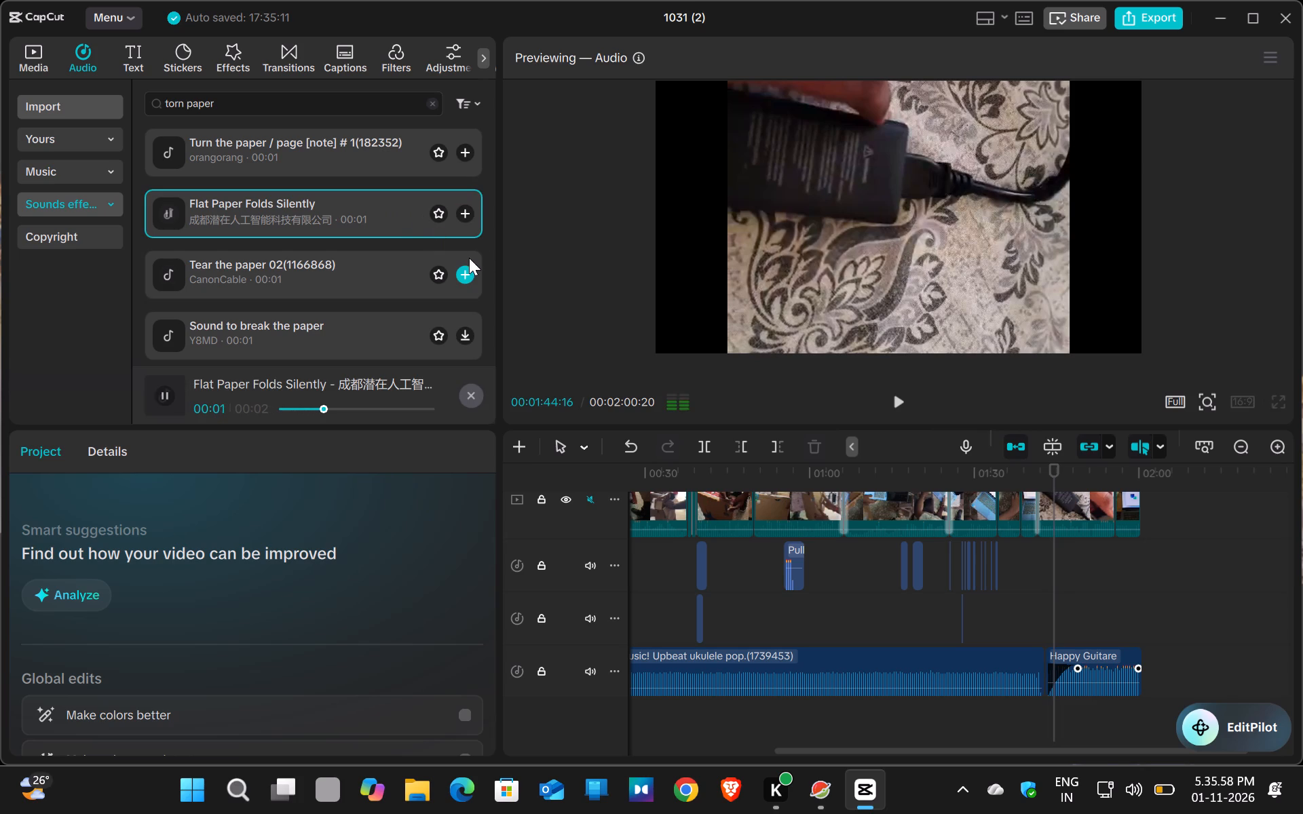
double_click(468, 271)
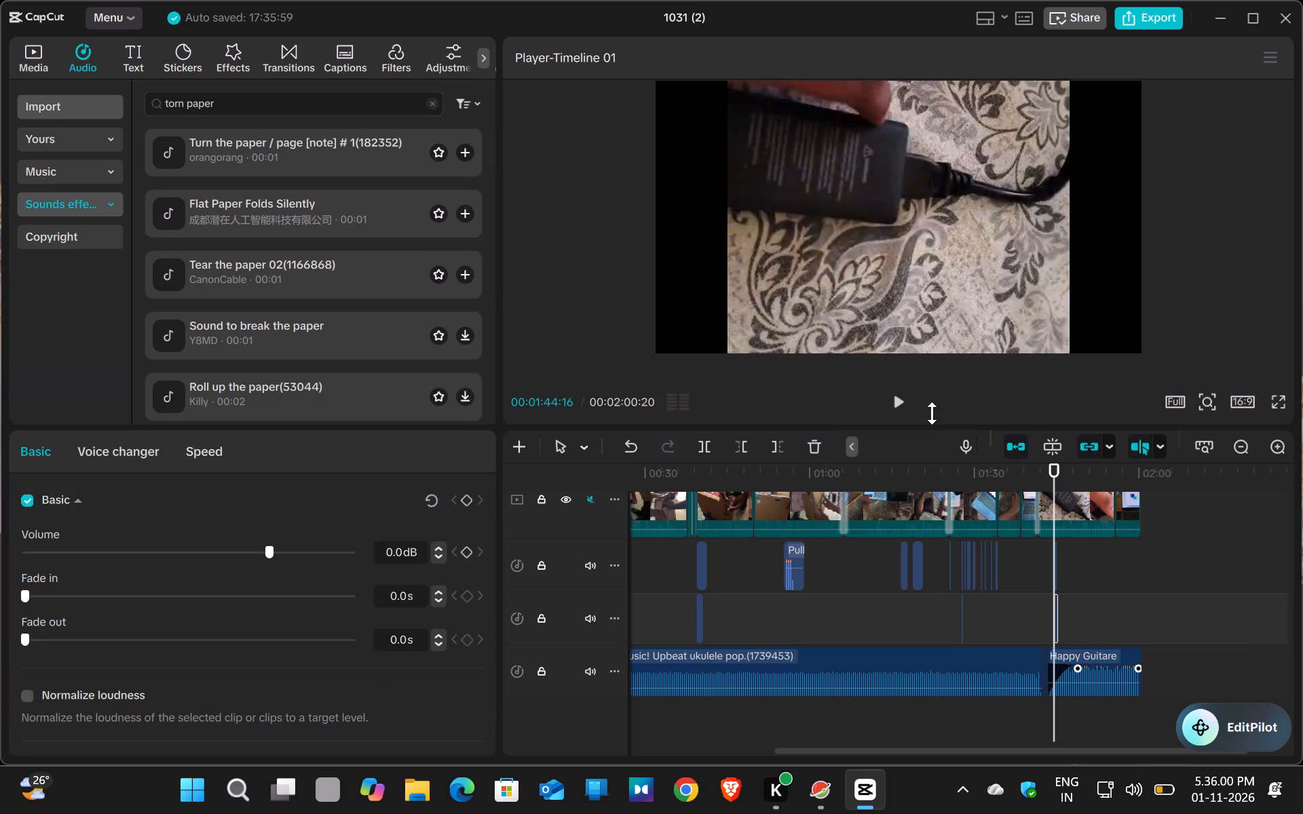
Play back the charger scene, restarting from 00:01:39:25, to check the added tearing sounds and the music changeover.
click(894, 402)
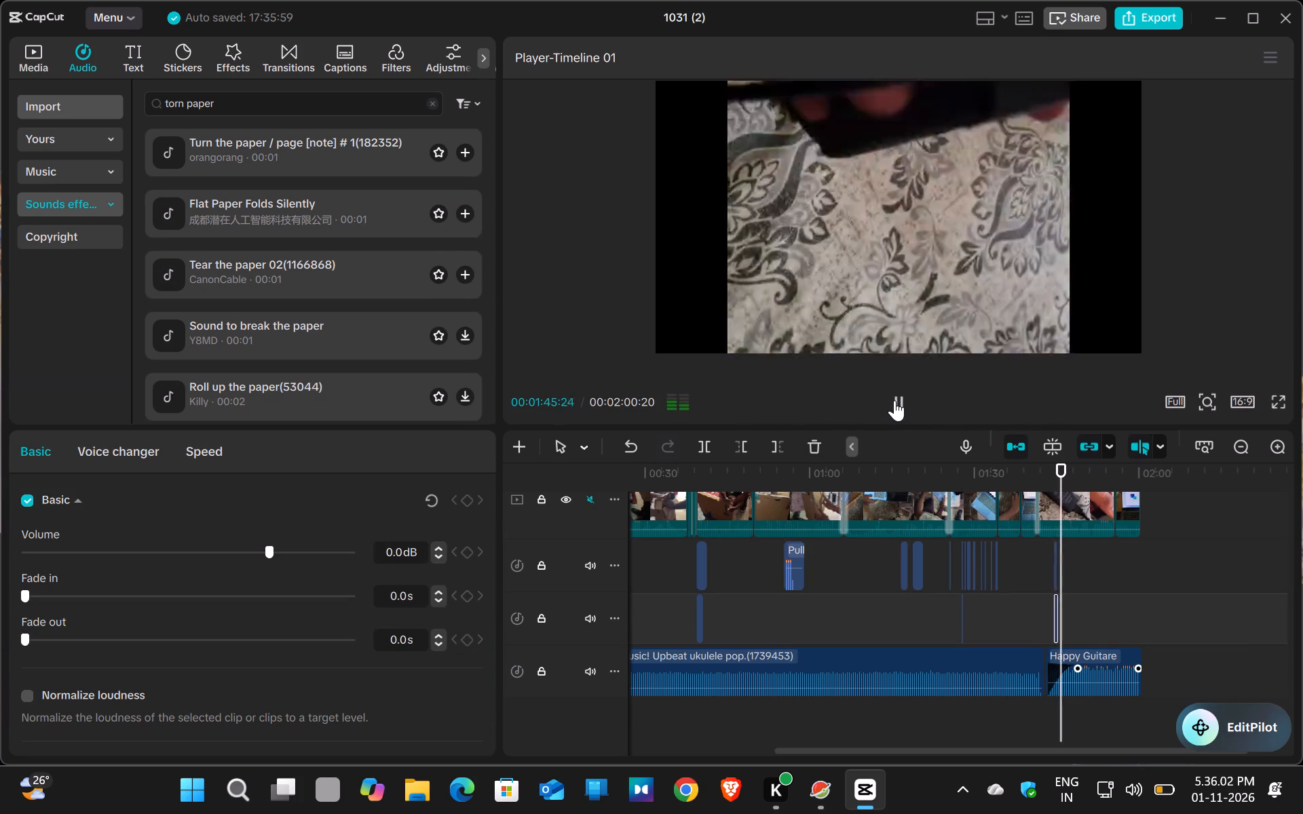
click(1028, 469)
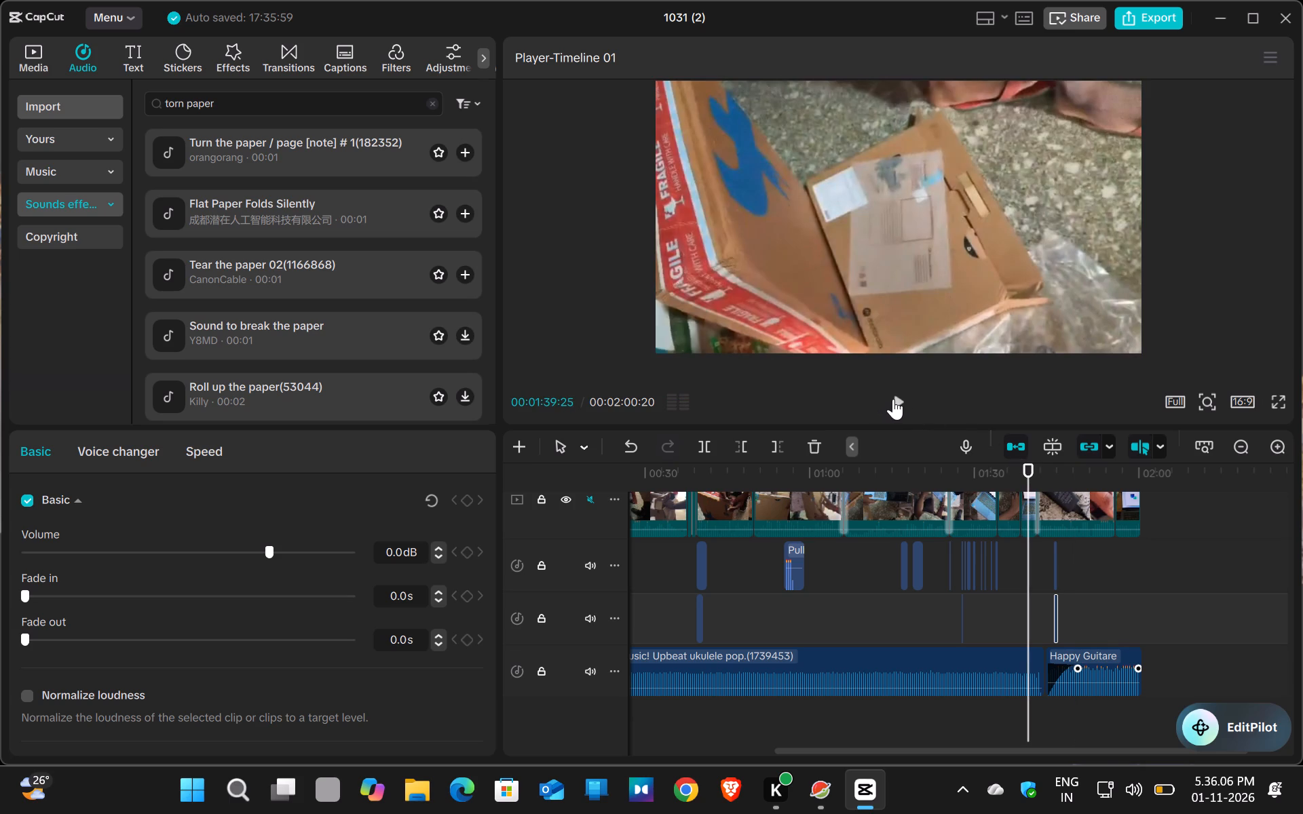
click(893, 399)
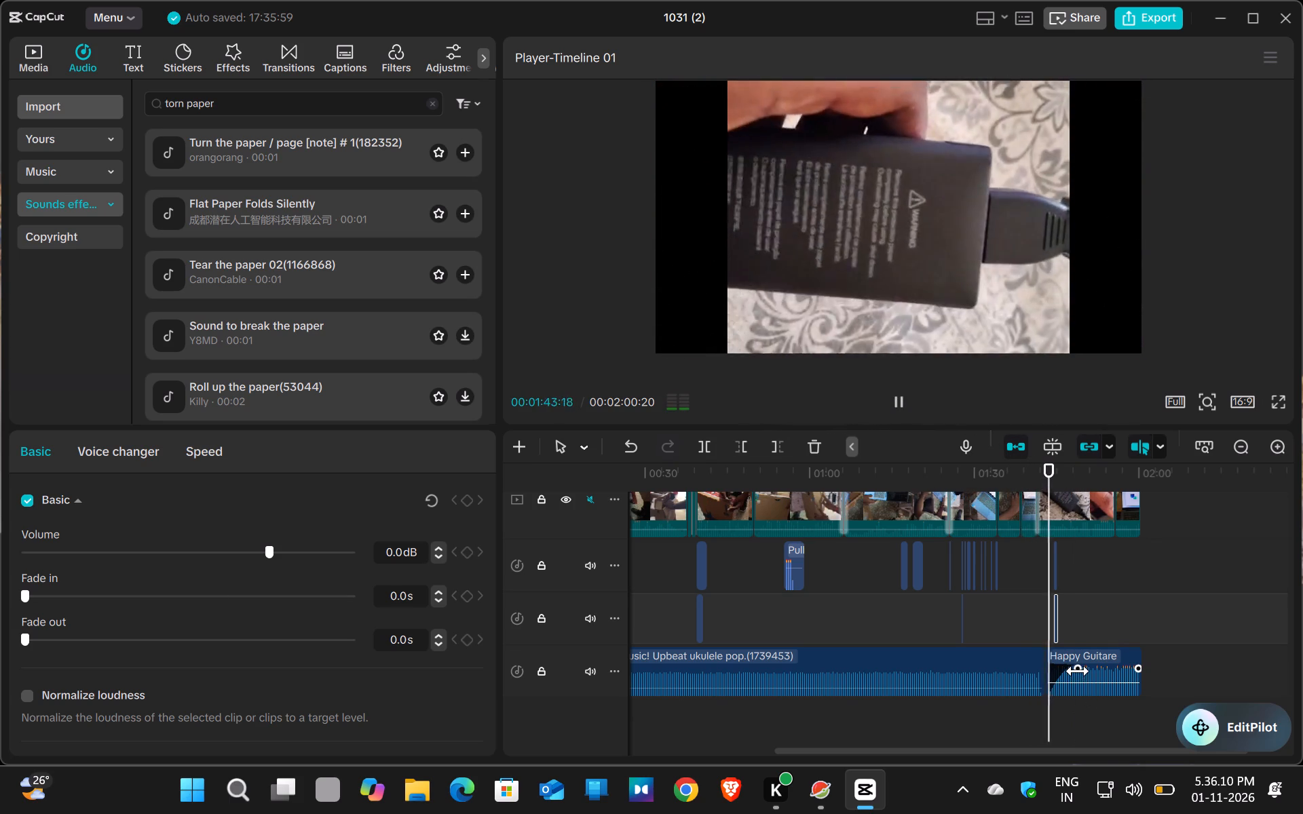
Set the Happy Guitare clip's fade-in to 0.4 s.
double_click(1078, 671)
drag(1075, 671, 1034, 665)
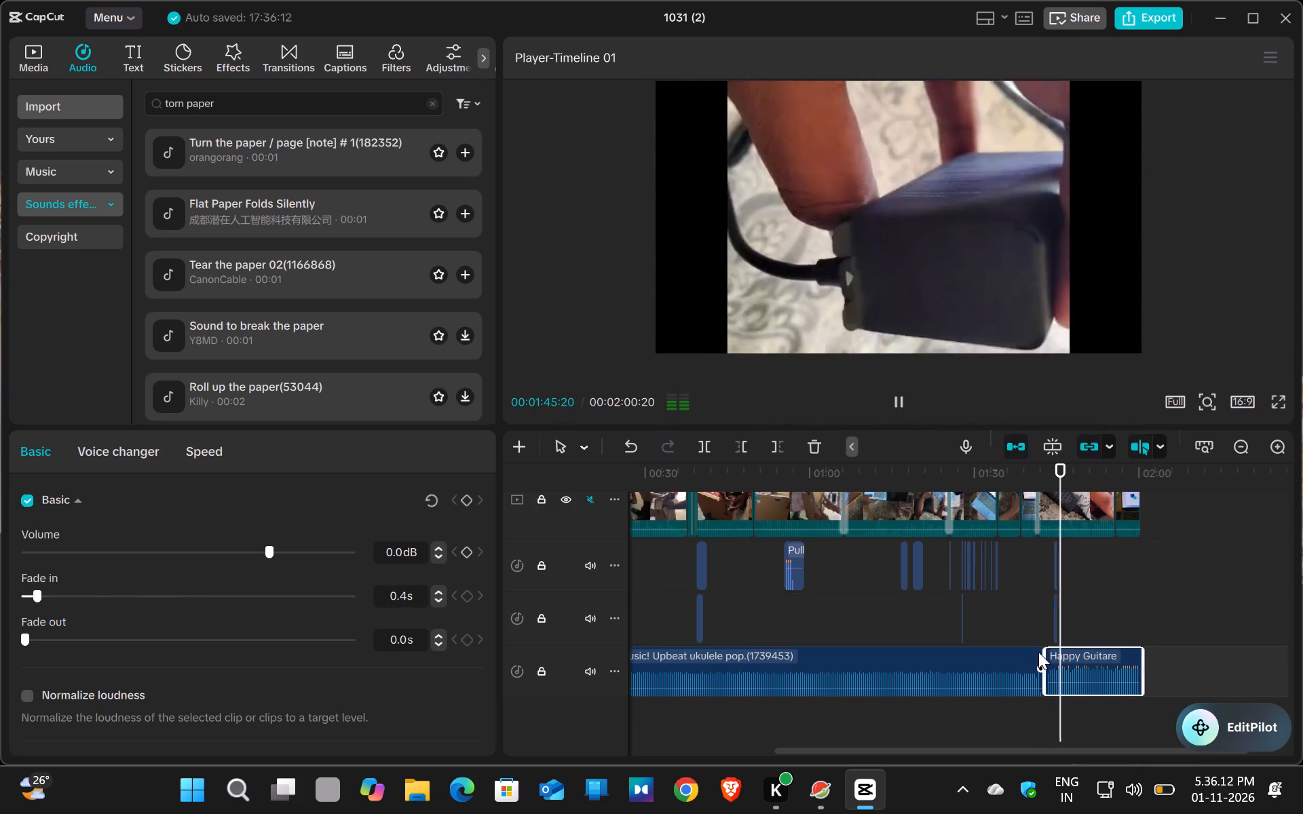
Play back from 00:01:42:24, just before the charger scene's tearing sounds, to the end of the video to check the music changeover.
click(1045, 471)
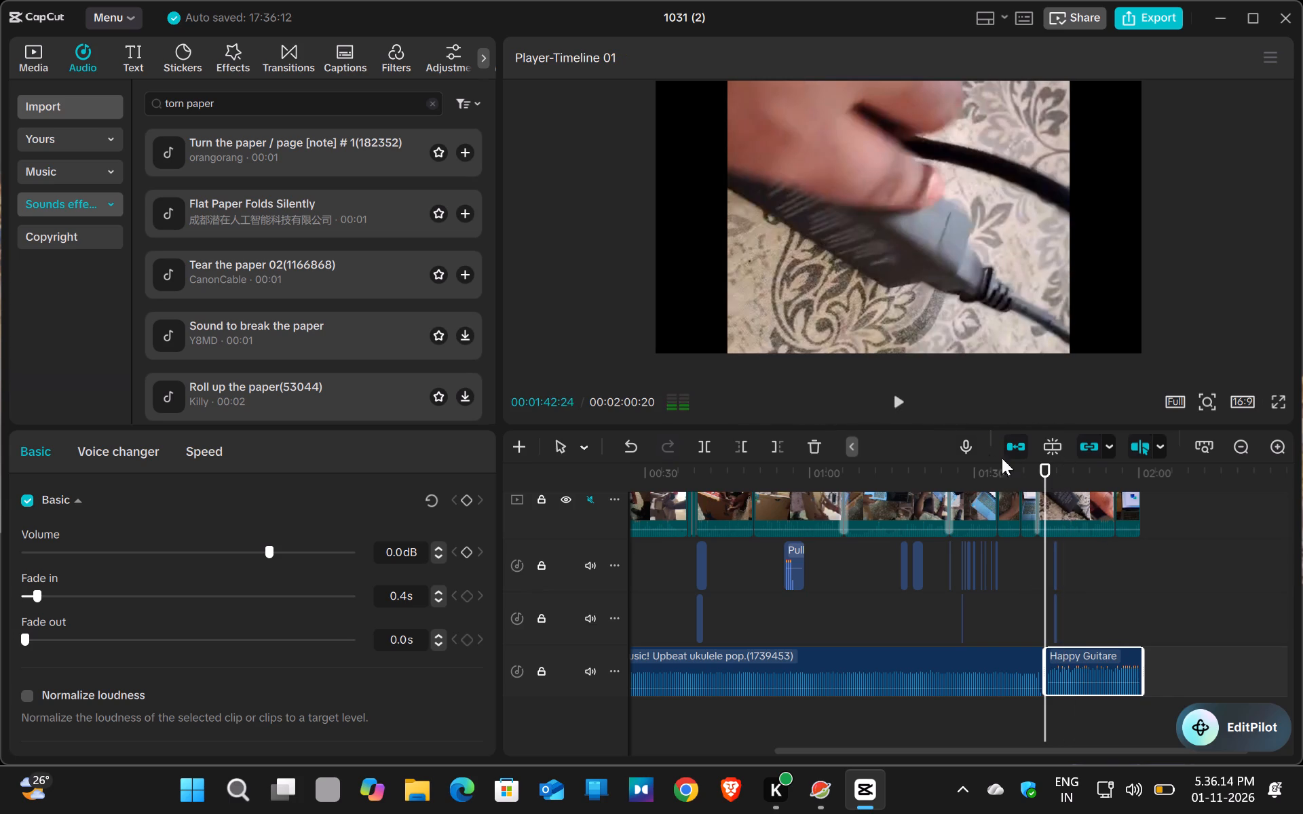
click(894, 406)
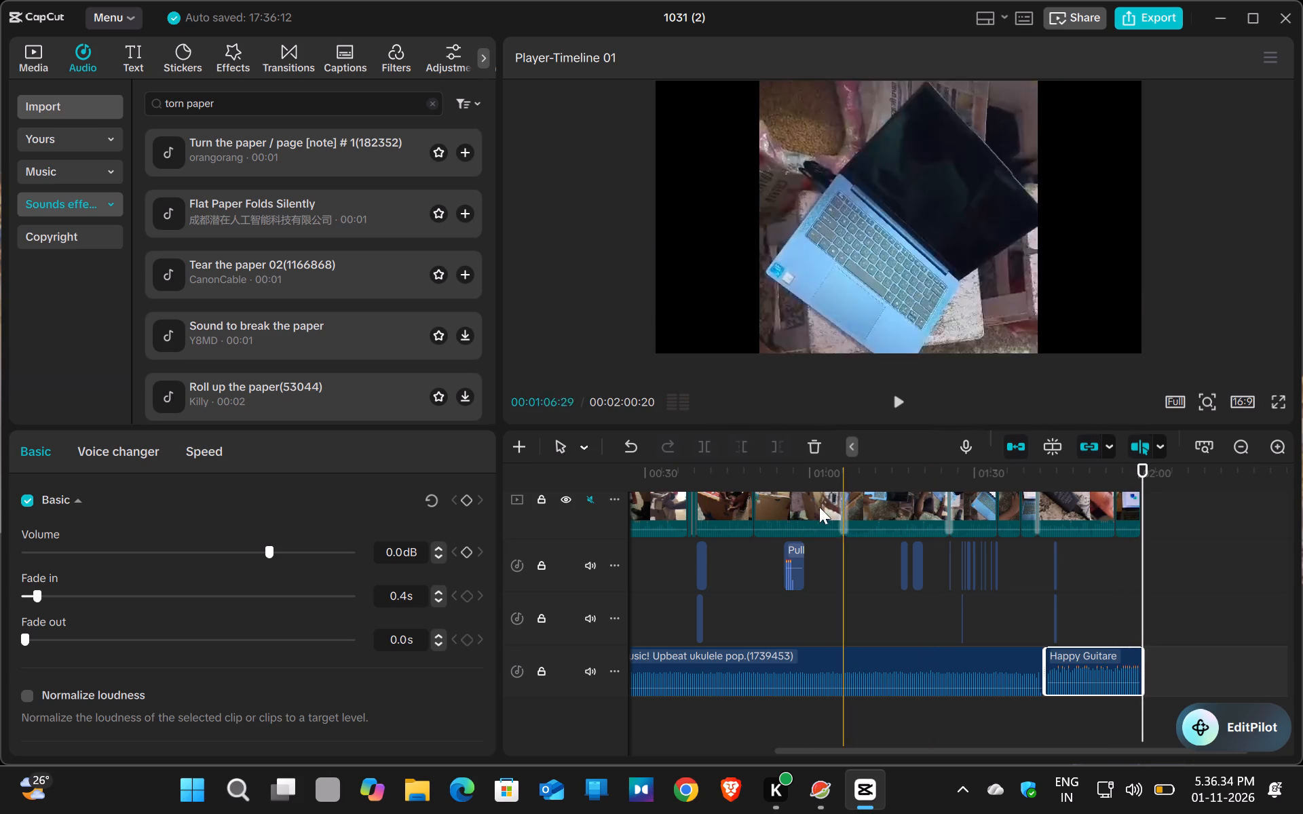
Play the video from the very beginning to review the whole edit.
drag(700, 475, 485, 509)
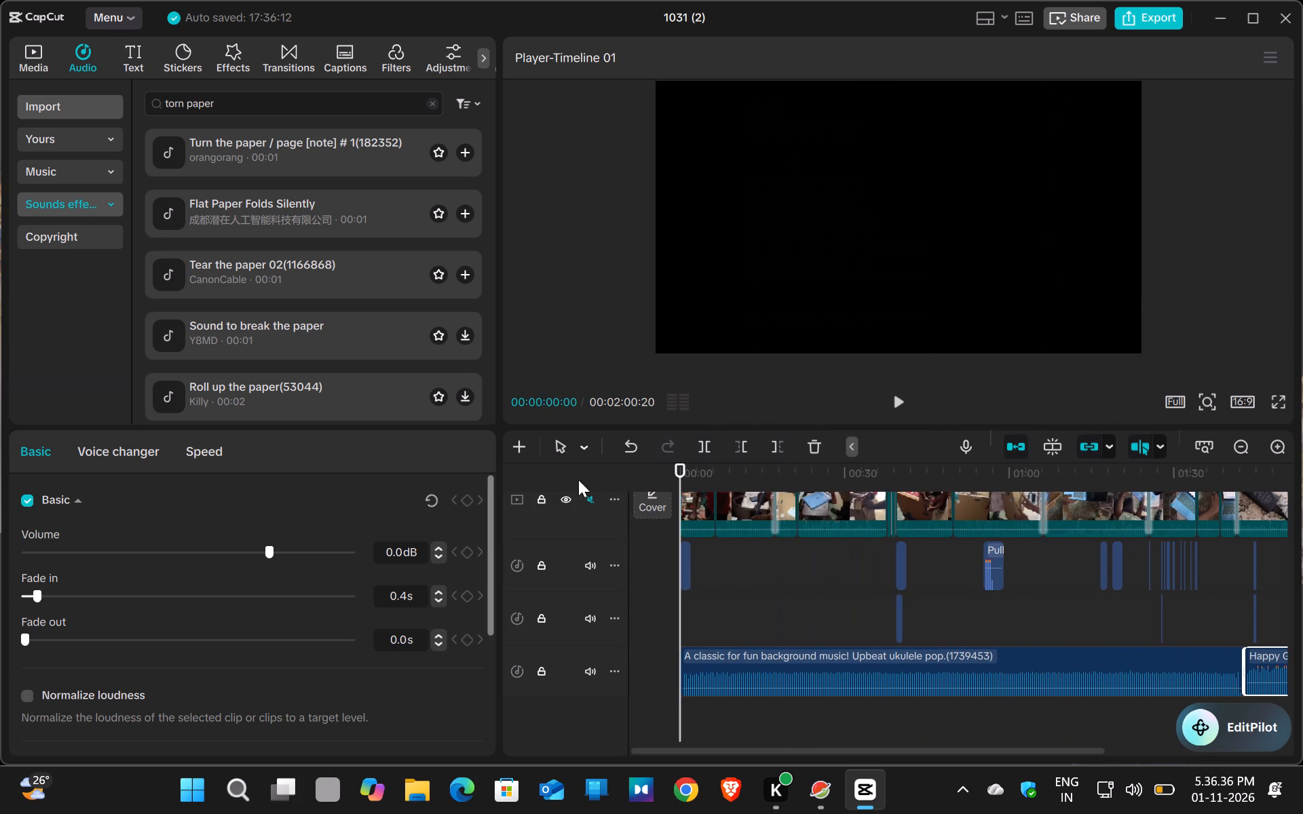
click(899, 395)
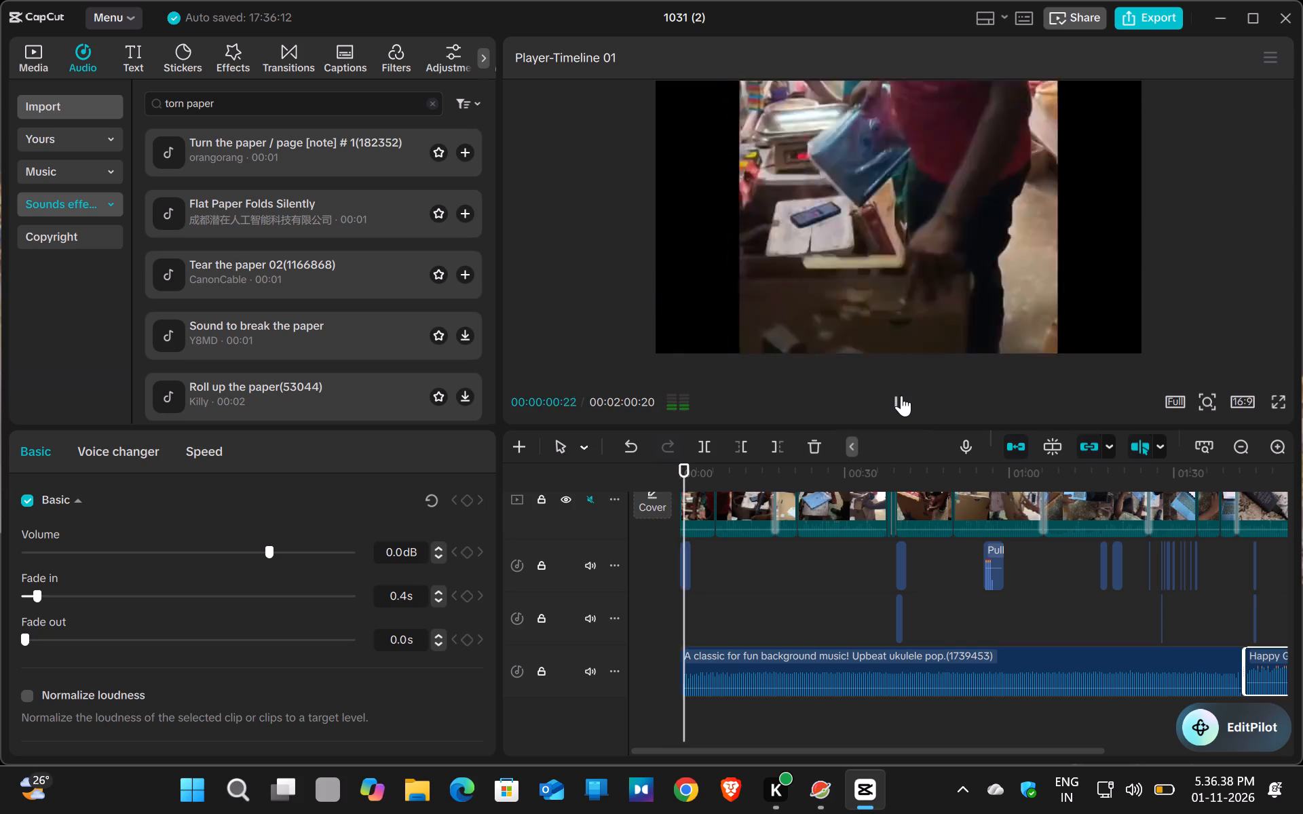
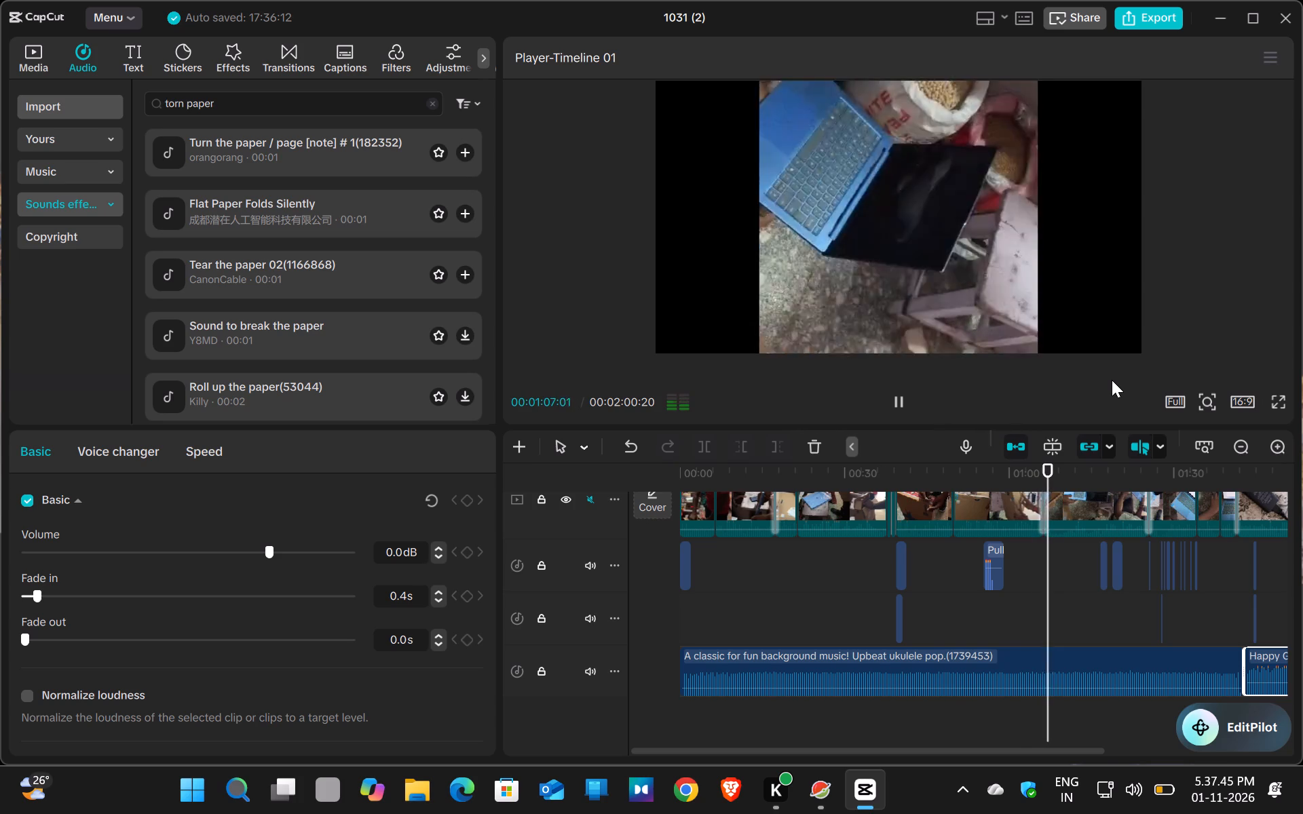
Position the playhead at 00:01:06:01, on the frame where the closed blue laptop is about to be opened.
click(1036, 463)
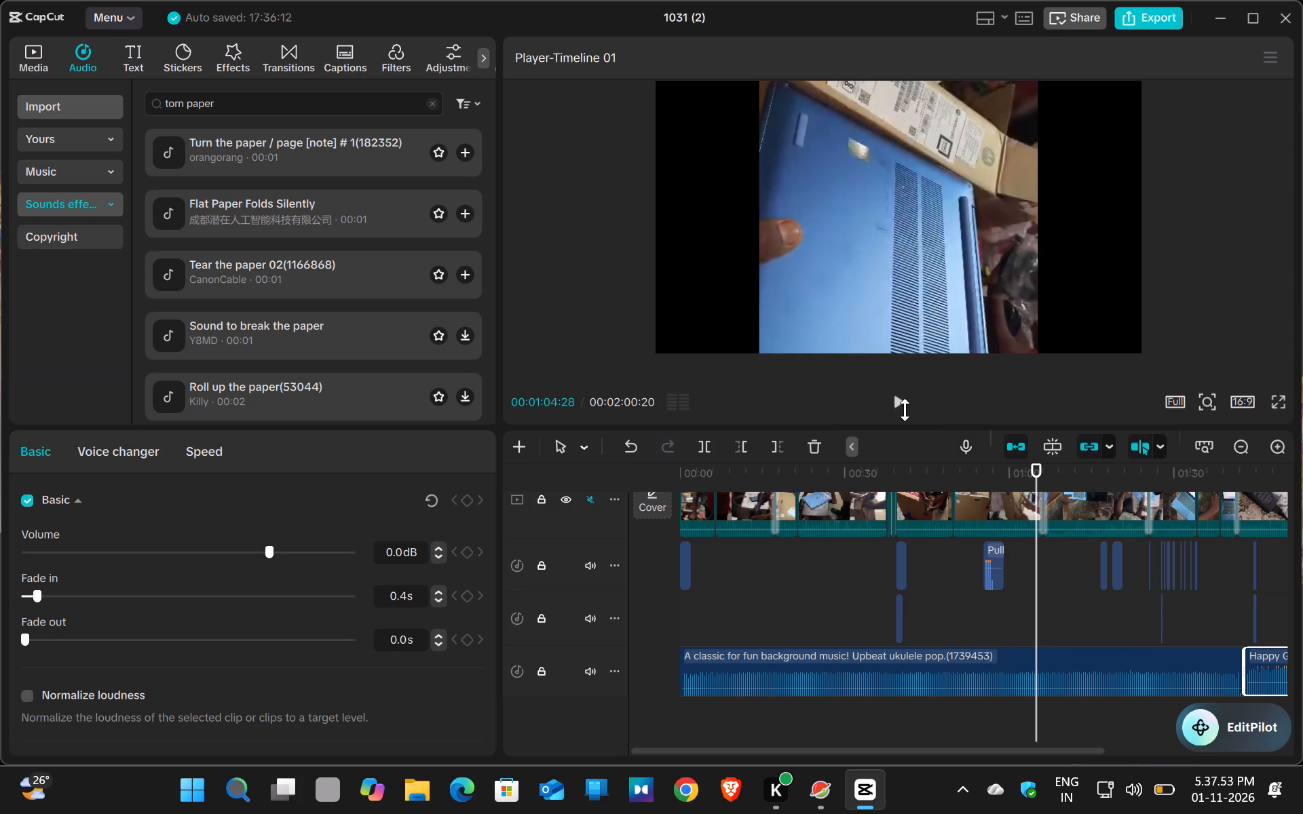
key(space)
key(space)
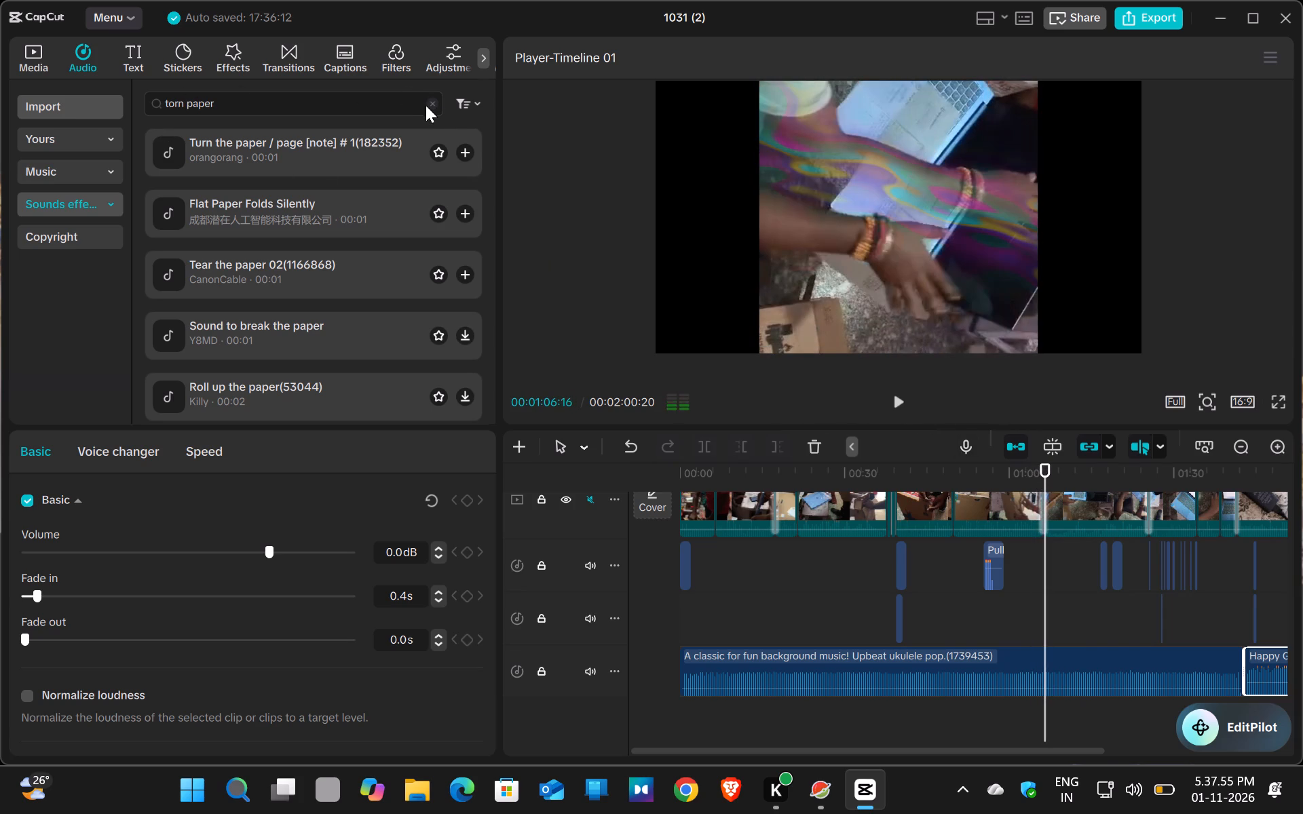
key(Left)
key(Left)
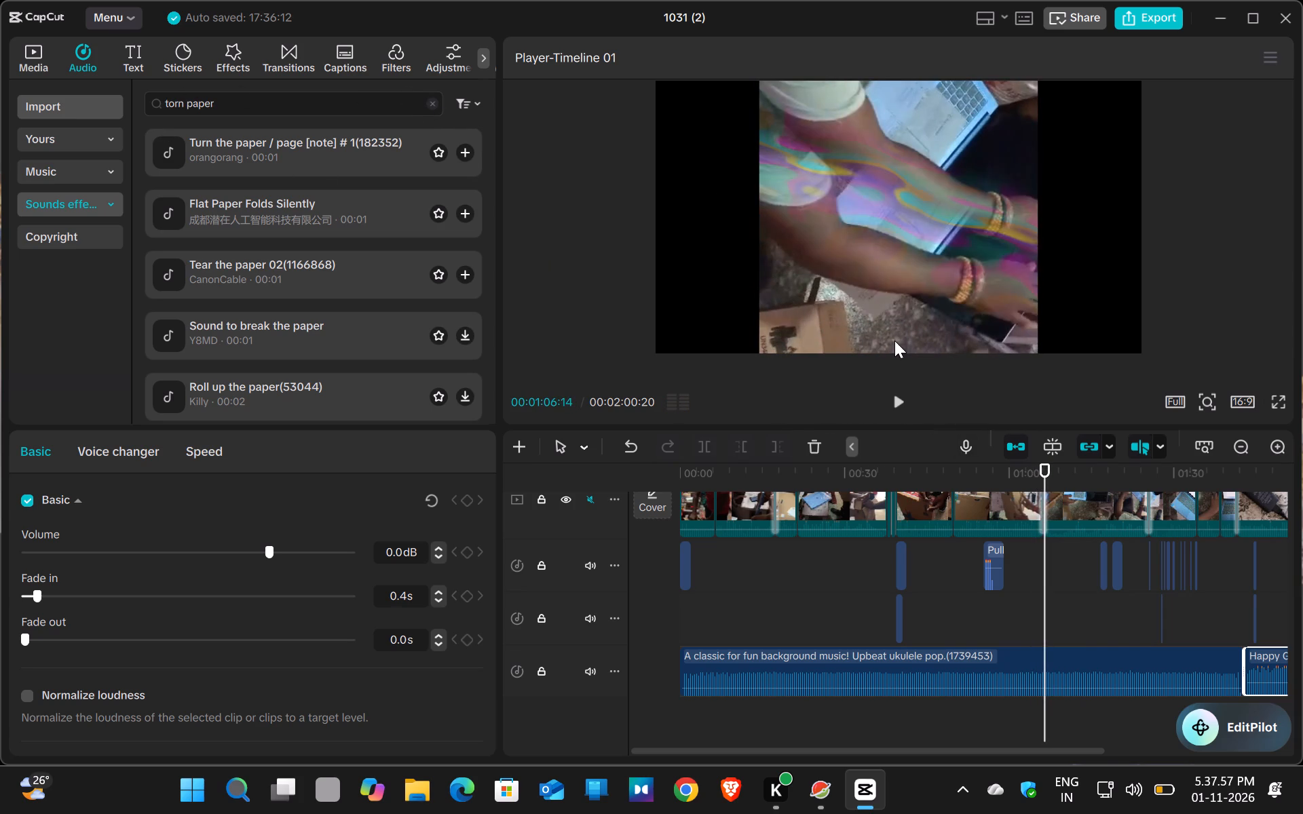
key(Left)
key(Left)
key(Left)
key(Left)
key(Left)
key(Left)
key(Left)
key(Left)
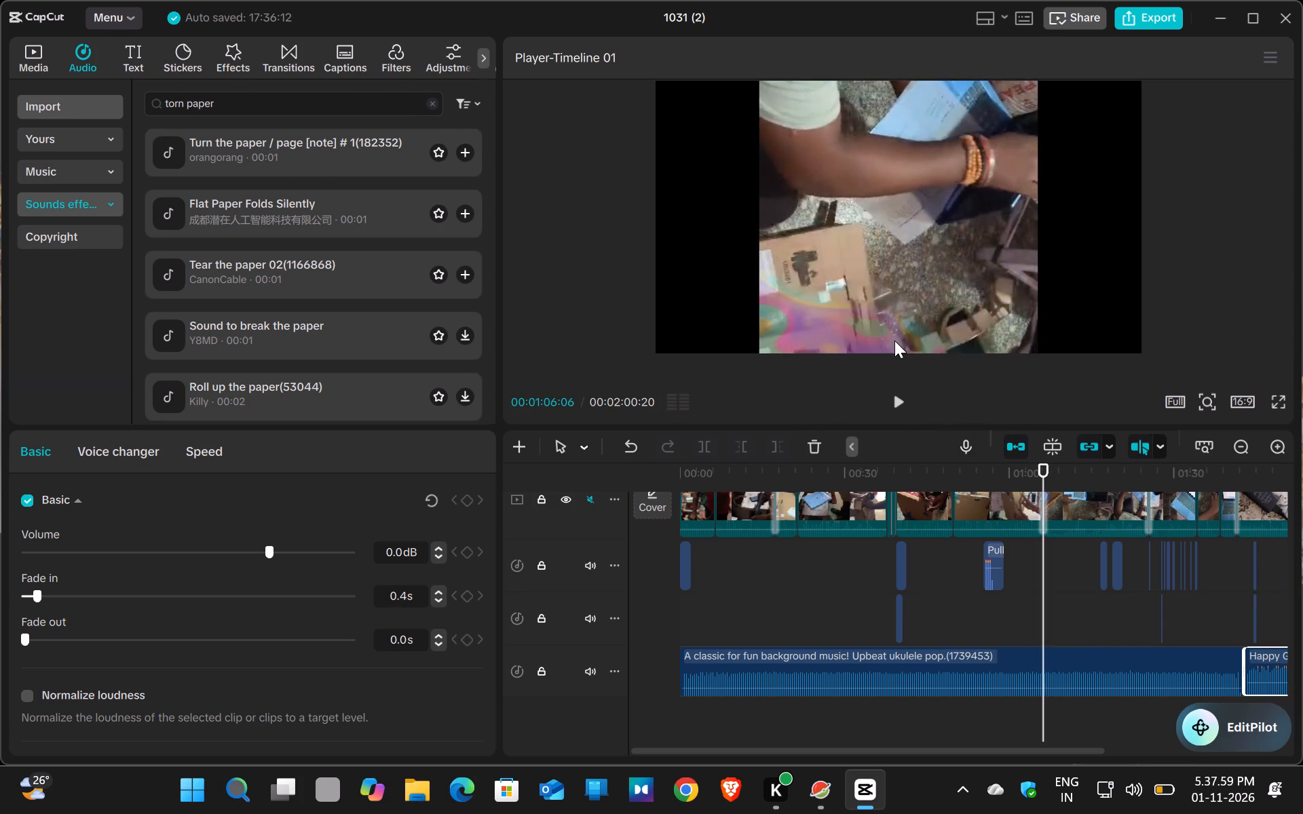
key(Left)
key(Left)
key(Left)
key(Left)
key(Left)
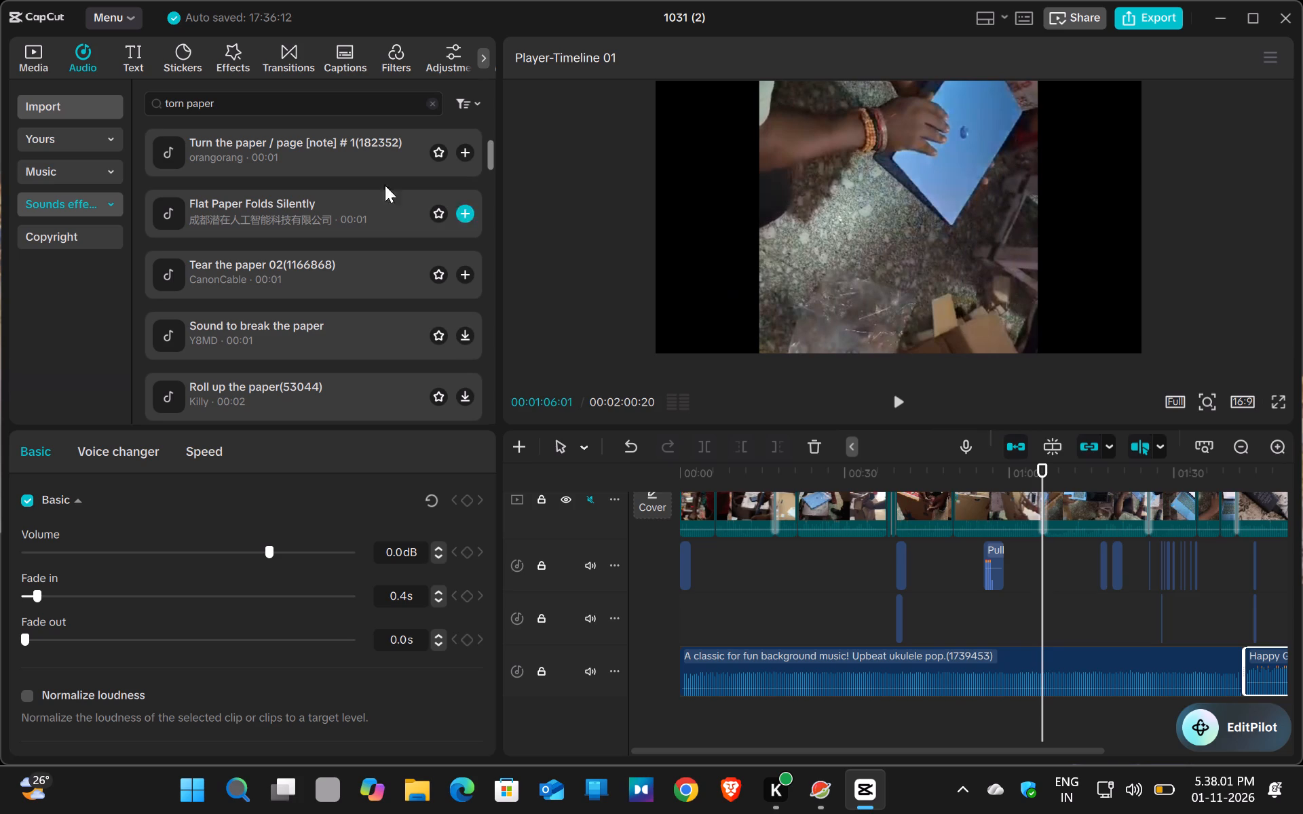
Clear the previous sound effect search and search the sound effects for "opening lid".
click(429, 102)
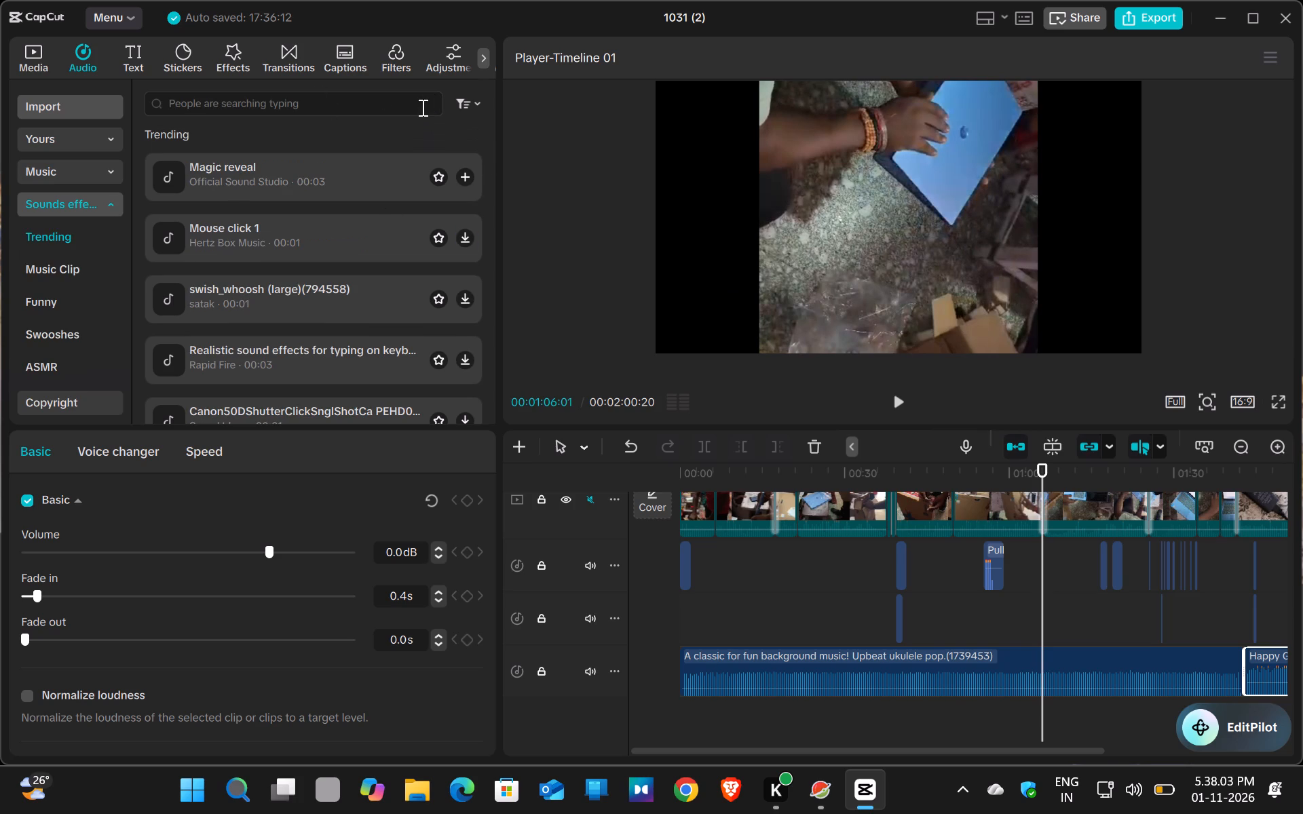
click(347, 113)
text(op)
text(en)
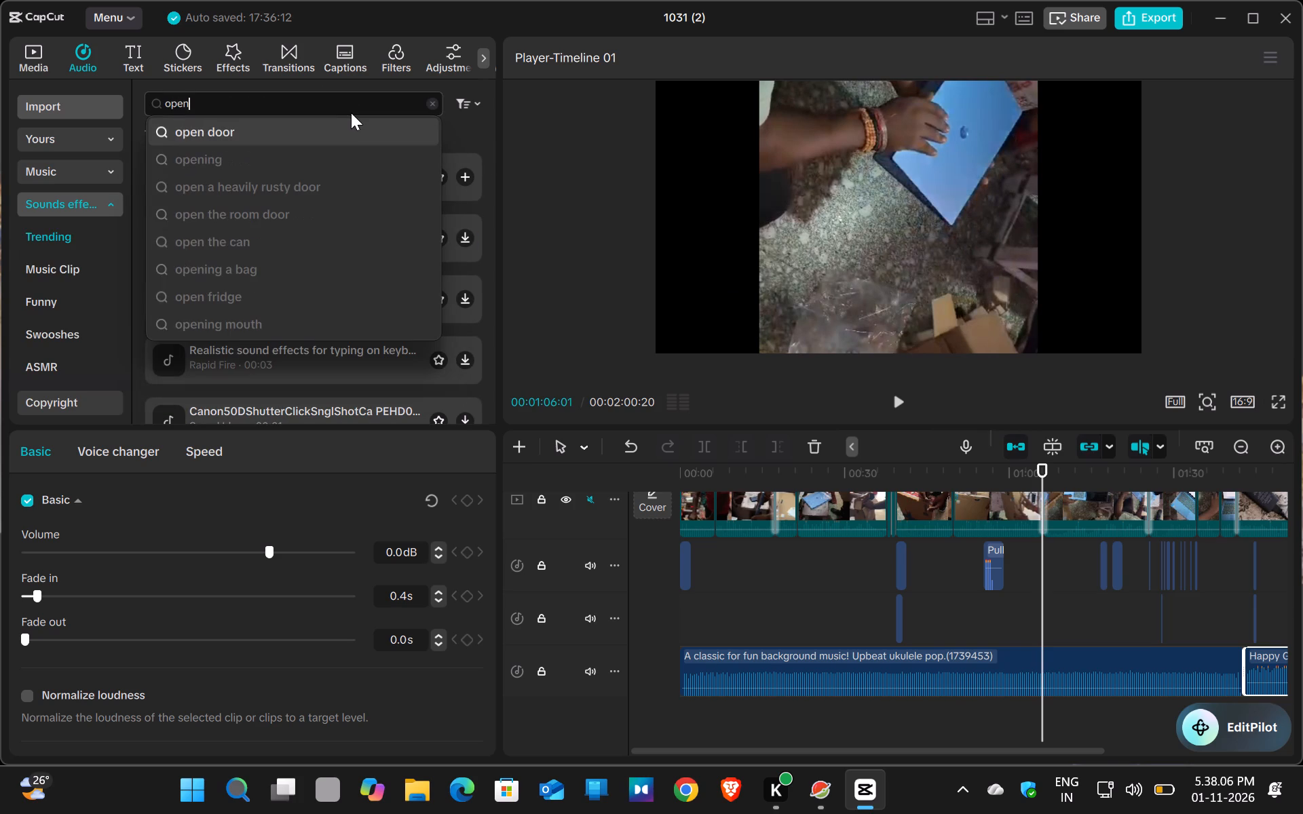
text(ing)
key(space)
text(lid)
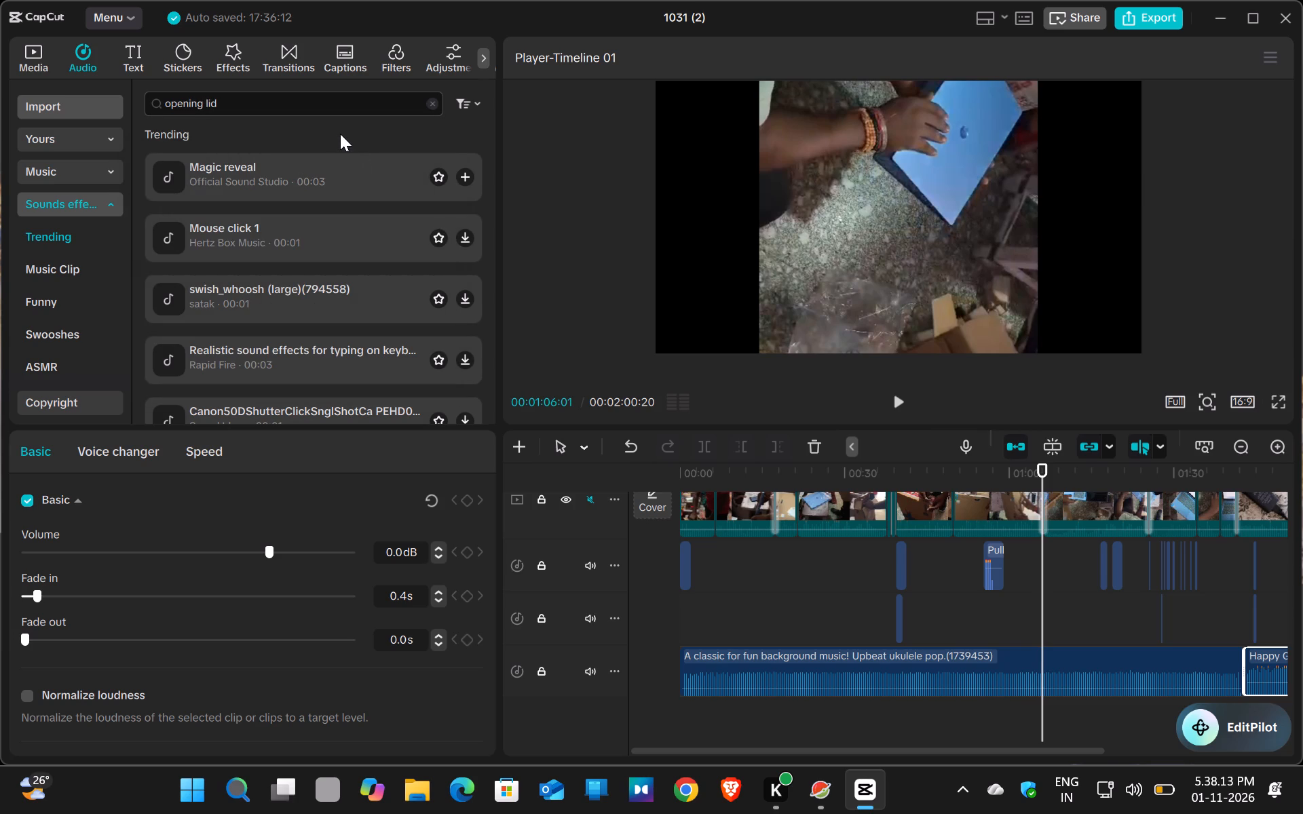
key(Return)
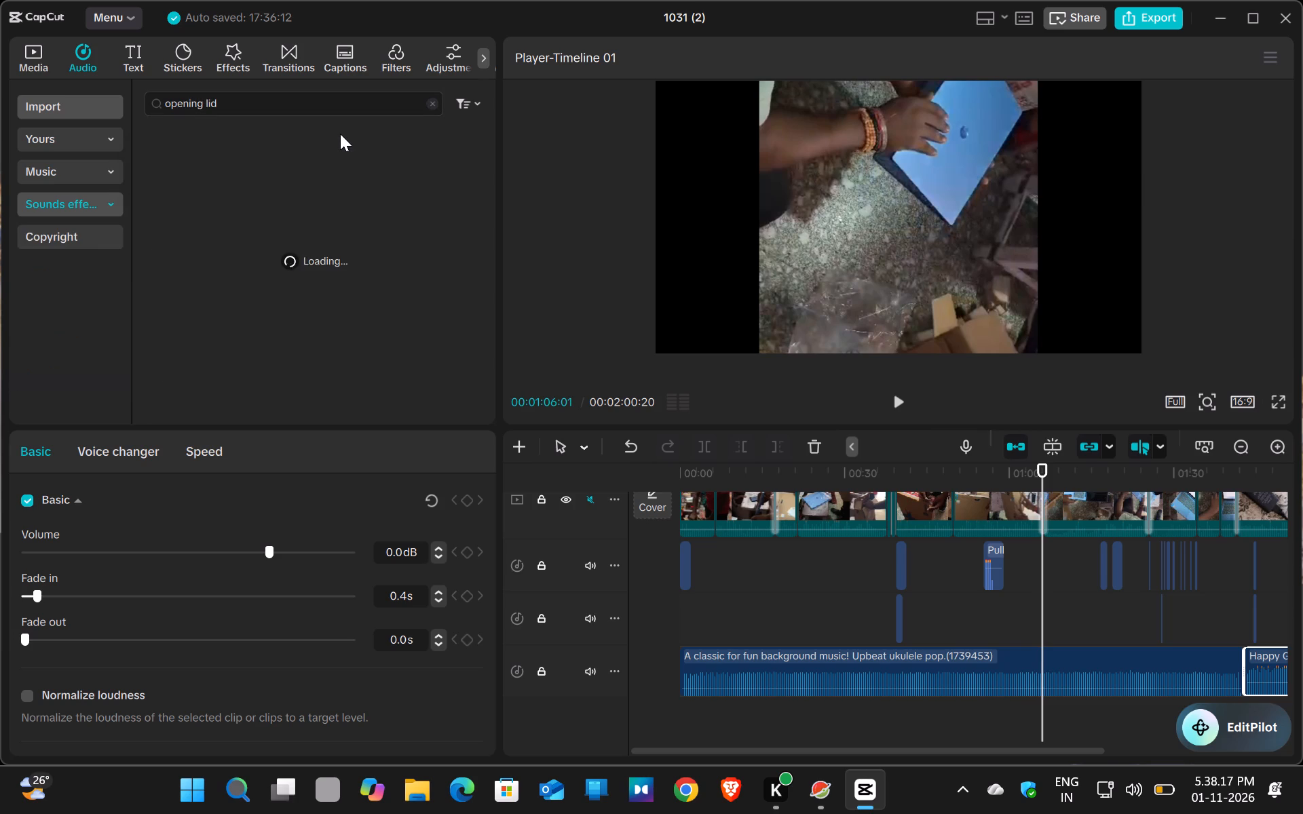
Audition the first opening-lid sound effects, from Open the lip cream lid to Bright and cute opening jingle.
click(340, 134)
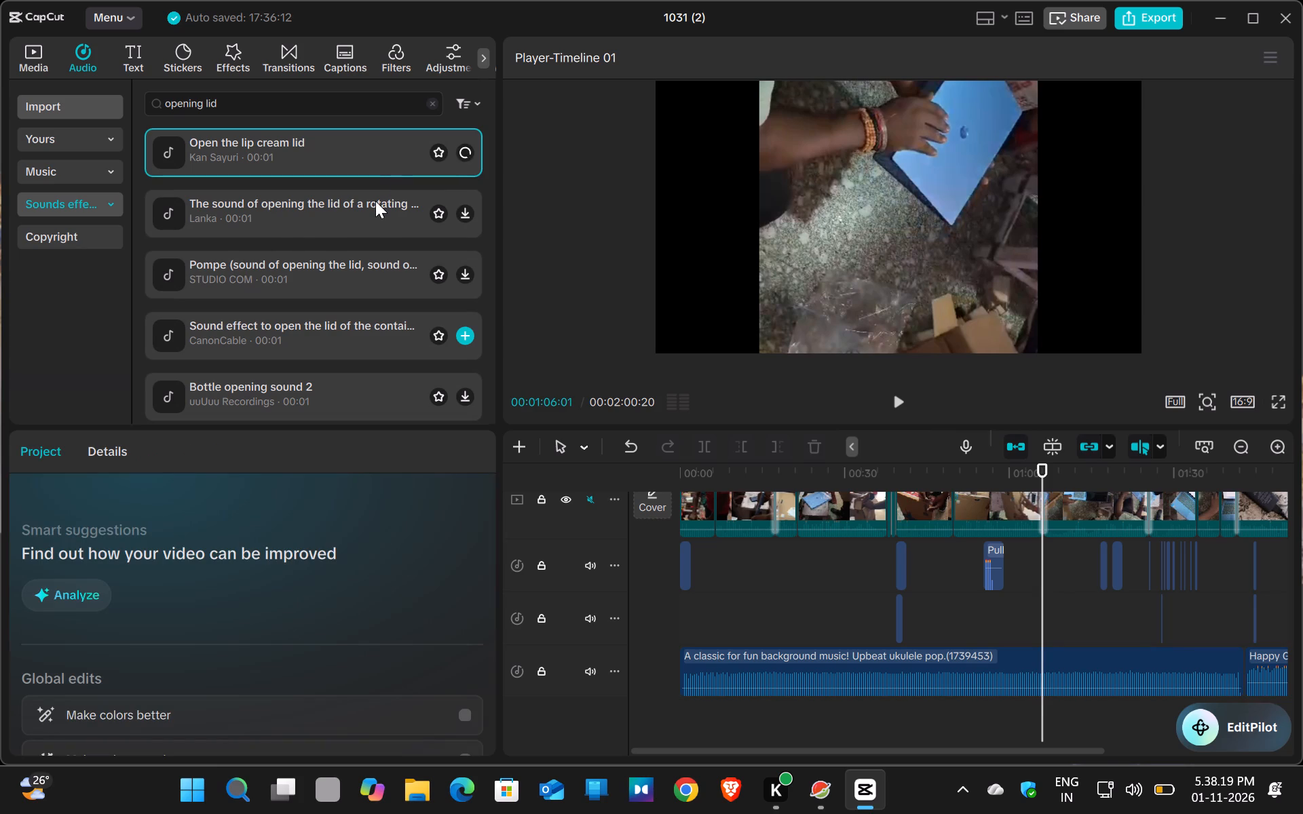
double_click(375, 201)
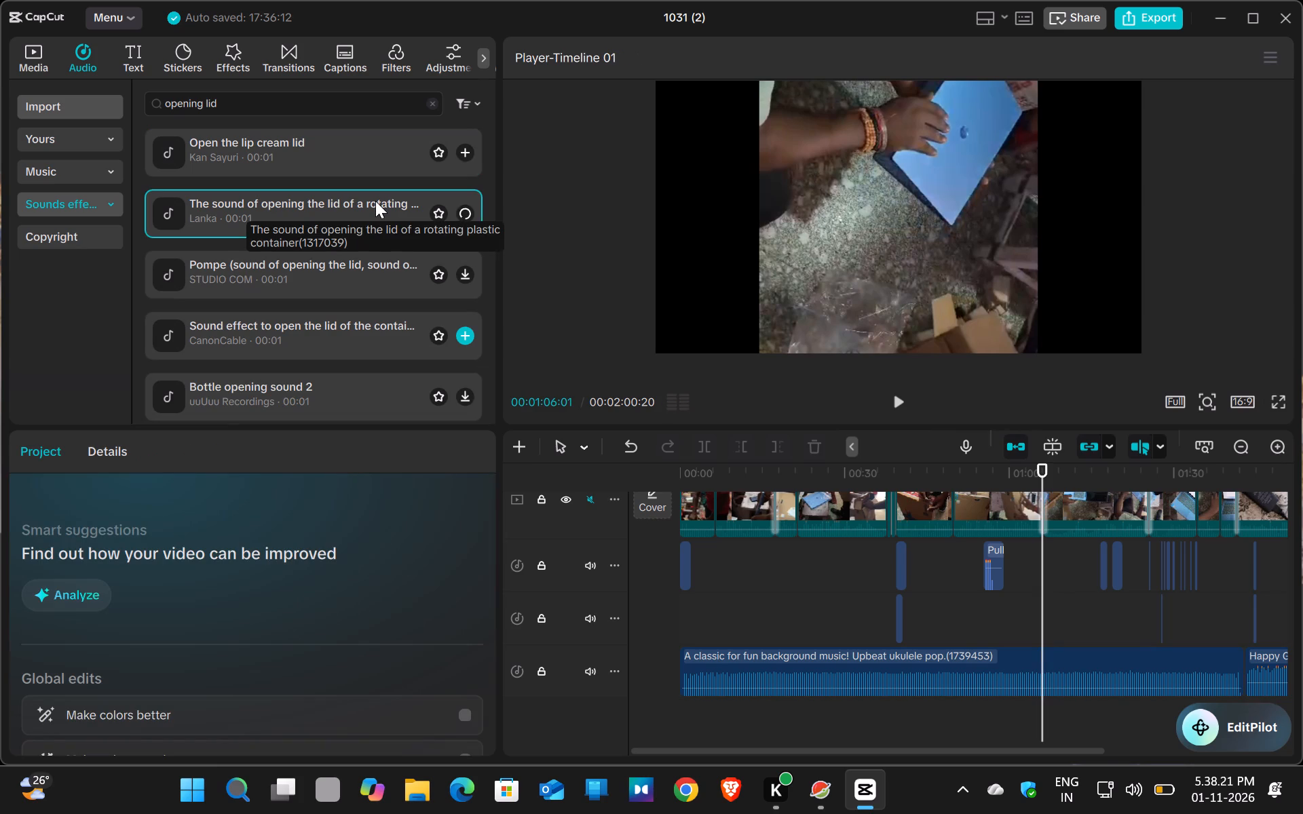
click(345, 274)
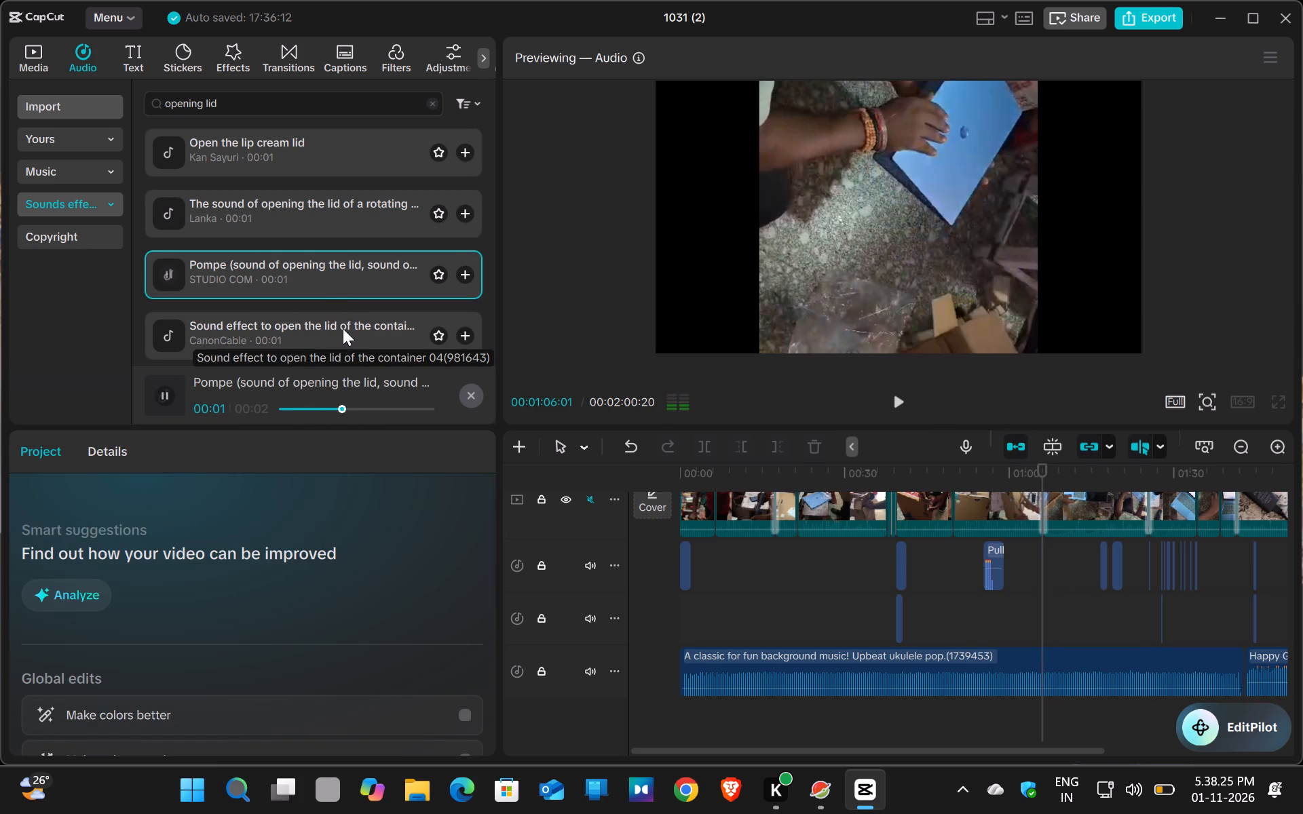
click(413, 328)
scroll(413, 322, down, 2)
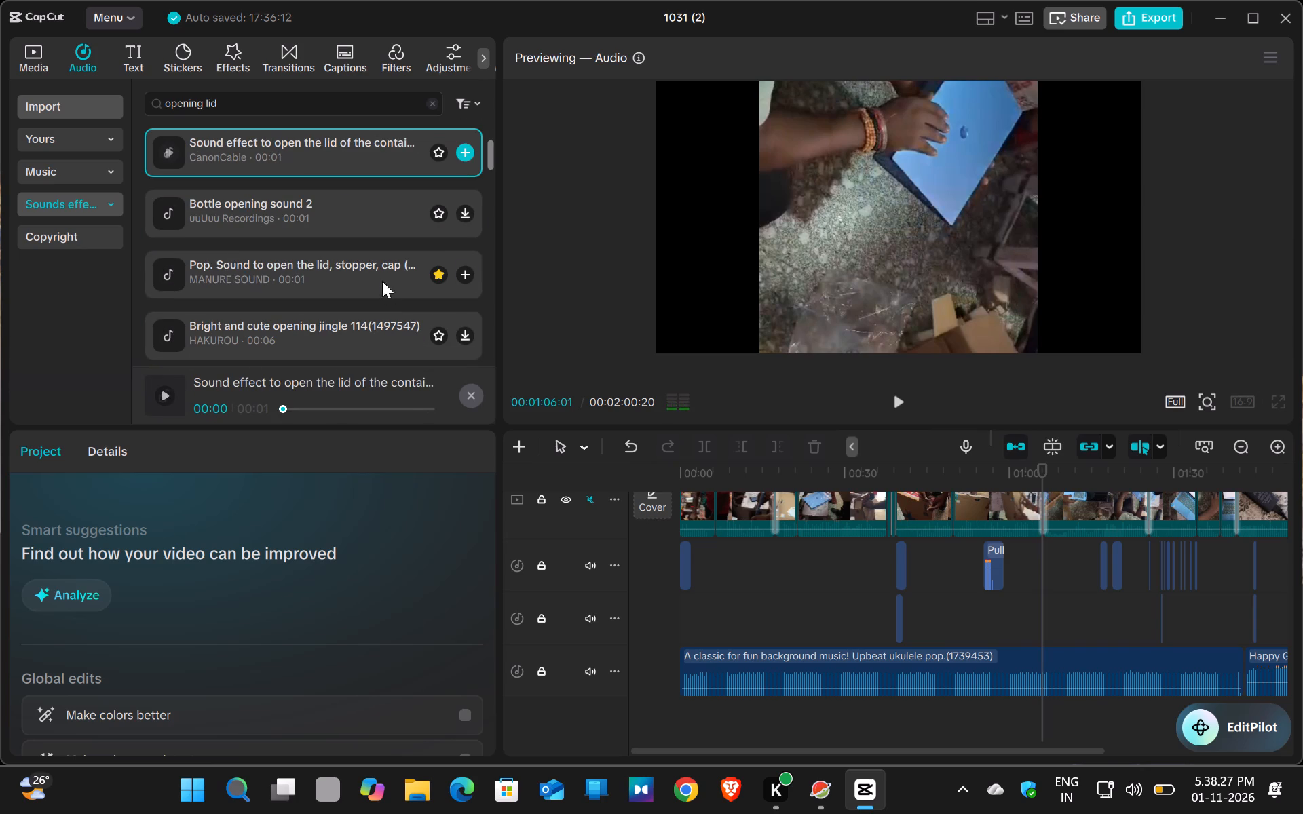
click(390, 220)
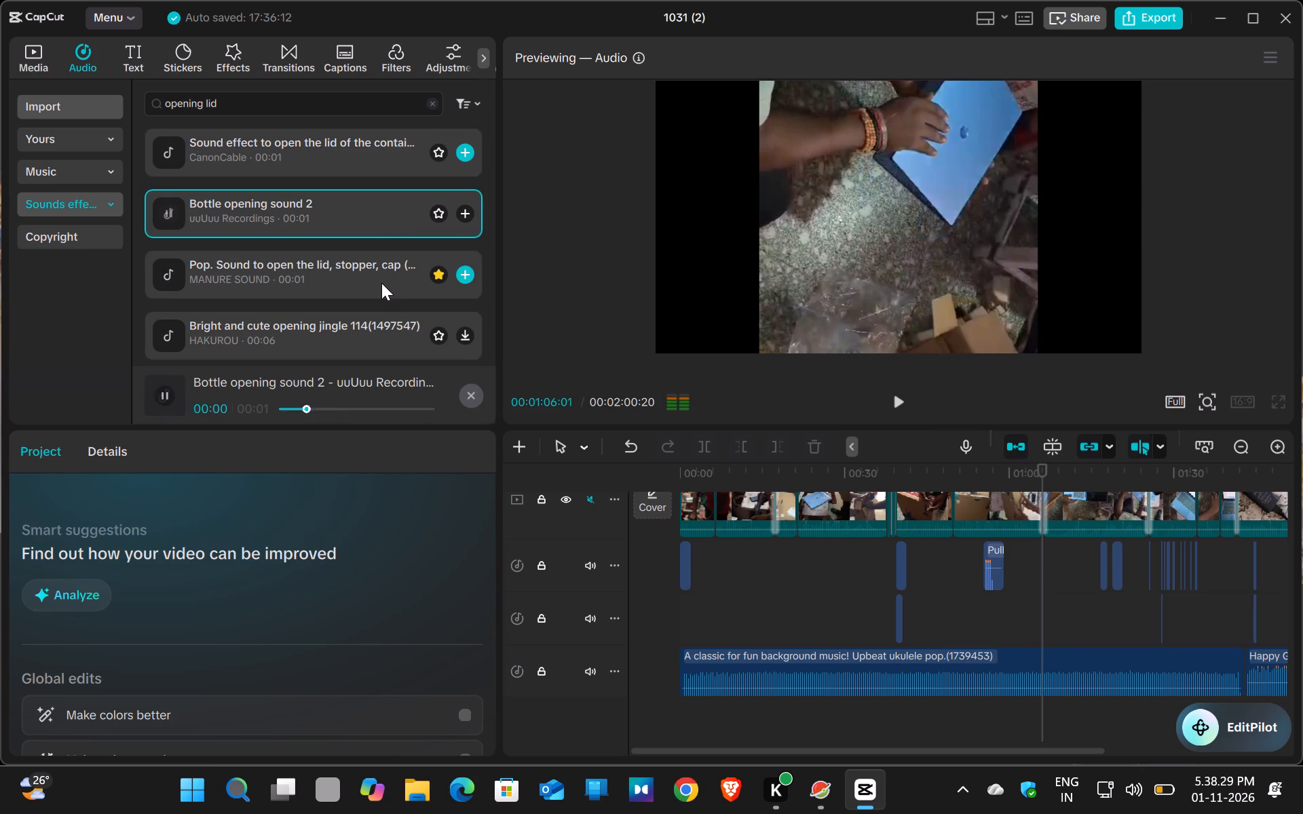
click(381, 283)
click(381, 334)
Audition the further opening-lid sounds, including the medicine bottle, Puck! and The sound of opening the lid effects.
scroll(383, 321, down, 2)
click(350, 273)
click(347, 336)
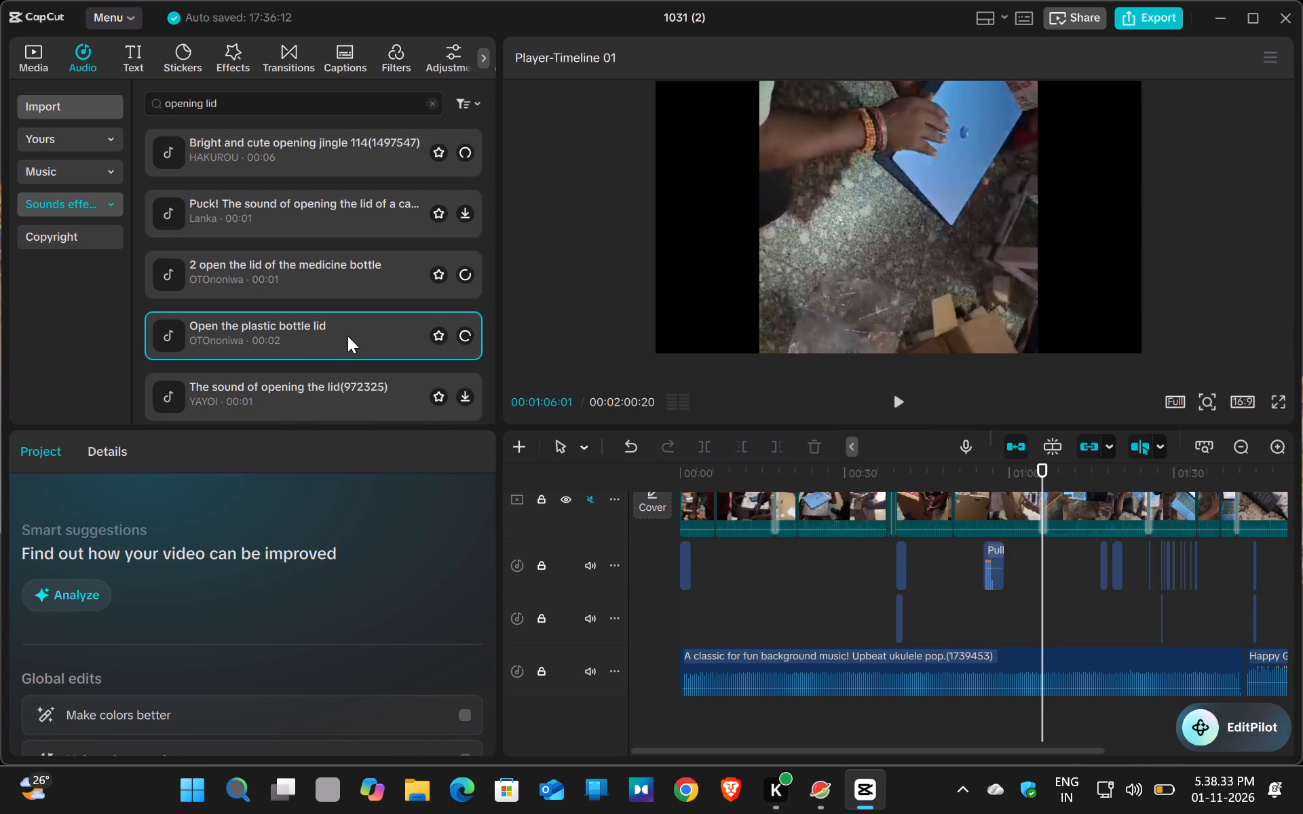
double_click(344, 373)
click(354, 218)
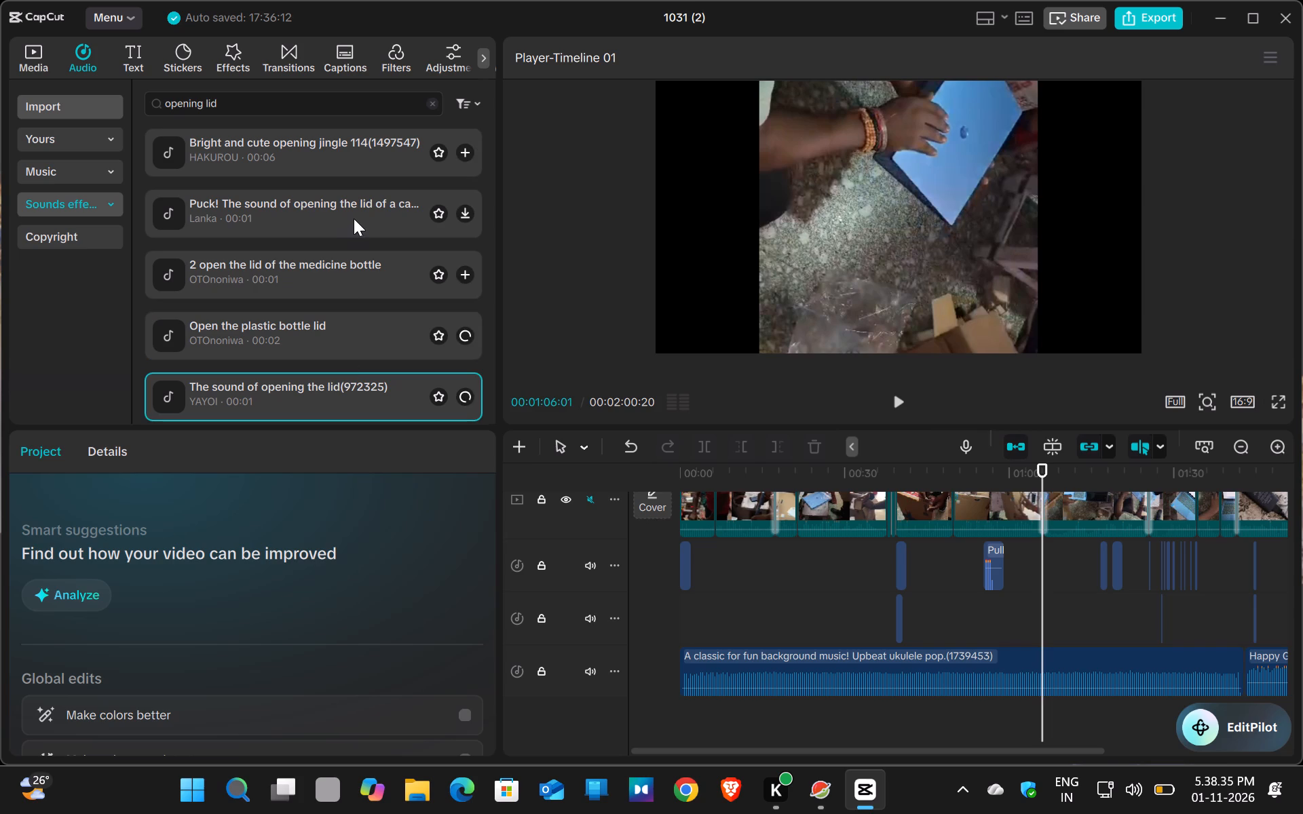
click(354, 283)
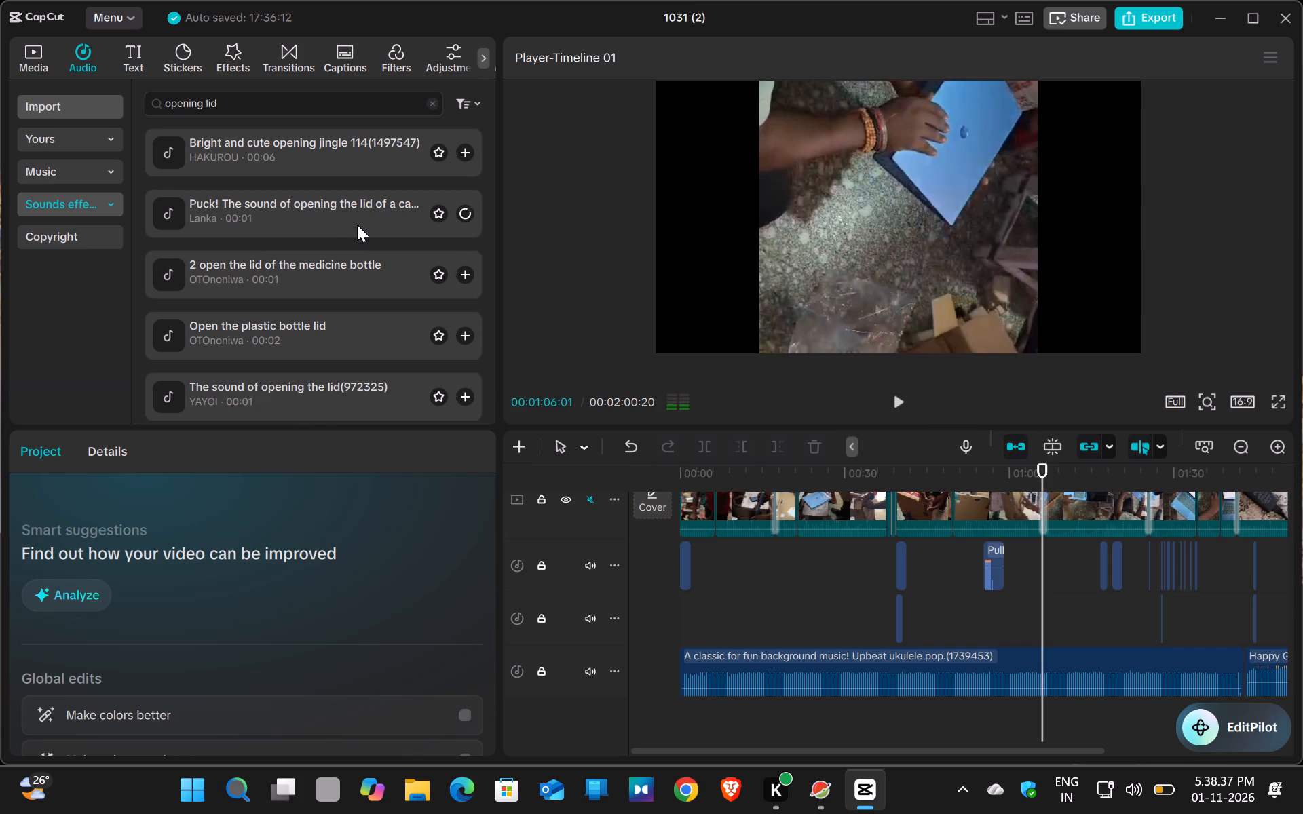
click(373, 278)
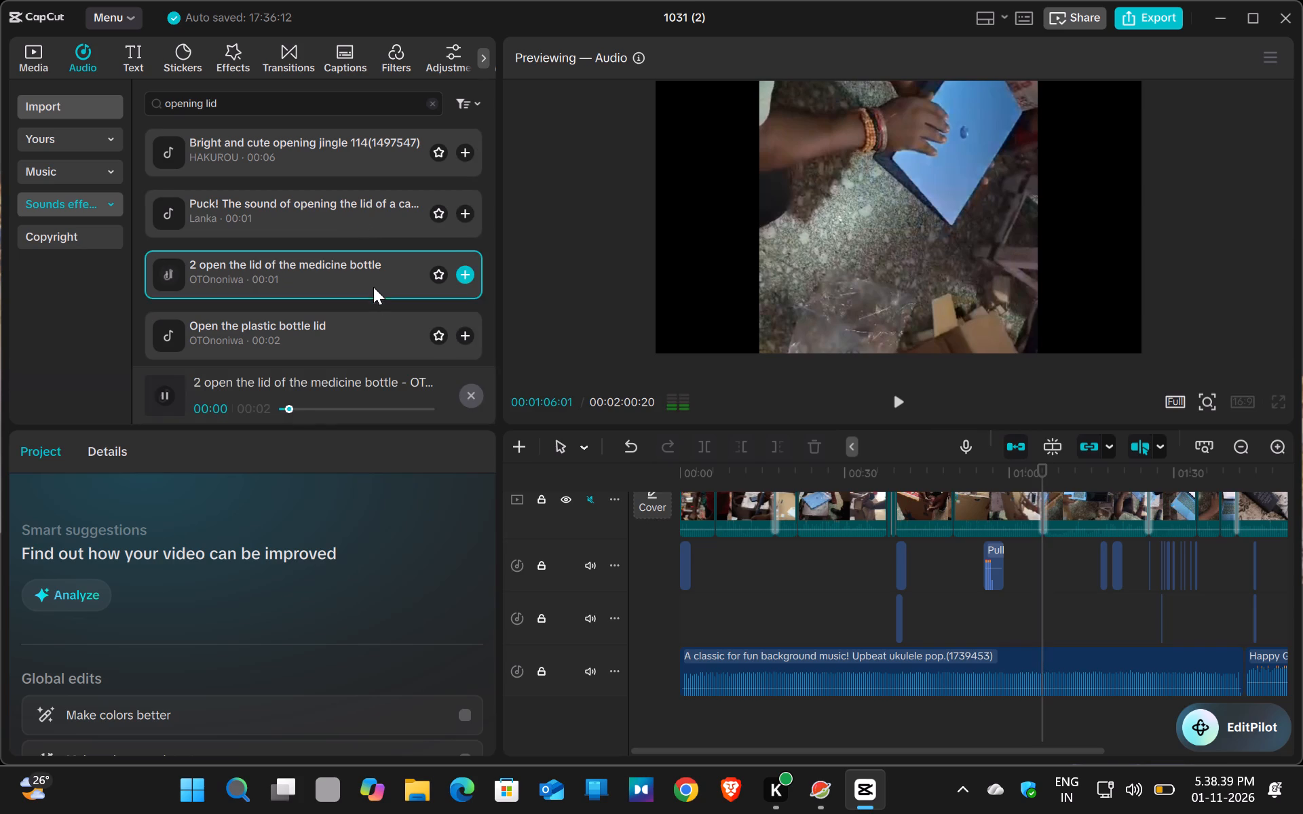
click(373, 313)
click(356, 201)
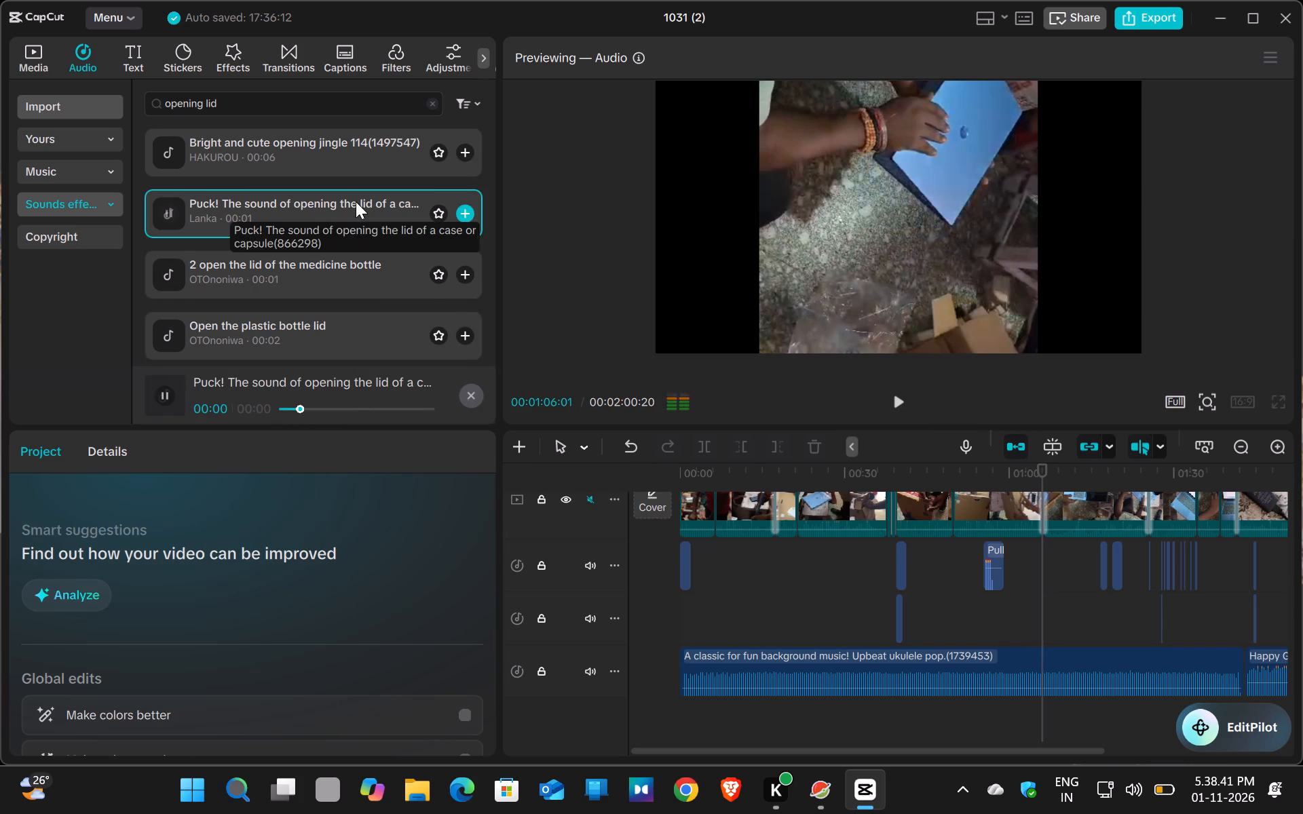
scroll(354, 220, down, 1)
click(350, 136)
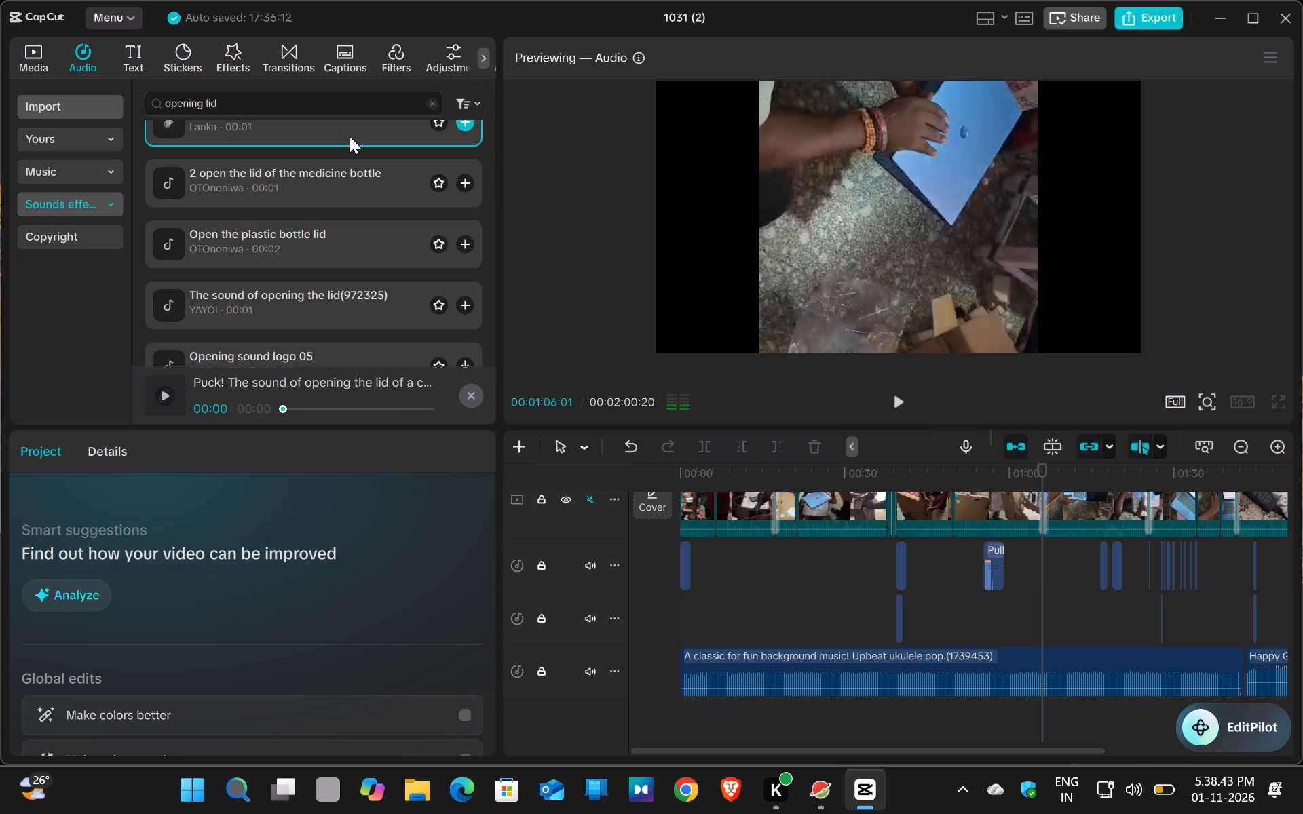
click(346, 284)
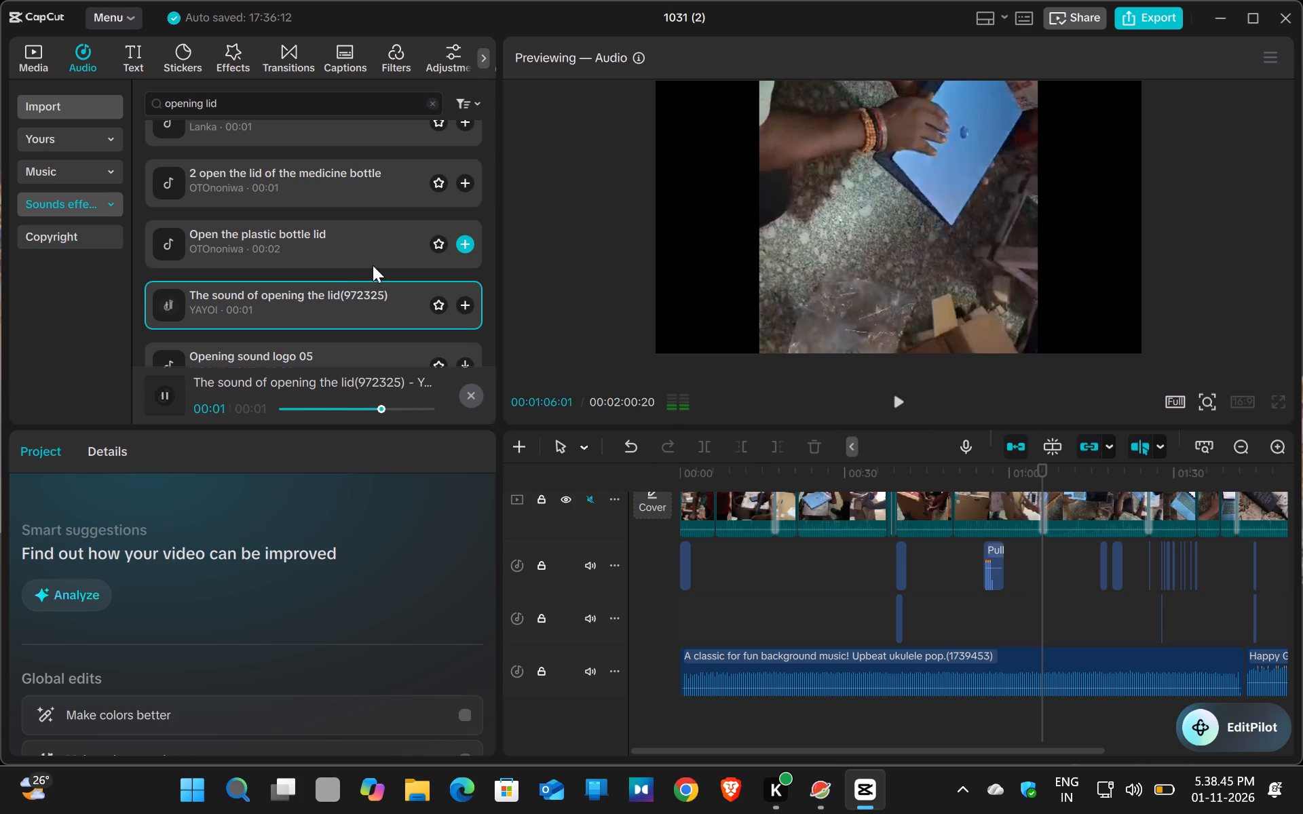
Add the "Puck! The sound of opening the lid of a case or capsule" effect at 00:01:06:01 and play it back.
click(457, 126)
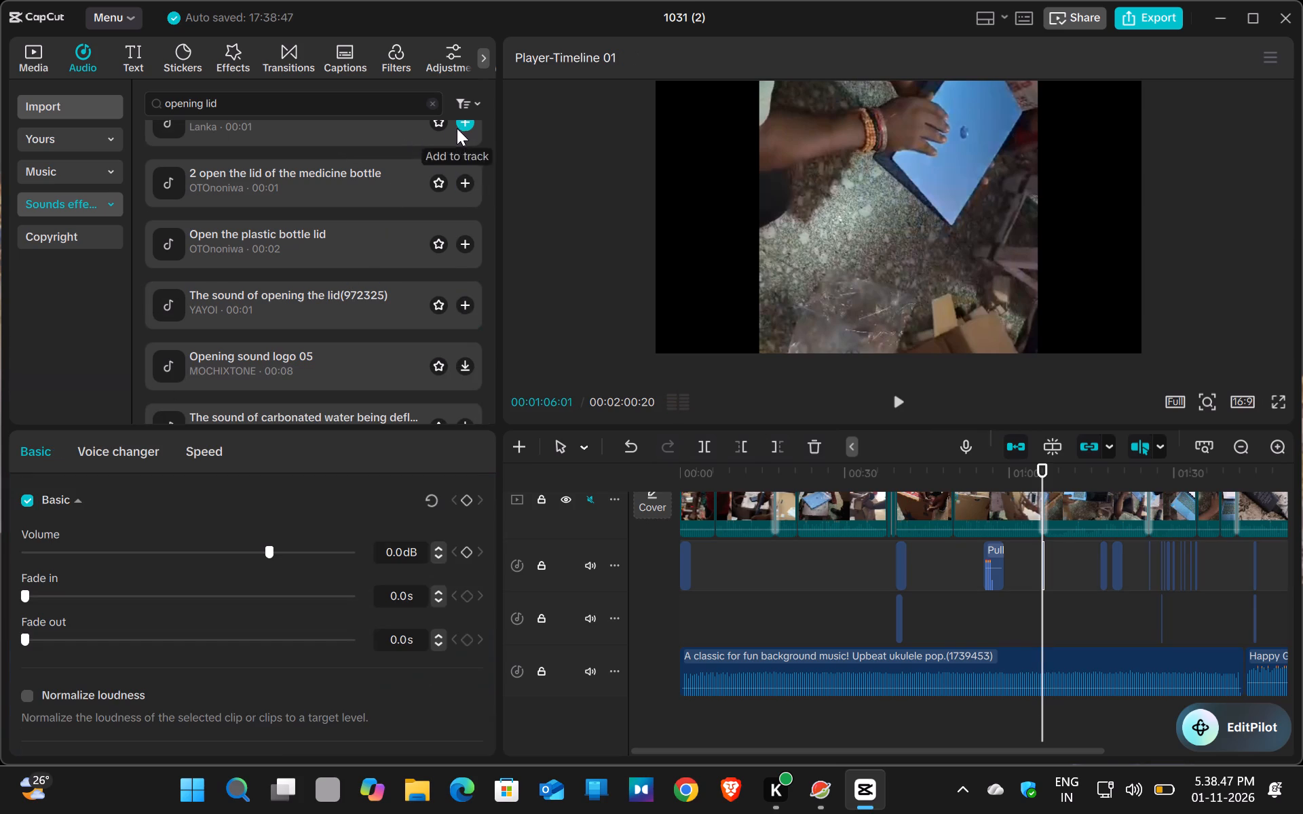
click(904, 396)
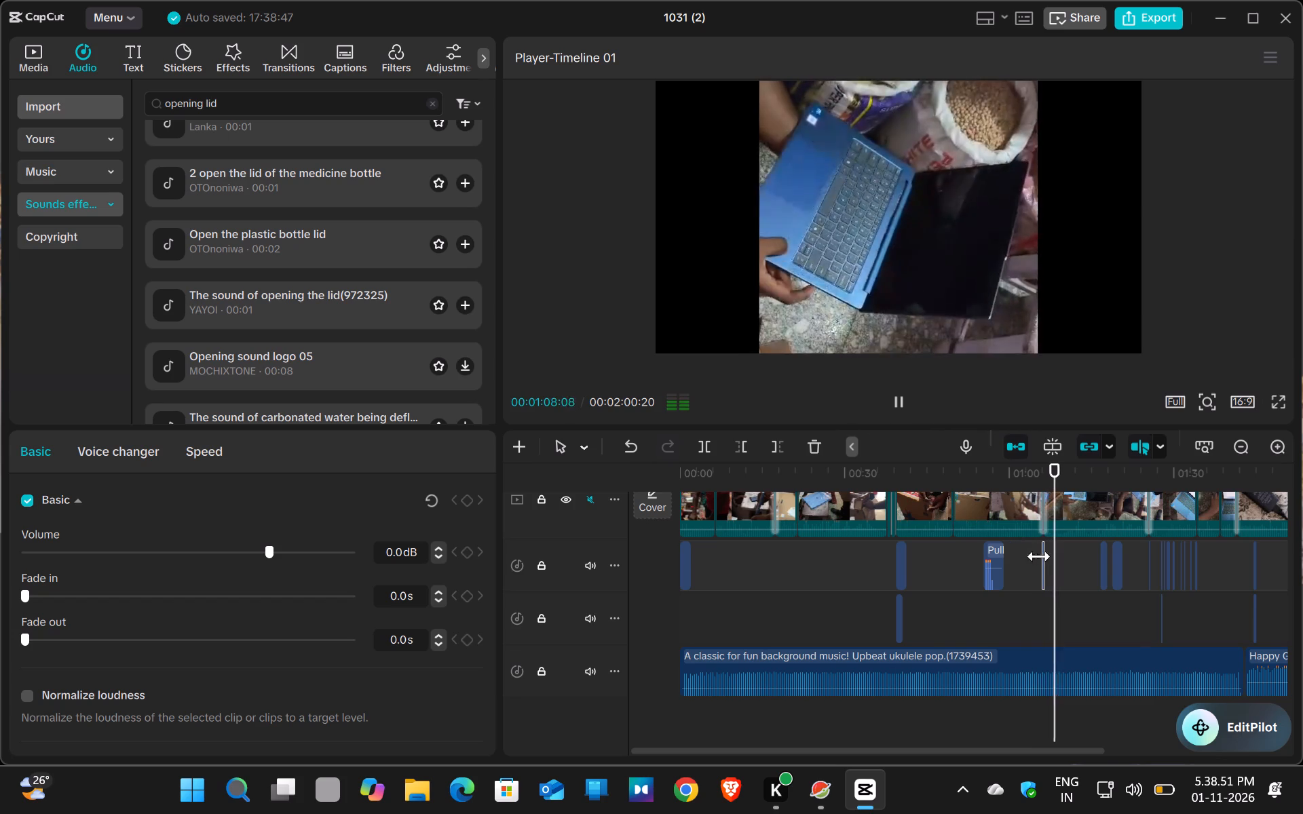
Set the volume of the added lid-opening sound to 20.0 dB.
drag(265, 549, 501, 549)
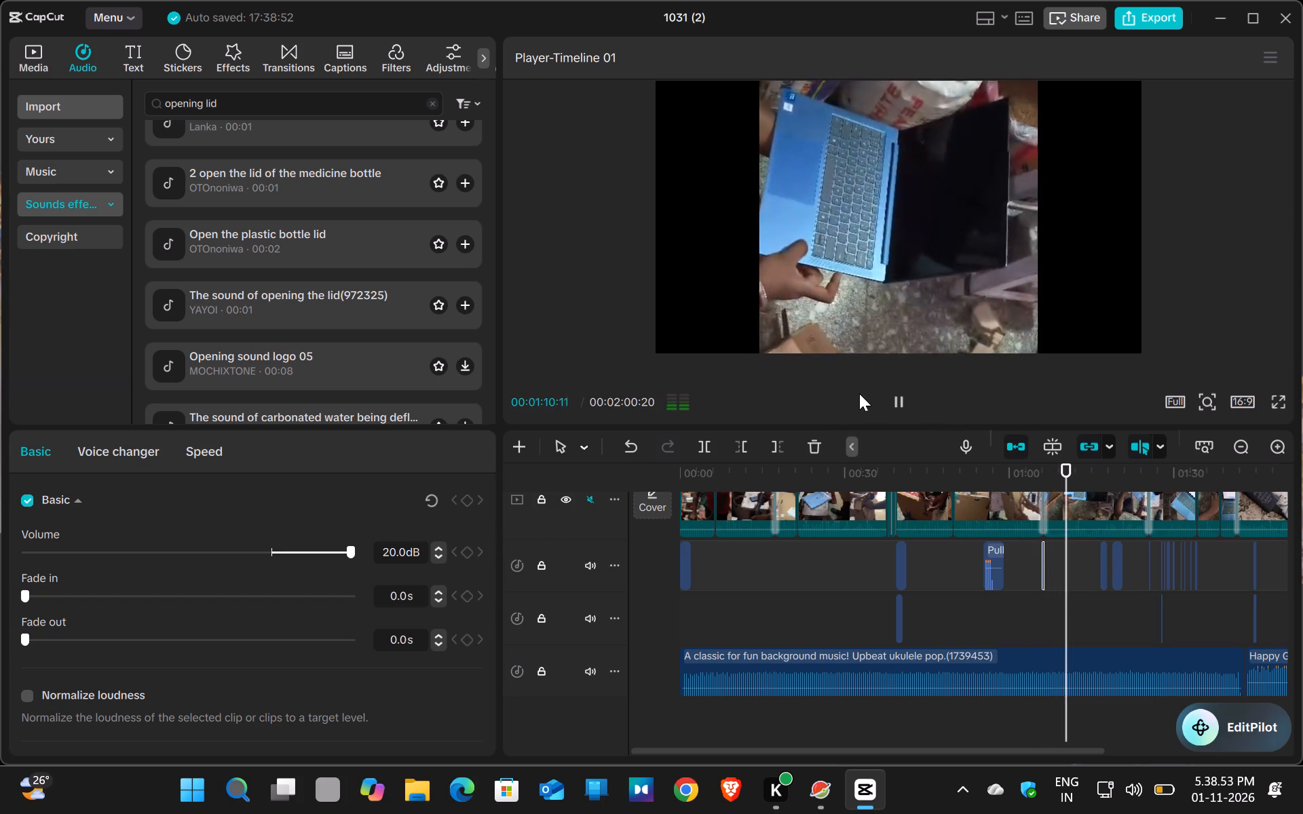
Replay the laptop-opening moment from just before the lid sound to check its volume, pausing at 00:01:10:29.
click(1032, 470)
click(892, 398)
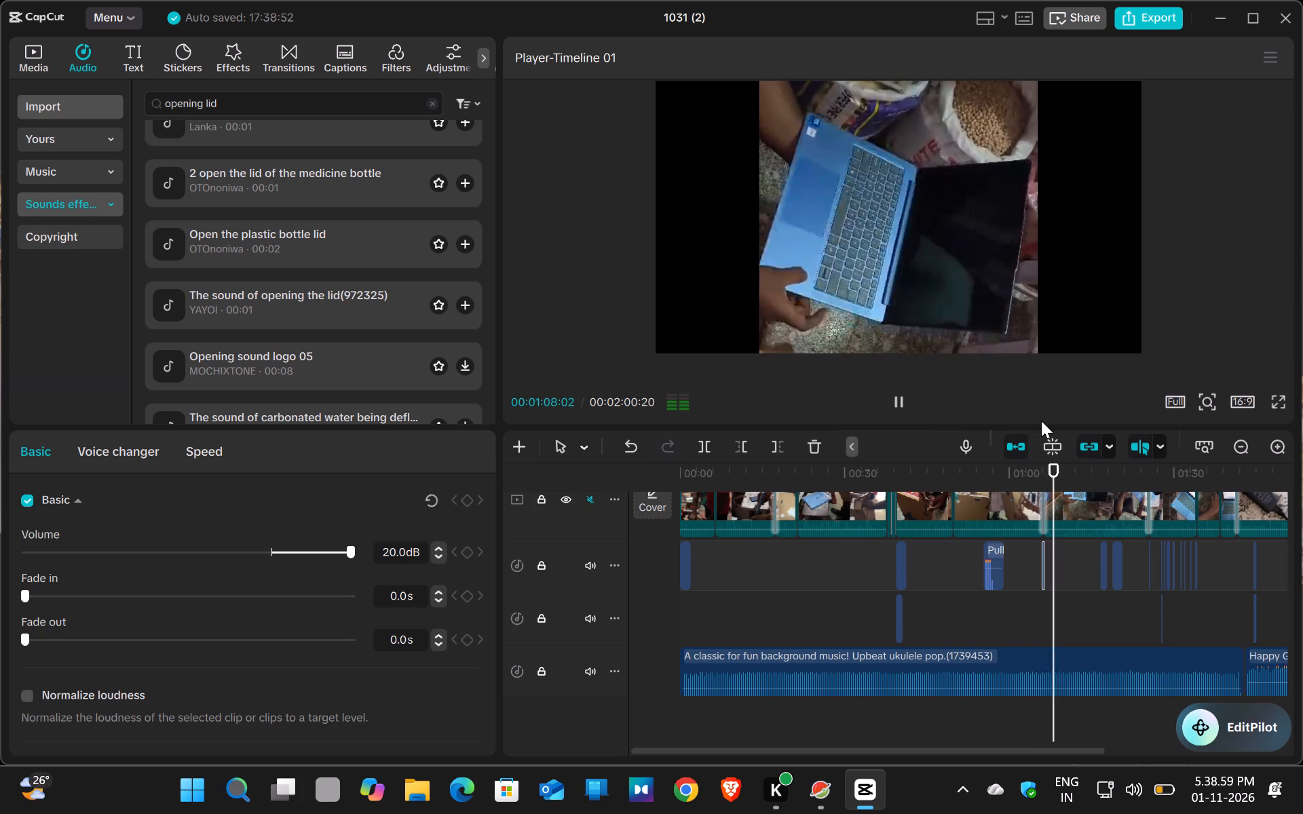
scroll(920, 244, up, 1)
click(854, 279)
click(854, 279)
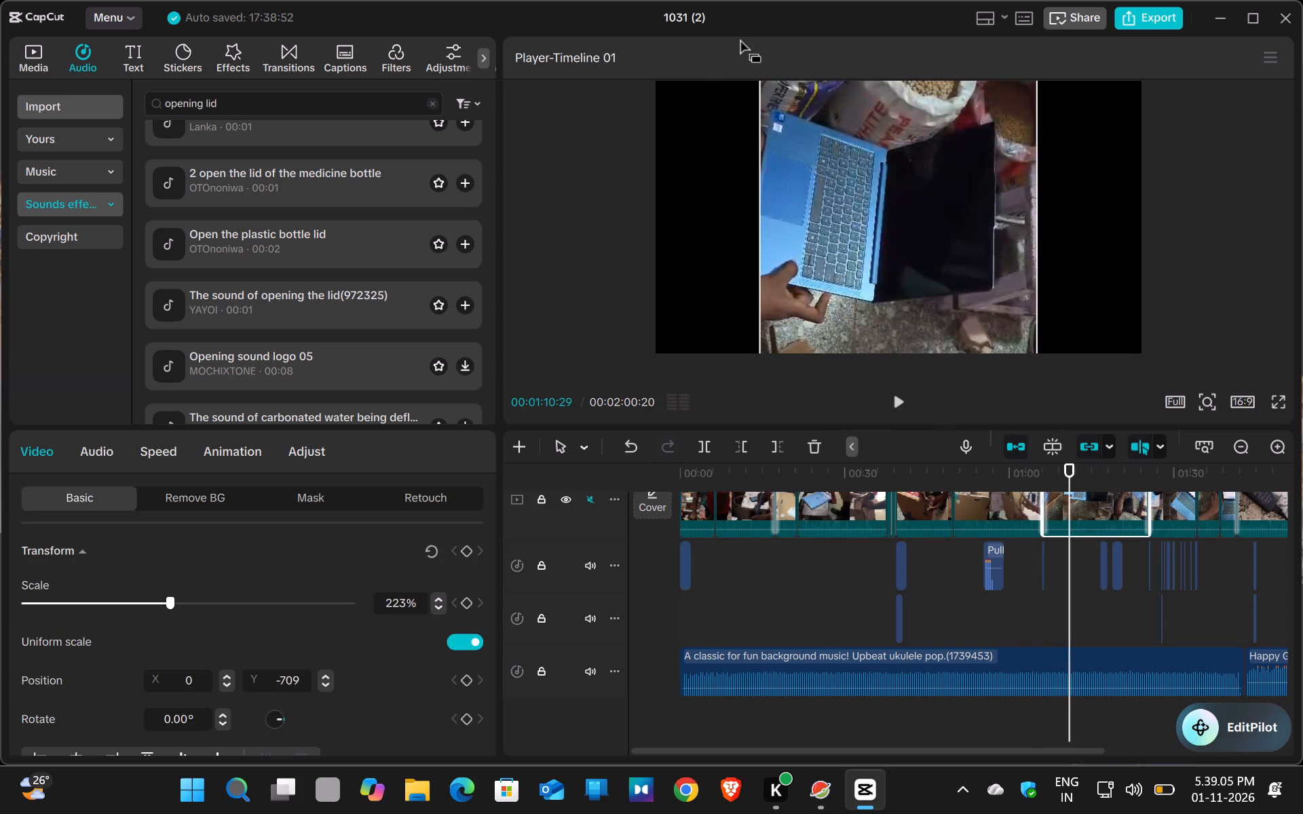
Resume playback from 00:01:10:29 in a slightly enlarged preview to review the open-laptop scene.
drag(739, 37, 739, 24)
click(902, 404)
drag(906, 434, 906, 438)
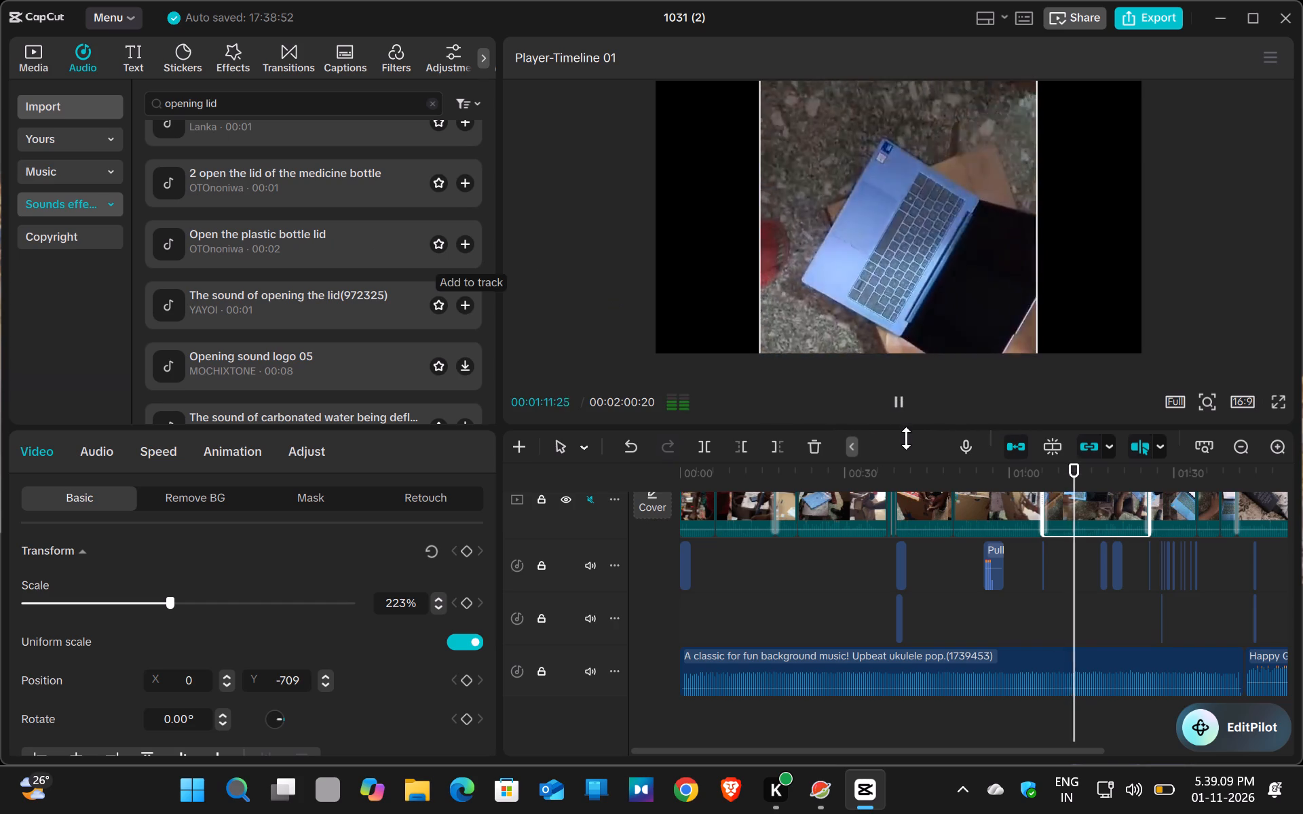
drag(906, 438, 906, 454)
drag(909, 429, 910, 438)
click(910, 438)
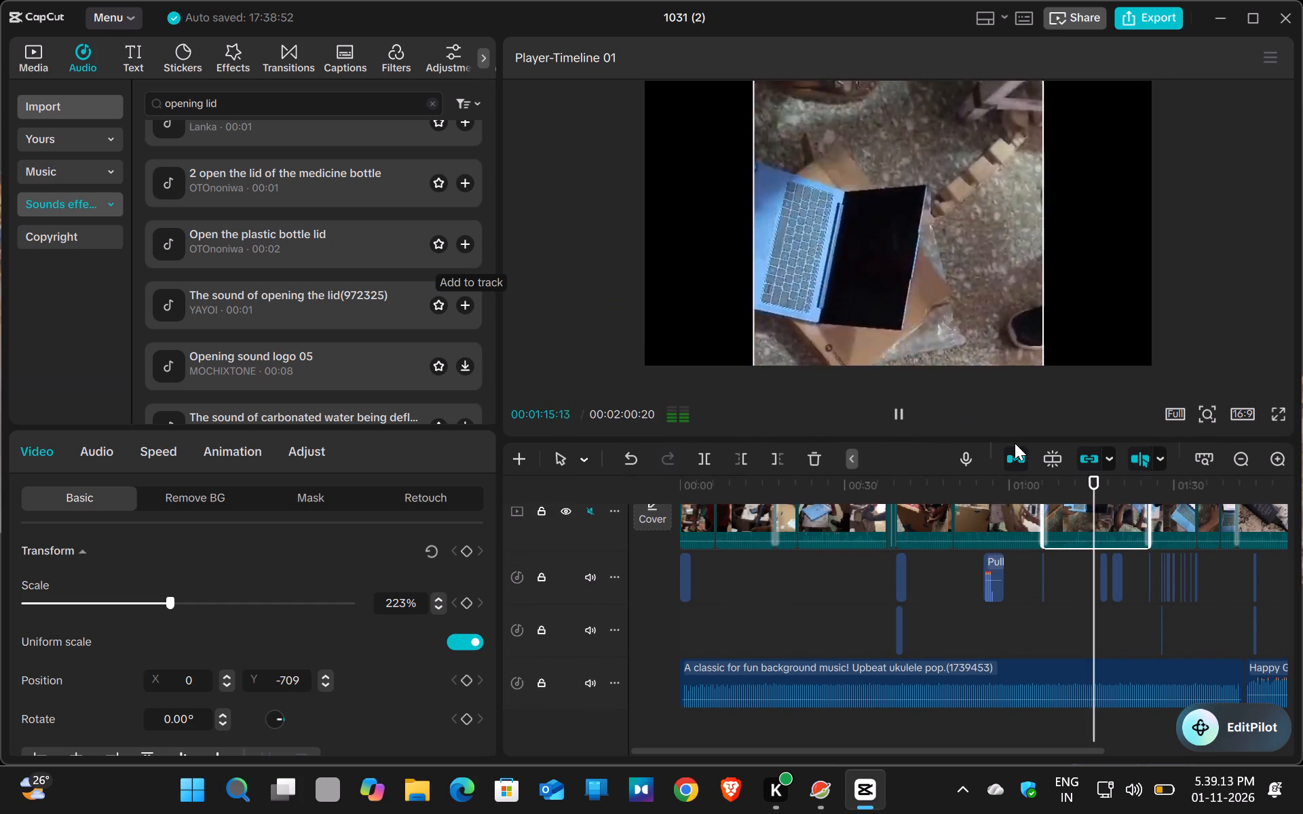
scroll(1036, 582, down, 2)
scroll(1026, 572, up, 2)
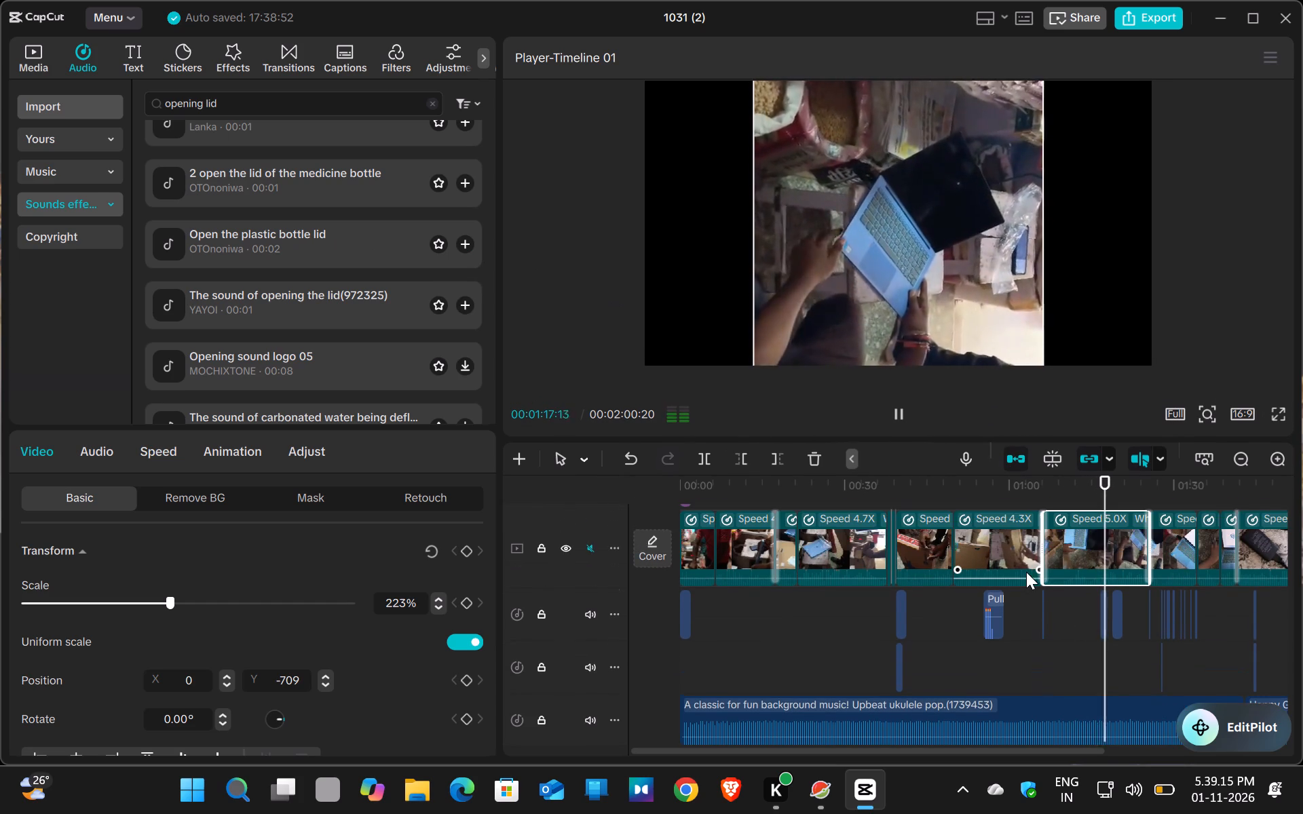
scroll(1026, 572, up, 2)
scroll(1026, 568, down, 1)
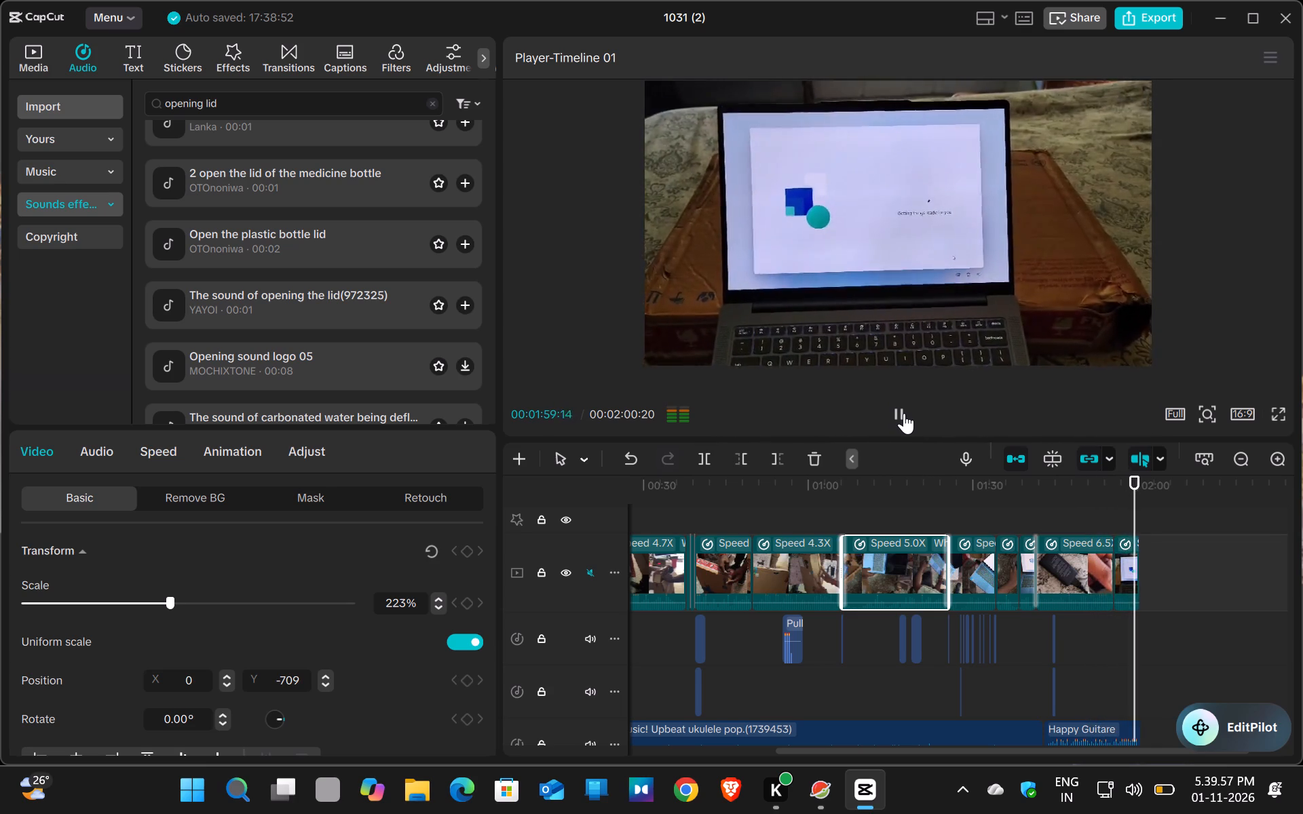
Play the opening of the video from the start and pause it at 00:00:01:15.
click(904, 413)
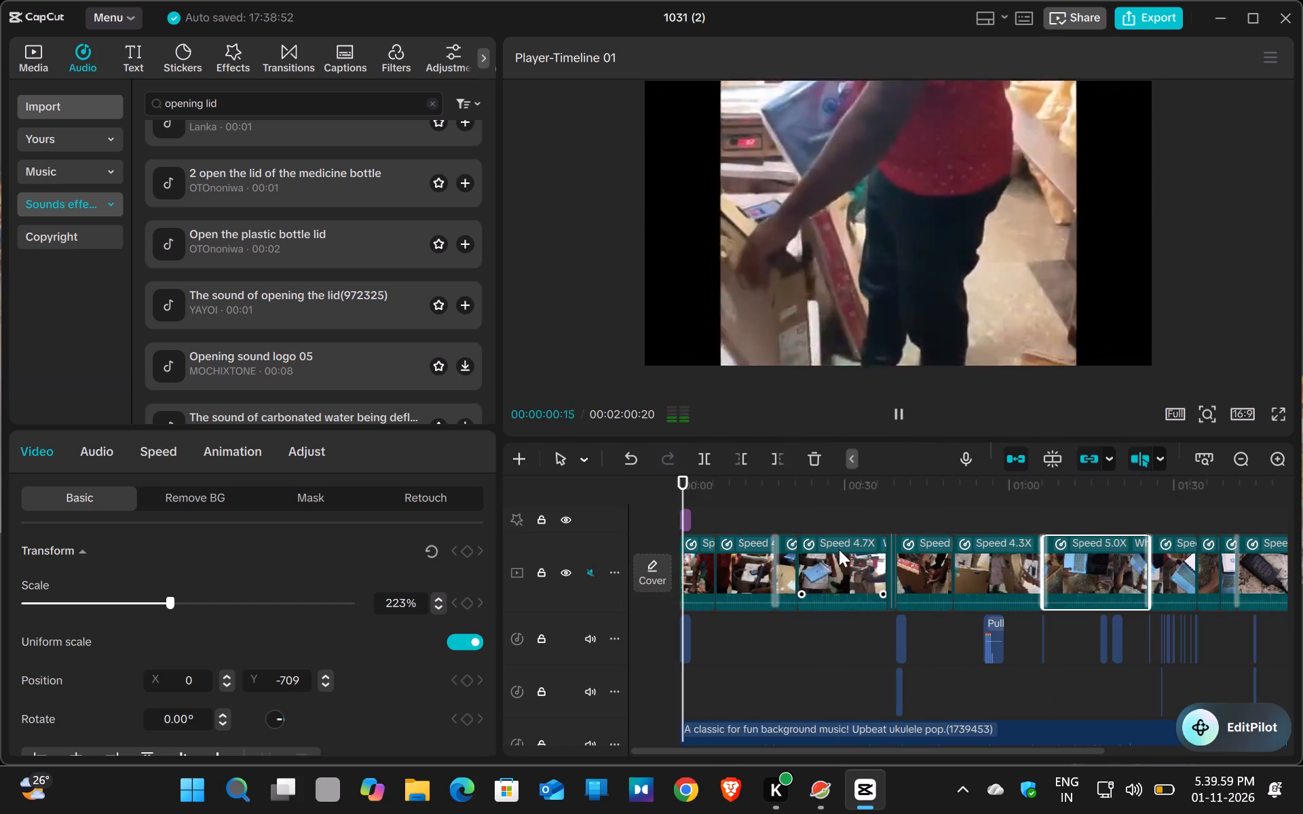
click(905, 405)
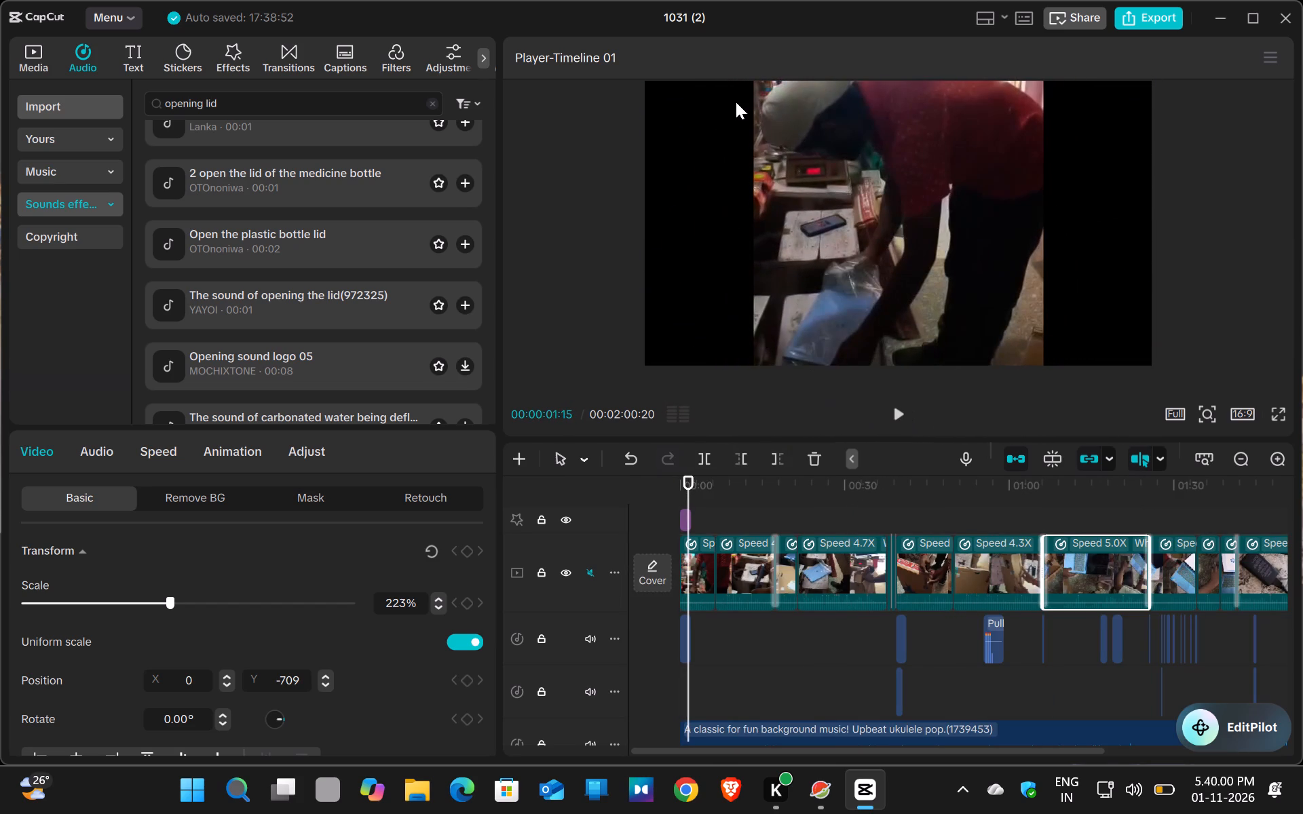
Open the transitions library and scan the whole timeline to examine where its clips meet.
click(267, 56)
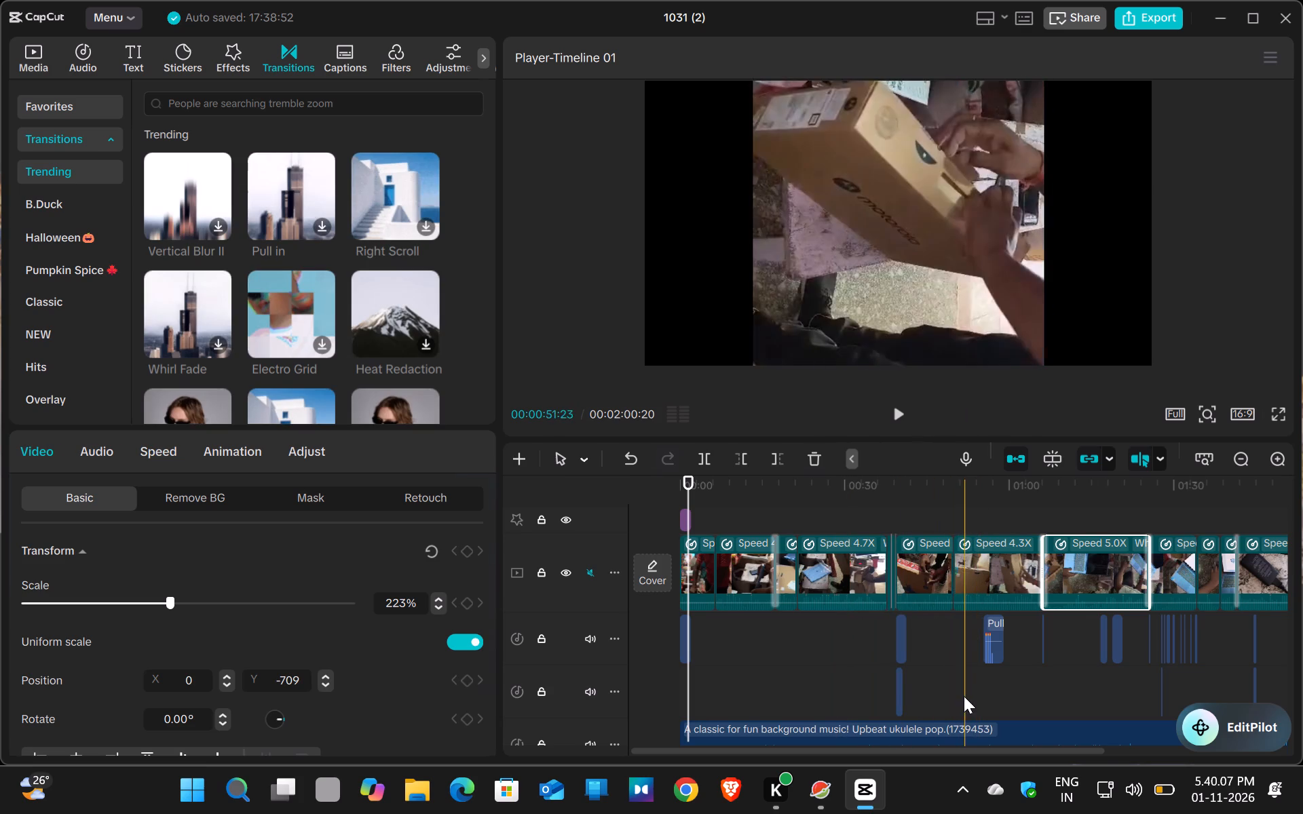
click(964, 696)
double_click(1002, 695)
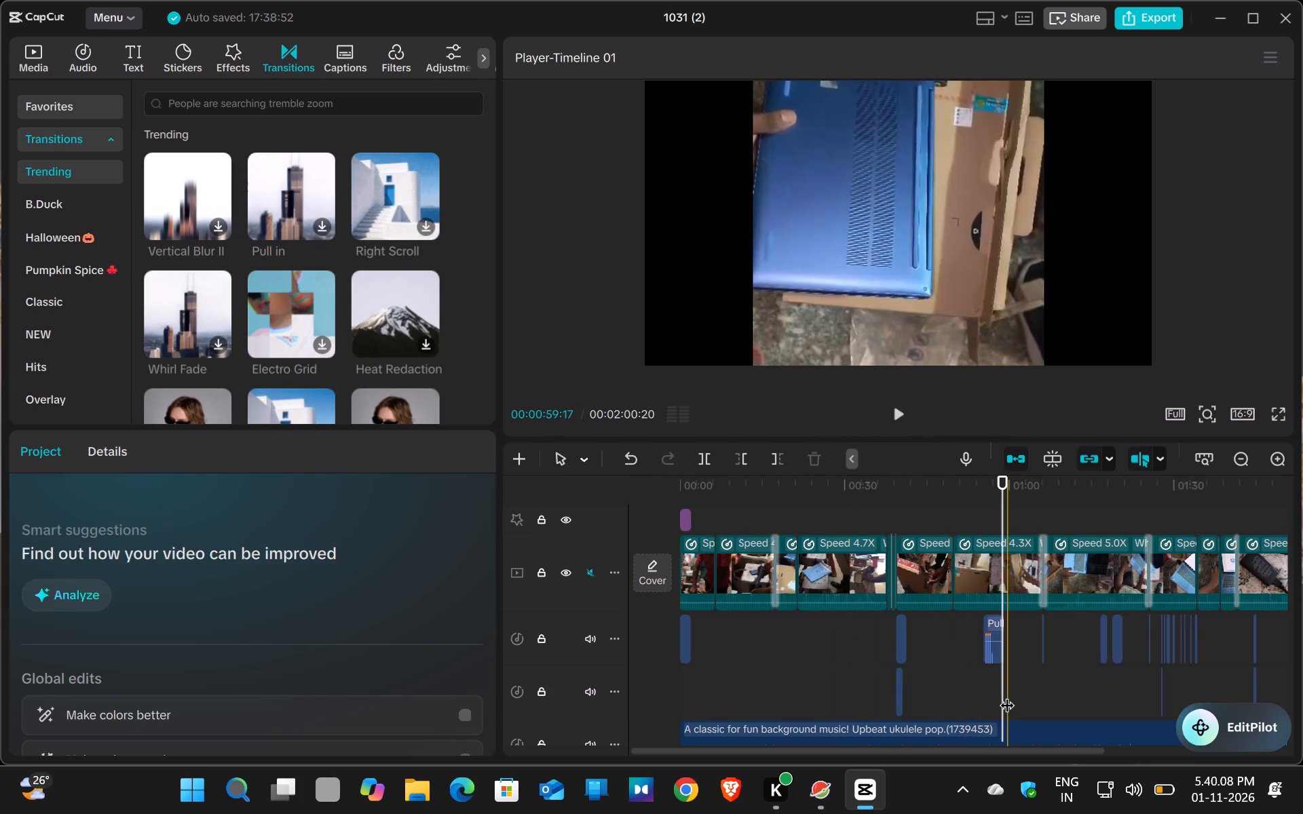
click(1006, 695)
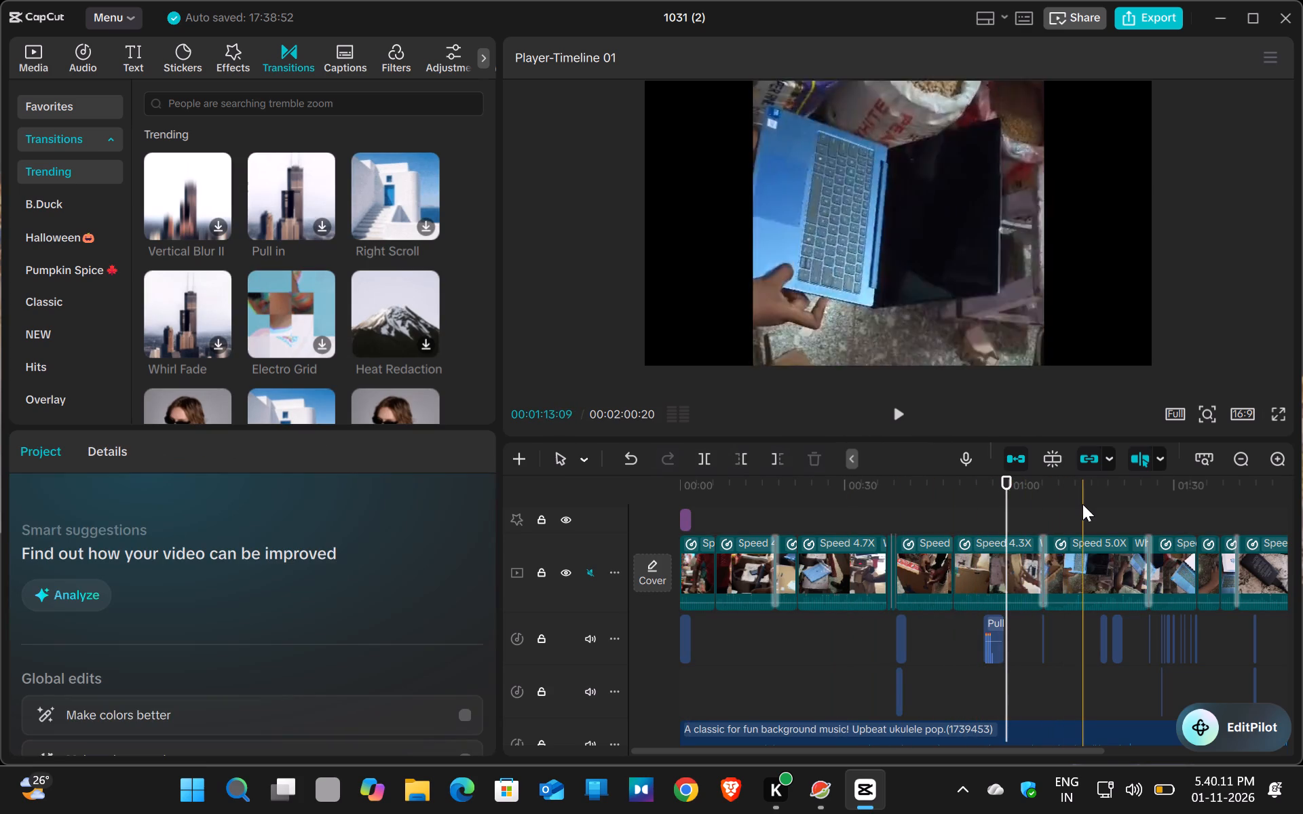
click(1241, 465)
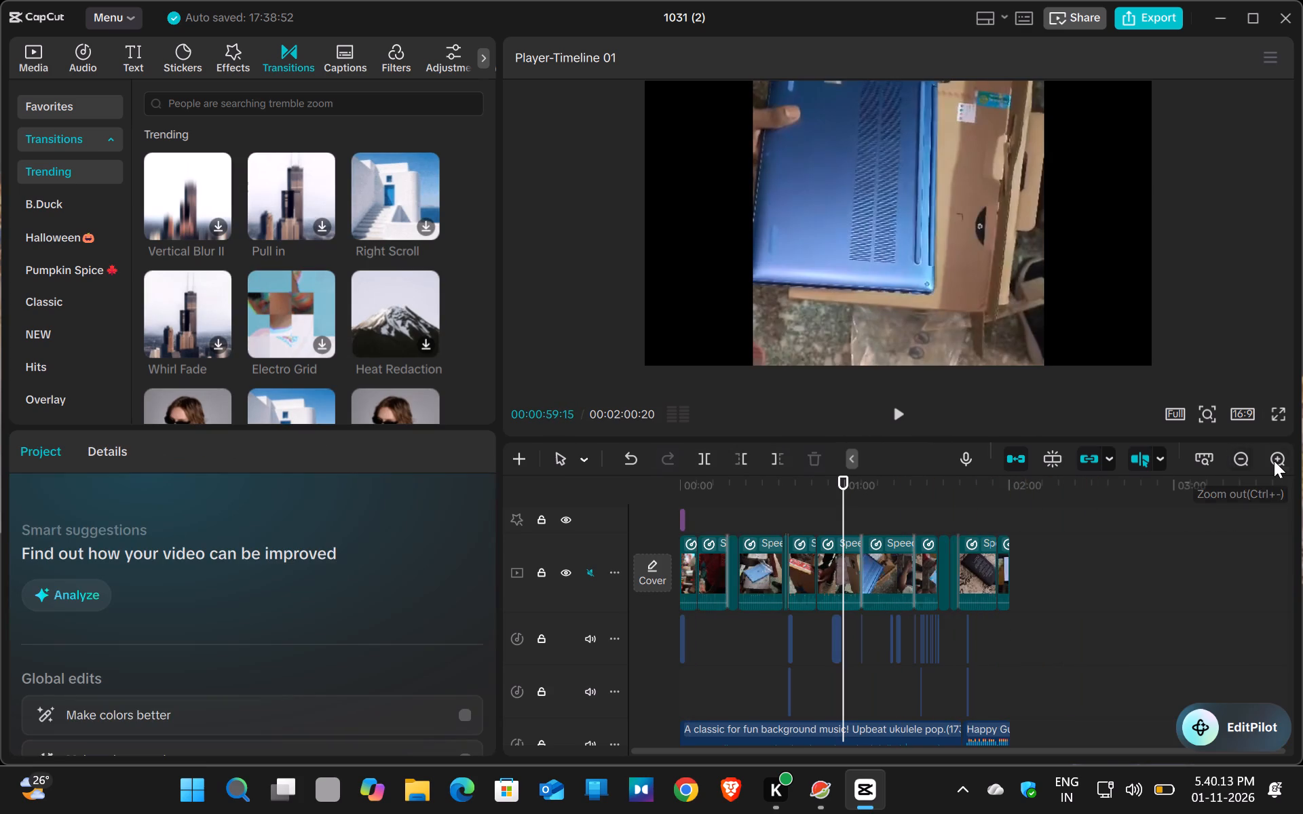
click(1274, 461)
click(1274, 461)
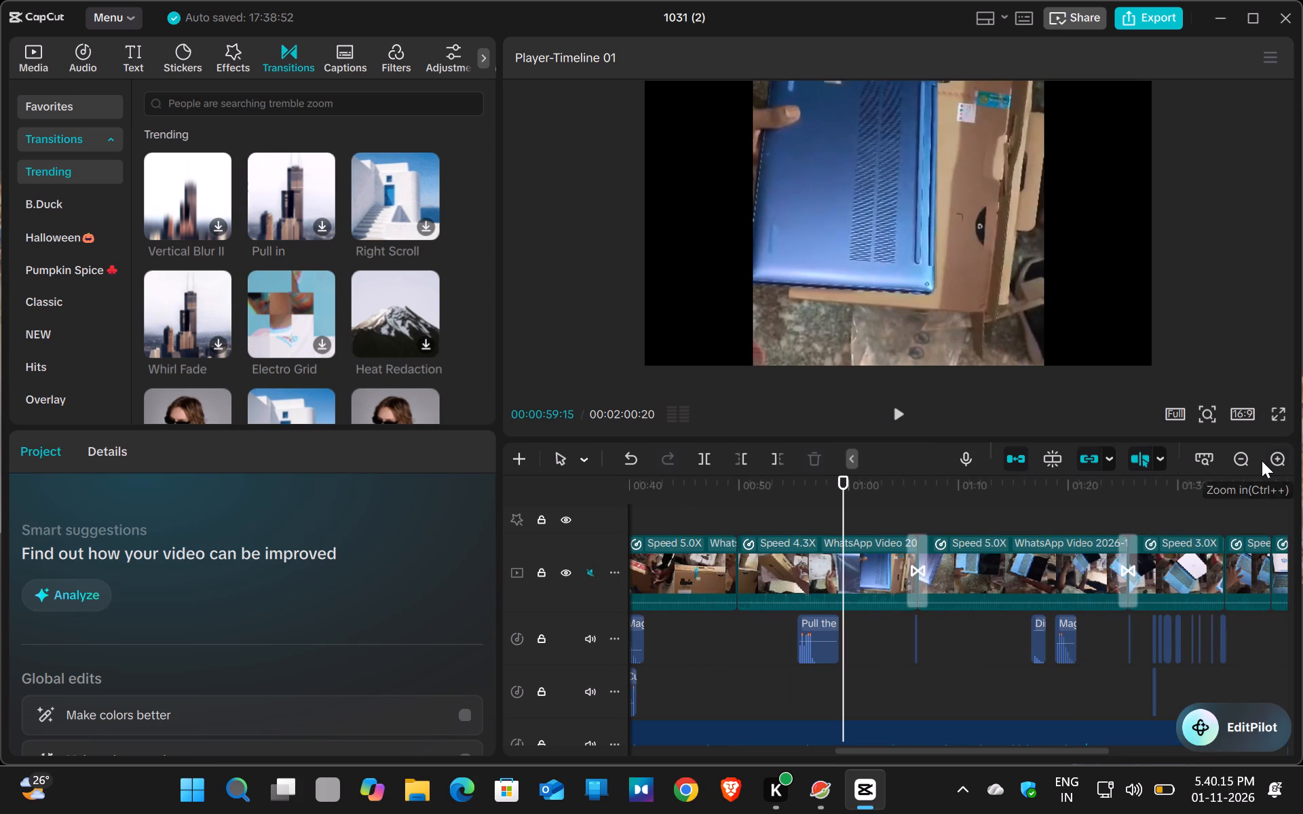
click(1244, 461)
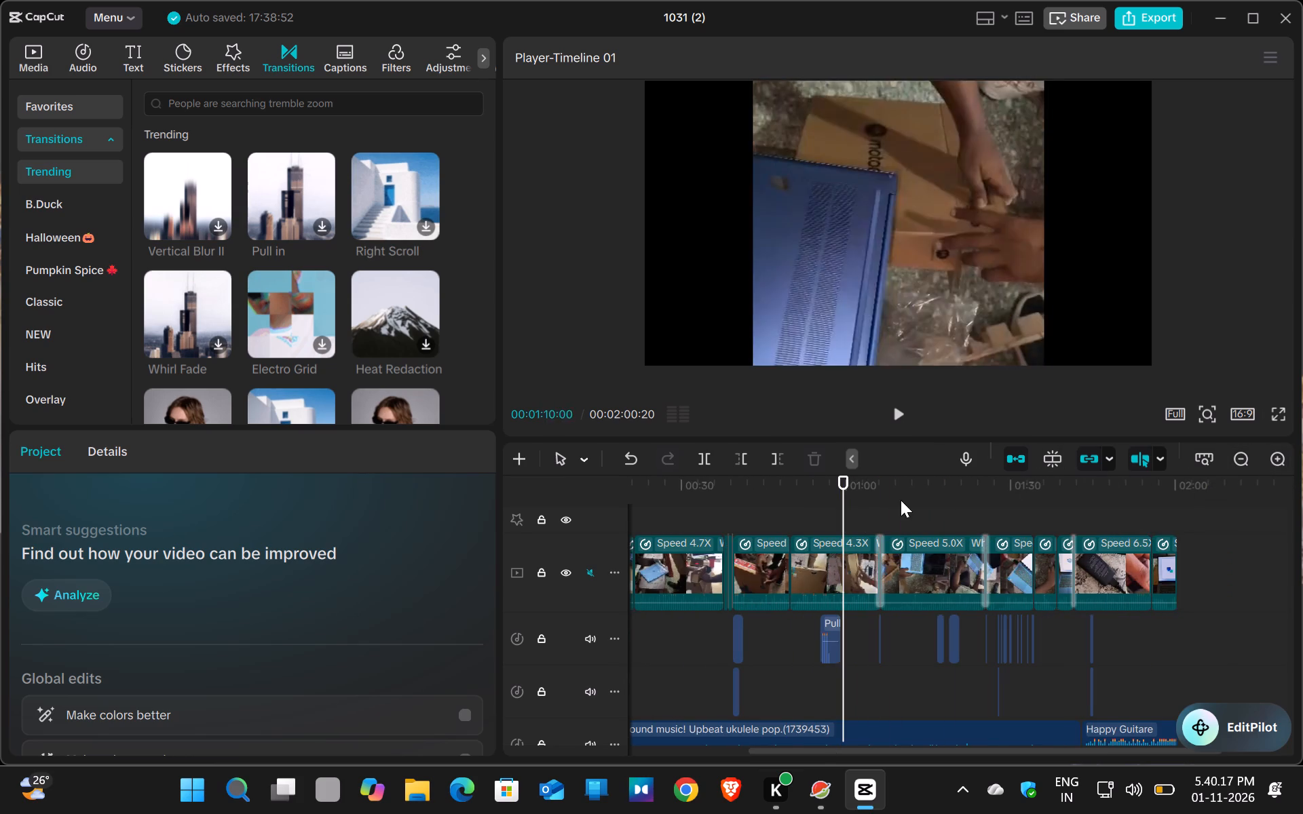
click(901, 500)
drag(901, 500, 983, 501)
drag(954, 503, 557, 505)
click(557, 505)
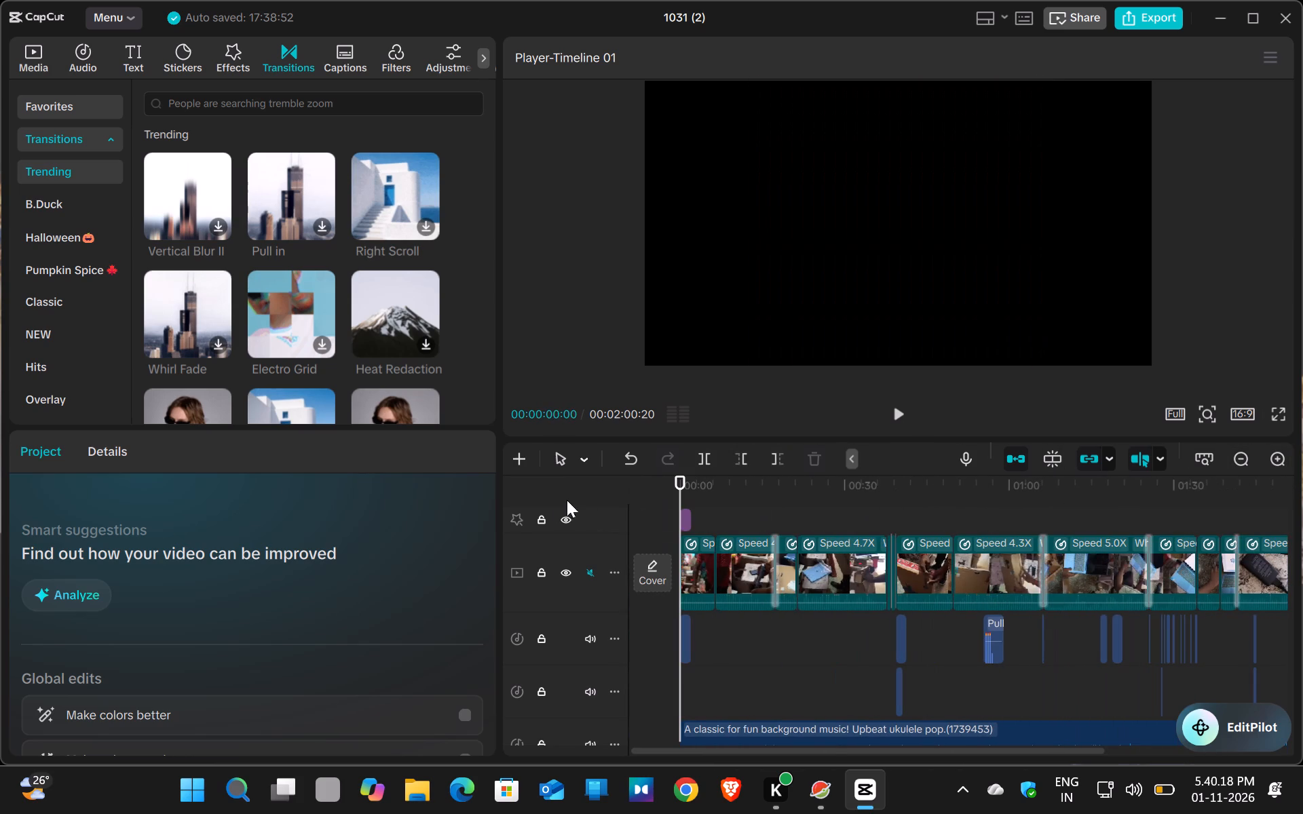
drag(806, 511, 791, 513)
click(791, 513)
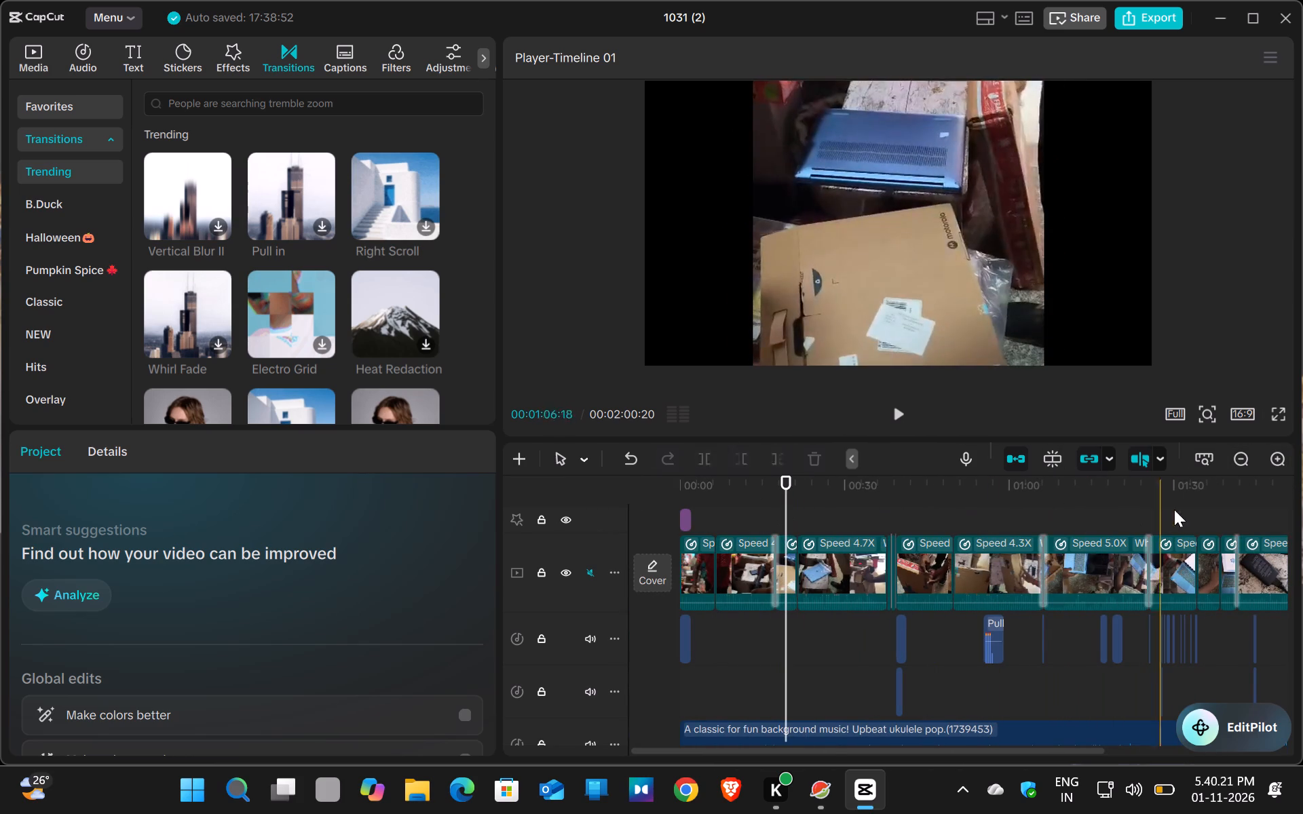
click(1268, 484)
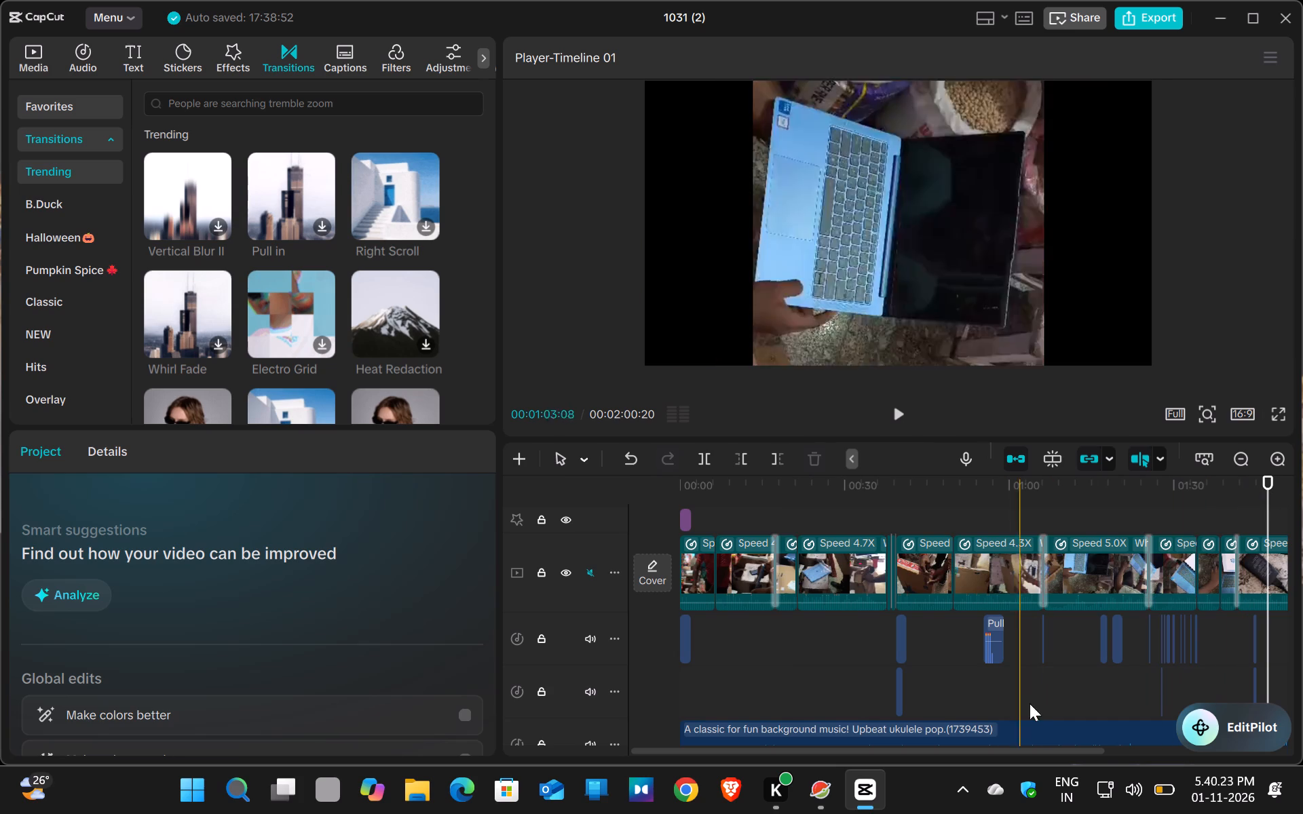
Step frame by frame from about 00:01:04:26 to 00:01:06:18 to examine the transition between the 4.3X and 5.0X clips.
key(Right)
key(Right)
key(Right)
key(Right)
key(Right)
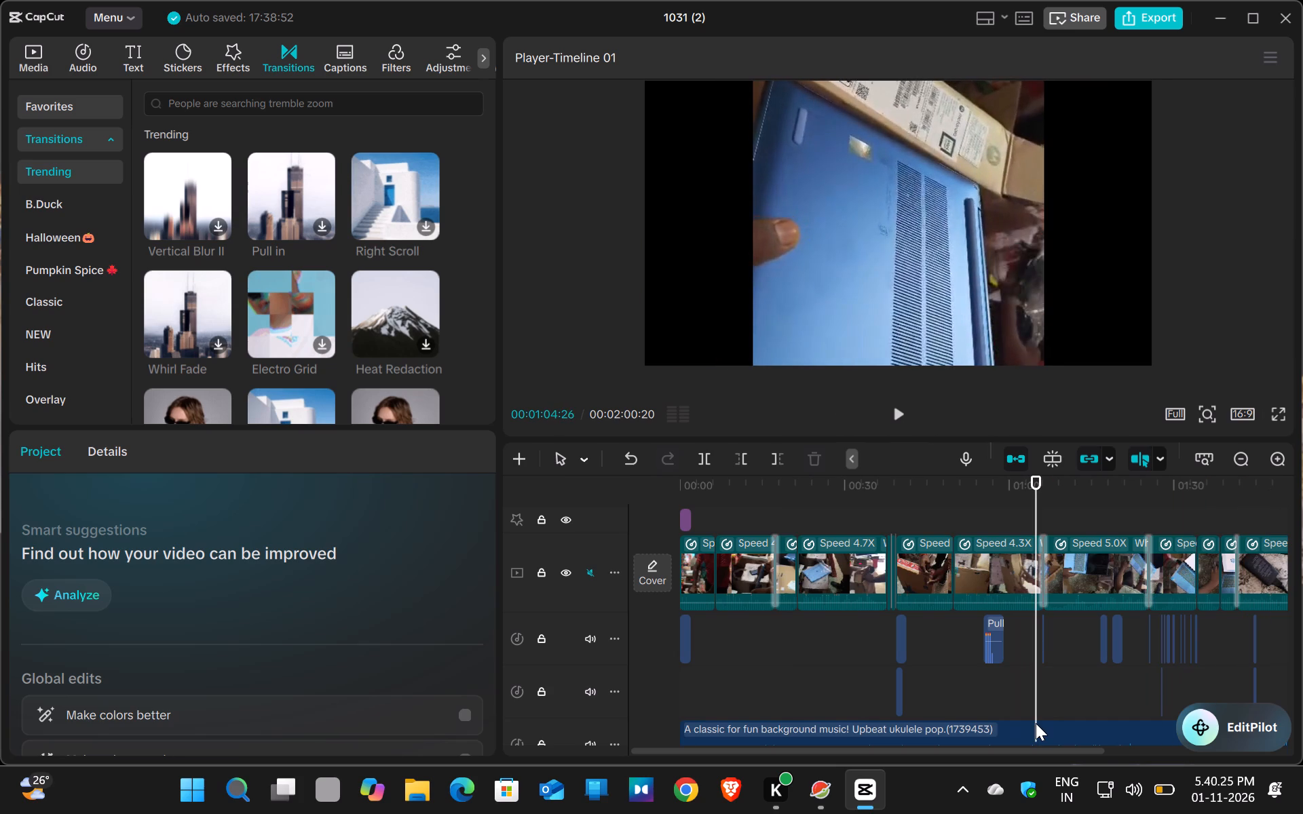
key(Right)
key(Right)
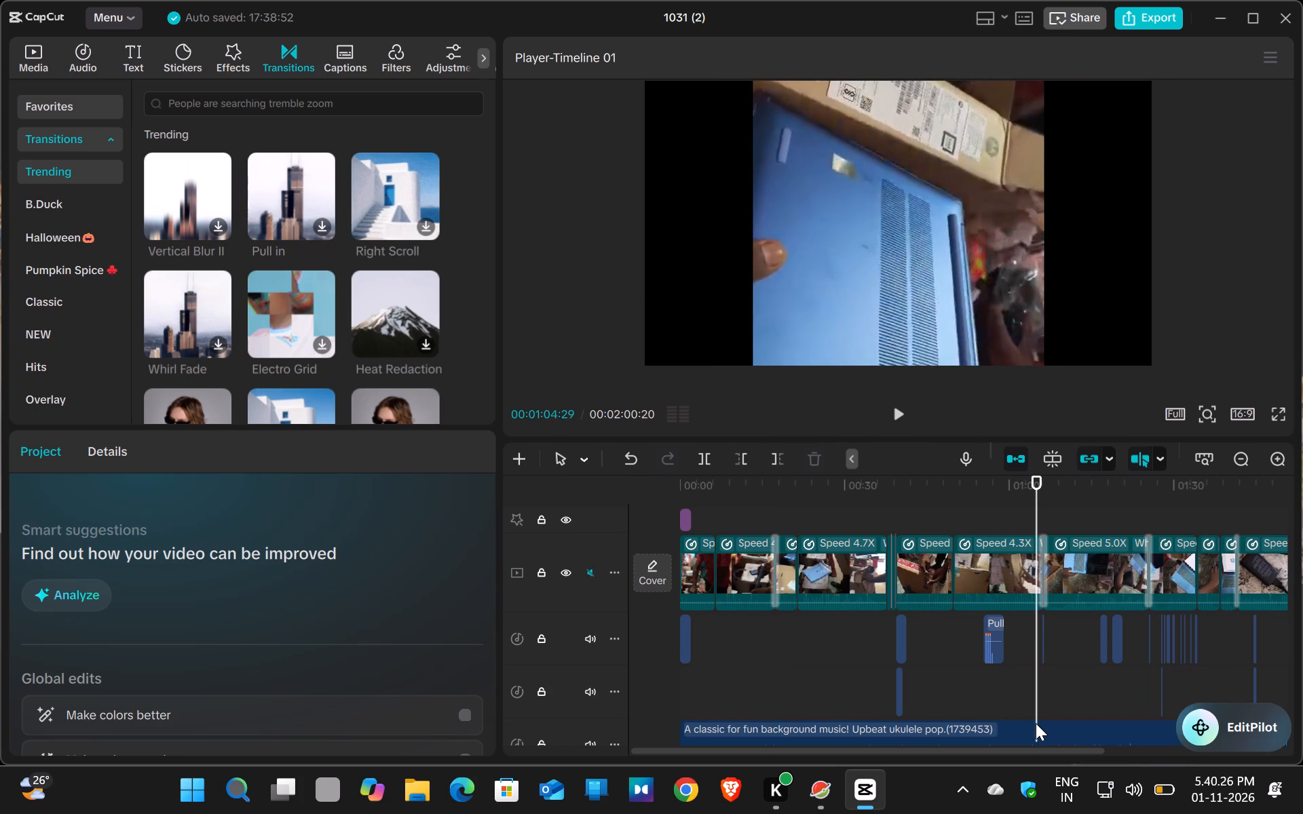
key(Left)
key(Left)
key(Right)
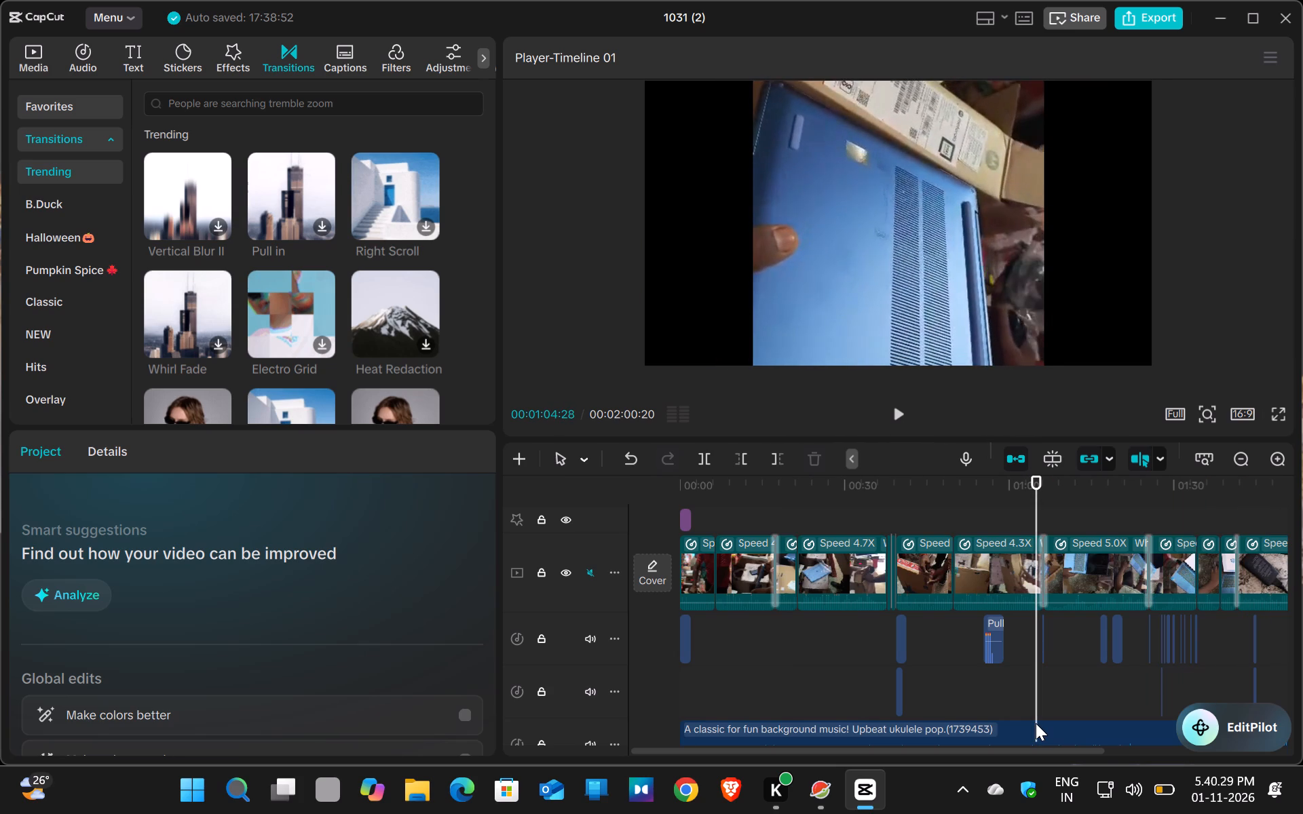
key(Right)
key(Right)
key(Right)
key(Right)
key(Right)
key(Right)
key(Right)
key(Right)
key(Right)
key(Right)
key(Right)
key(Right)
key(Right)
key(Right)
key(Right)
key(Right)
key(Right)
key(Right)
key(Right)
key(Right)
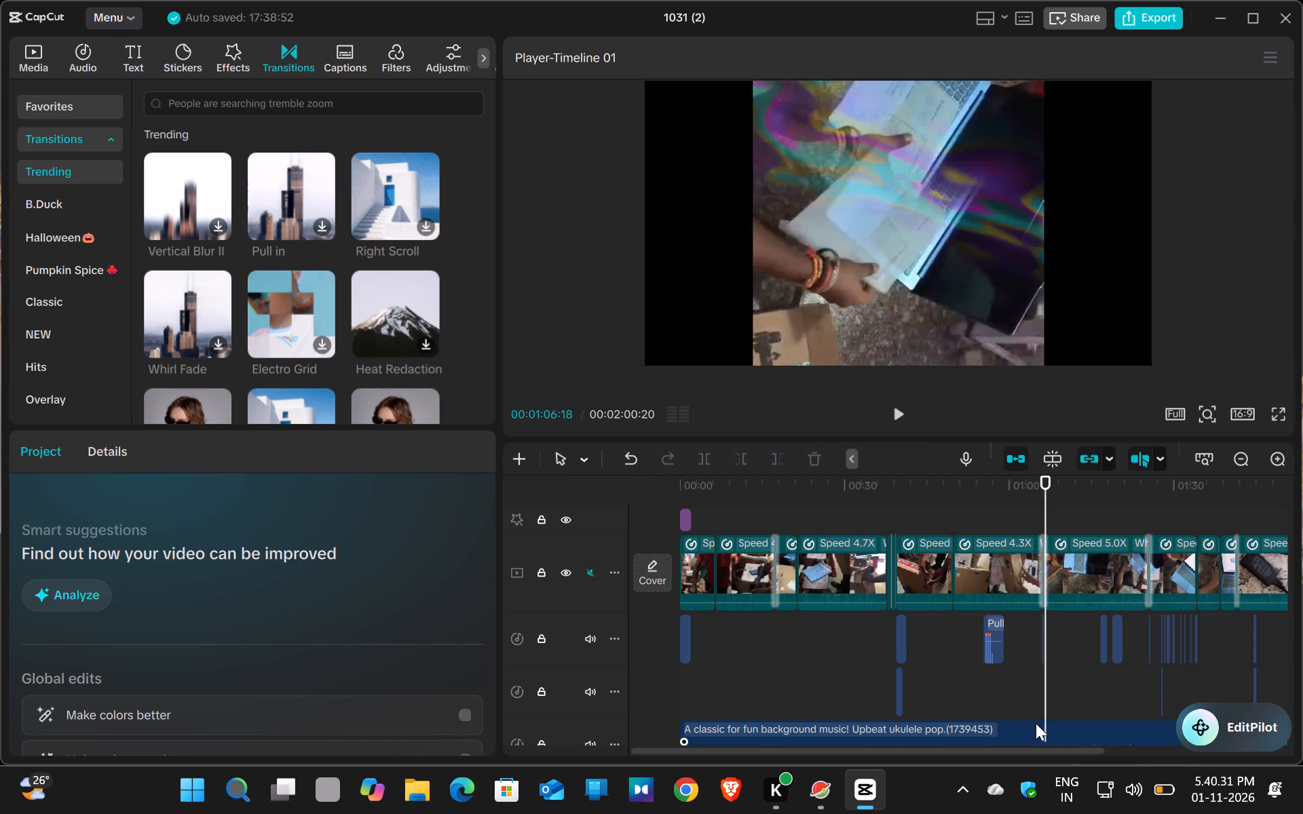
Jump between the timeline's edit points, forward to 00:01:29:15 and back to 00:00:38:16, to examine the existing cuts and transitions.
key(Up)
key(Up)
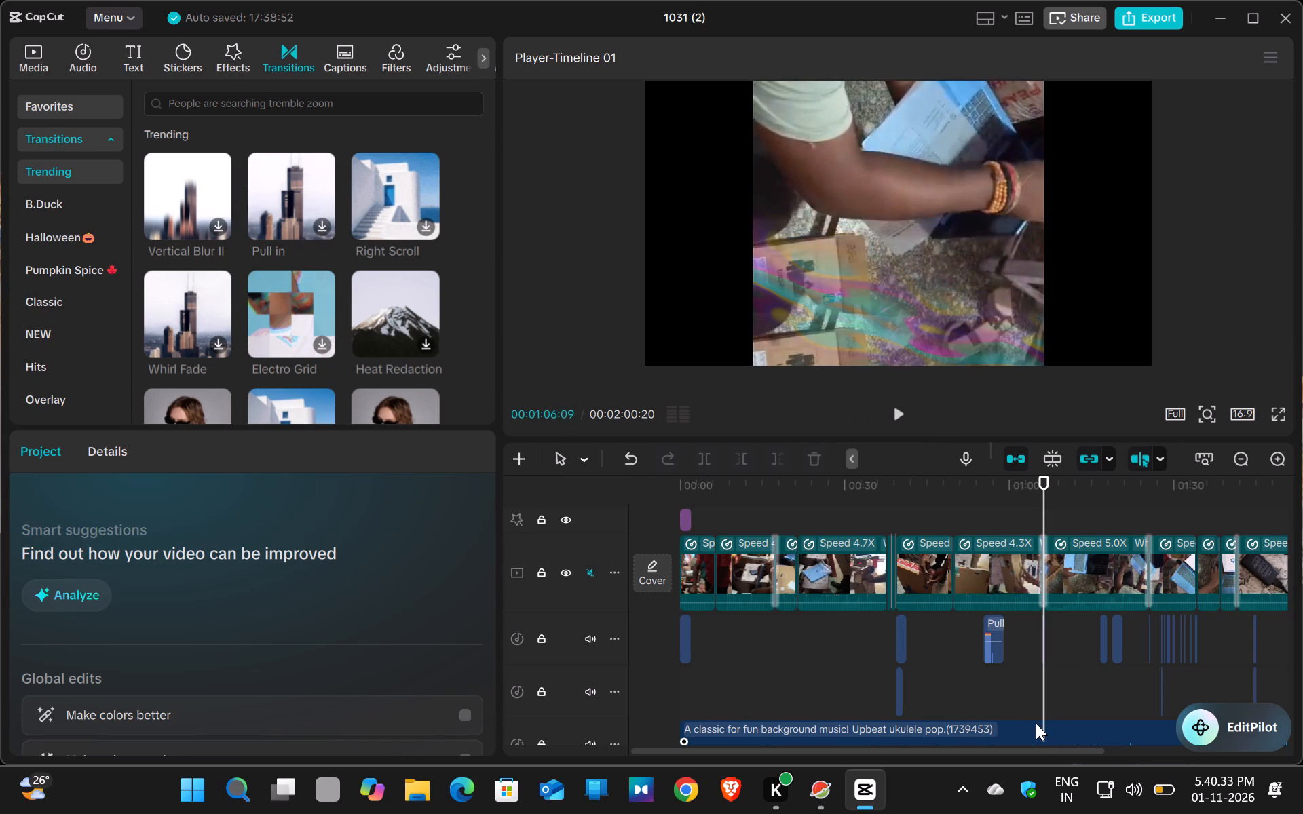
key(Down)
key(Down)
key(Down)
key(Down)
key(Down)
key(Down)
key(Down)
key(Down)
key(Down)
key(Down)
key(Down)
key(Down)
key(Down)
key(Down)
key(Down)
key(Down)
key(Down)
key(Down)
key(Down)
key(Down)
key(Down)
key(Down)
key(Down)
key(Down)
key(Down)
key(Down)
key(Down)
key(Down)
key(Down)
key(Down)
key(Down)
key(Down)
key(Down)
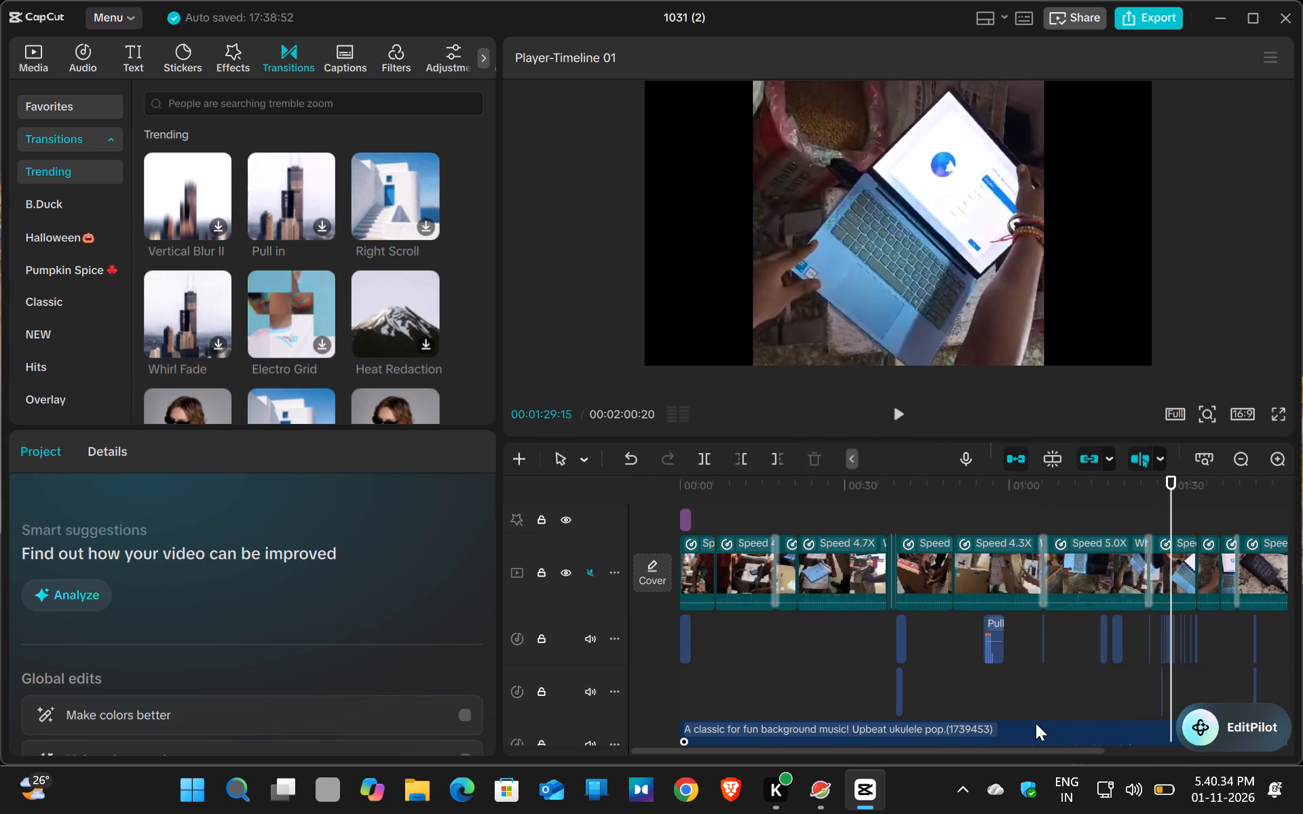
key(Up)
key(Up)
key(Up)
key(Up)
key(Up)
key(Up)
key(Up)
key(Up)
key(Up)
key(Up)
key(Up)
key(Up)
key(Up)
key(Up)
key(Up)
key(Up)
key(Up)
key(Up)
key(Up)
key(Up)
key(Up)
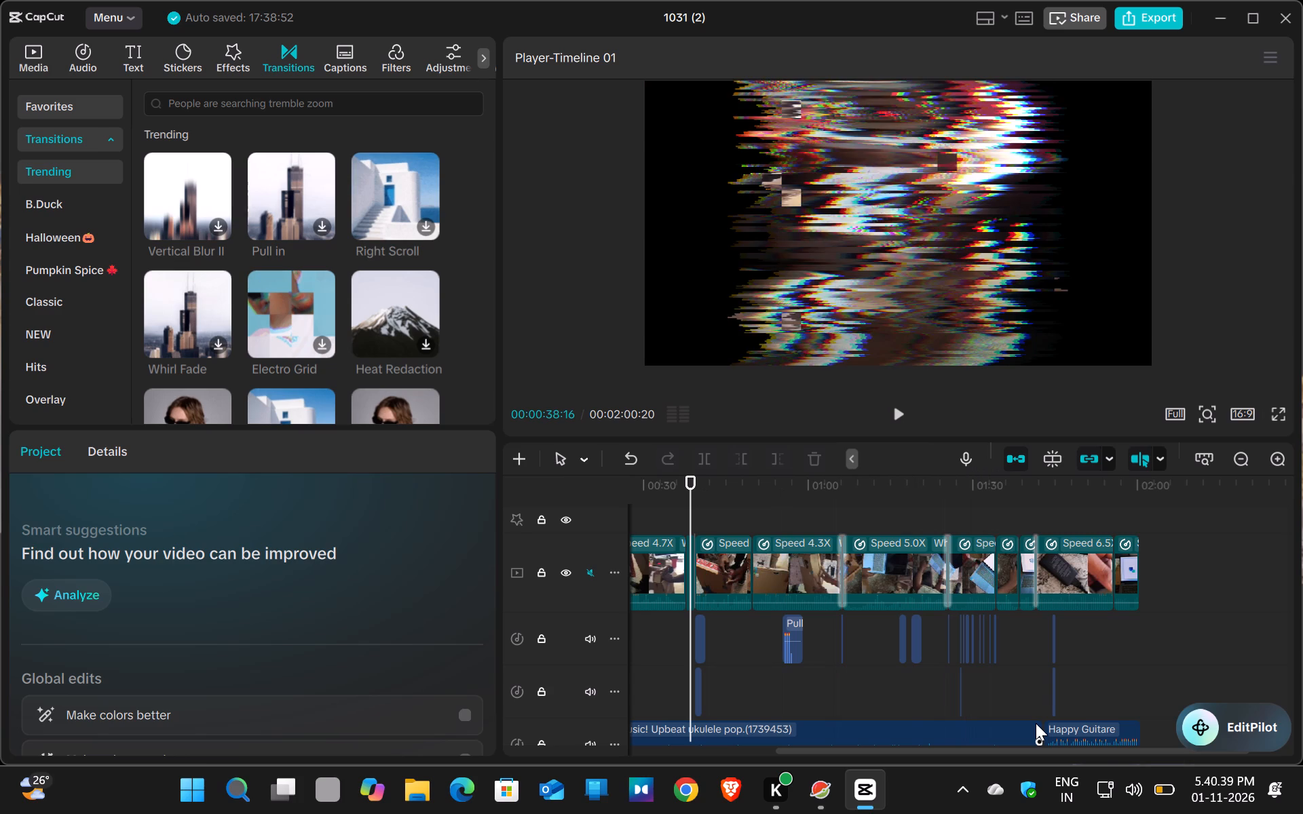
click(1247, 461)
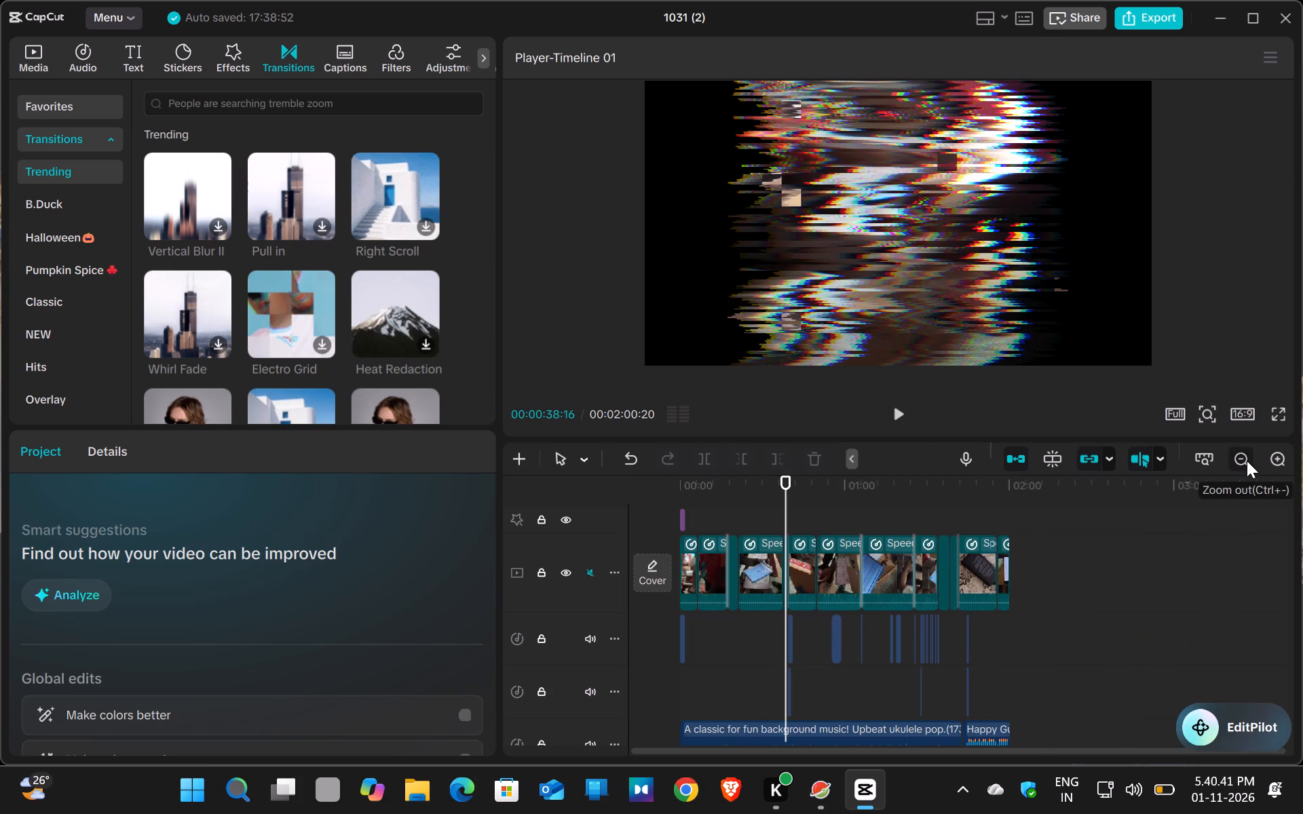
Scrub back and forth across the whole timeline, from the opening clip to the end at 00:02:00:20, to examine the edited footage.
click(1279, 460)
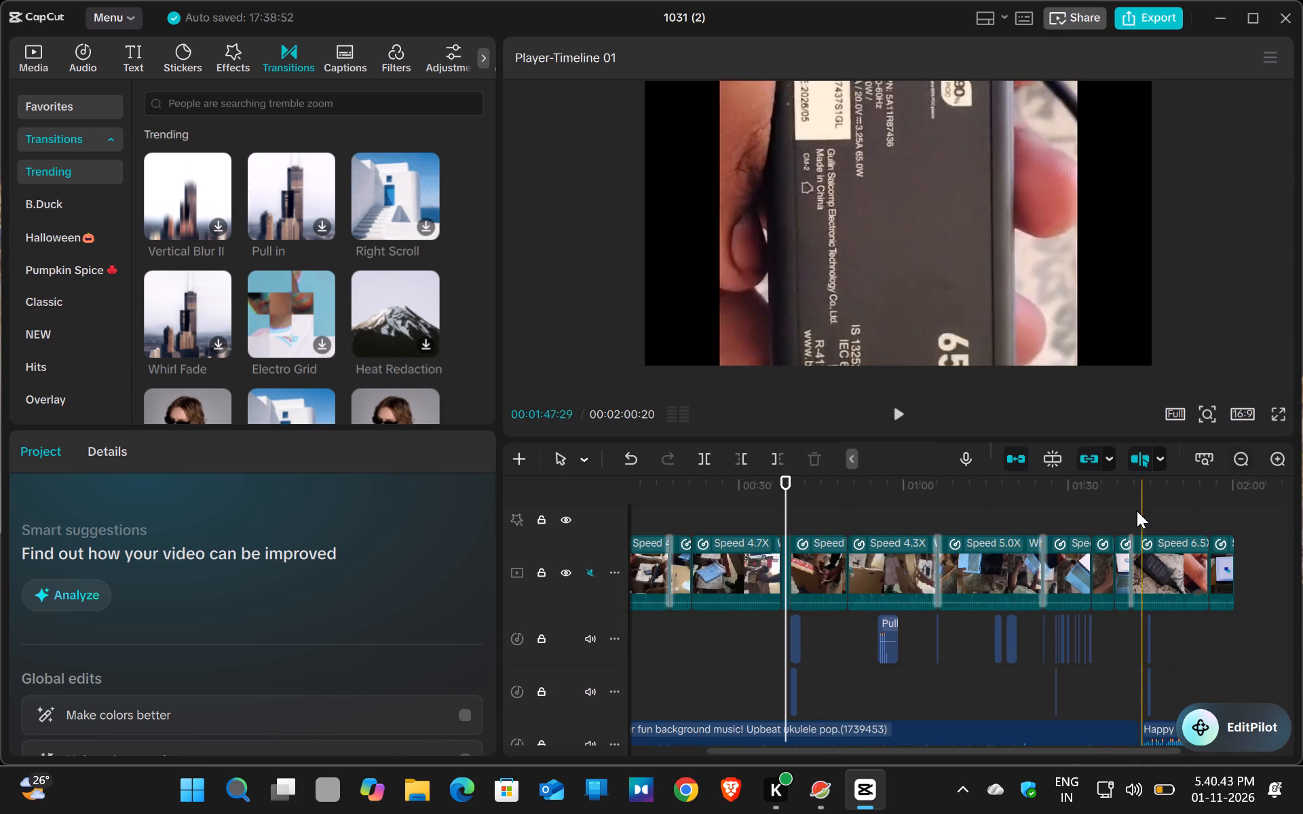
click(789, 516)
drag(737, 517, 666, 522)
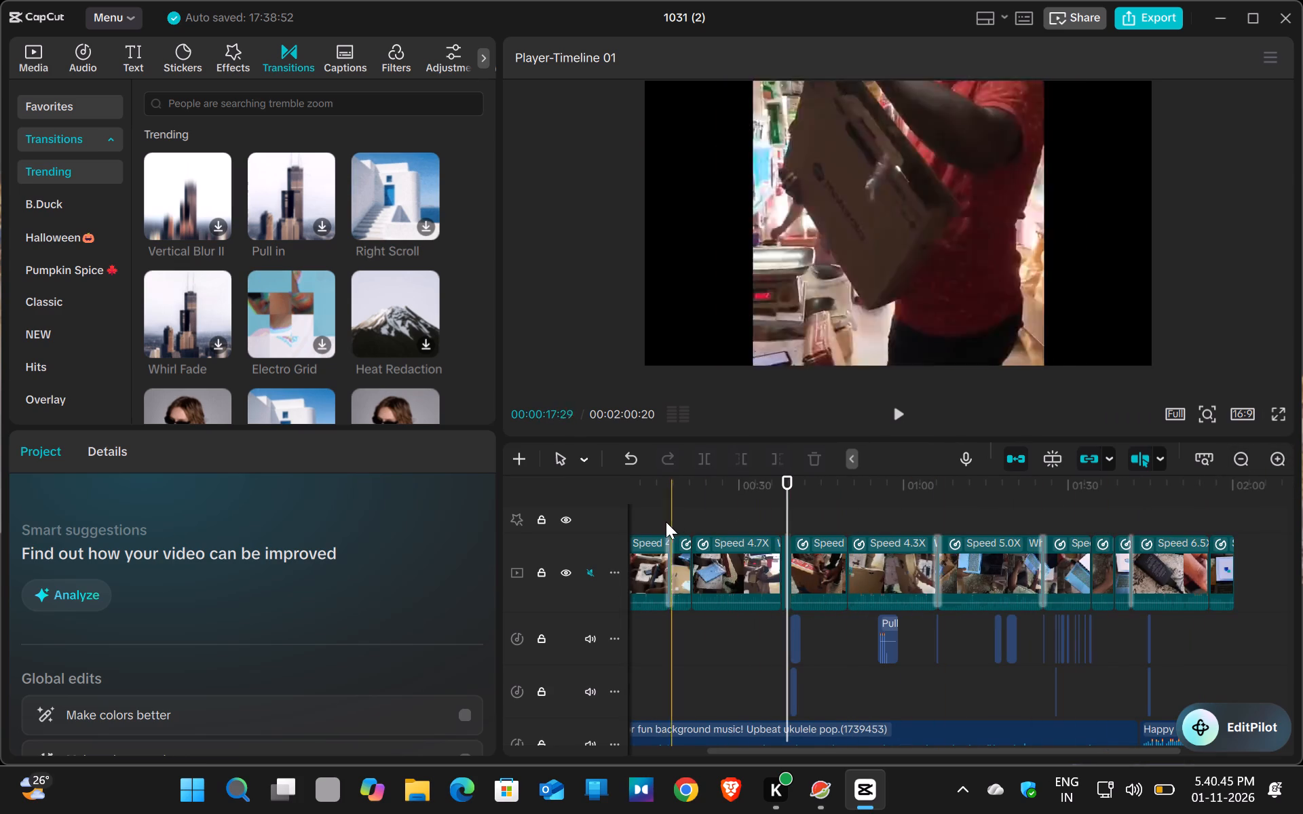
drag(666, 522, 660, 522)
drag(783, 478, 692, 497)
drag(679, 500, 666, 501)
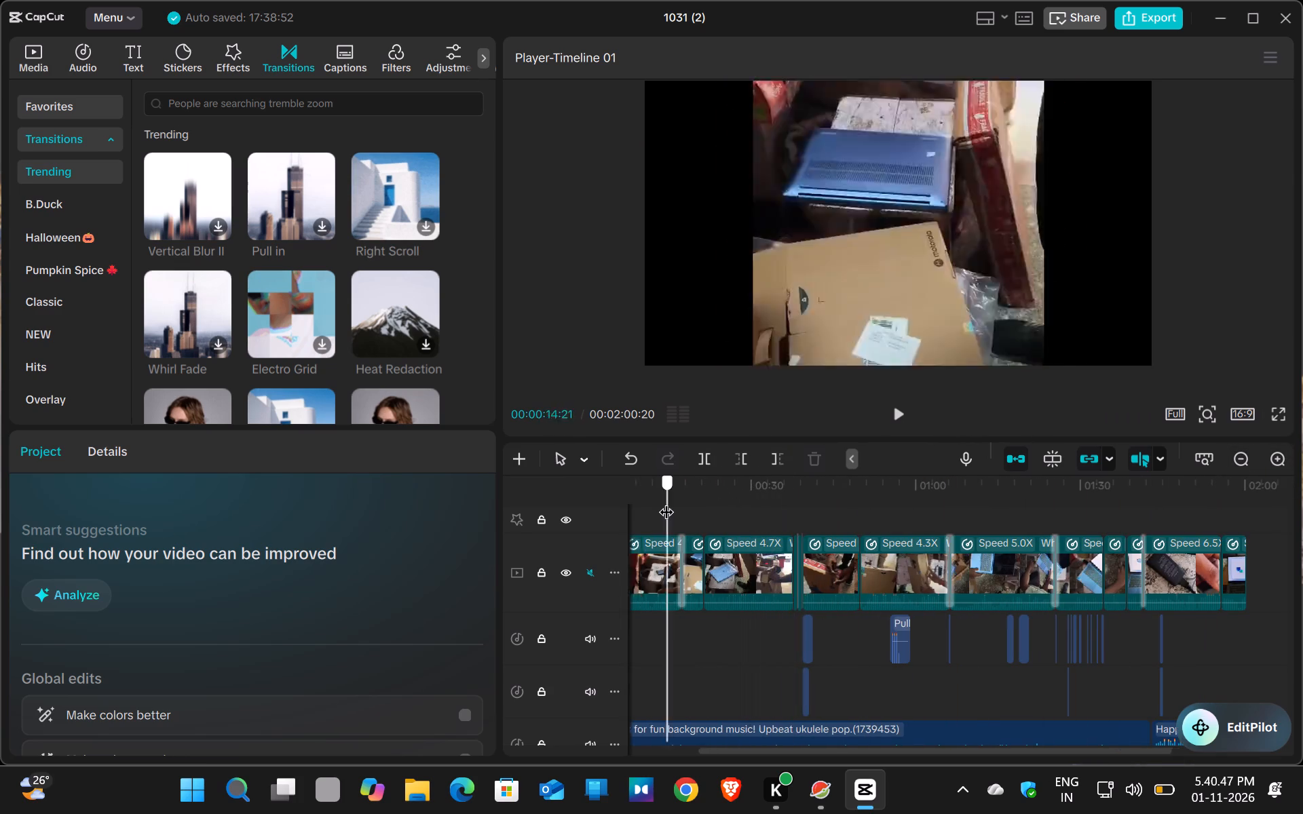
drag(666, 501, 664, 501)
drag(660, 501, 695, 501)
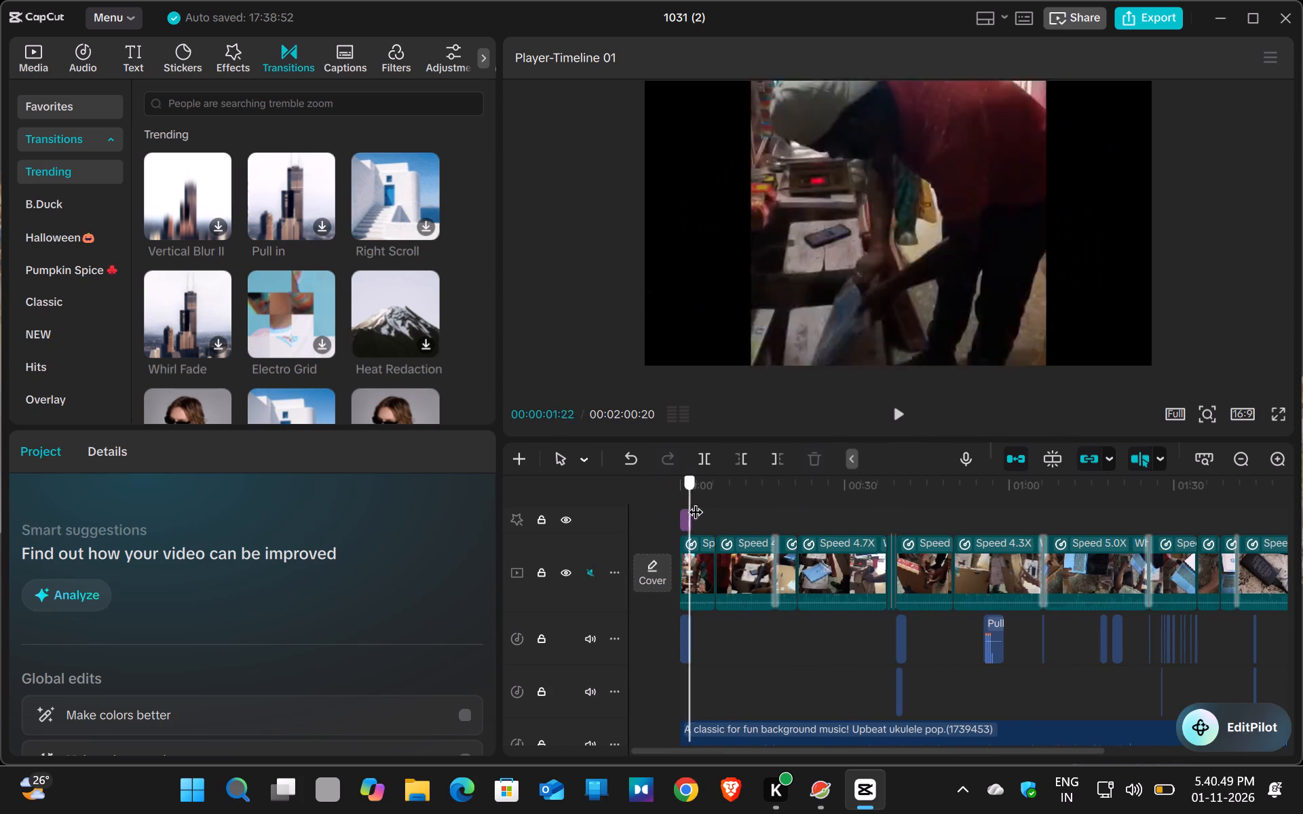
drag(695, 501, 1258, 478)
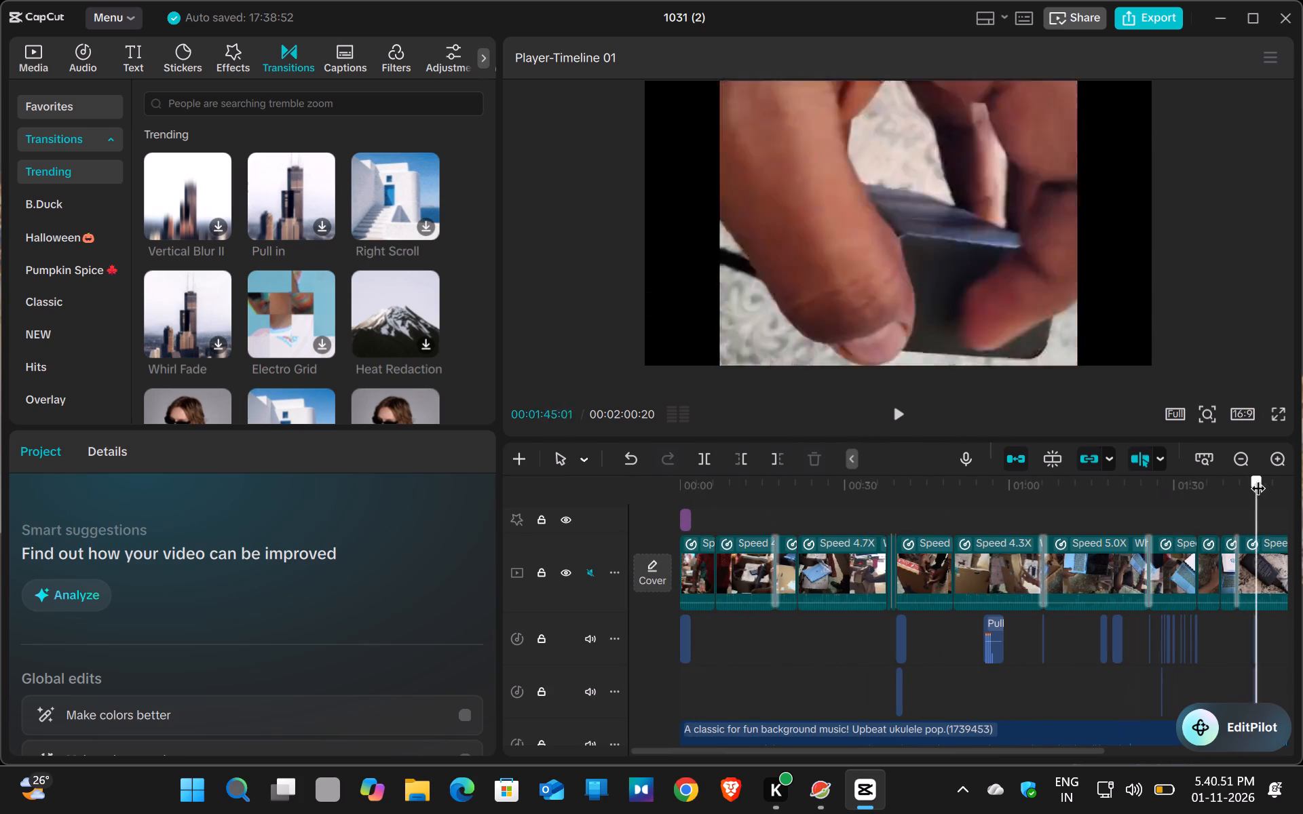
drag(1258, 478, 1269, 478)
click(1273, 478)
drag(1273, 478, 1102, 507)
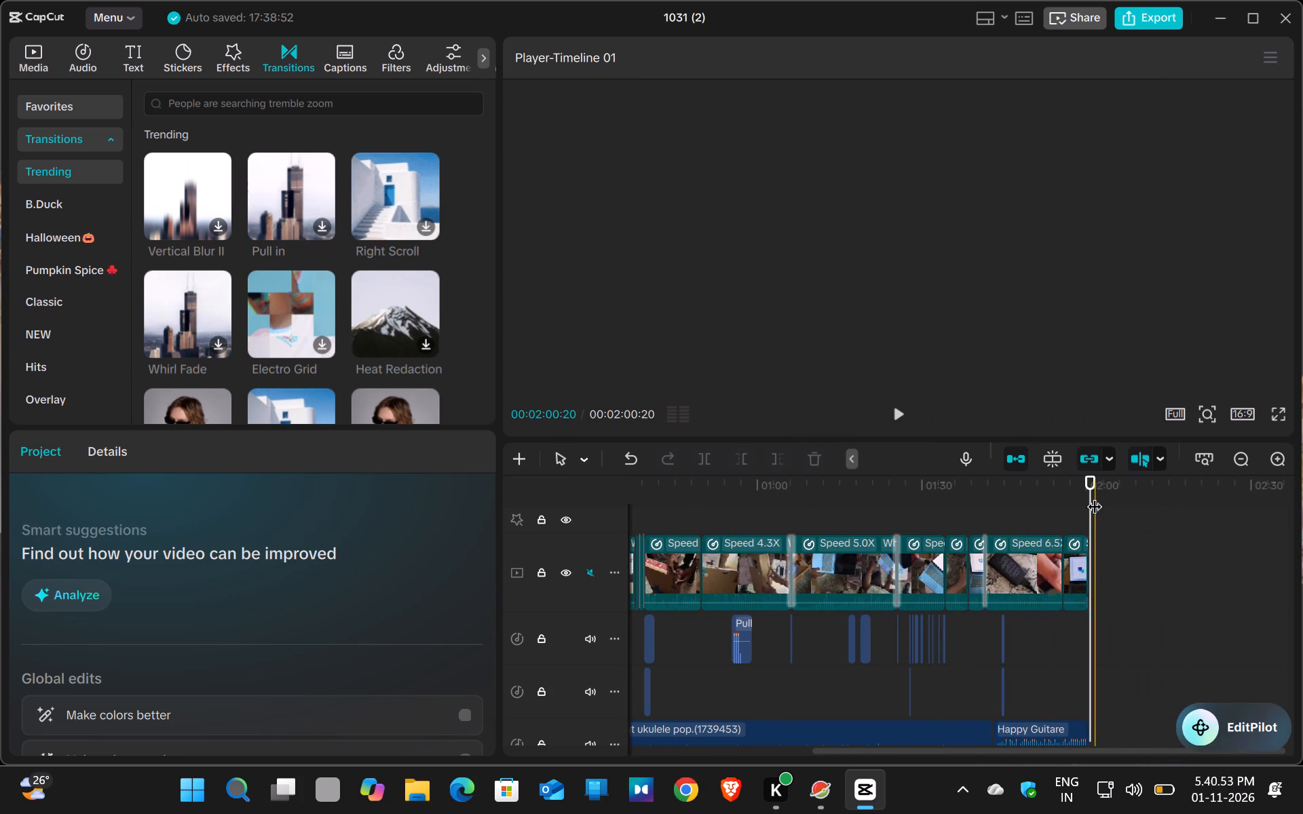
drag(1092, 495, 654, 524)
drag(669, 517, 708, 509)
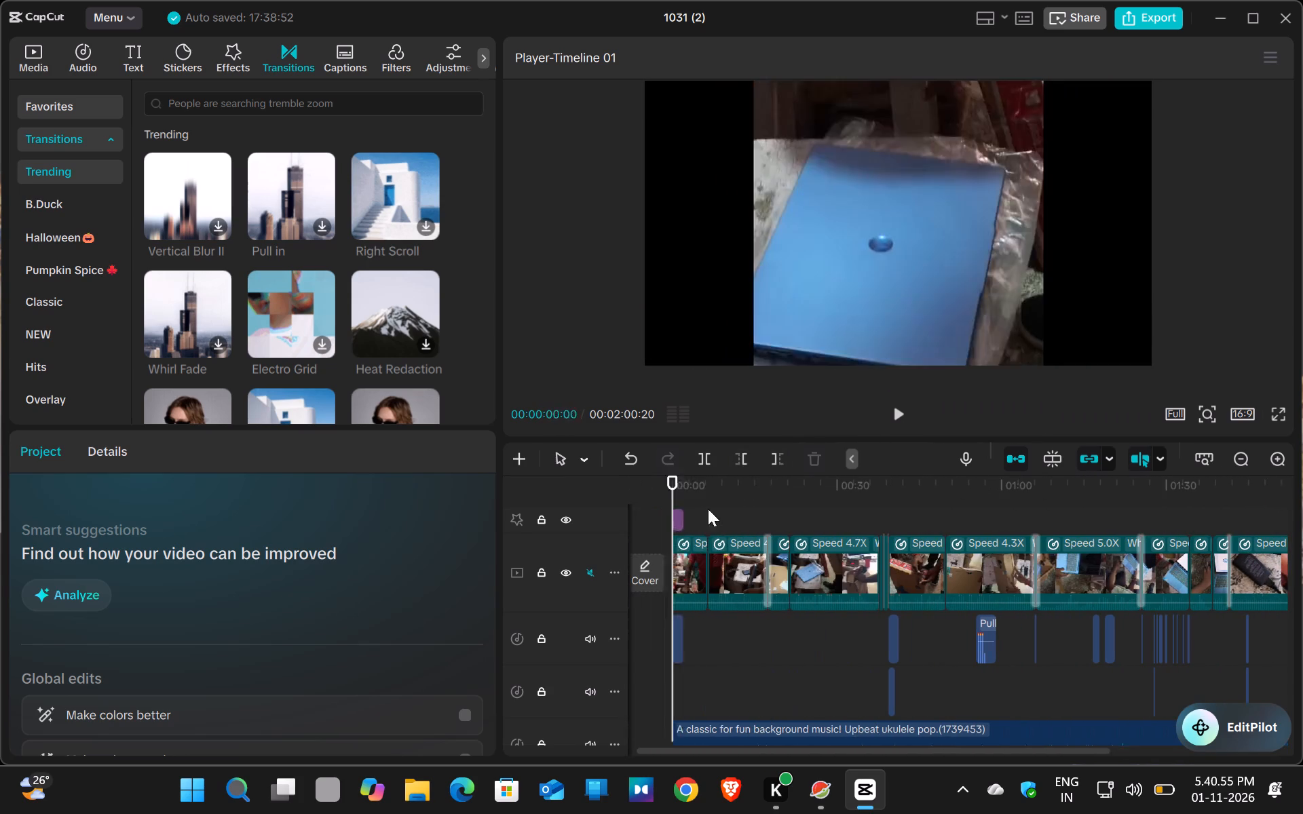
drag(708, 509, 1258, 479)
drag(1267, 479, 1122, 496)
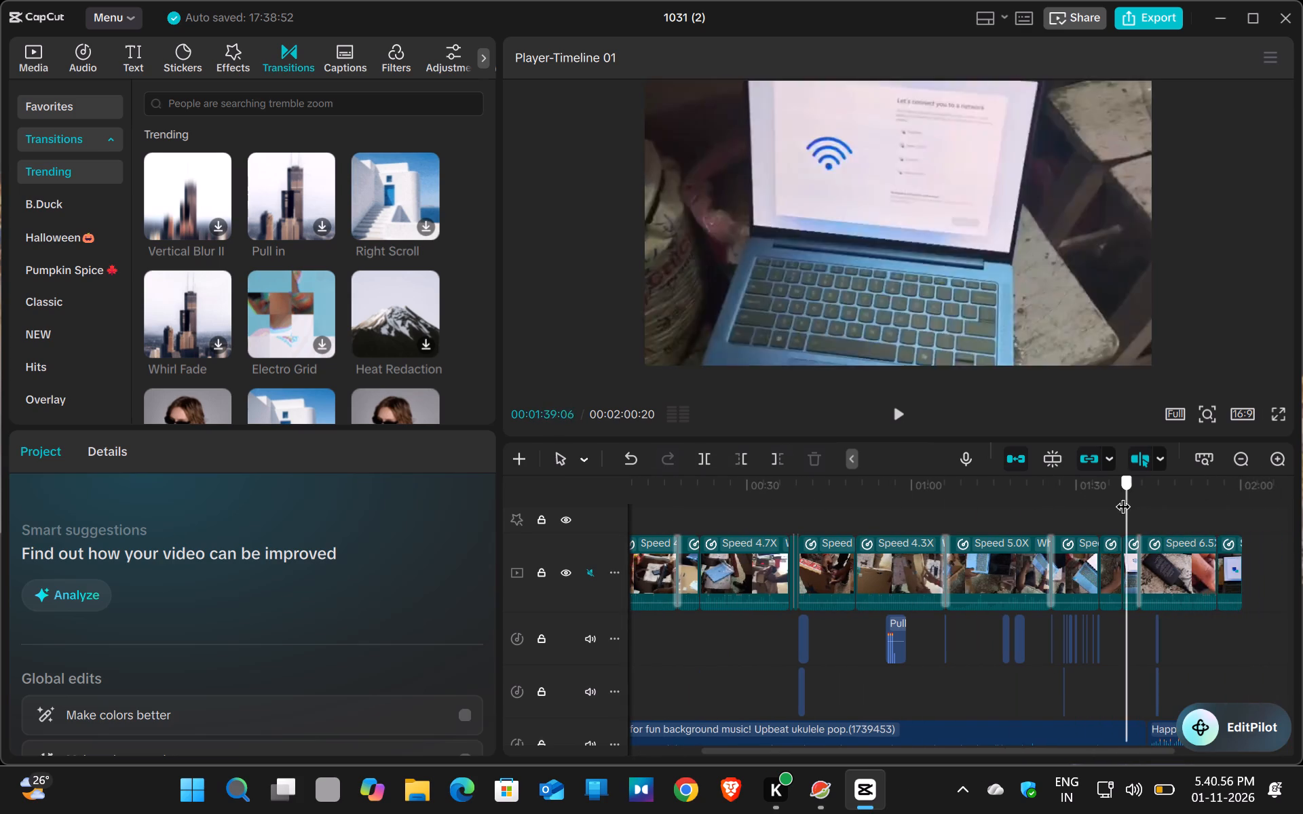
drag(1122, 496, 681, 528)
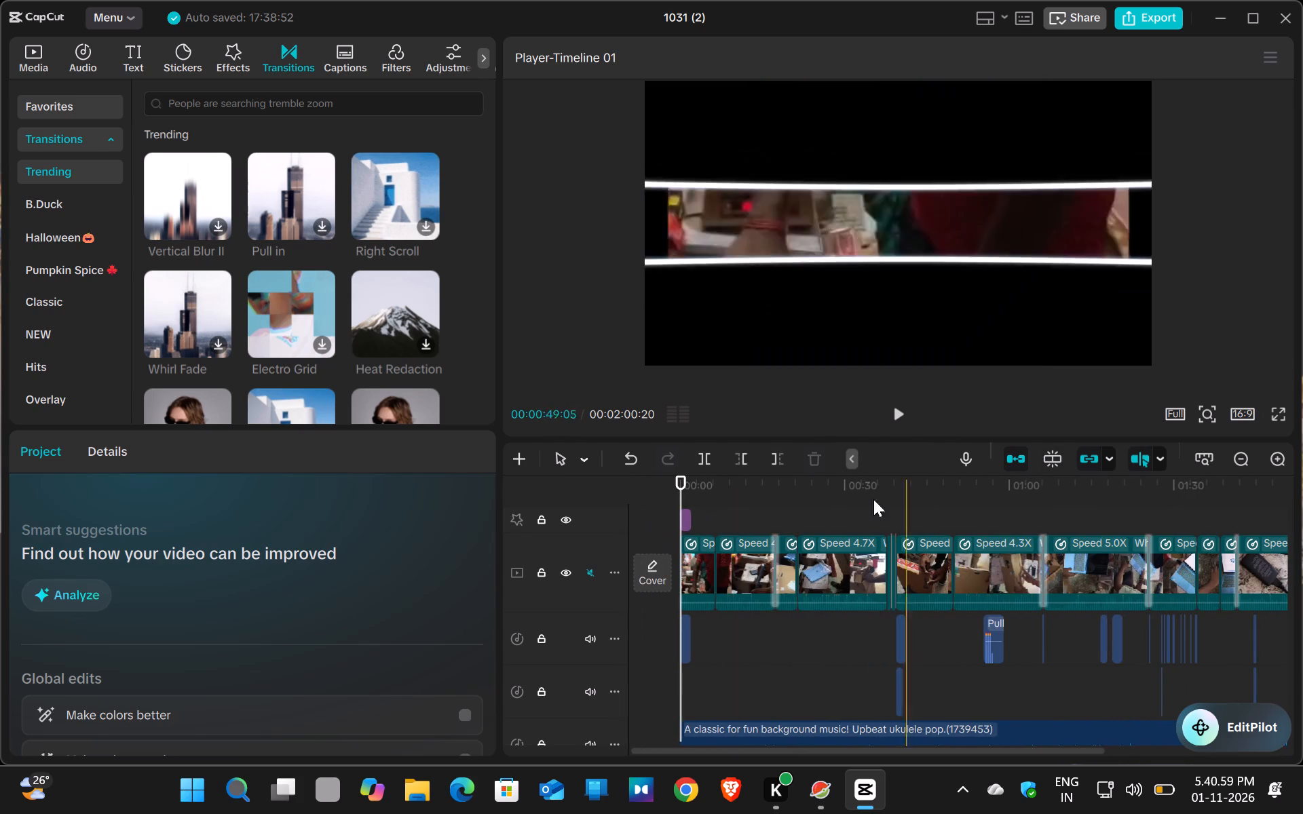
triple_click(685, 480)
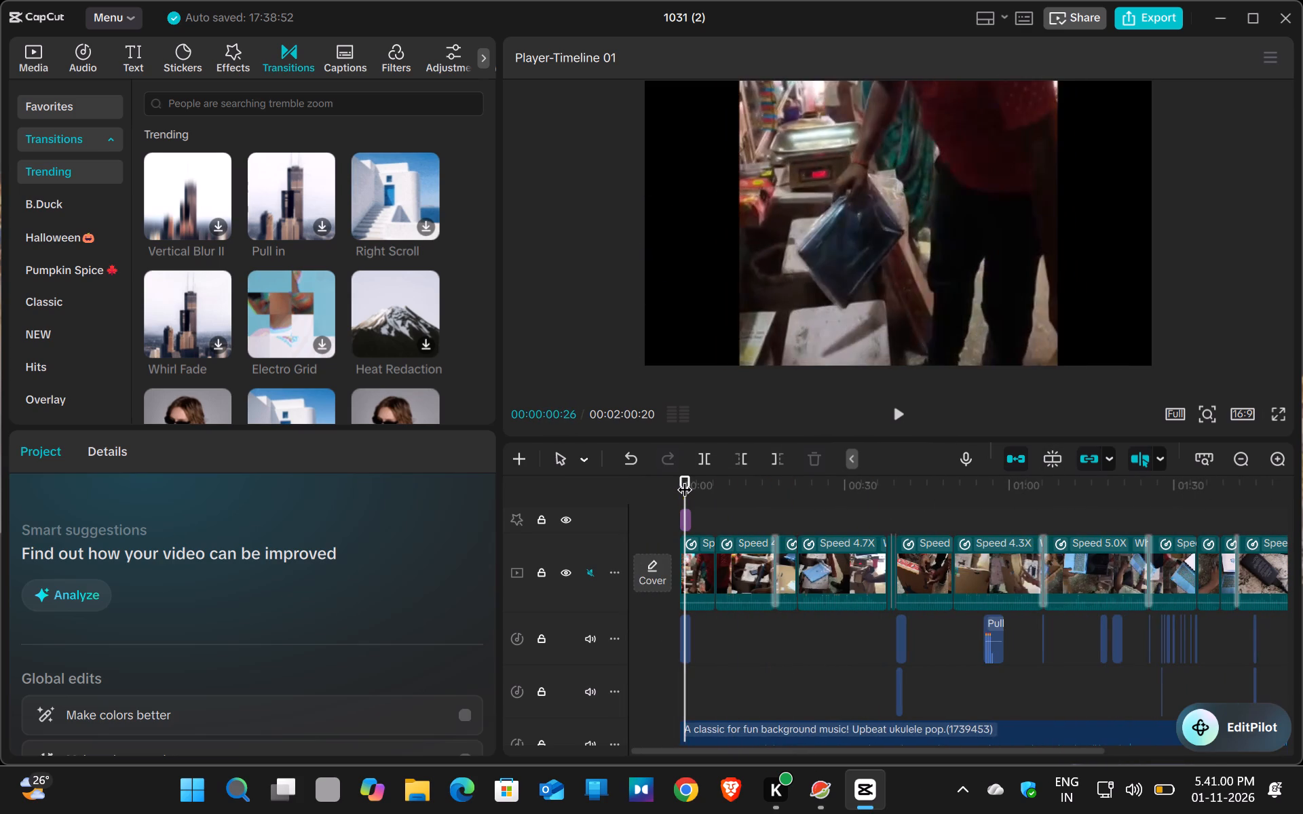
drag(684, 479, 1296, 469)
drag(886, 513, 798, 500)
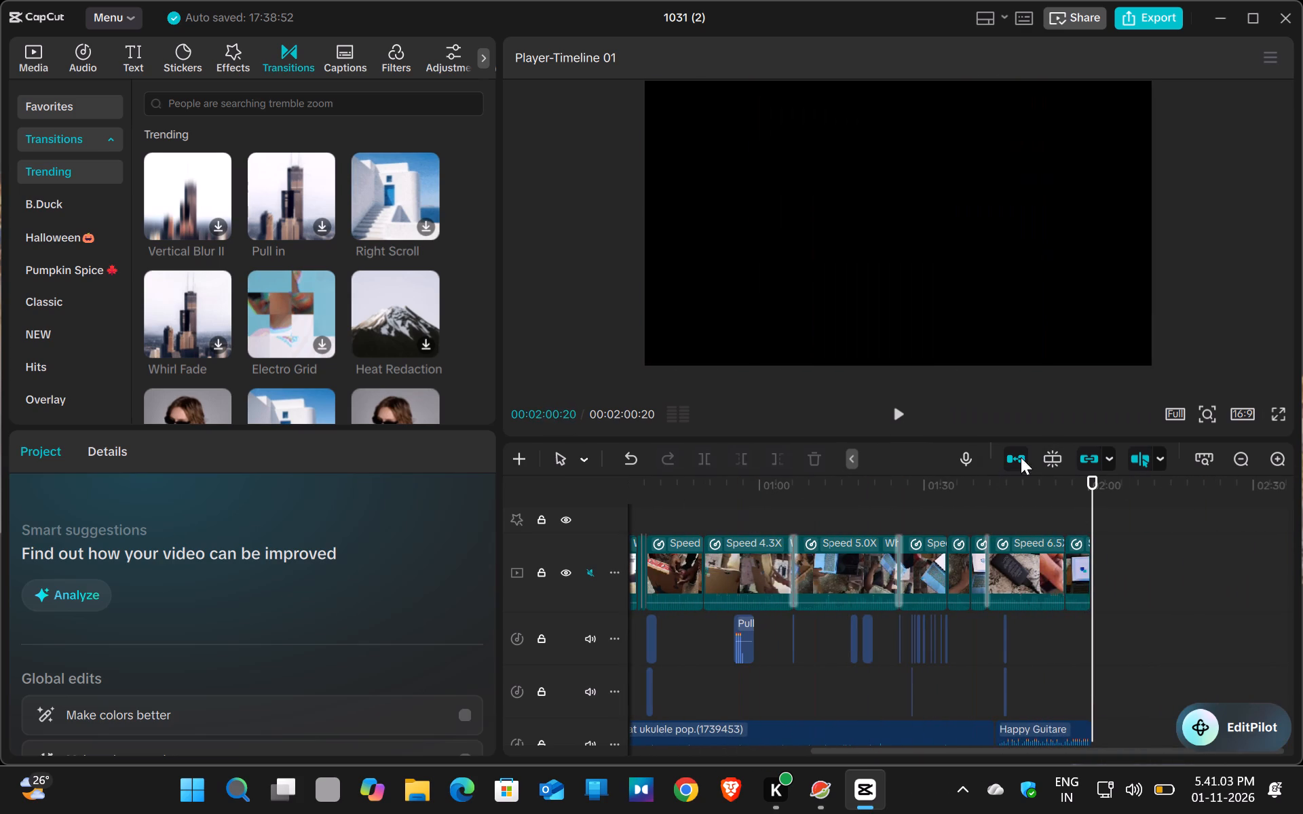
click(1091, 483)
drag(1091, 482, 1020, 500)
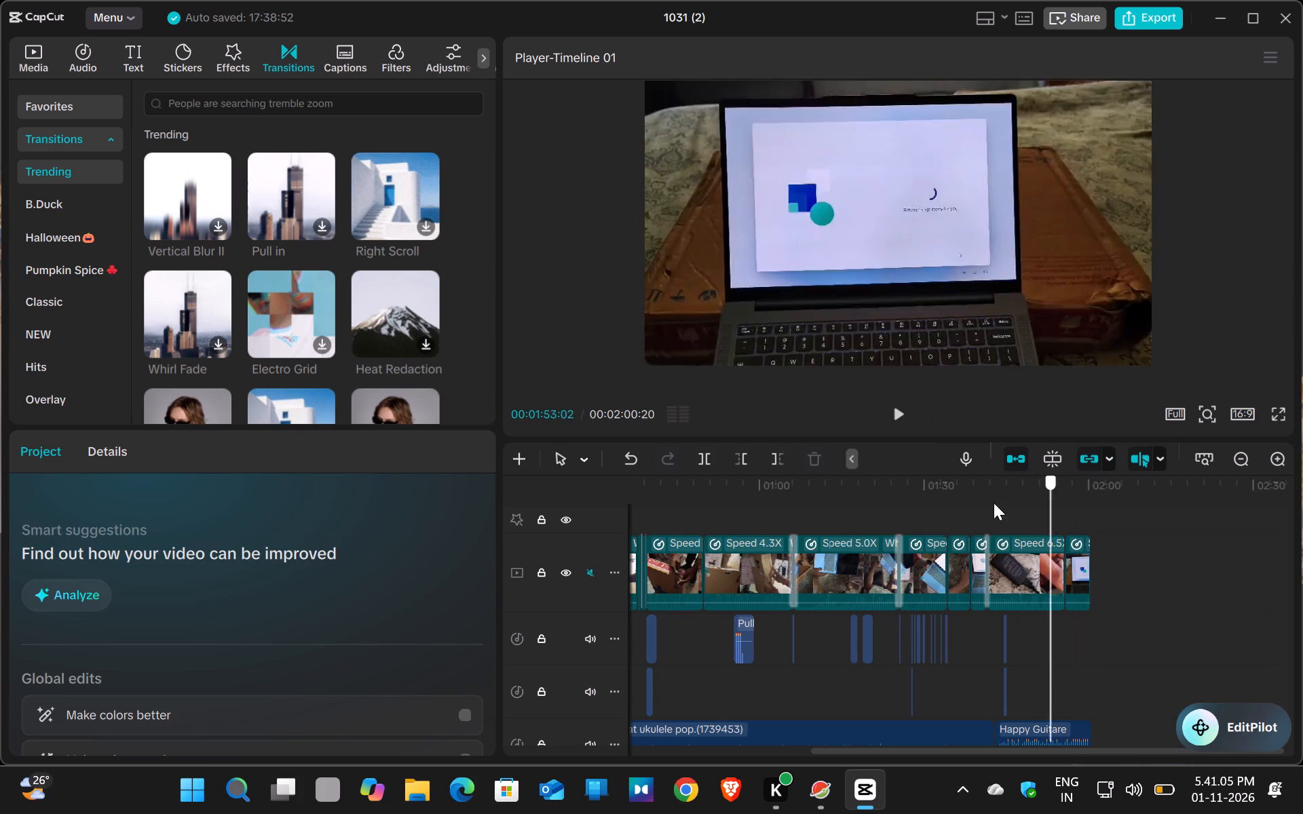
drag(933, 508, 742, 516)
click(742, 516)
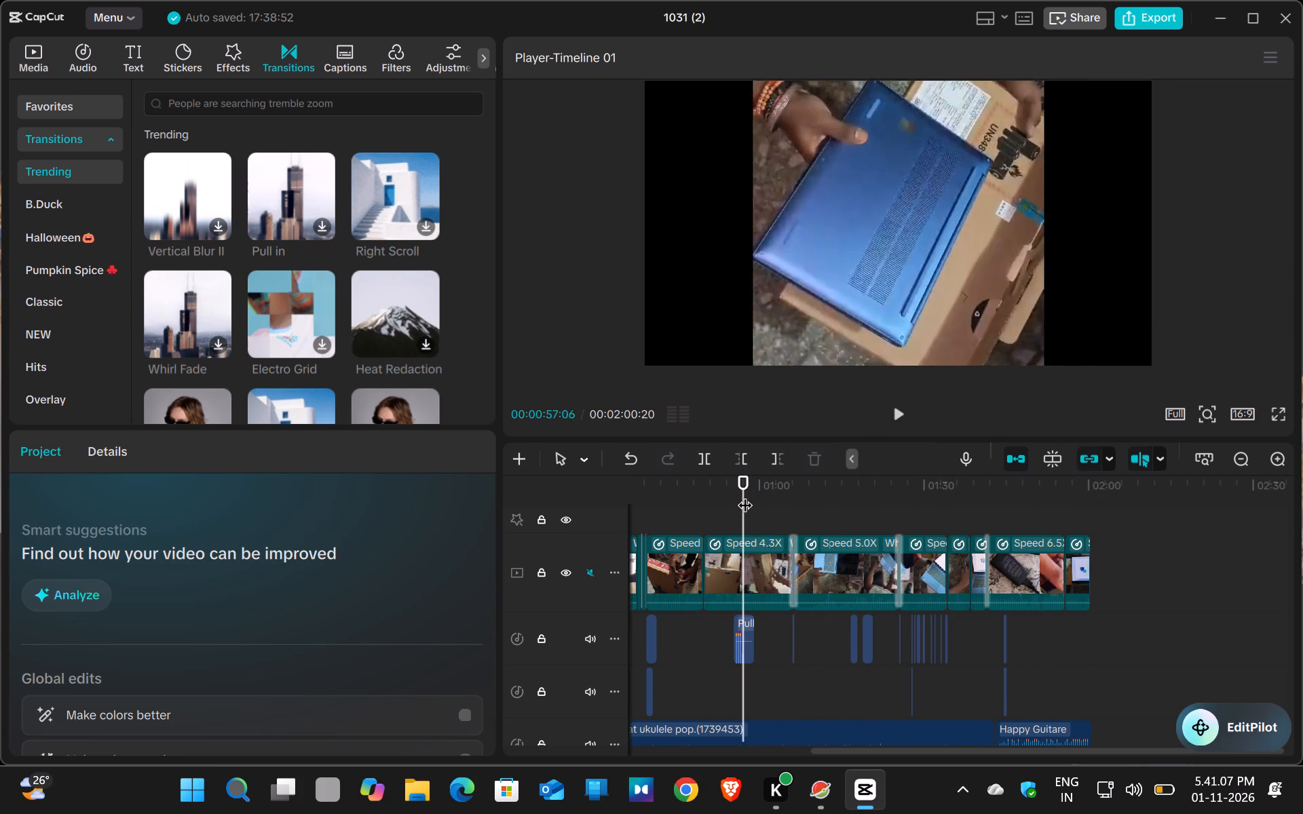
drag(744, 494, 678, 494)
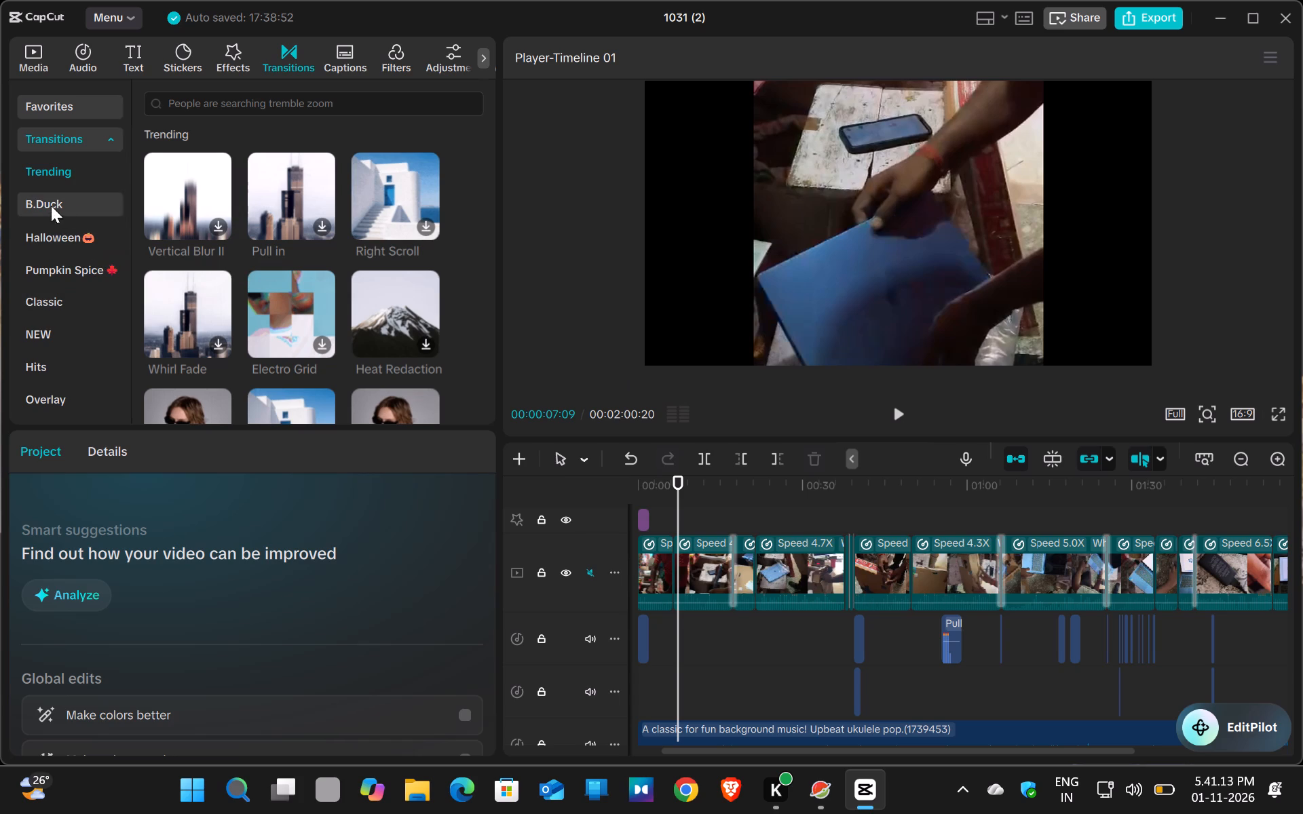
Show the trending video effects and step through the clips from the start to 00:01:10:04 to look for a spot for an effect.
scroll(425, 314, down, 2)
click(232, 52)
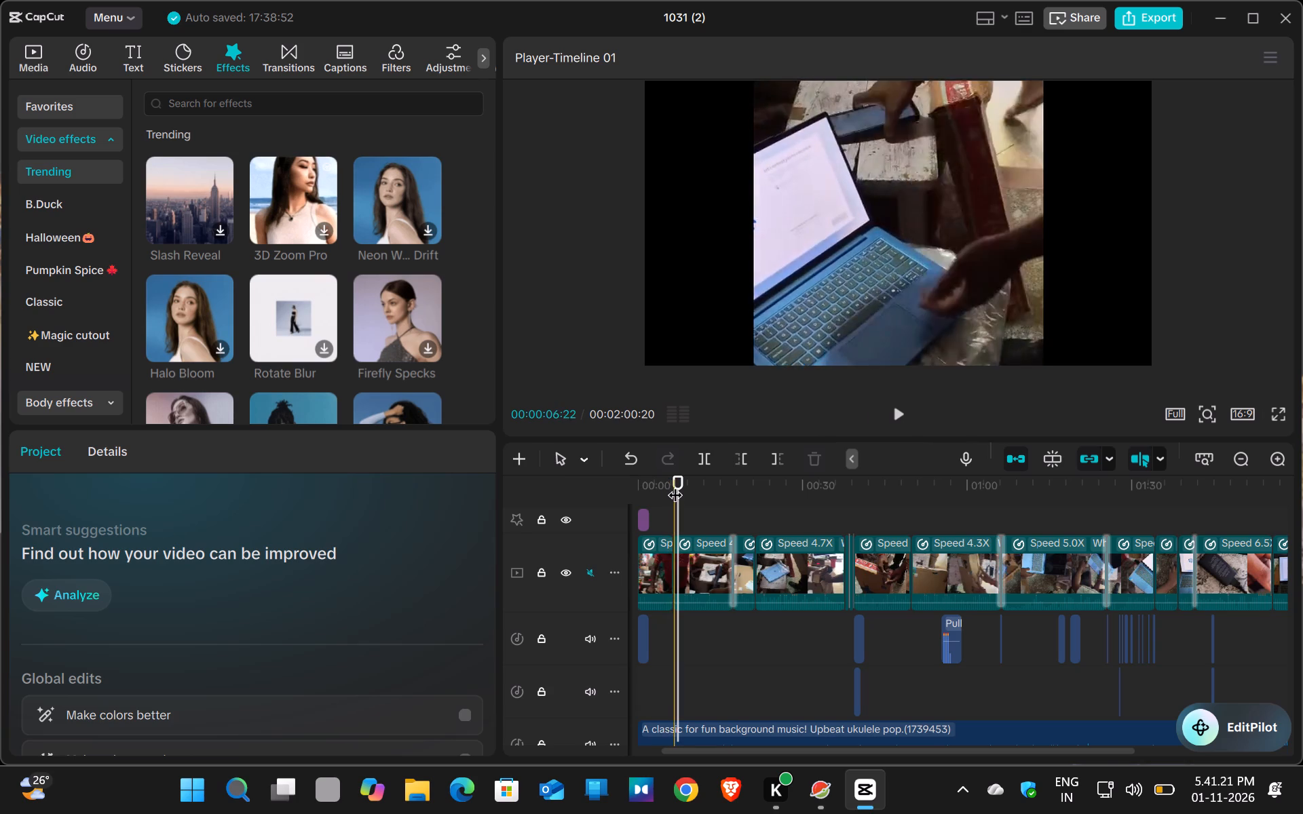
drag(675, 484, 666, 484)
drag(664, 484, 626, 484)
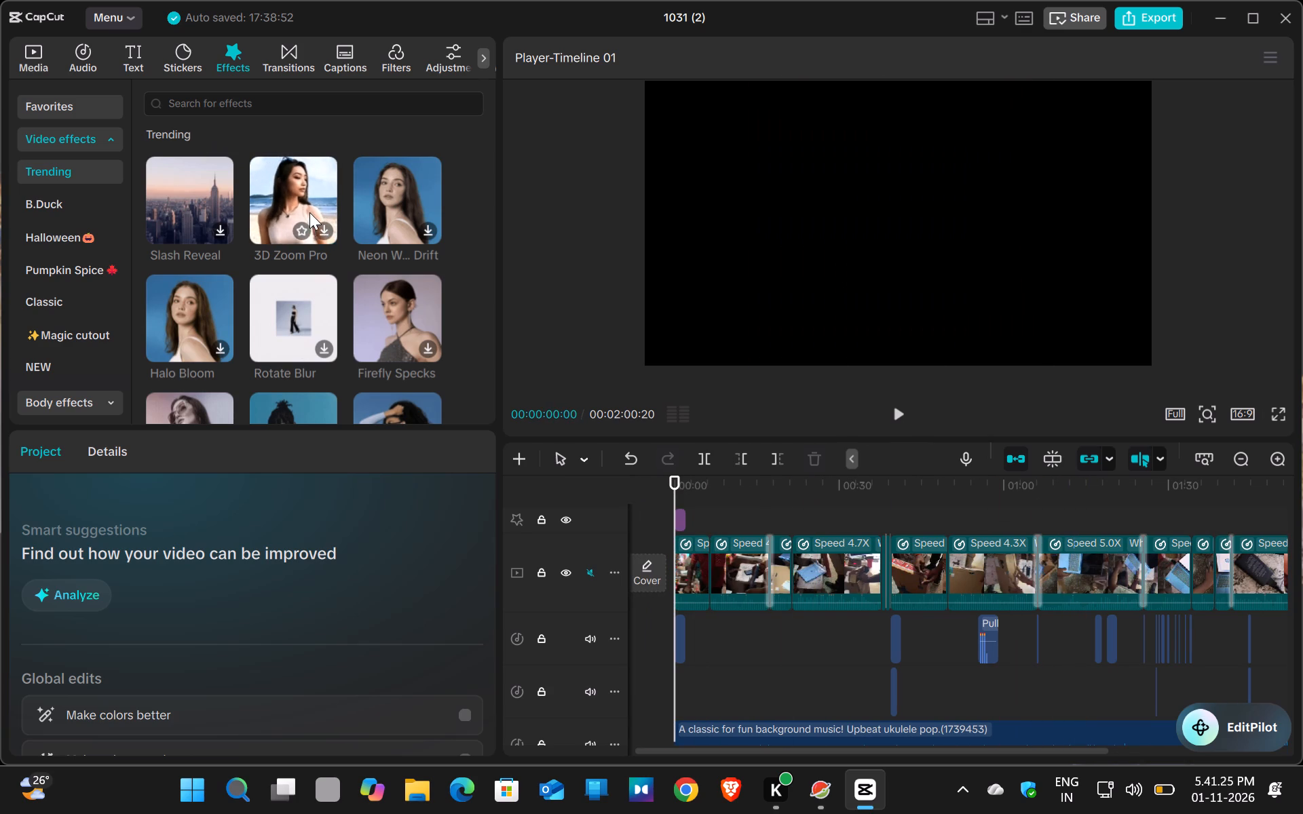
click(761, 485)
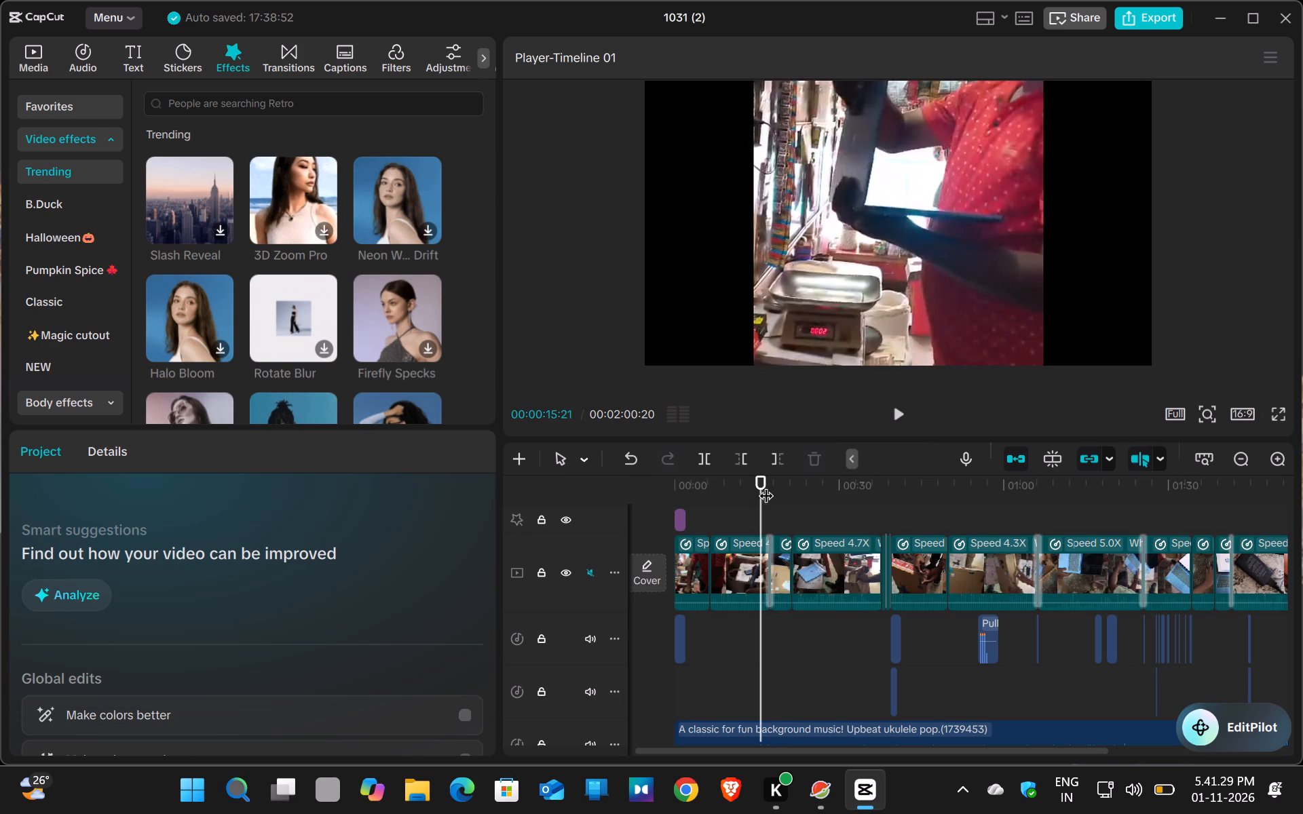
click(793, 485)
click(829, 482)
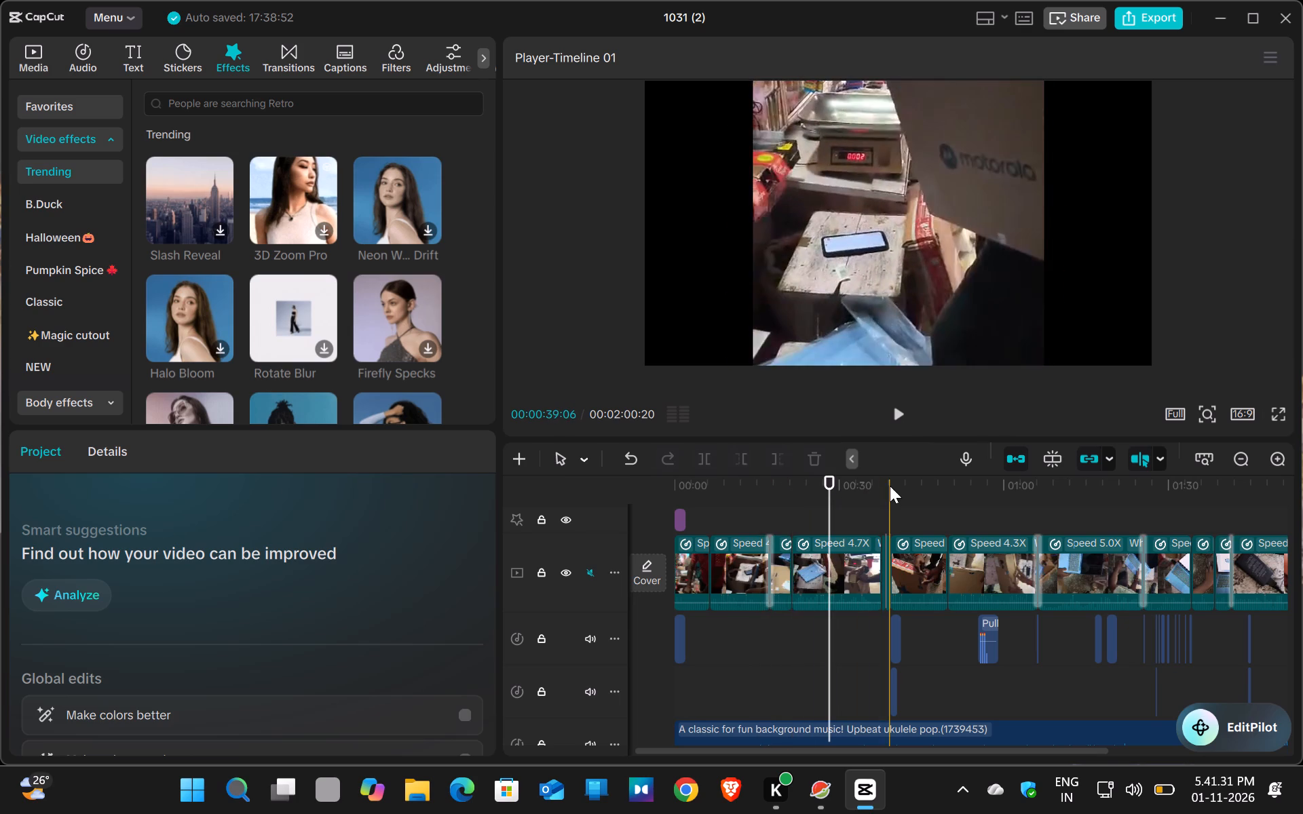
double_click(890, 486)
click(912, 486)
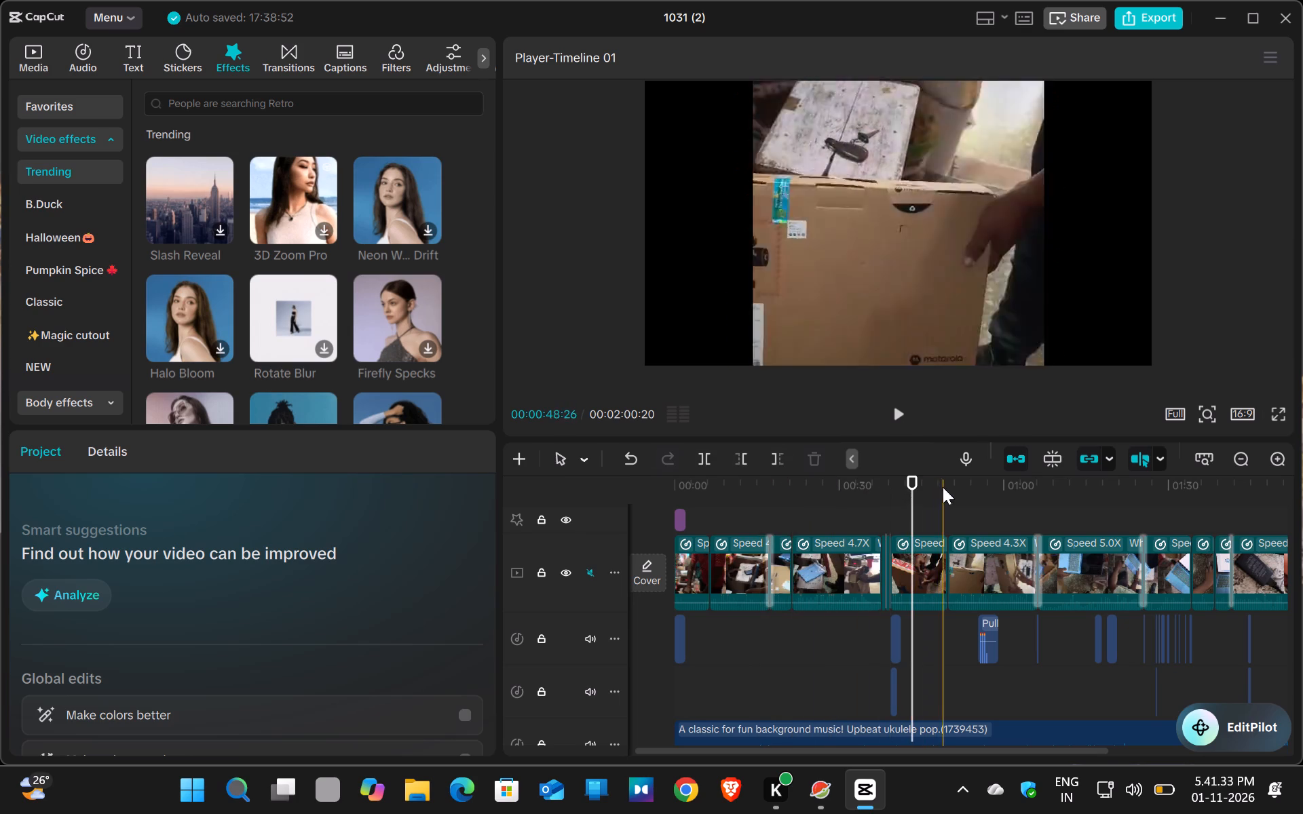
click(943, 487)
click(968, 487)
click(1015, 487)
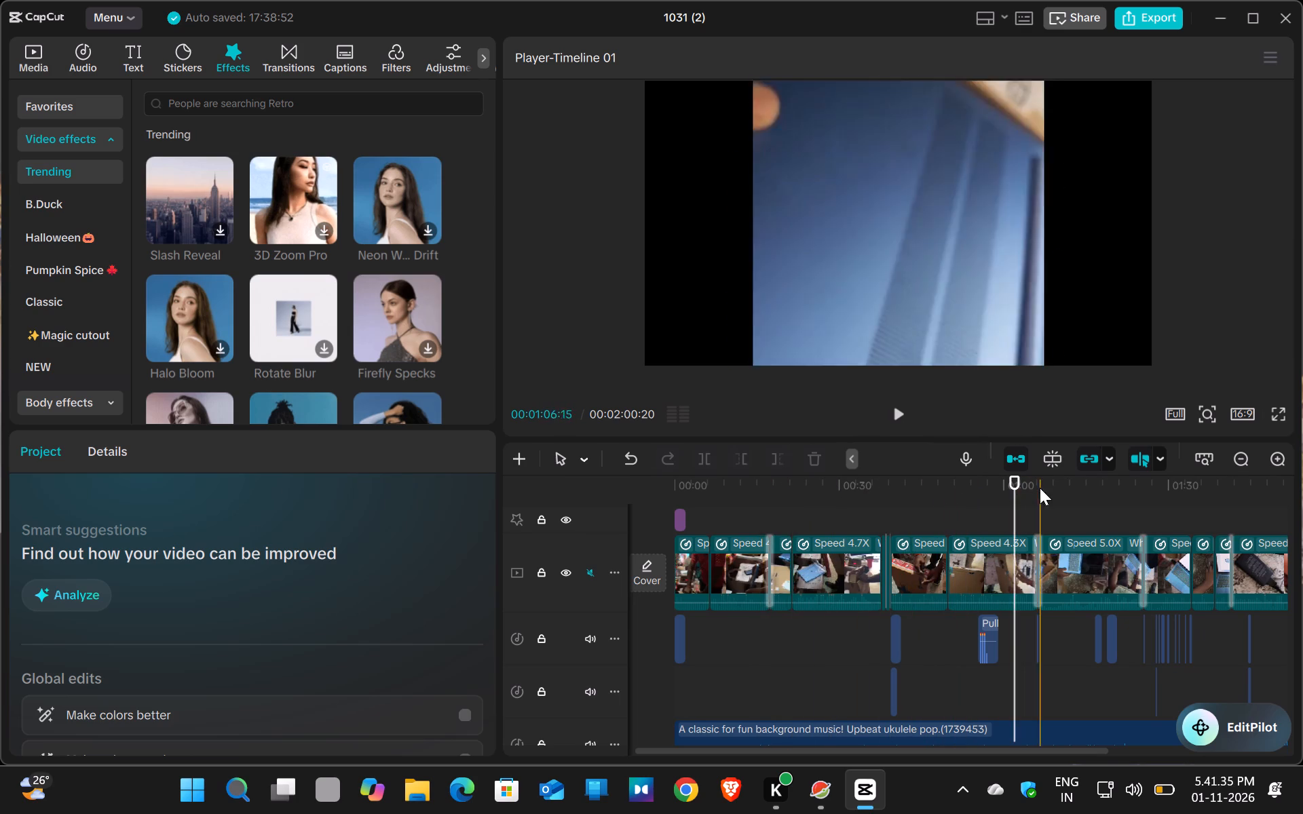
click(1040, 488)
click(1075, 488)
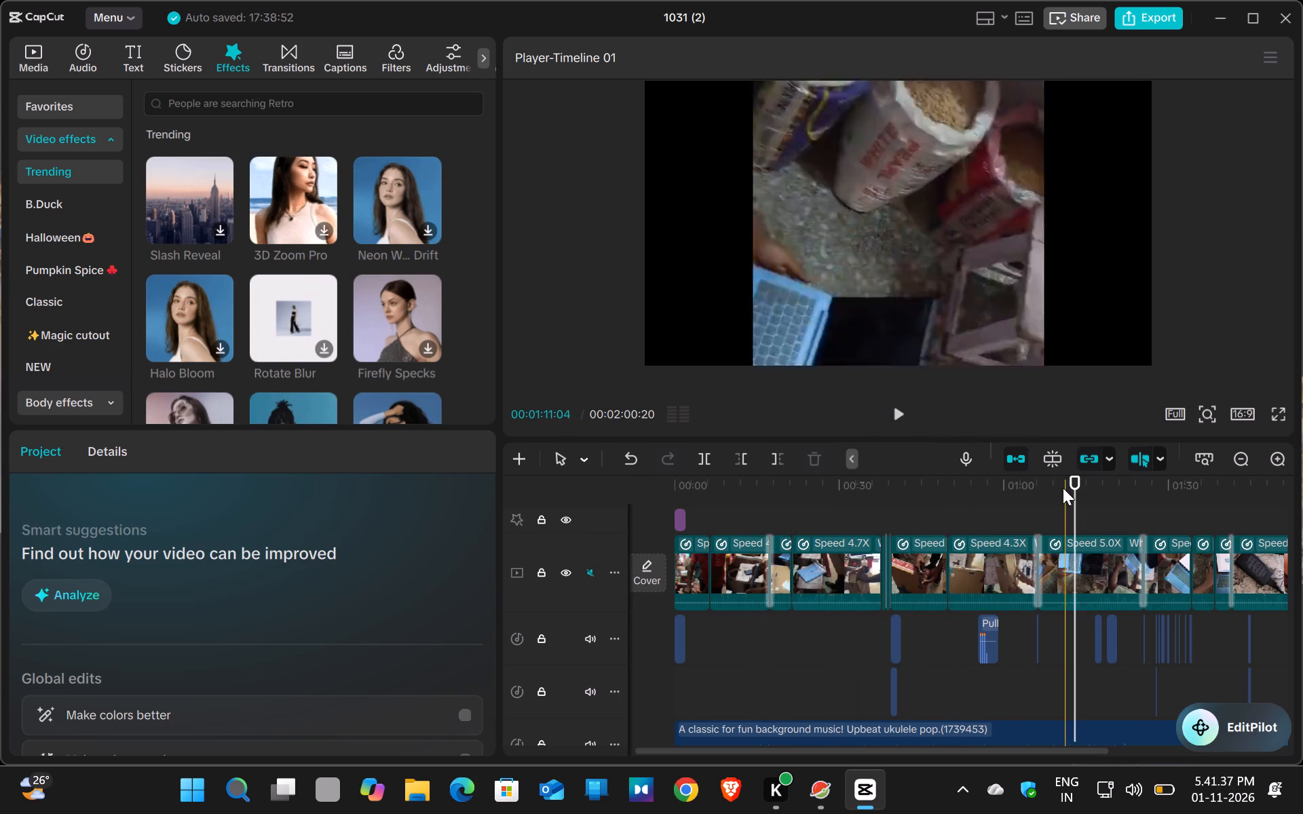
click(1059, 487)
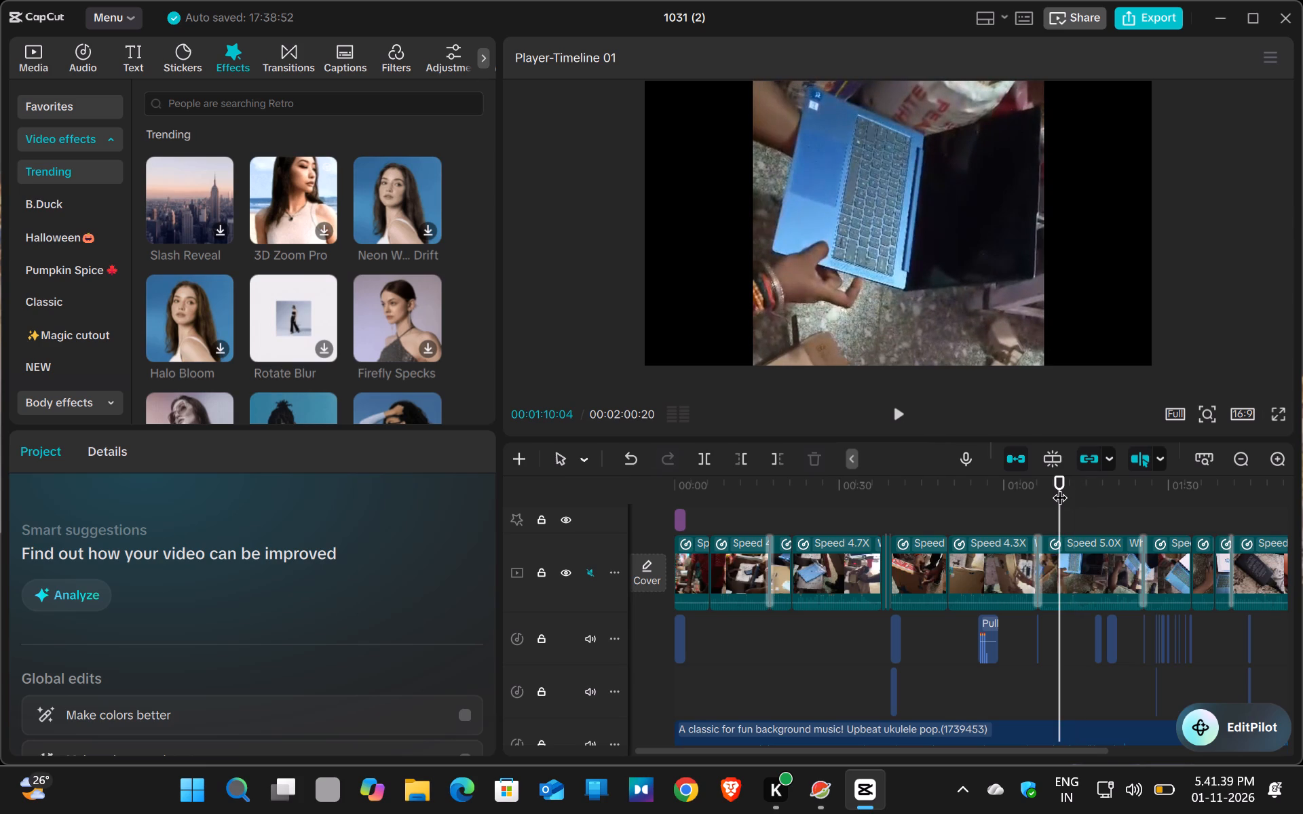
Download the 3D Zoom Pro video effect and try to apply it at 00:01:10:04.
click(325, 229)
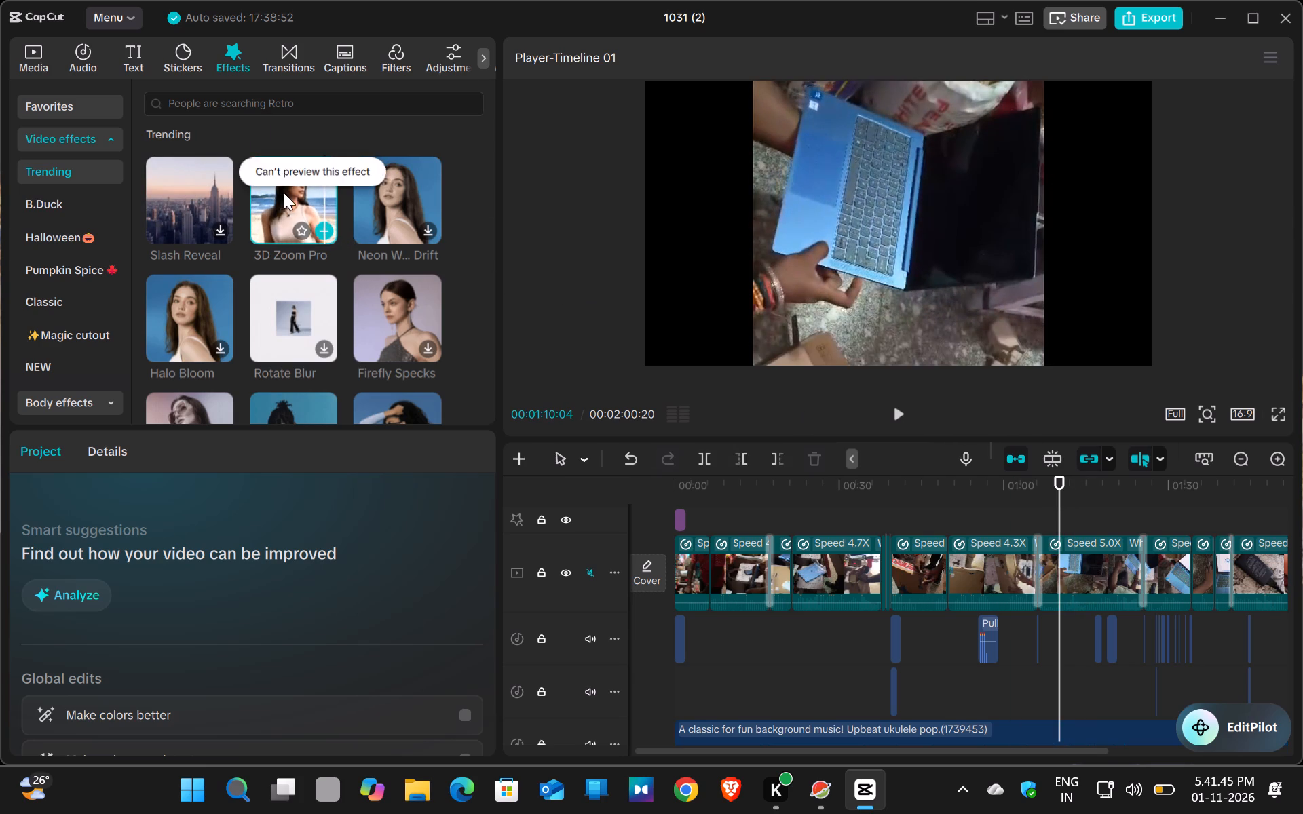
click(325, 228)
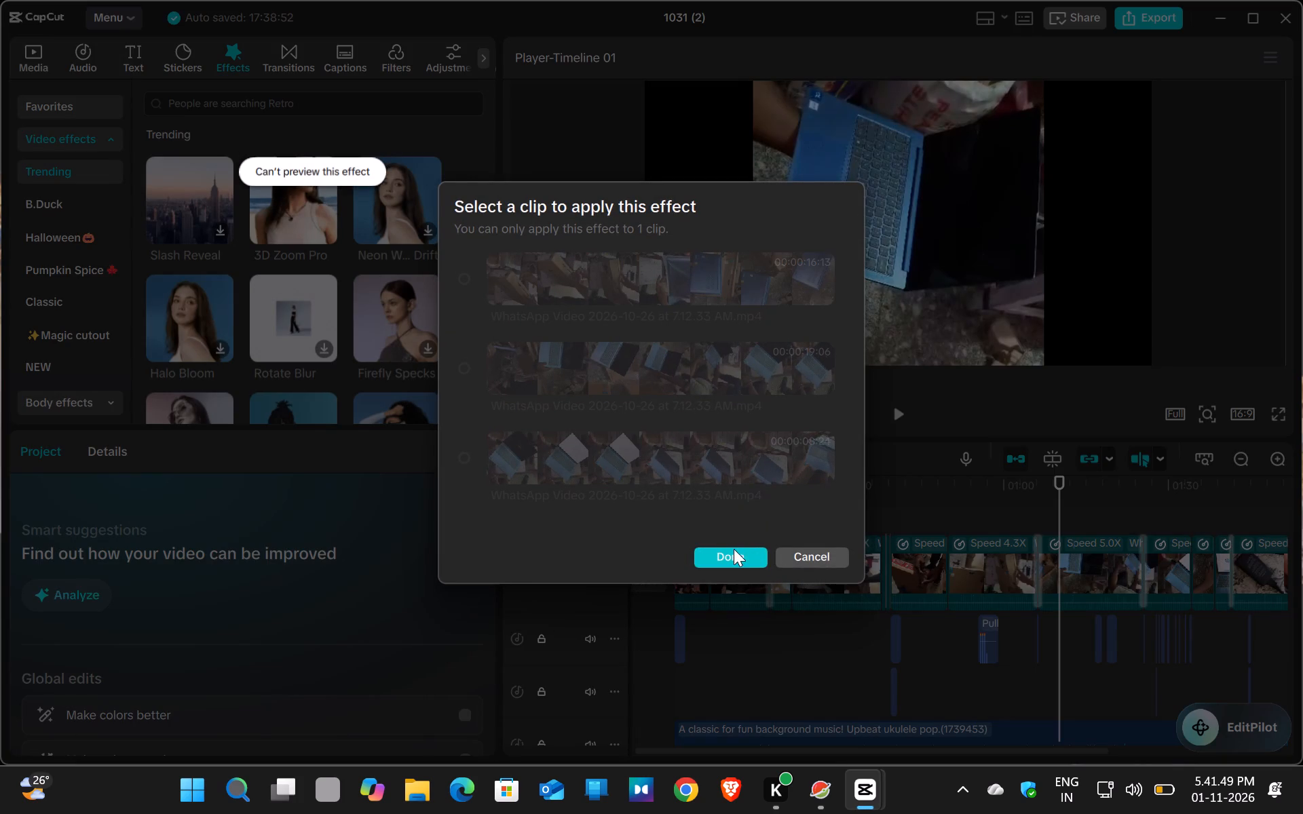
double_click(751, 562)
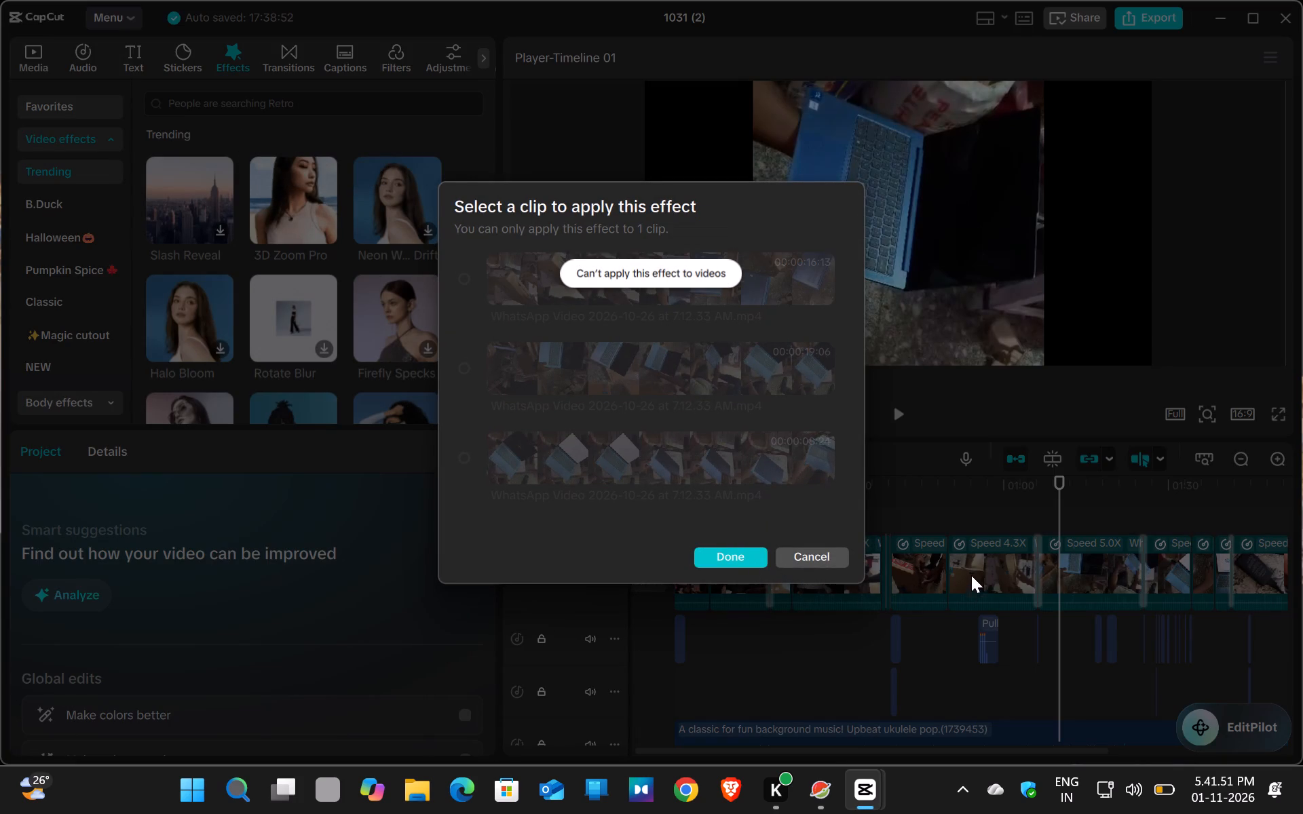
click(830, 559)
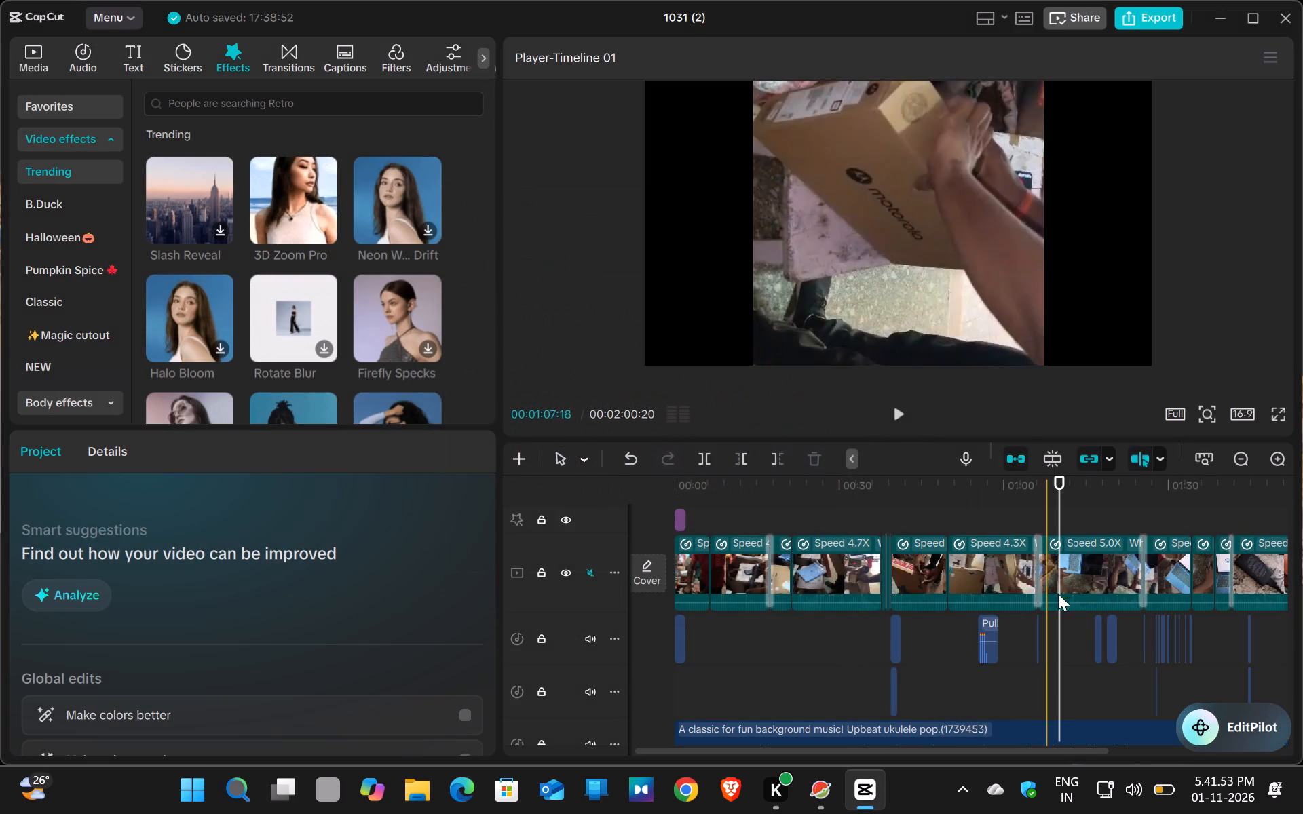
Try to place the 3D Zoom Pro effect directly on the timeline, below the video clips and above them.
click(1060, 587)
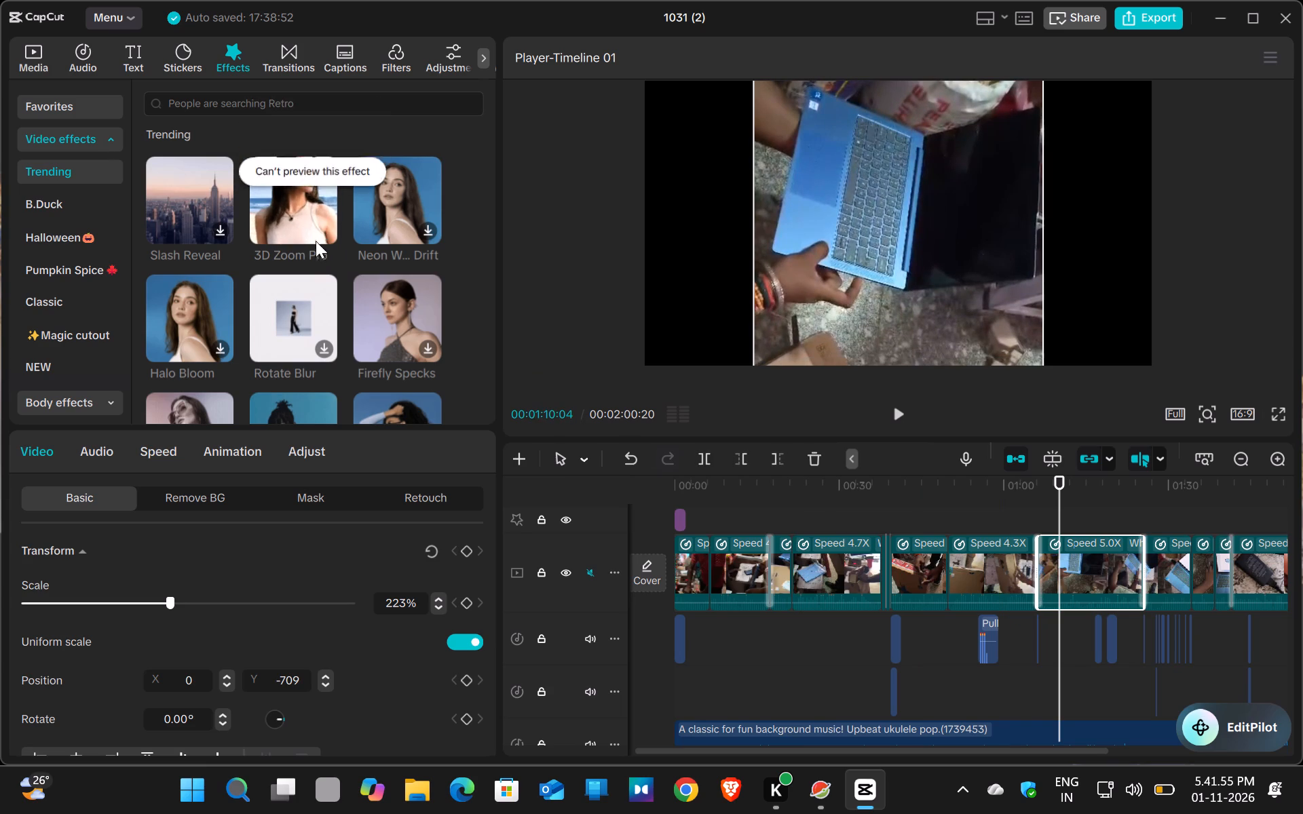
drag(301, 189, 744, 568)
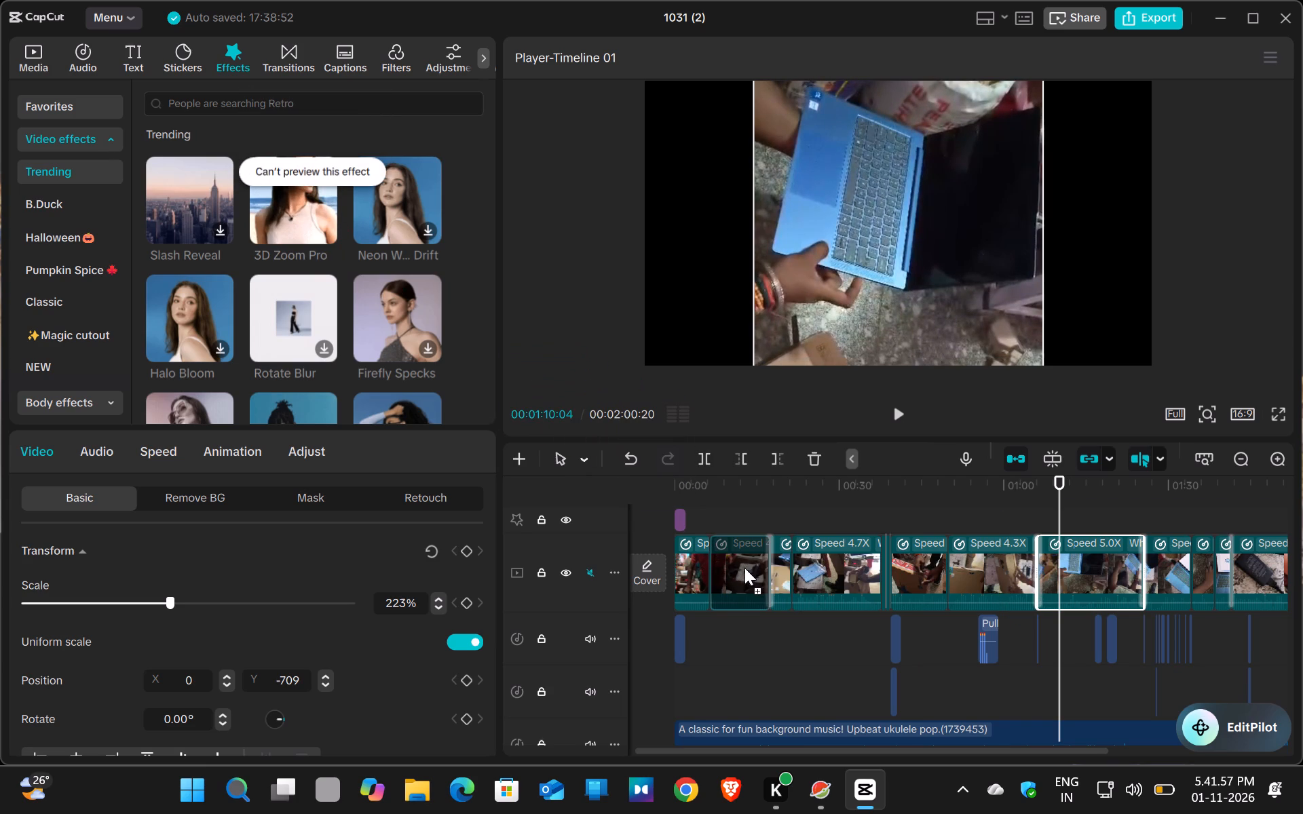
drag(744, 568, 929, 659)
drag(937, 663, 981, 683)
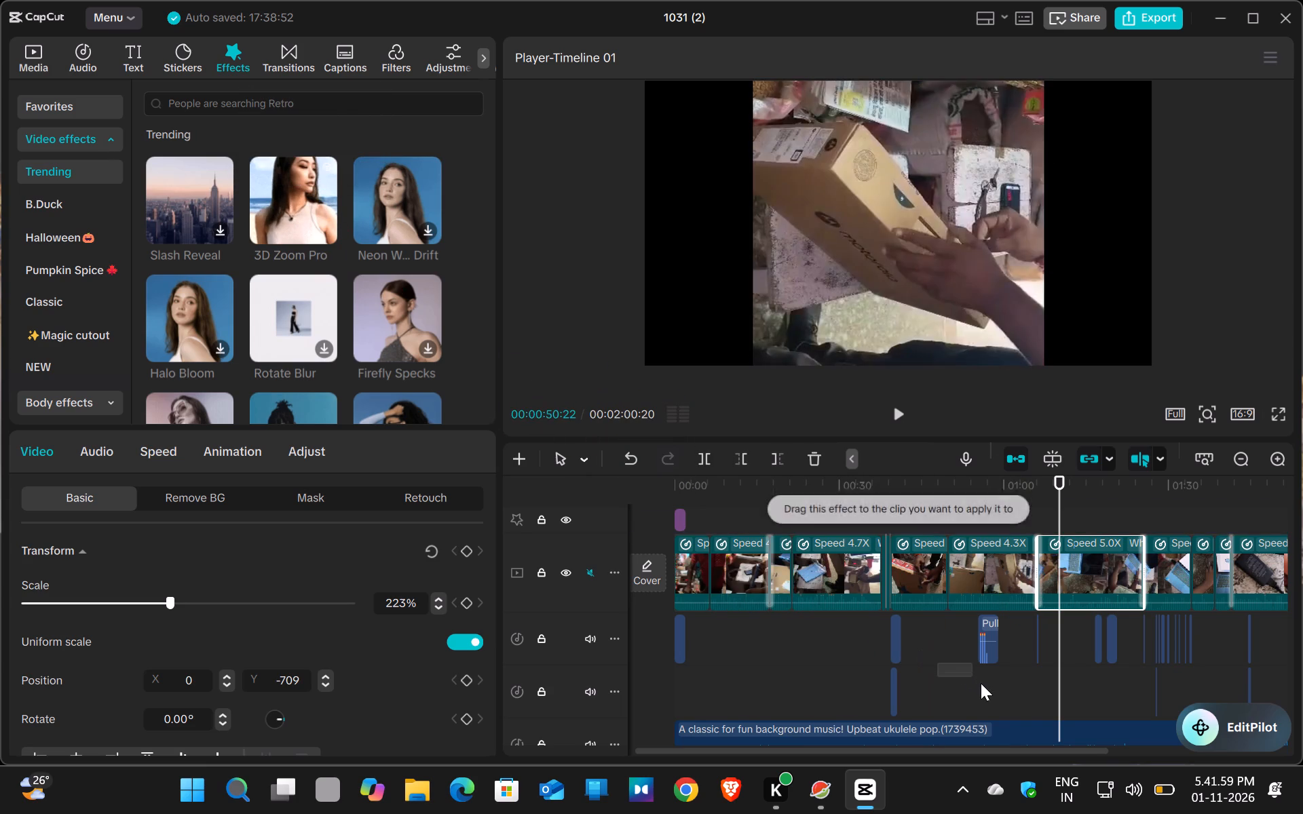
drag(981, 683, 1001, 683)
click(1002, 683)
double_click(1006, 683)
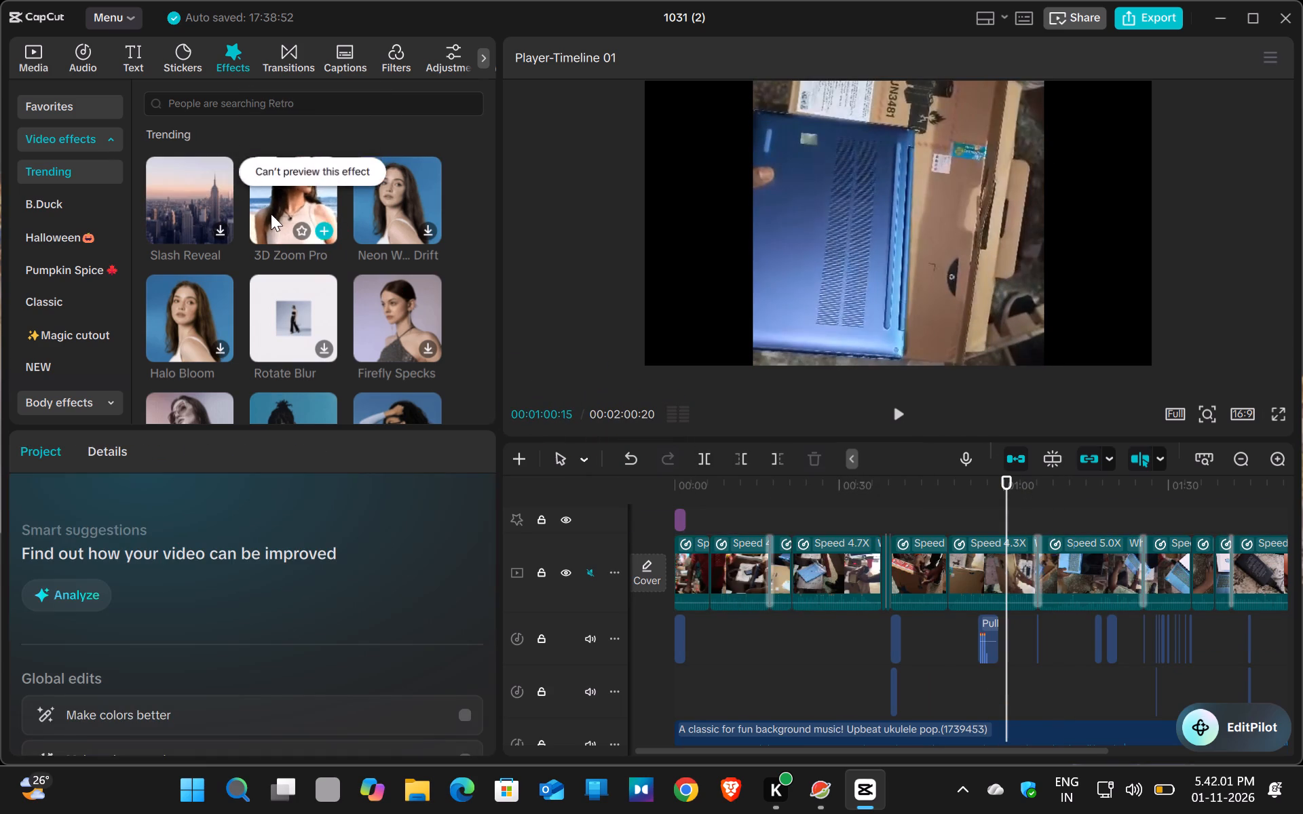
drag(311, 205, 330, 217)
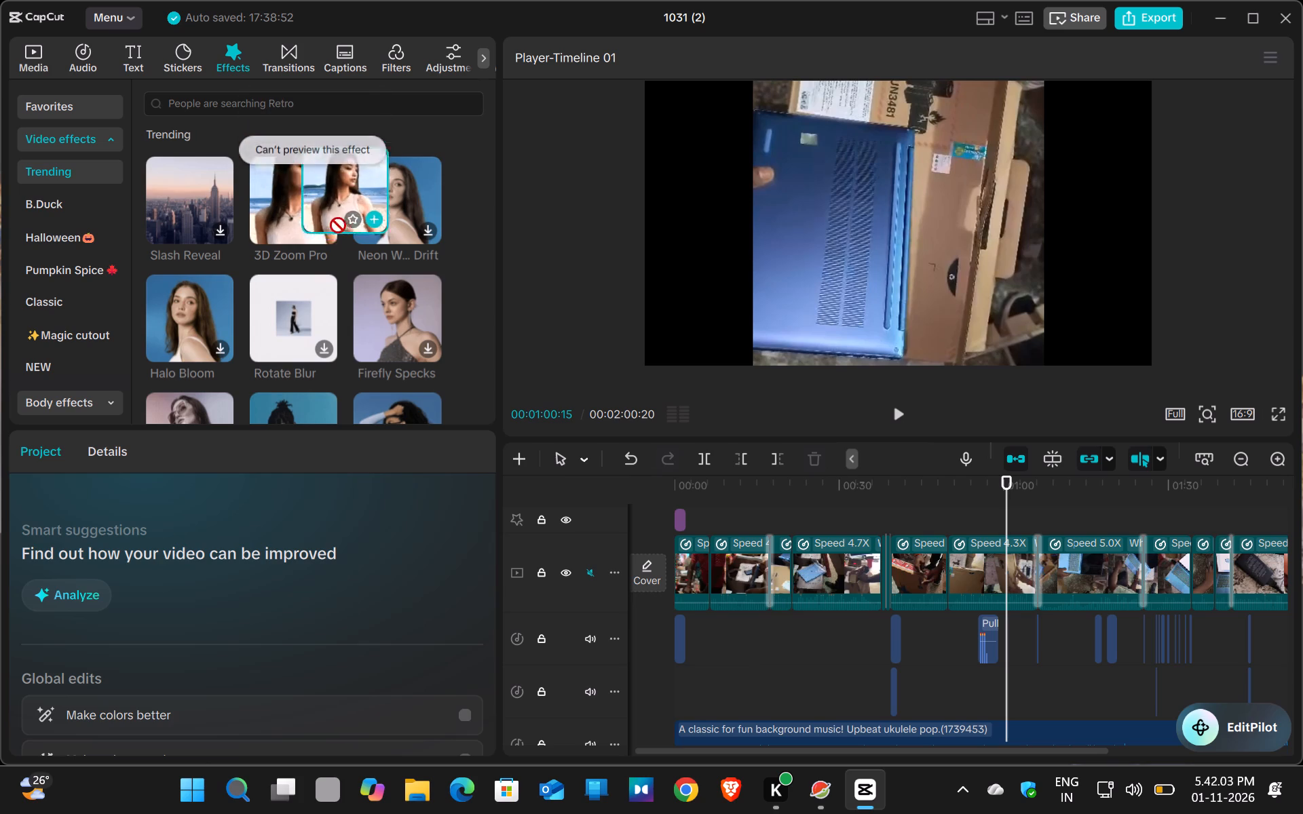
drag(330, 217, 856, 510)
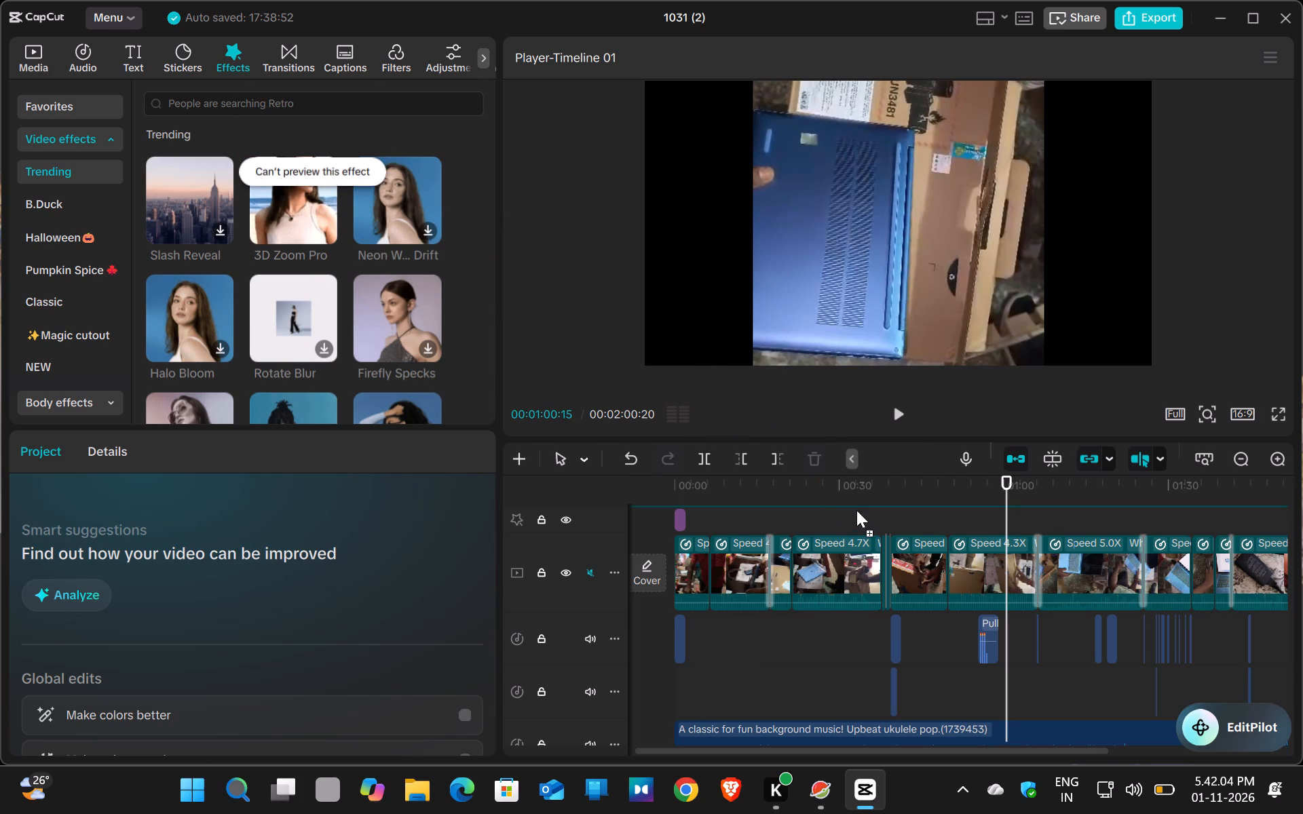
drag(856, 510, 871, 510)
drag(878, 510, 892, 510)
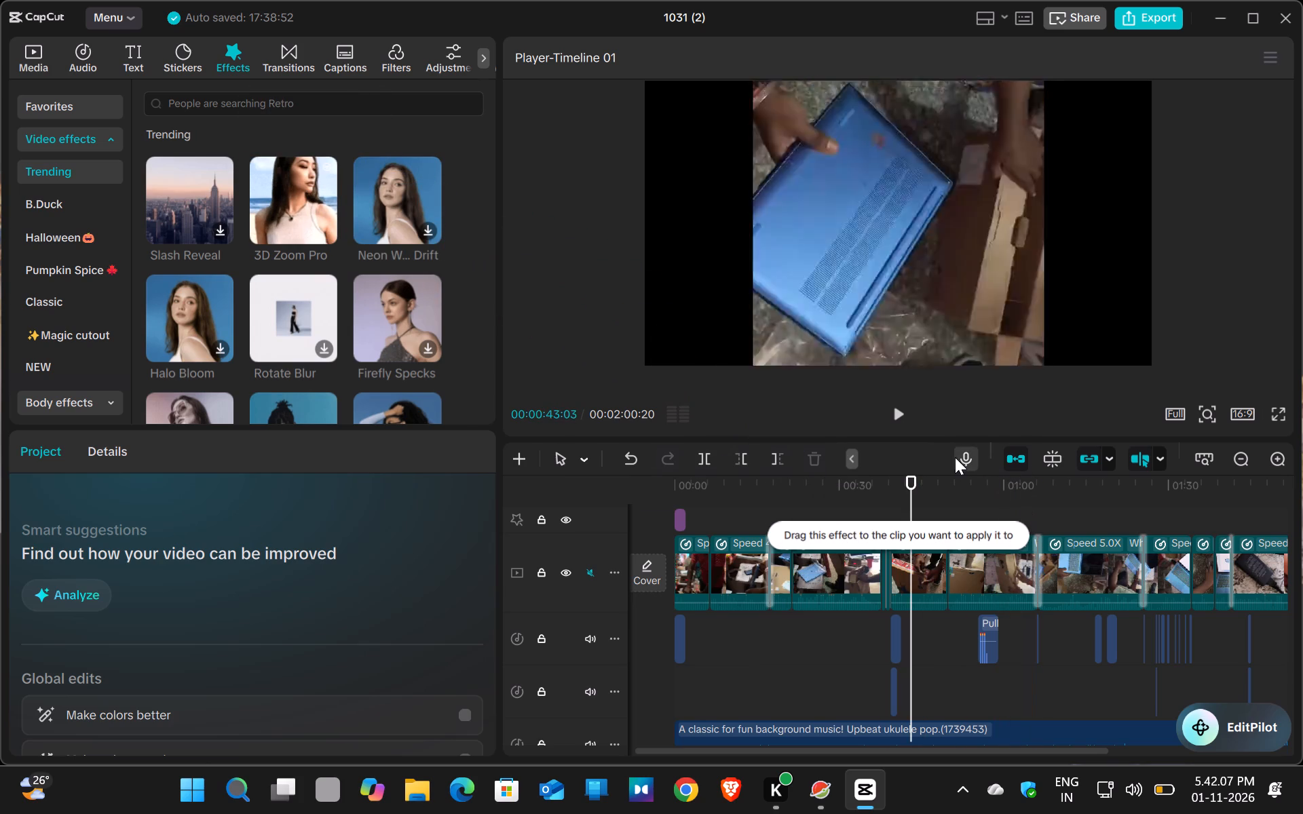
Play the unboxing footage from 00:00:43:03 and skip ahead, pausing at 00:01:08:19 to look for a spot for an effect.
click(1011, 594)
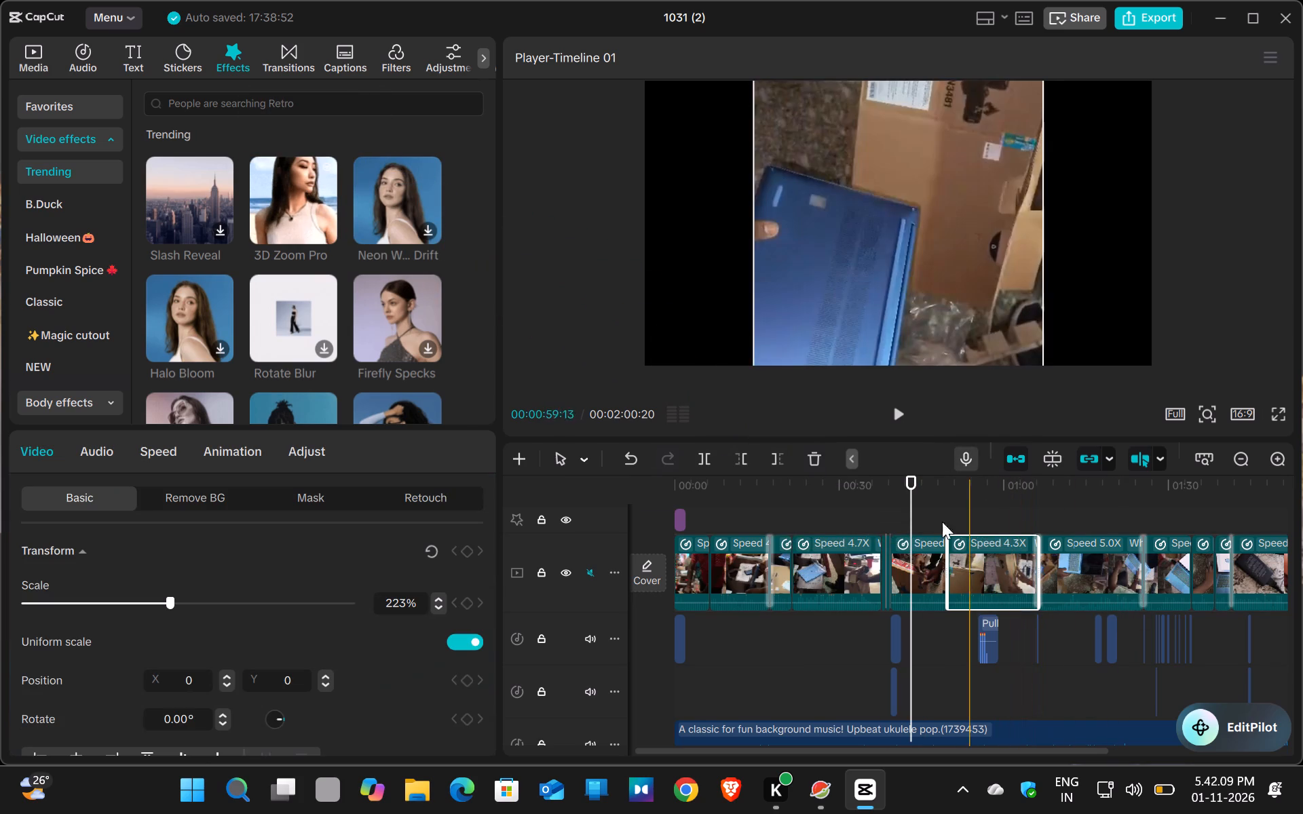
click(901, 405)
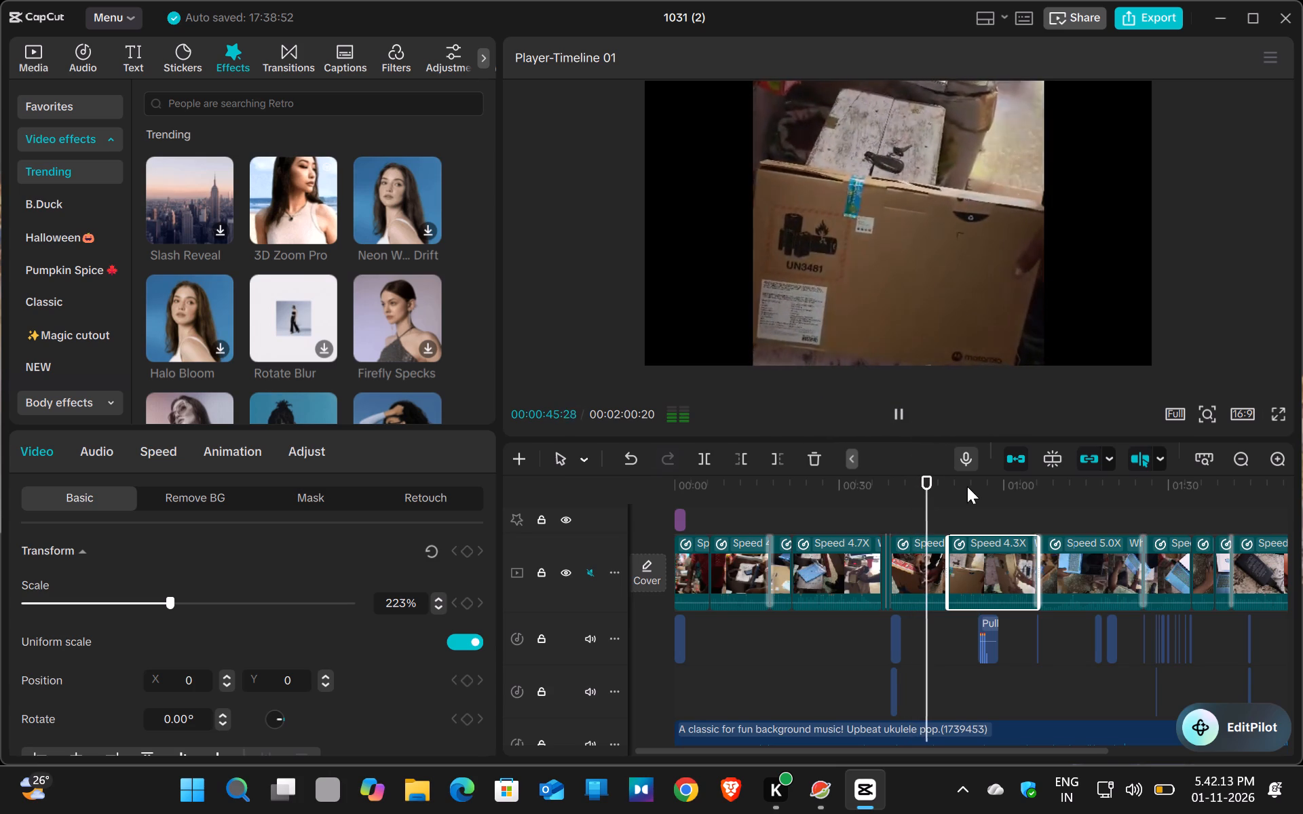
click(972, 486)
click(896, 431)
click(896, 423)
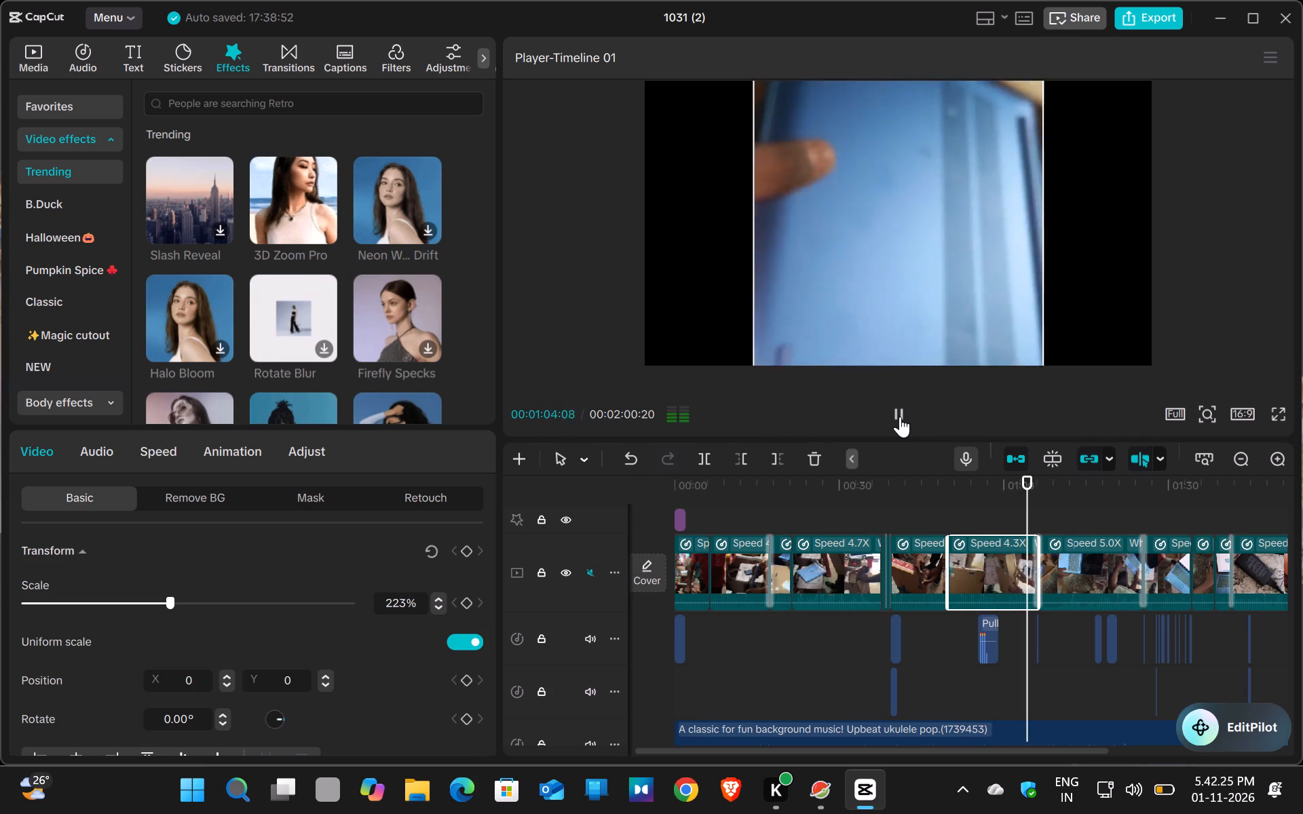
double_click(900, 416)
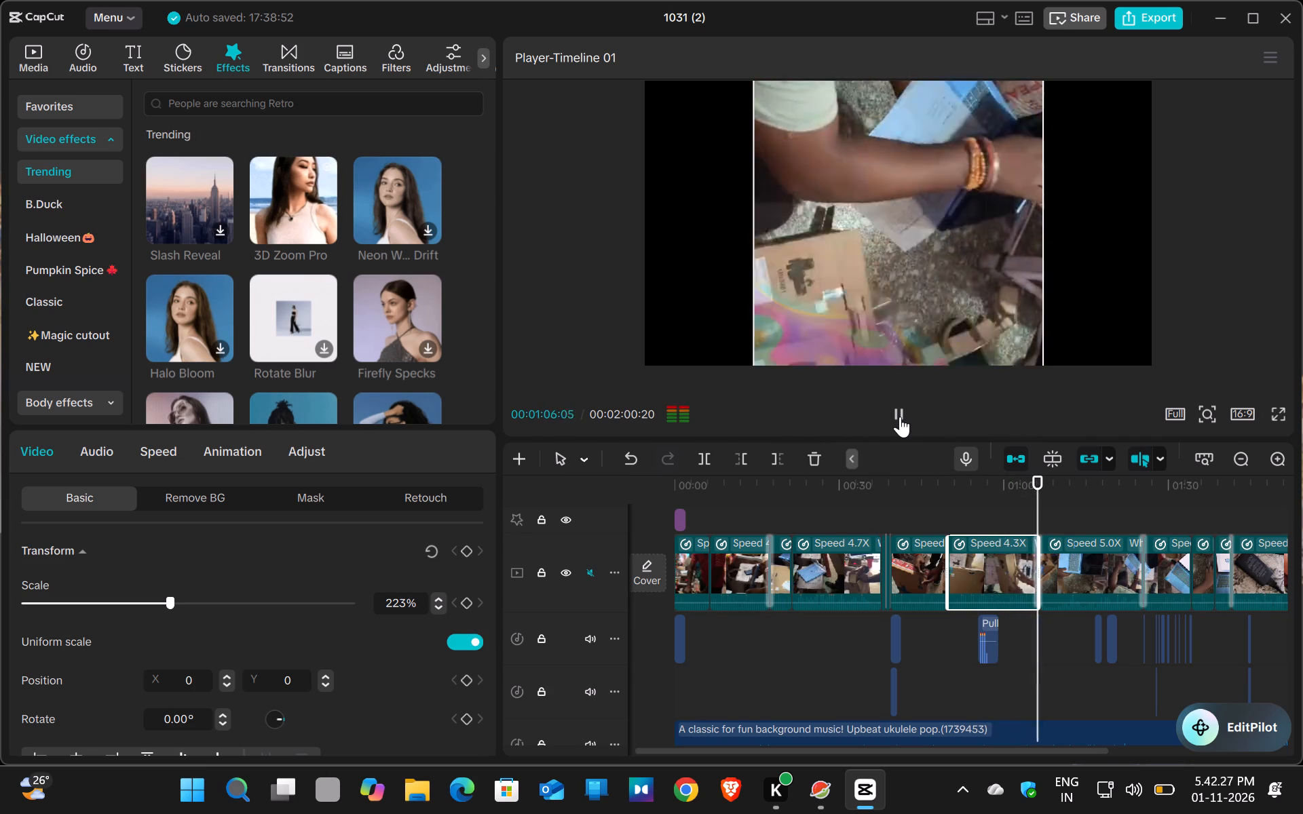
triple_click(900, 416)
triple_click(900, 416)
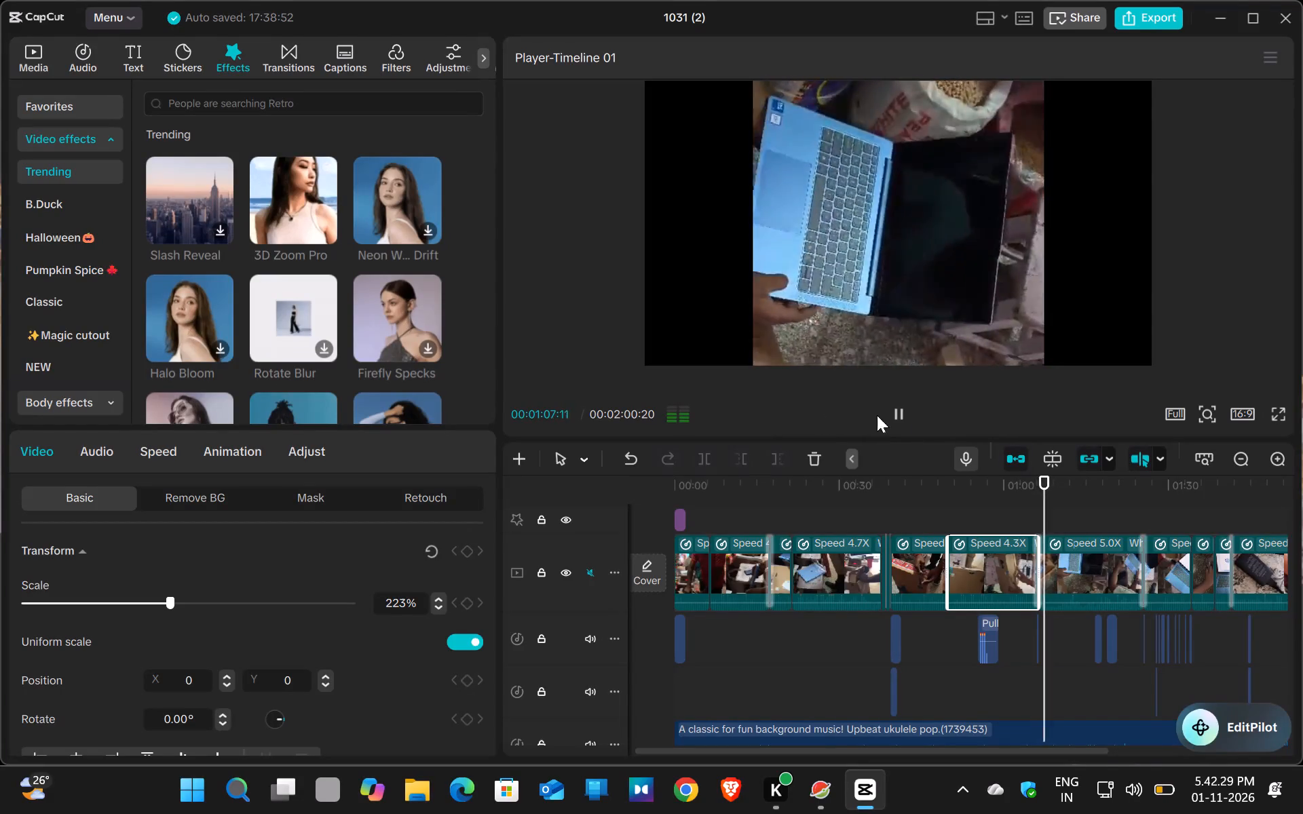
click(890, 413)
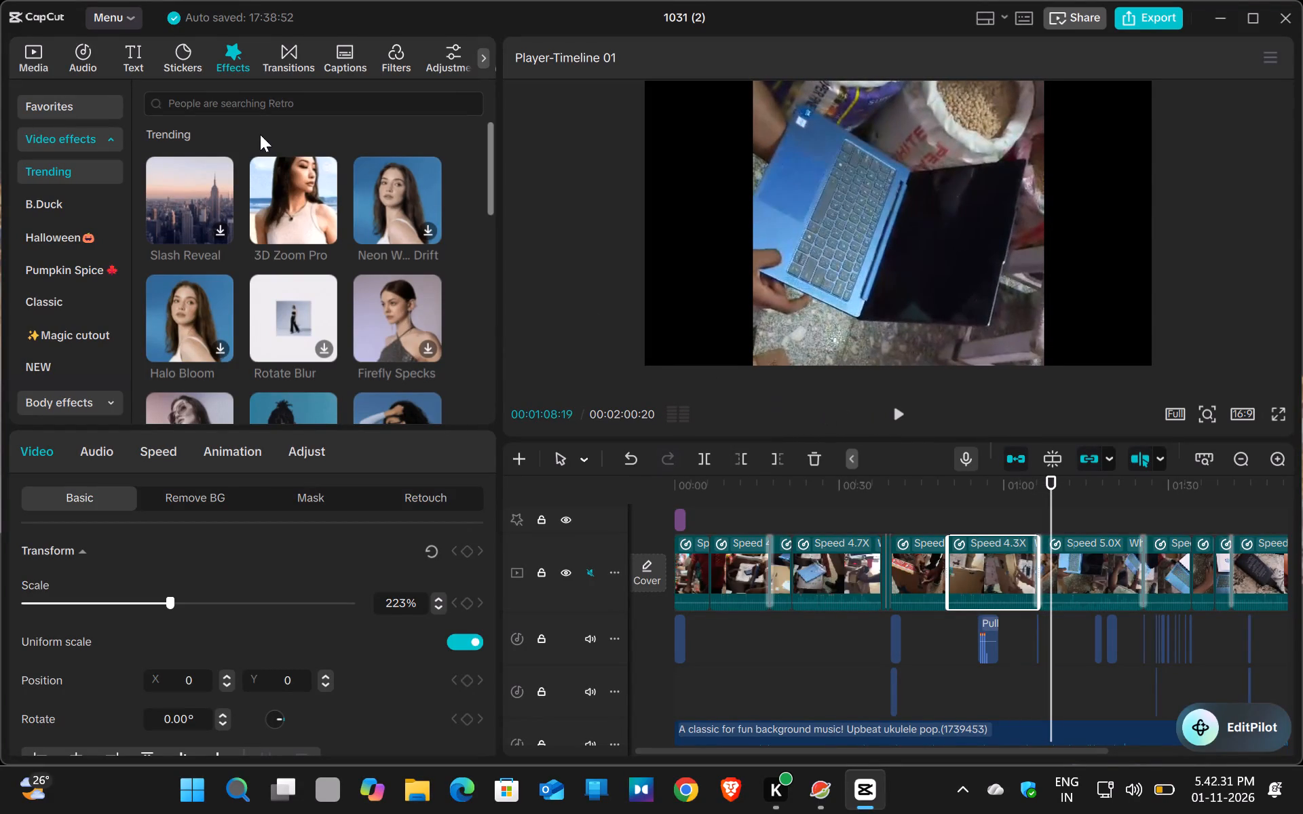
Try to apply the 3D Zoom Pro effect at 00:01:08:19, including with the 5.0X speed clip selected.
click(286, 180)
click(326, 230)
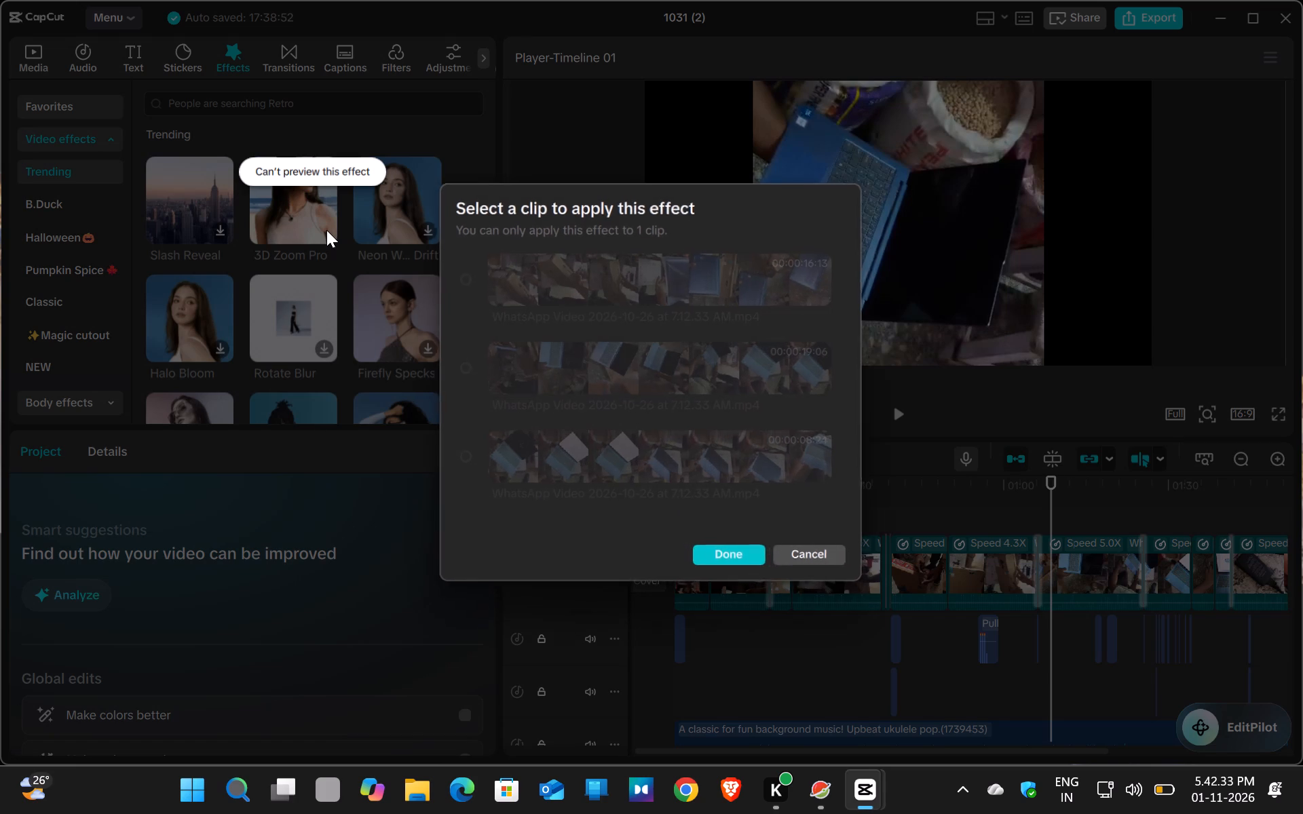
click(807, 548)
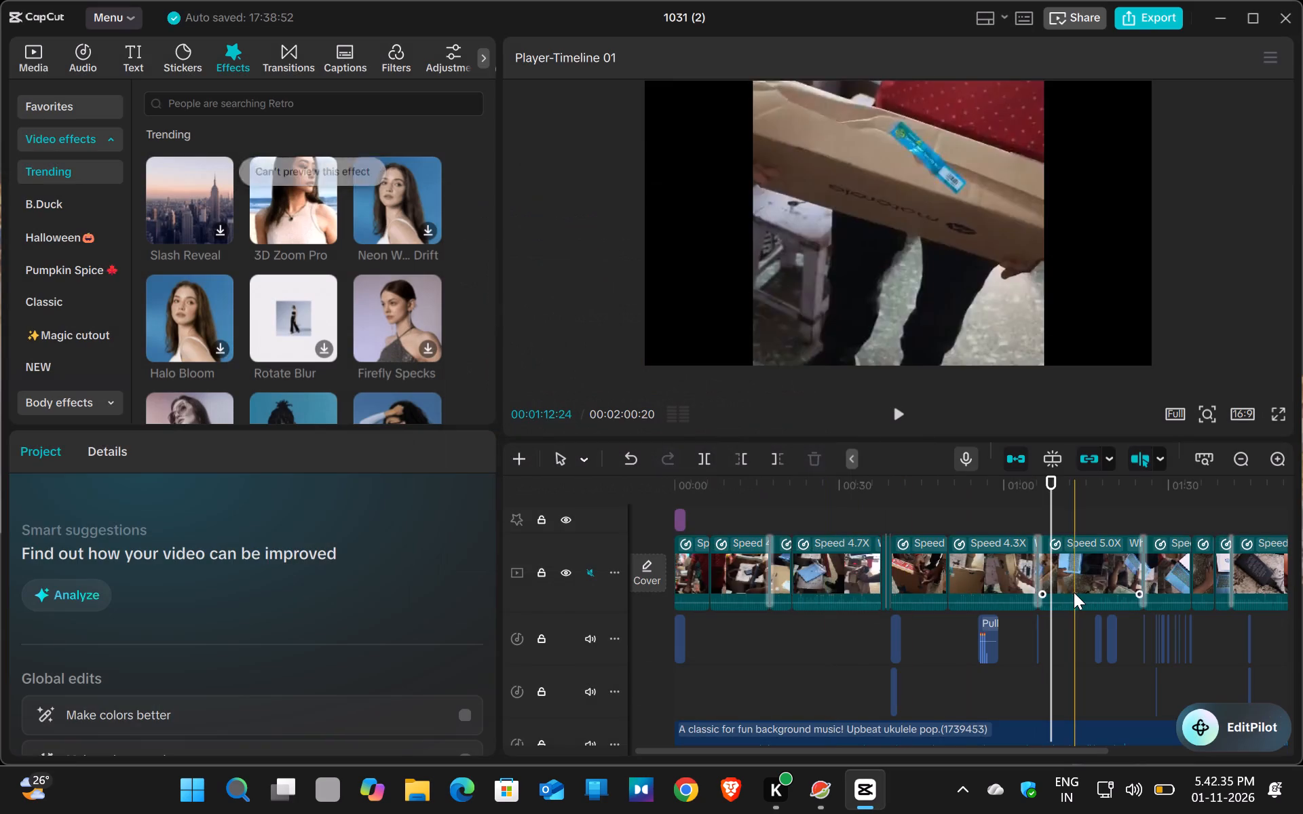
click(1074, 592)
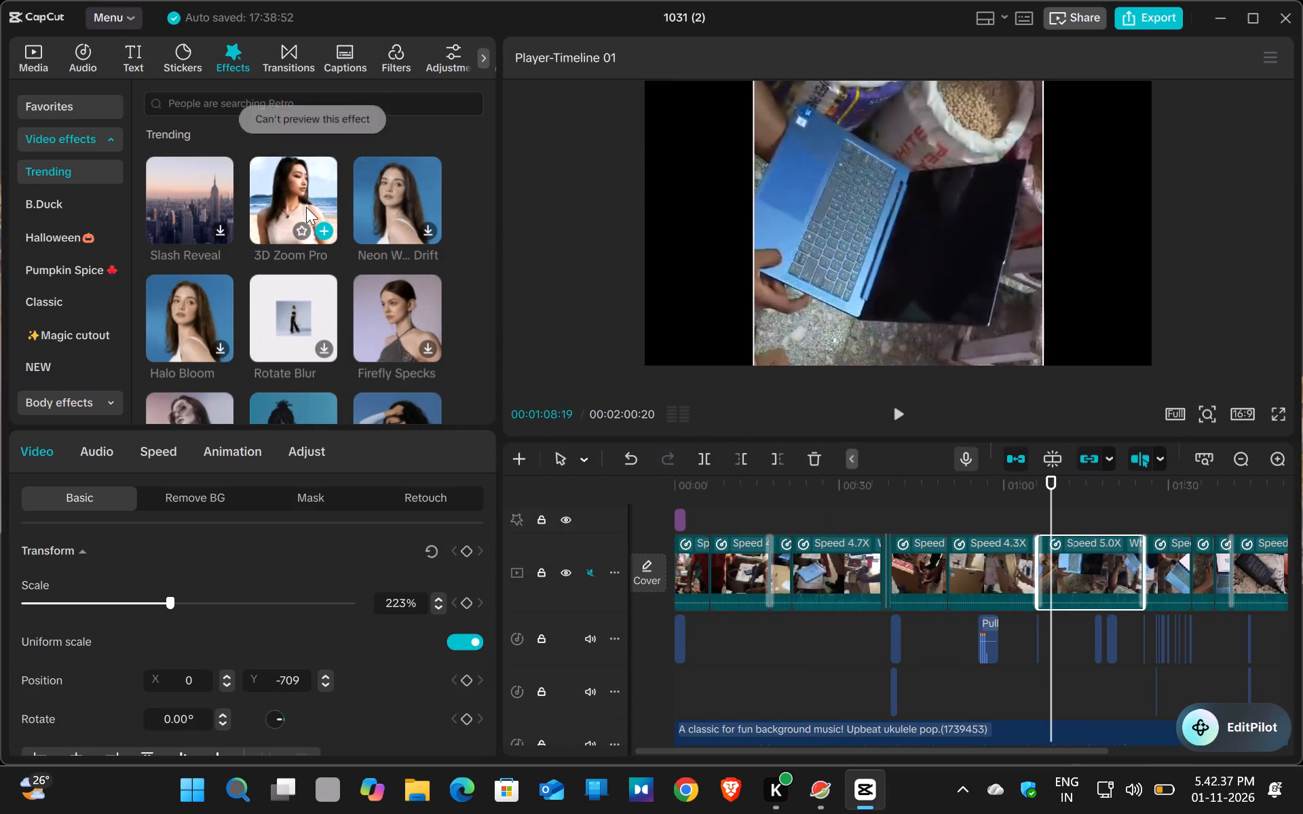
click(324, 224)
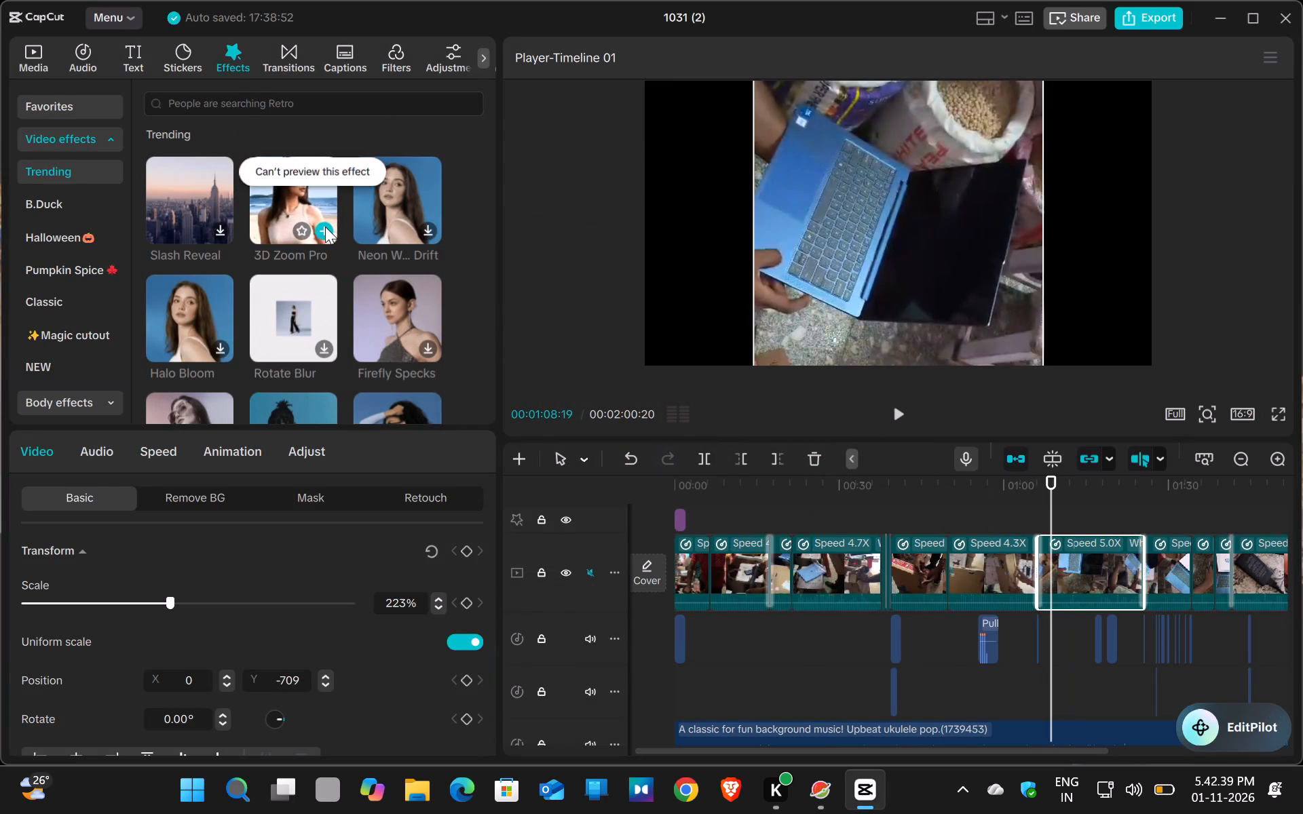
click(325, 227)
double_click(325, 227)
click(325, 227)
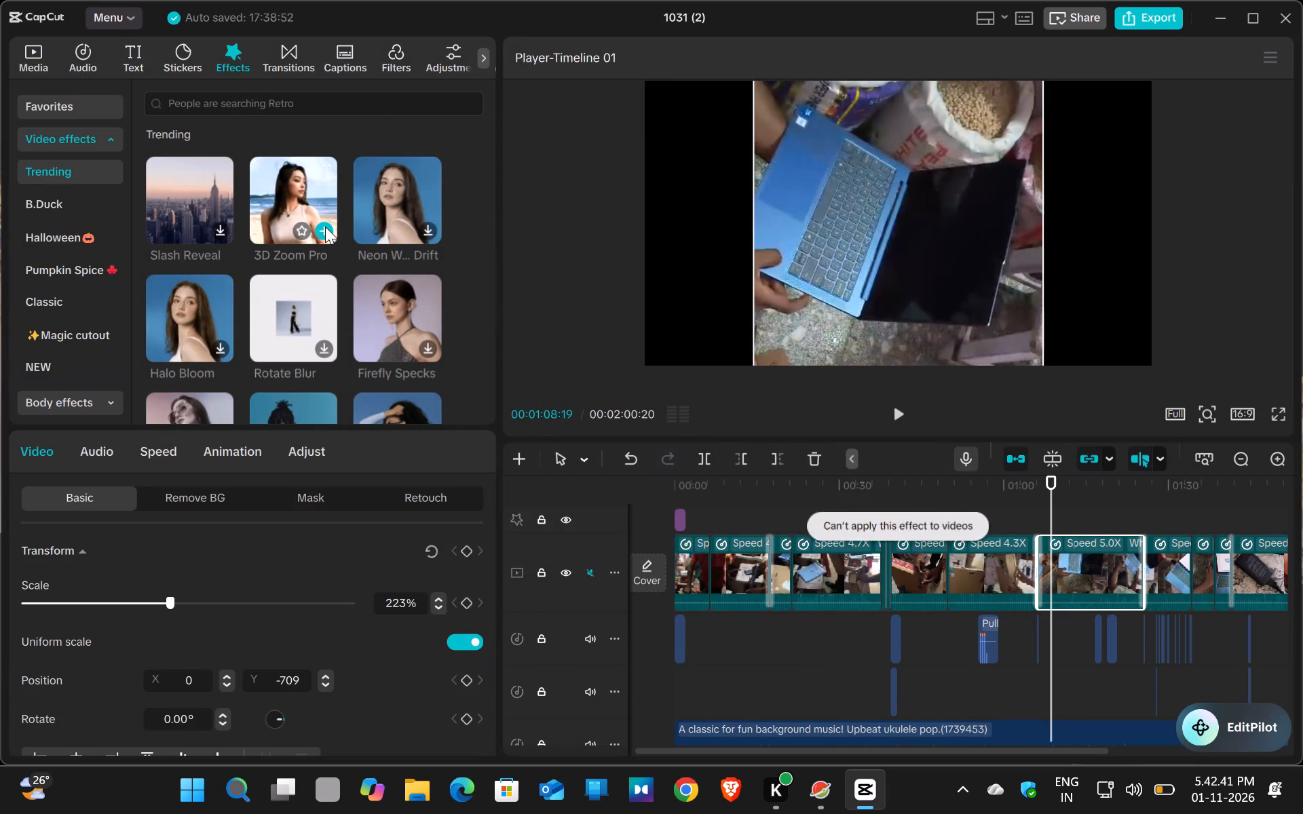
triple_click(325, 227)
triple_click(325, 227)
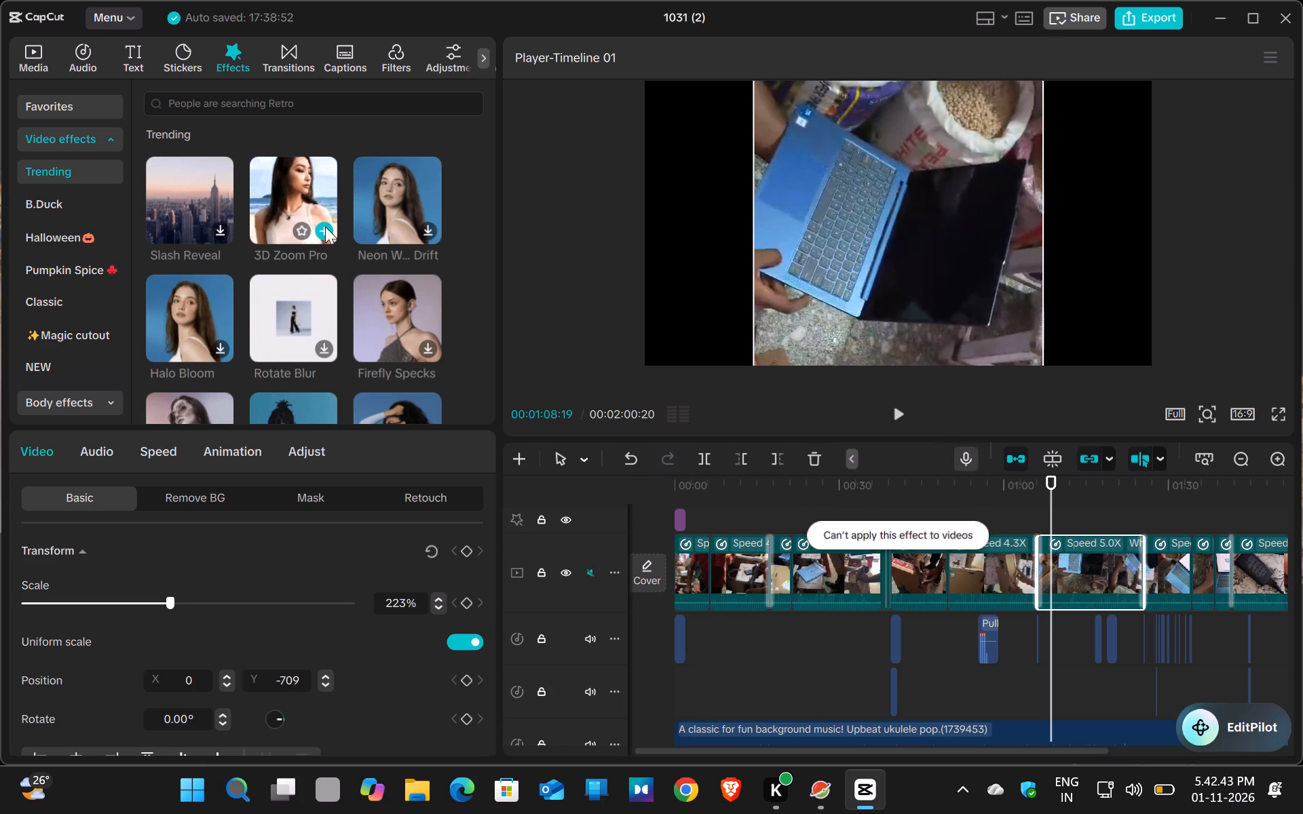
Browse the trending video effects for an alternative and preview Light Distort on the laptop clip.
scroll(325, 227, down, 2)
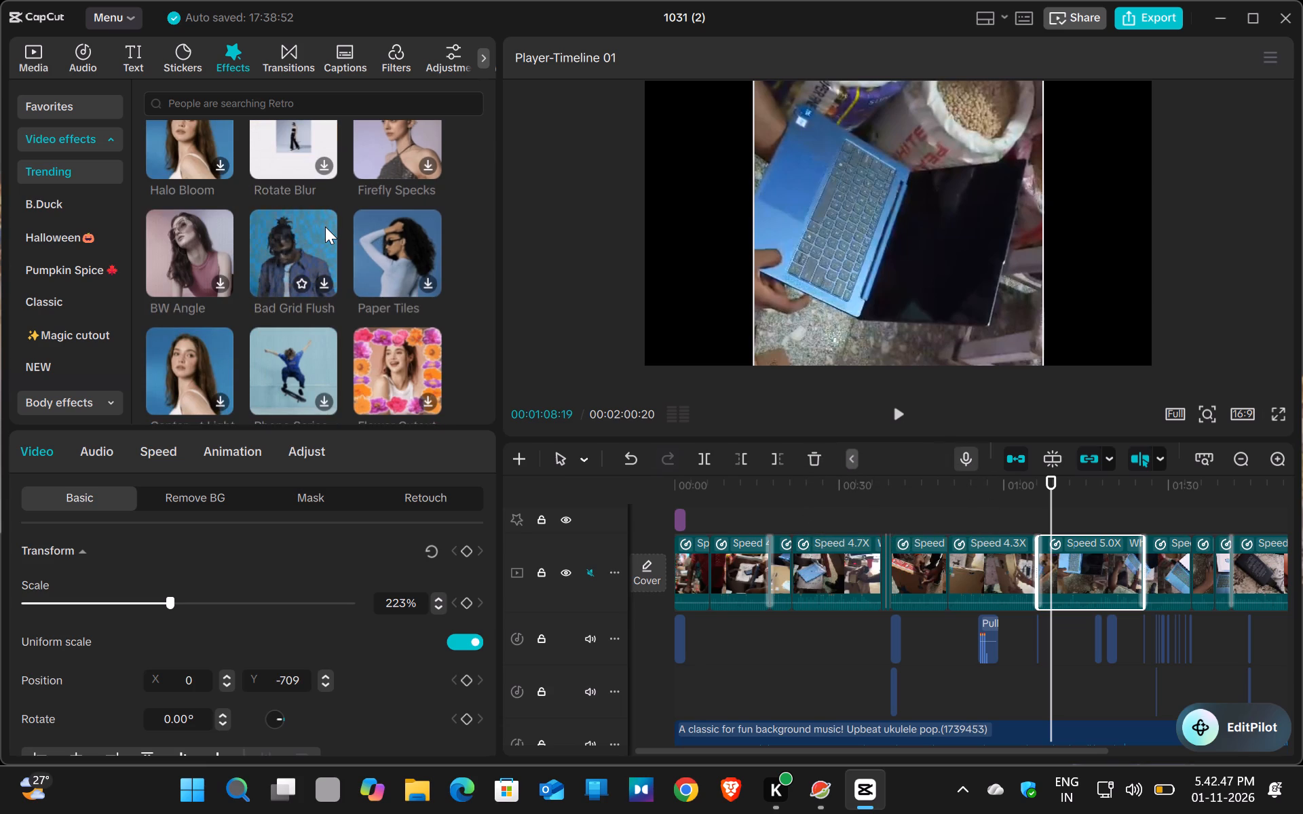
scroll(325, 227, down, 1)
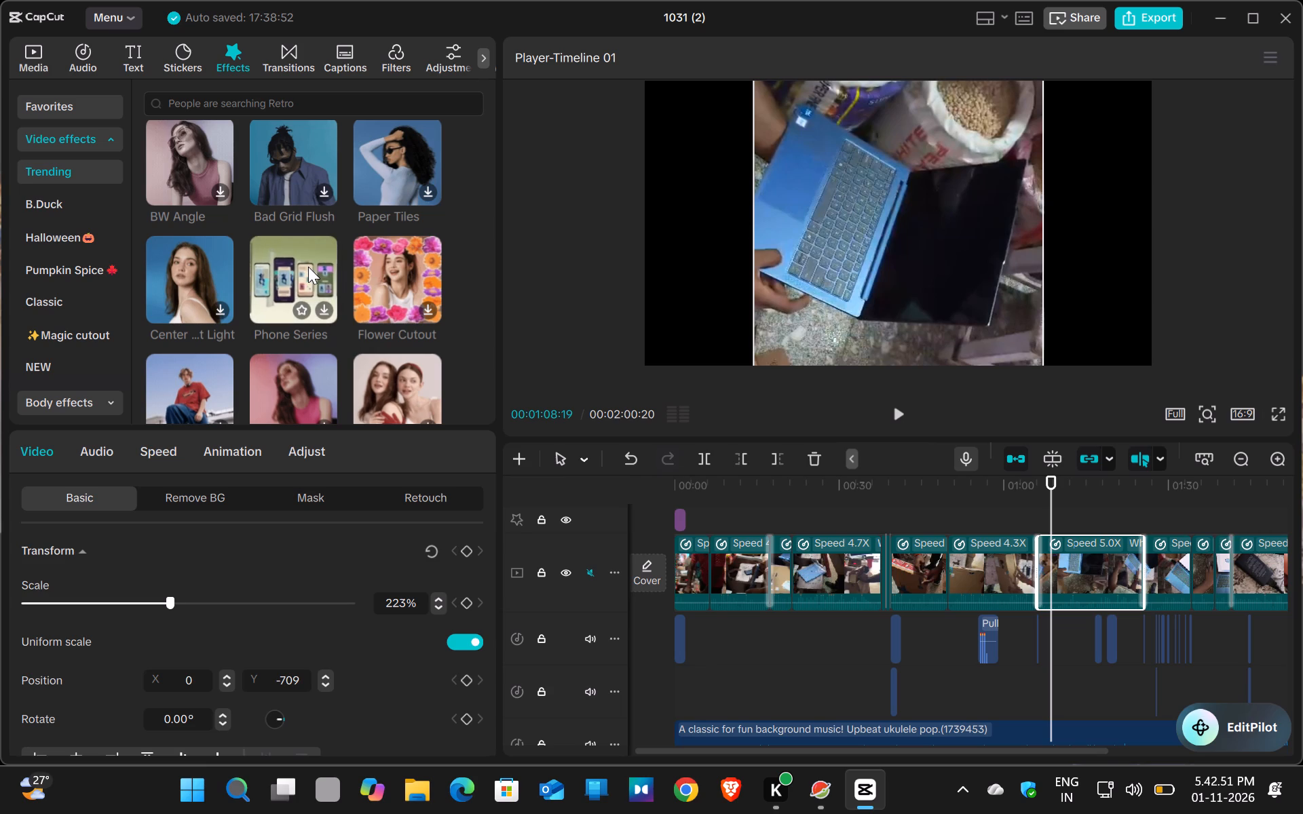
scroll(308, 267, down, 1)
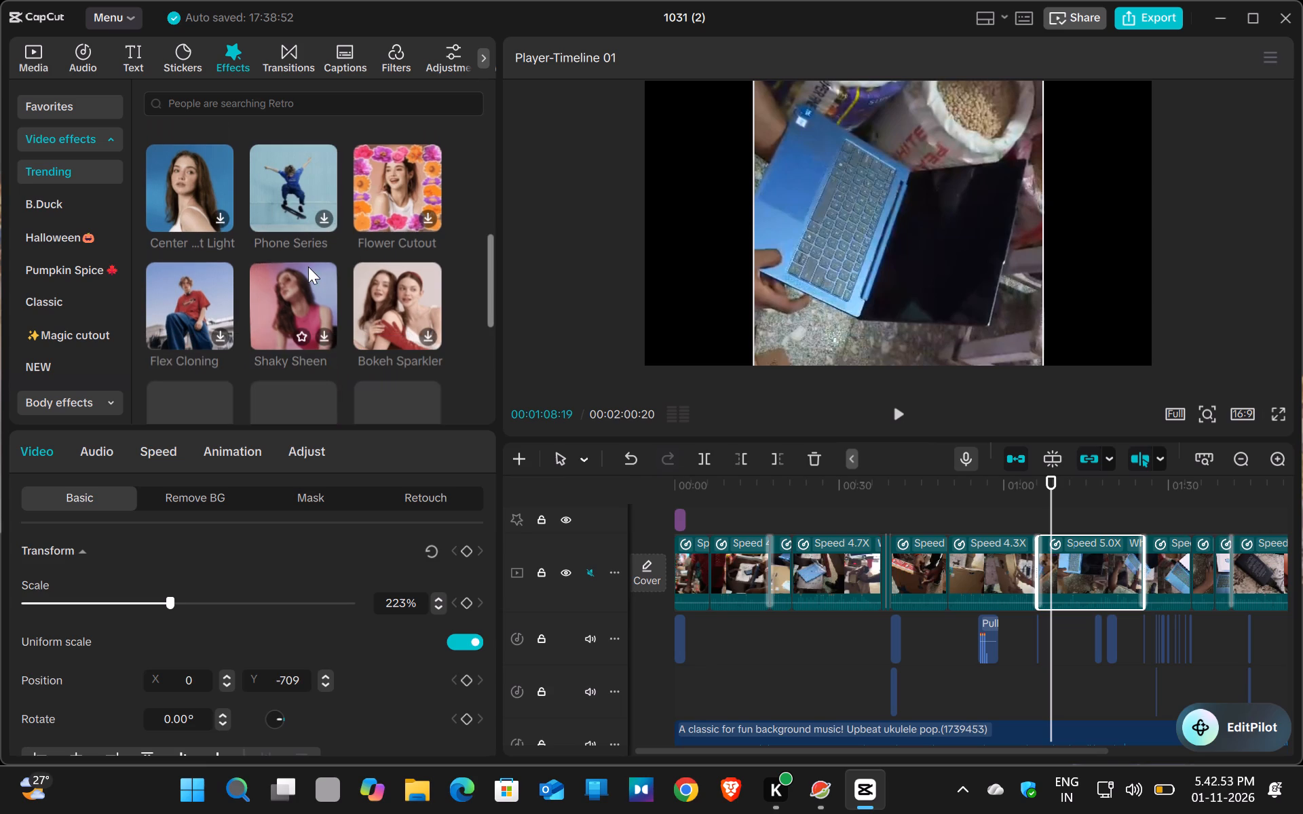
scroll(308, 267, down, 2)
scroll(308, 267, up, 1)
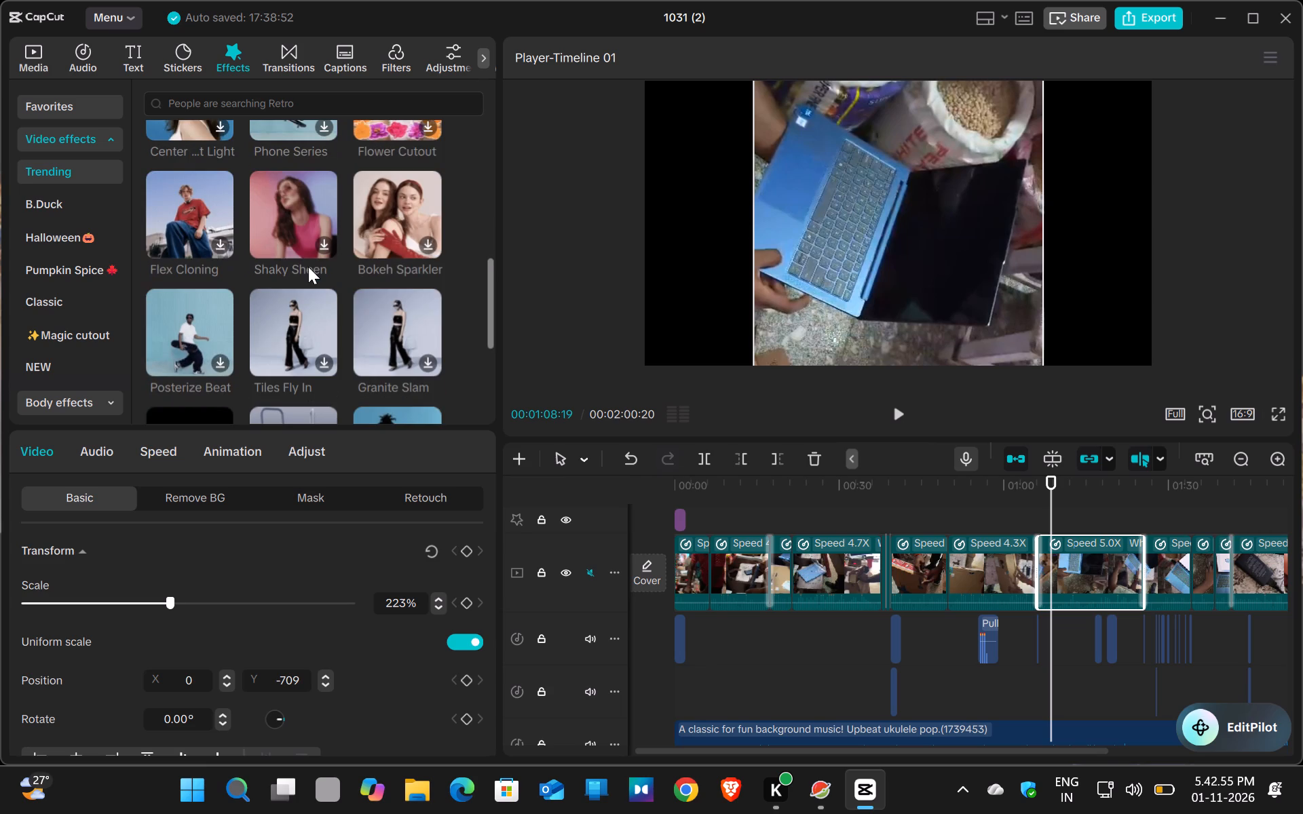
scroll(308, 267, down, 1)
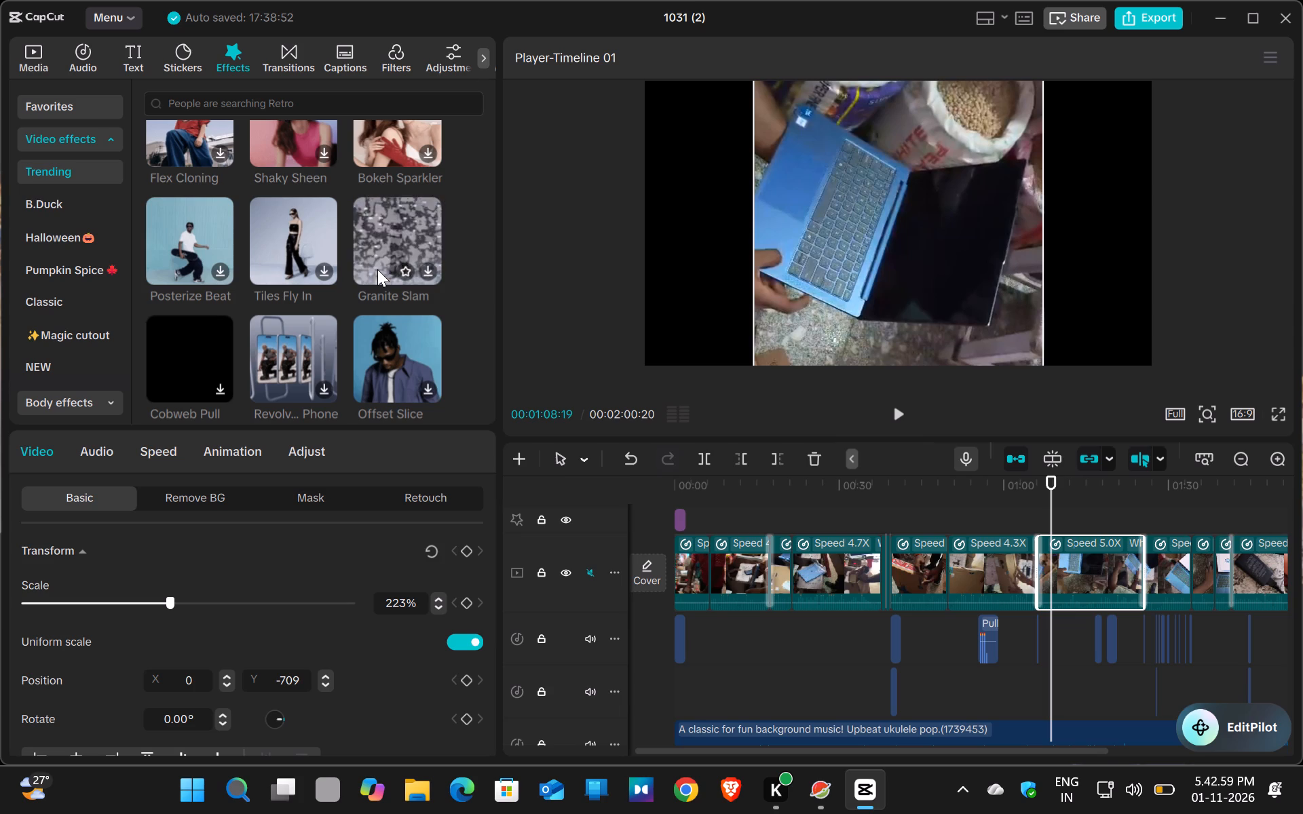
scroll(337, 286, down, 1)
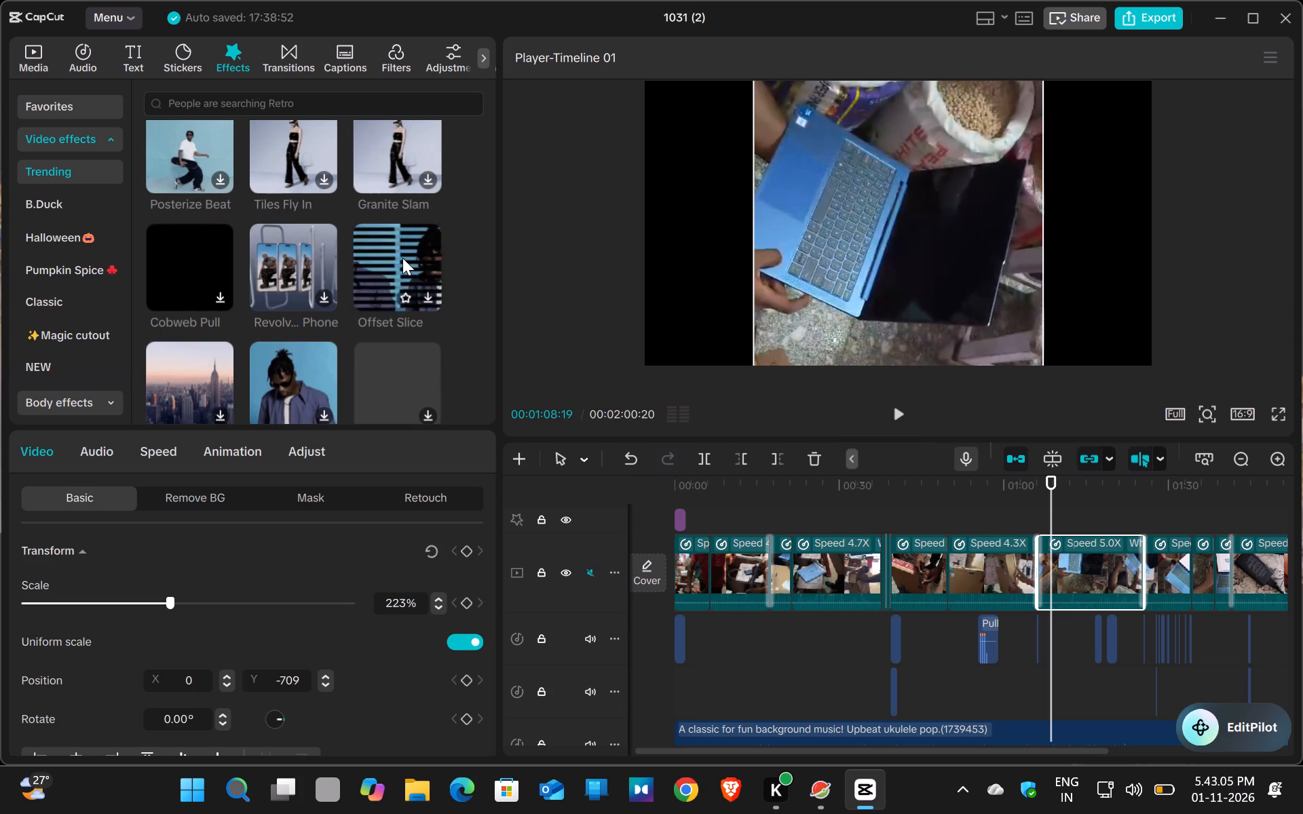
scroll(402, 258, down, 2)
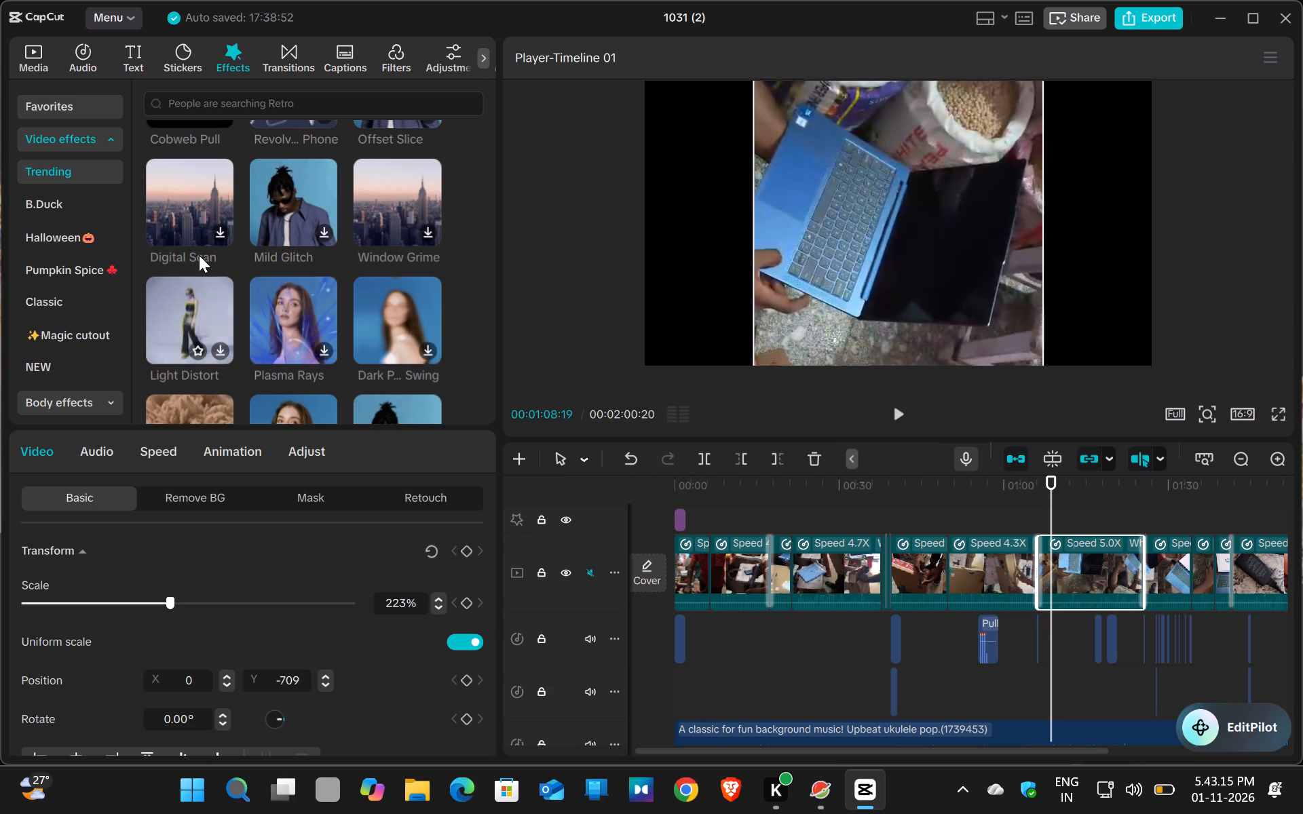
click(209, 286)
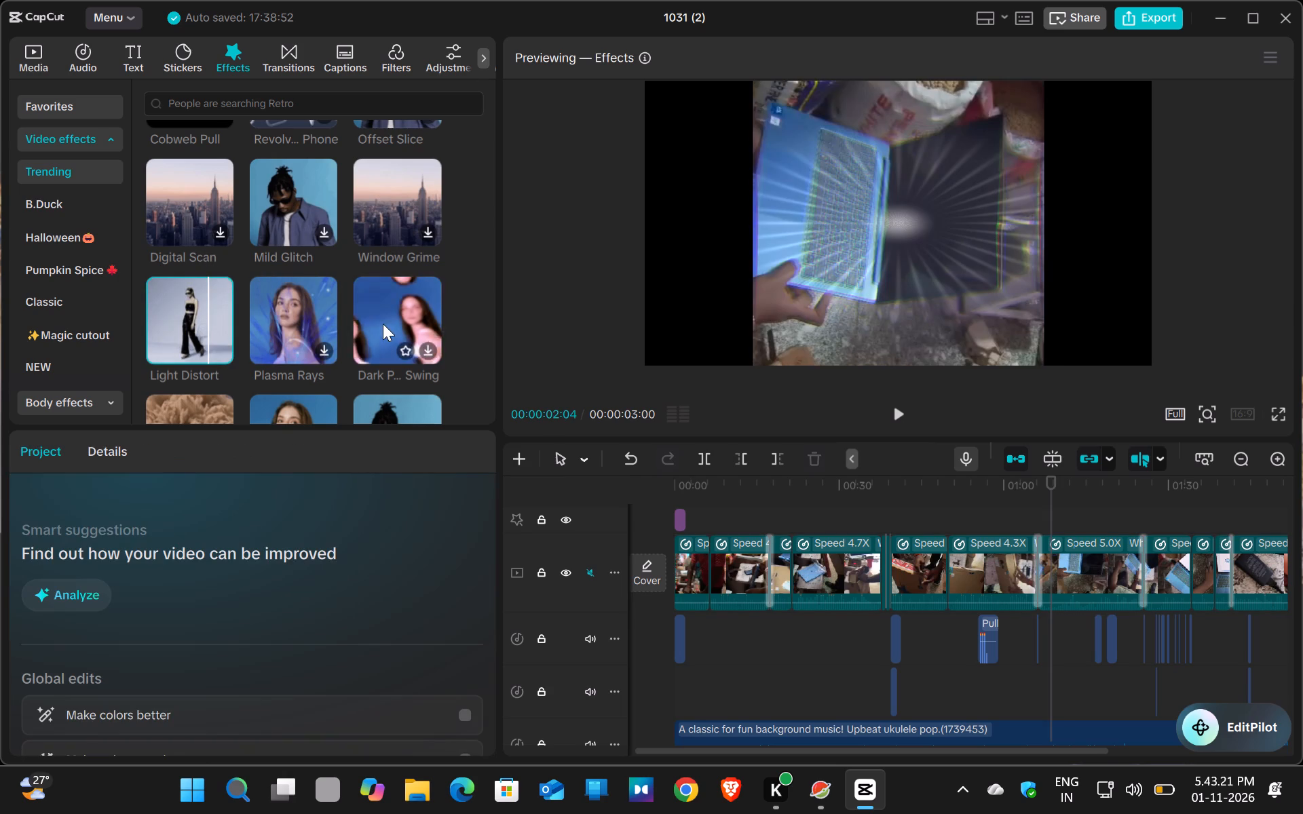
Look further through the trending effects and preview Vignette Focus on the laptop clip.
scroll(383, 324, down, 3)
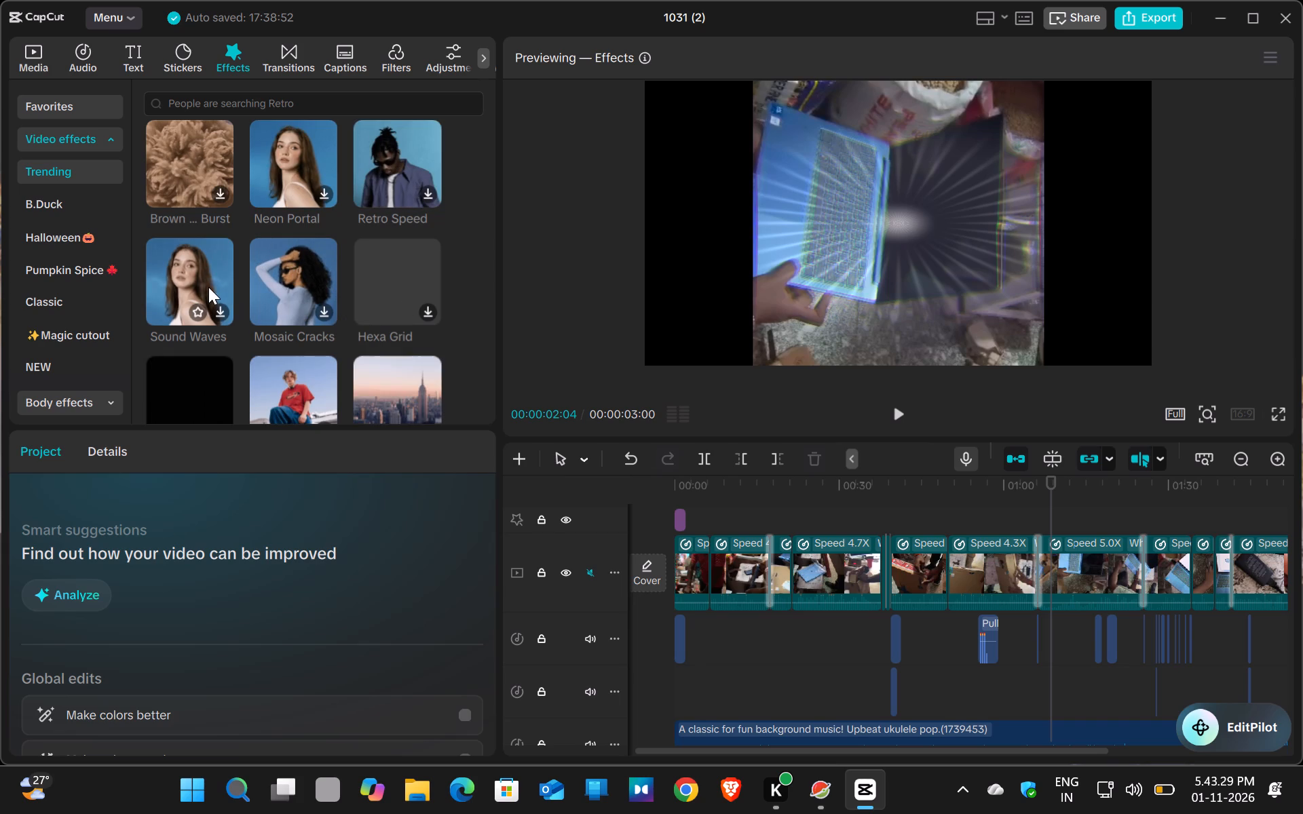
scroll(218, 286, down, 1)
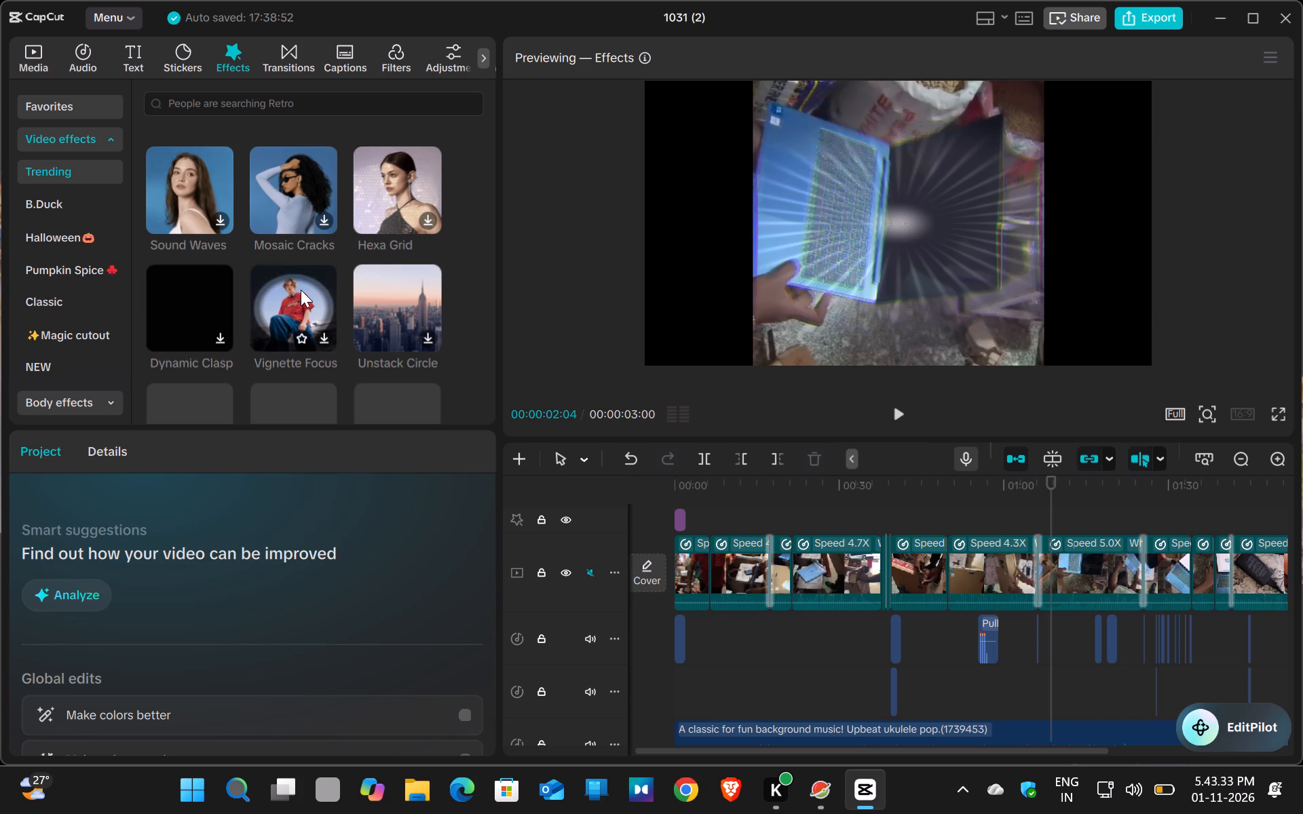
scroll(301, 290, down, 2)
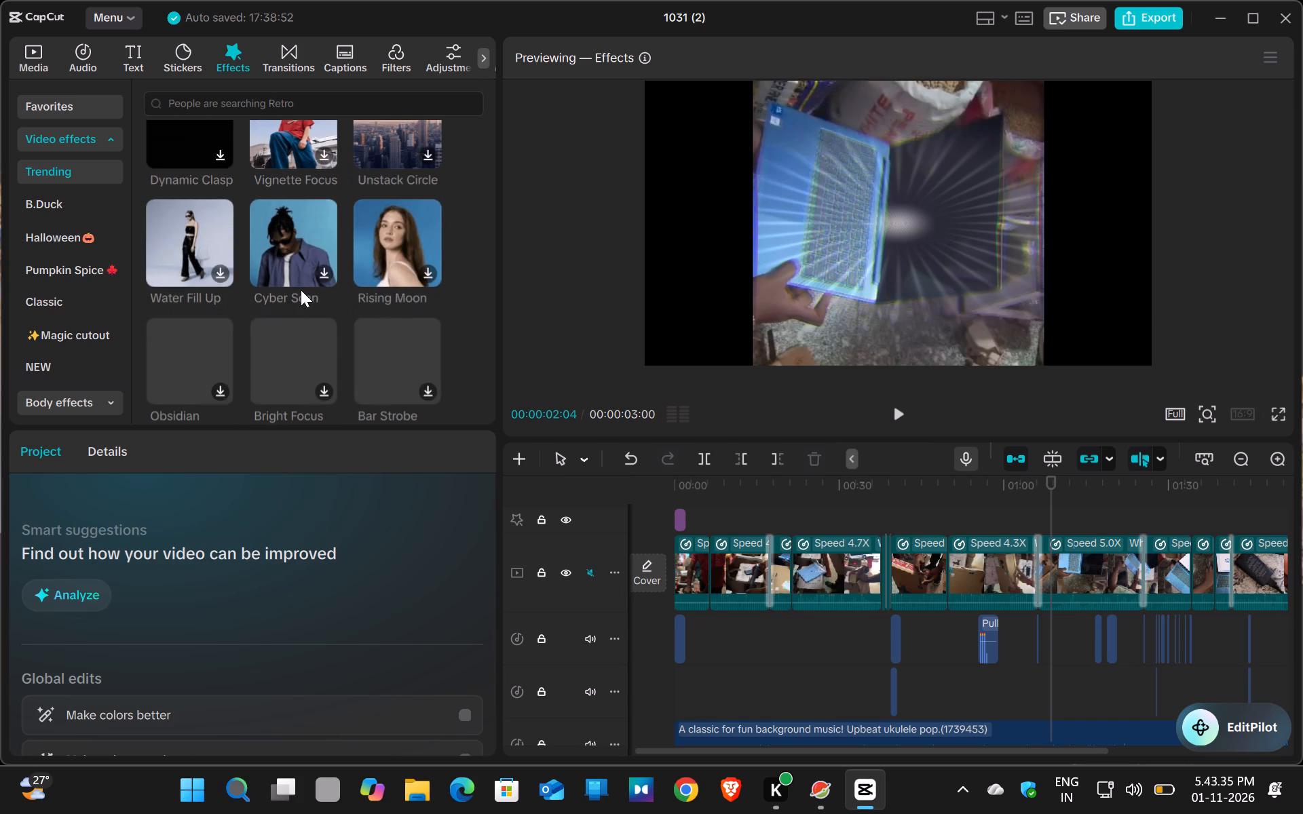
scroll(301, 290, up, 2)
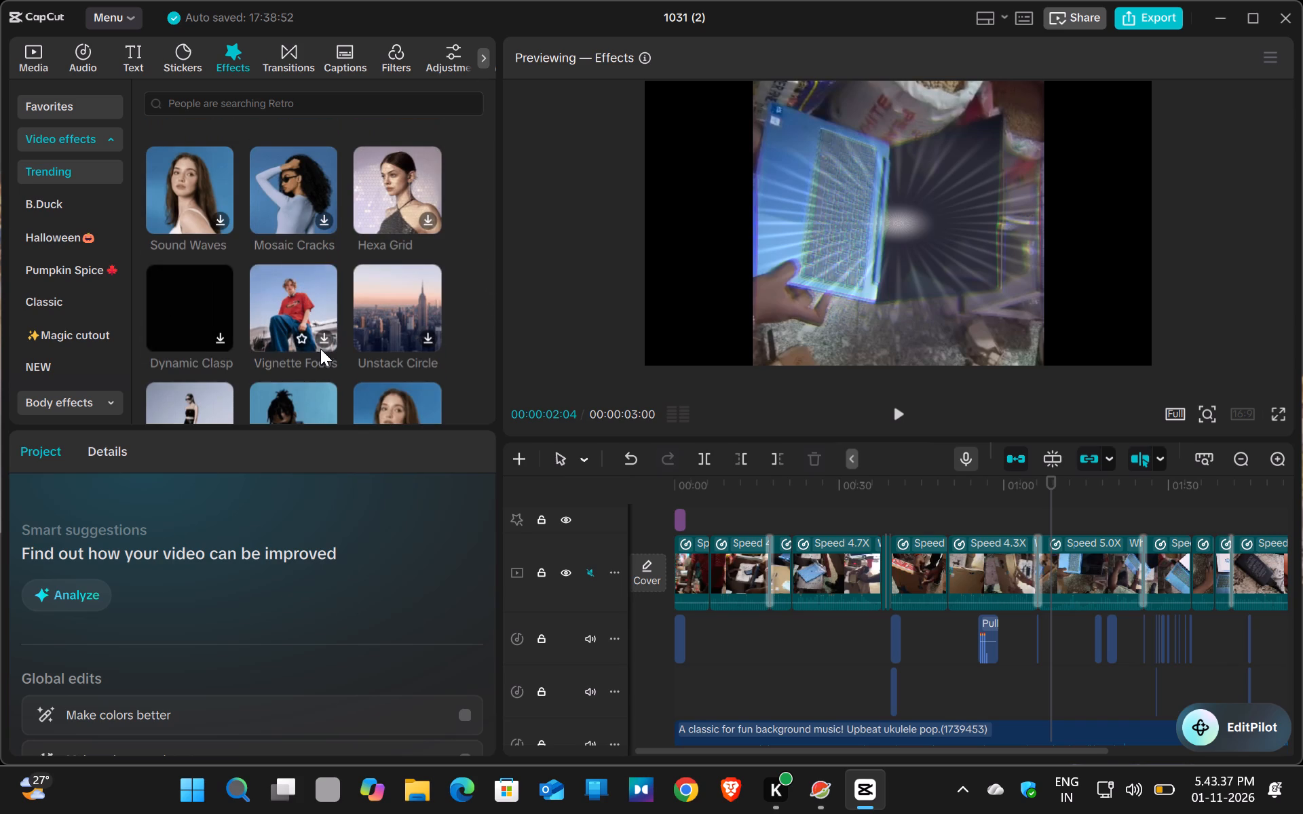
double_click(323, 344)
Examine the remaining trending effects, return to the start of the list and replay the Vignette Focus preview.
scroll(323, 344, down, 2)
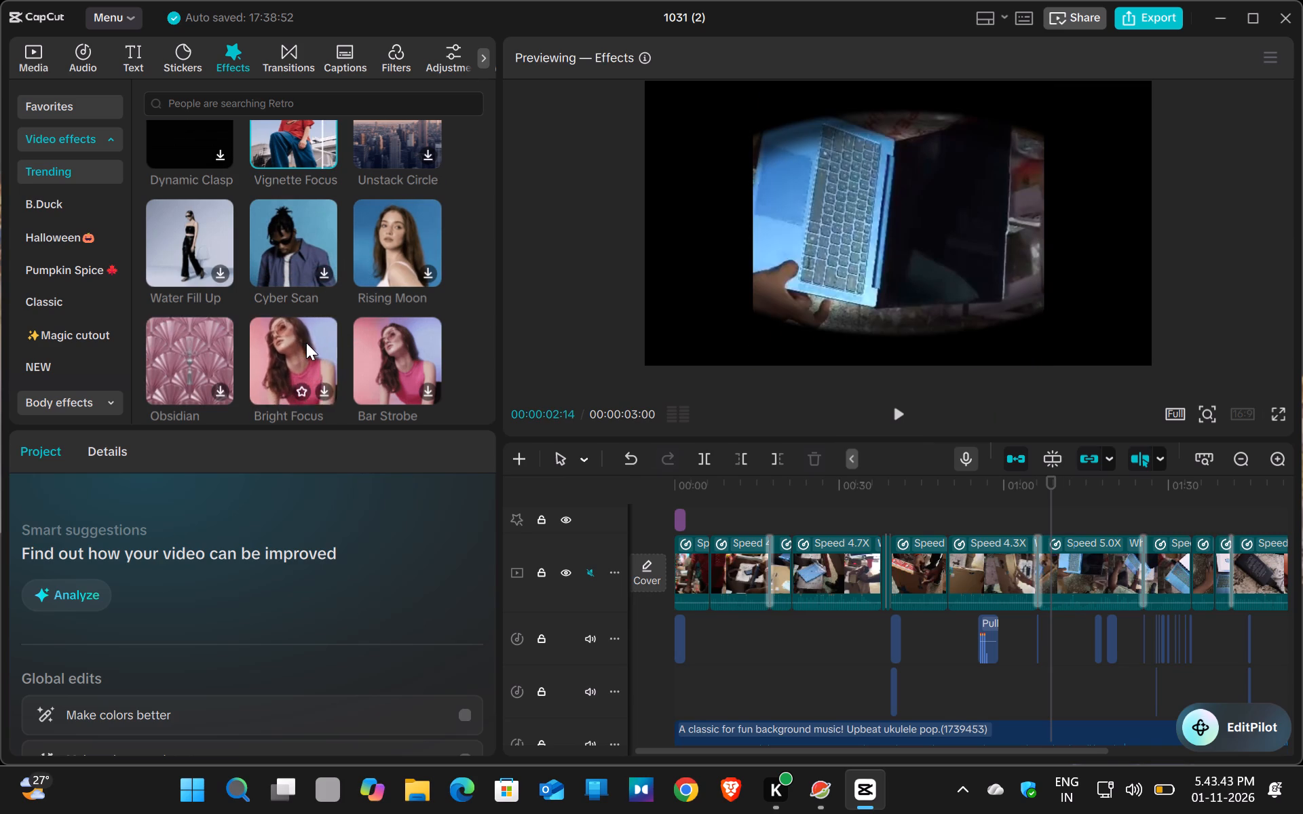
scroll(306, 343, down, 2)
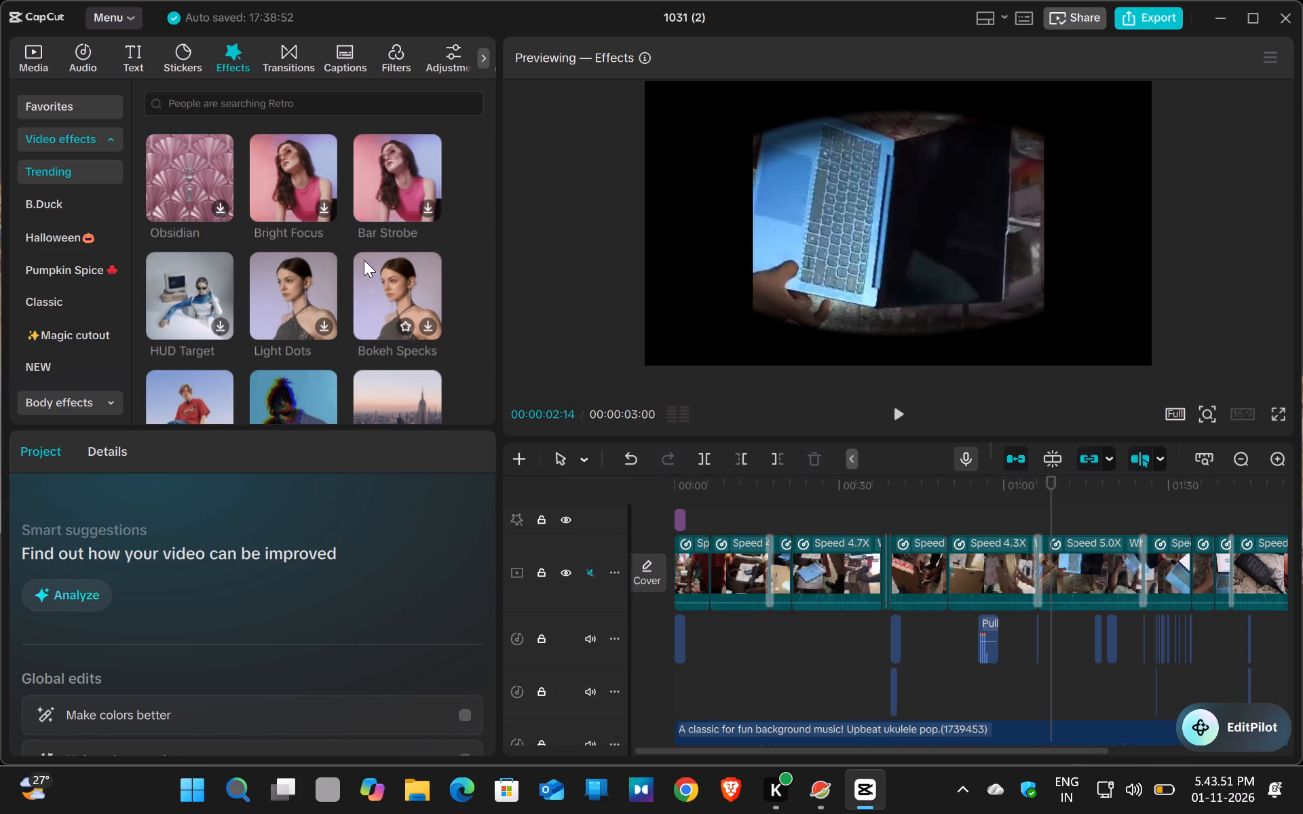
scroll(357, 283, down, 3)
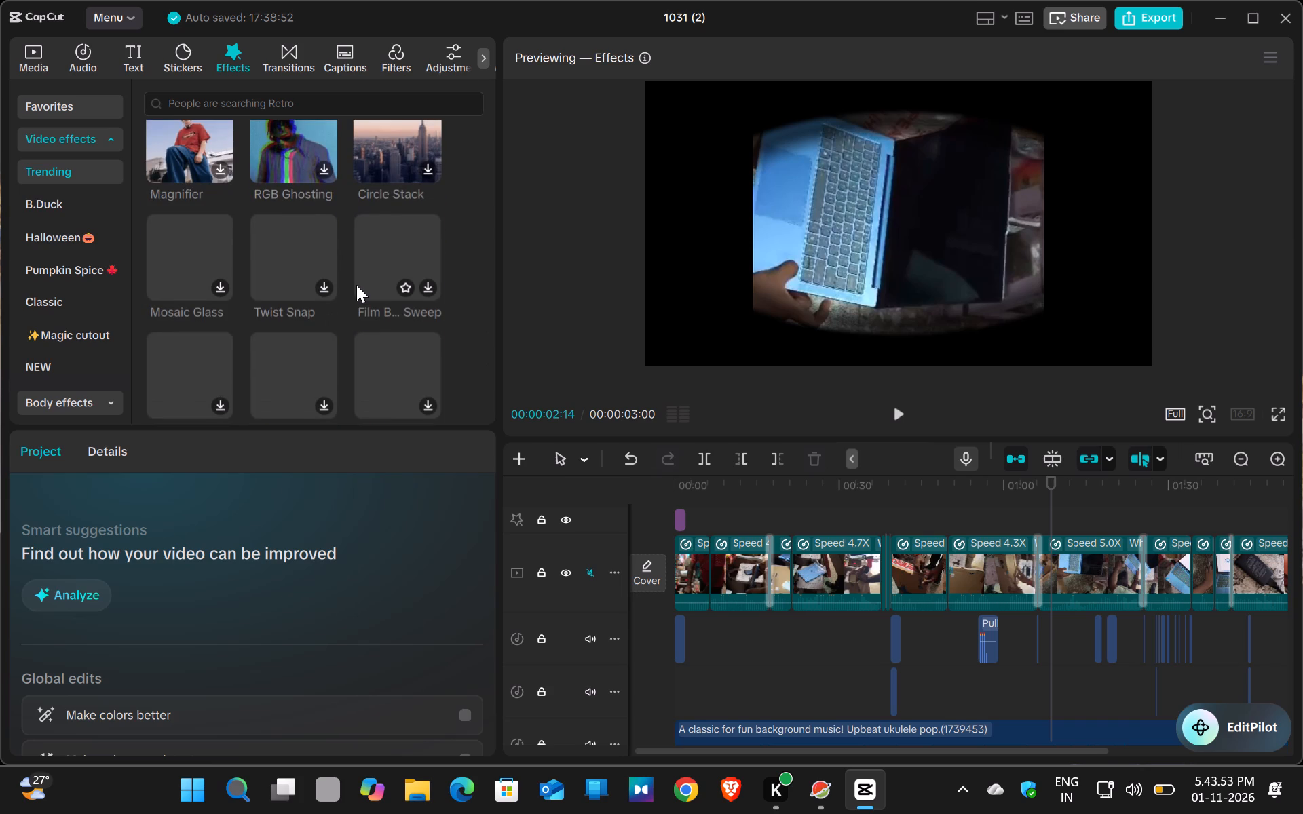
scroll(360, 285, up, 9)
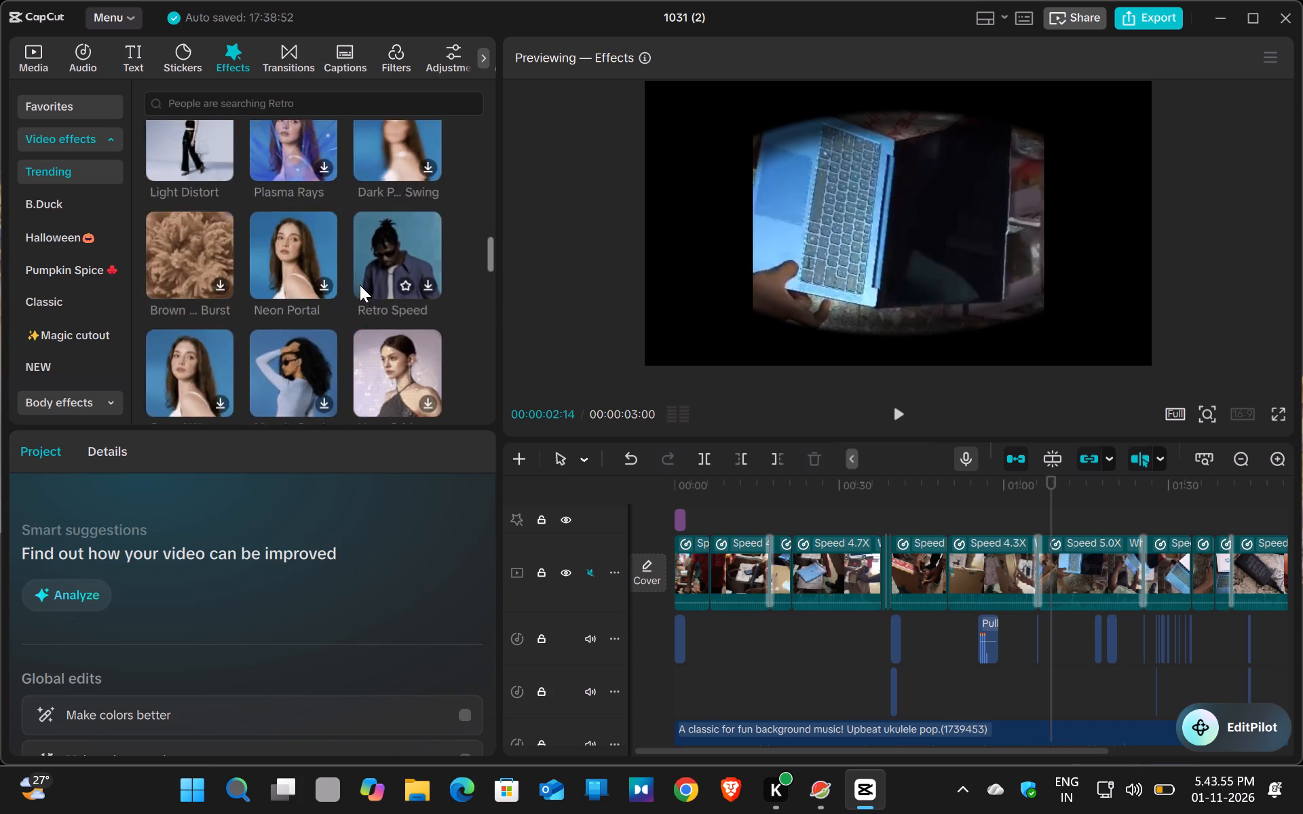
scroll(360, 285, up, 19)
scroll(350, 284, up, 8)
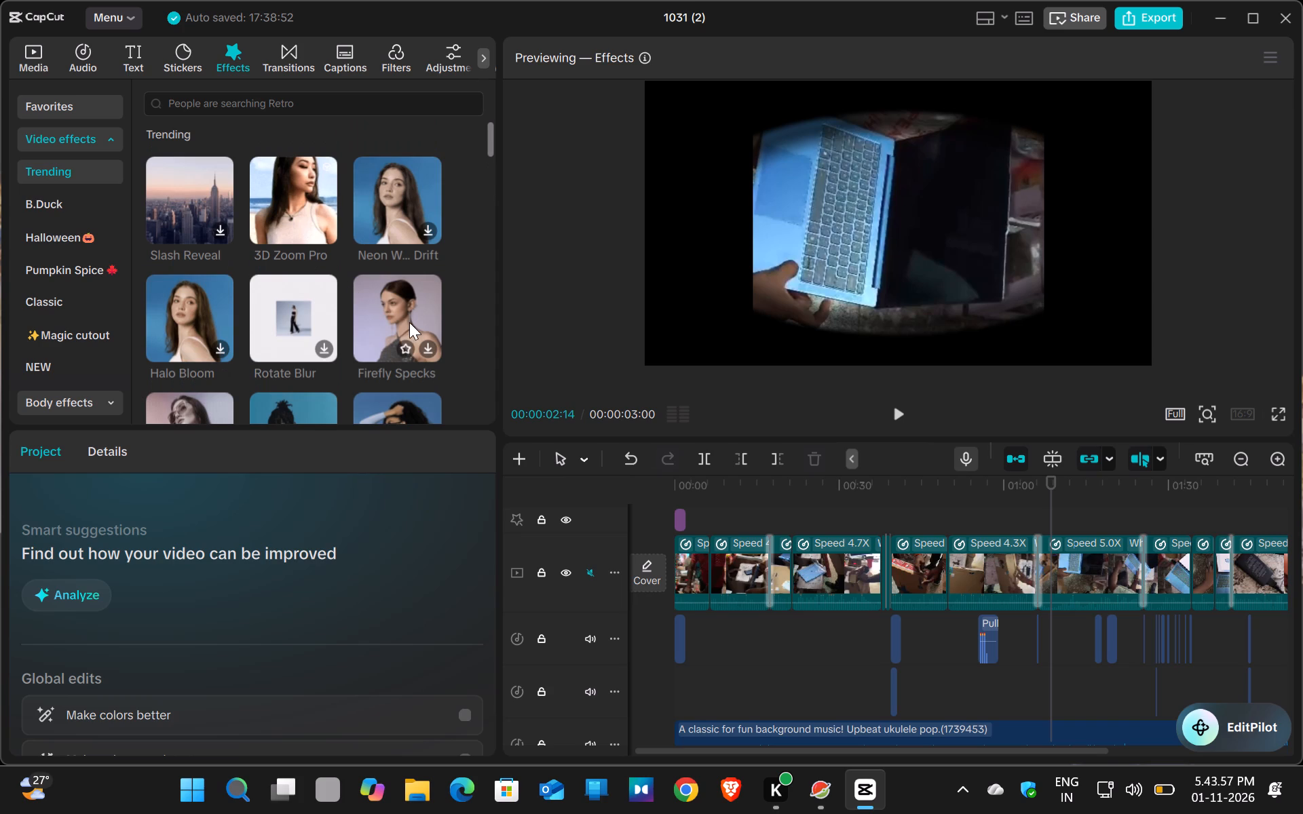
click(901, 422)
click(904, 422)
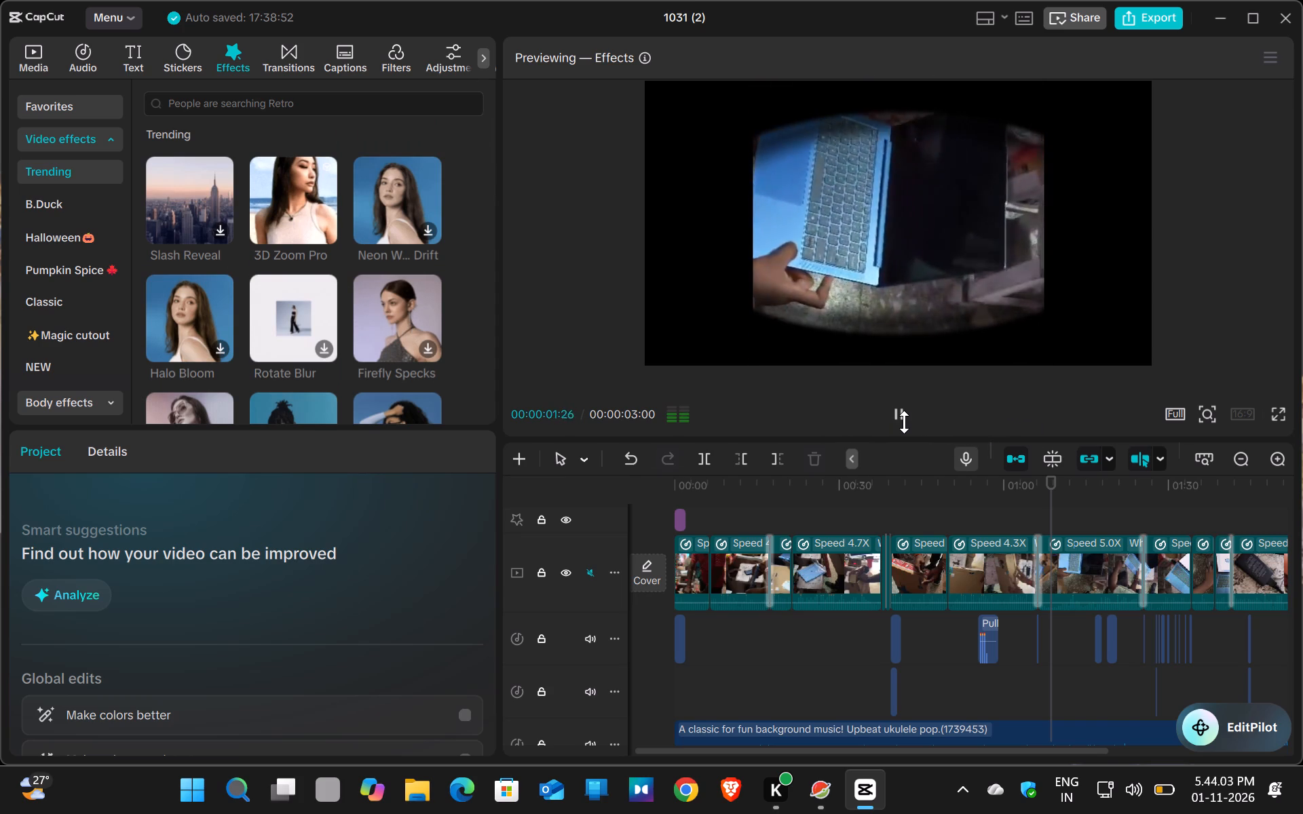
Play the timeline from 00:00:39:21 and skip to 00:01:03:06 to review the laptop footage with its sound effects.
scroll(1042, 634, down, 1)
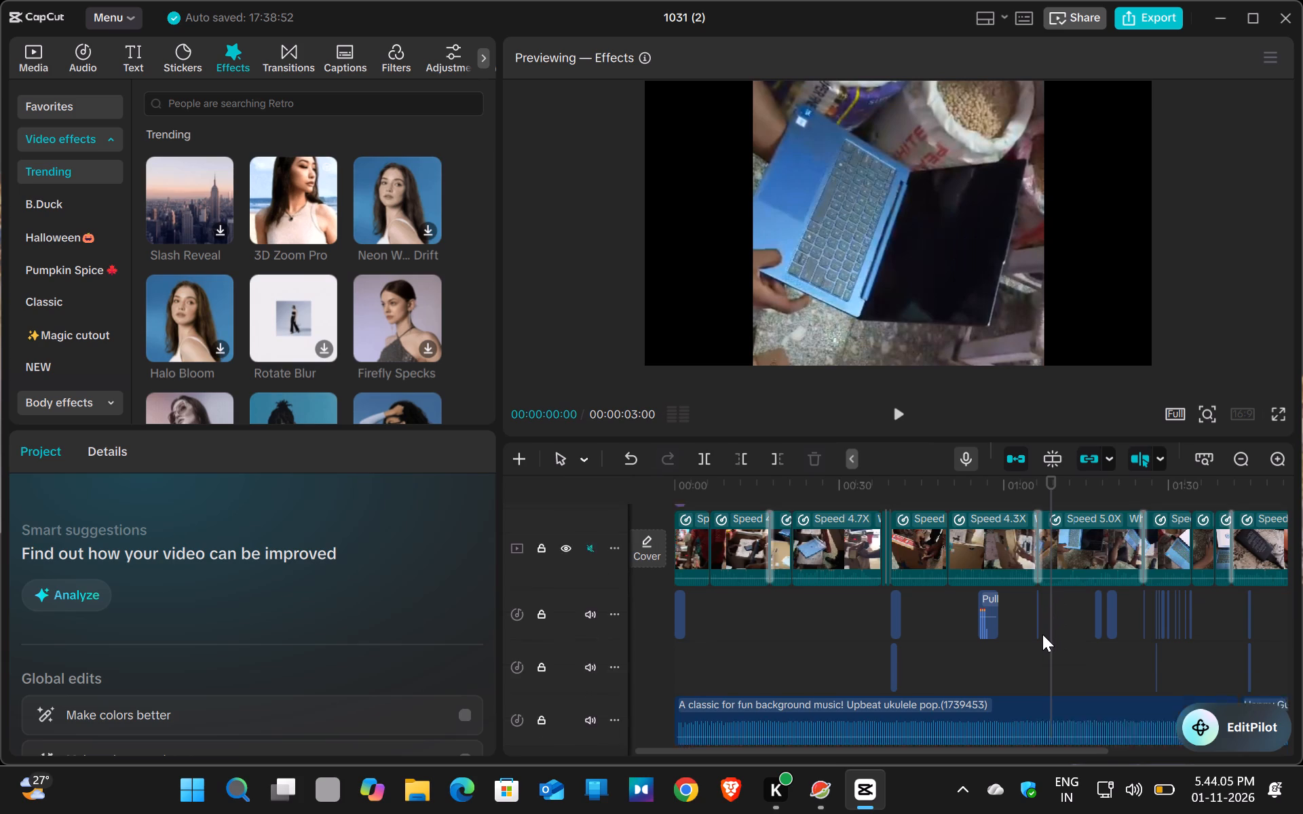
scroll(1042, 634, down, 3)
scroll(1041, 613, up, 7)
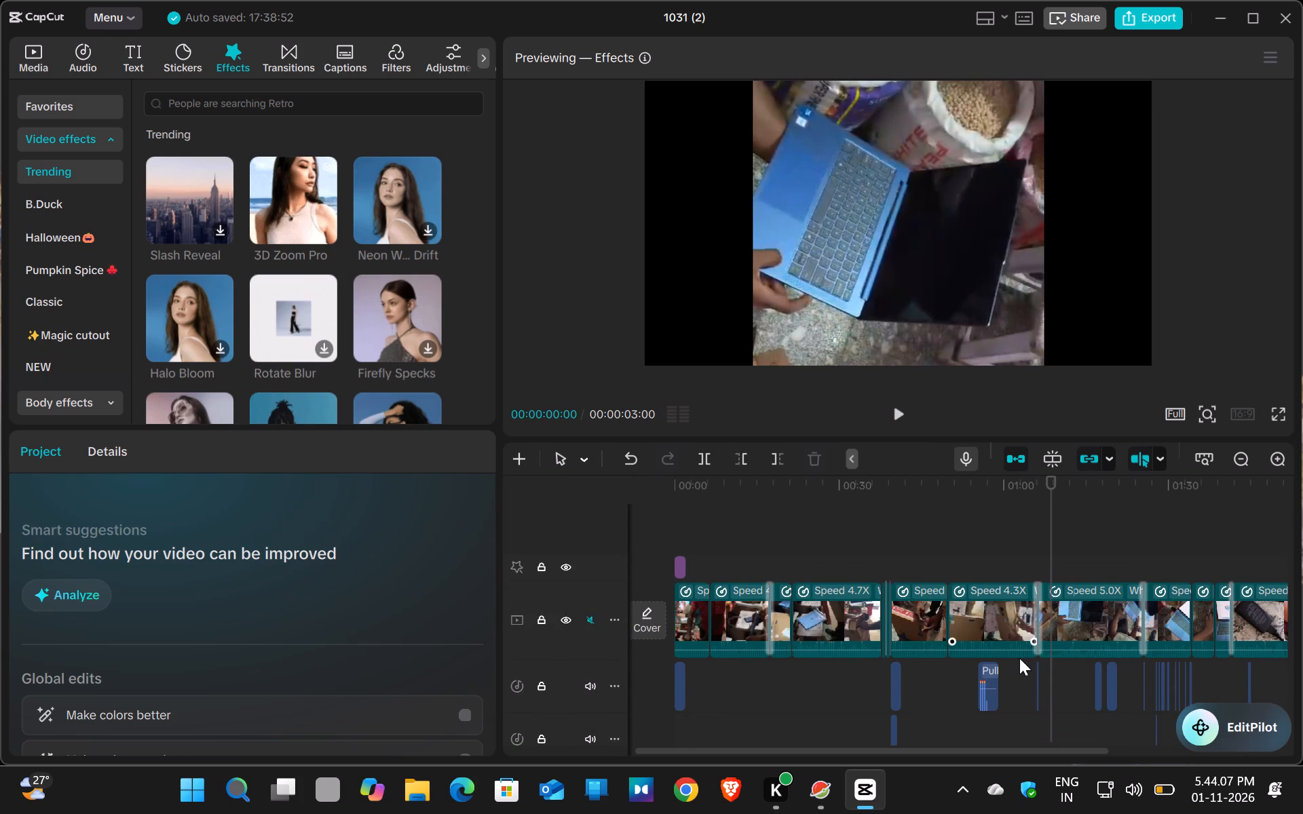
click(892, 545)
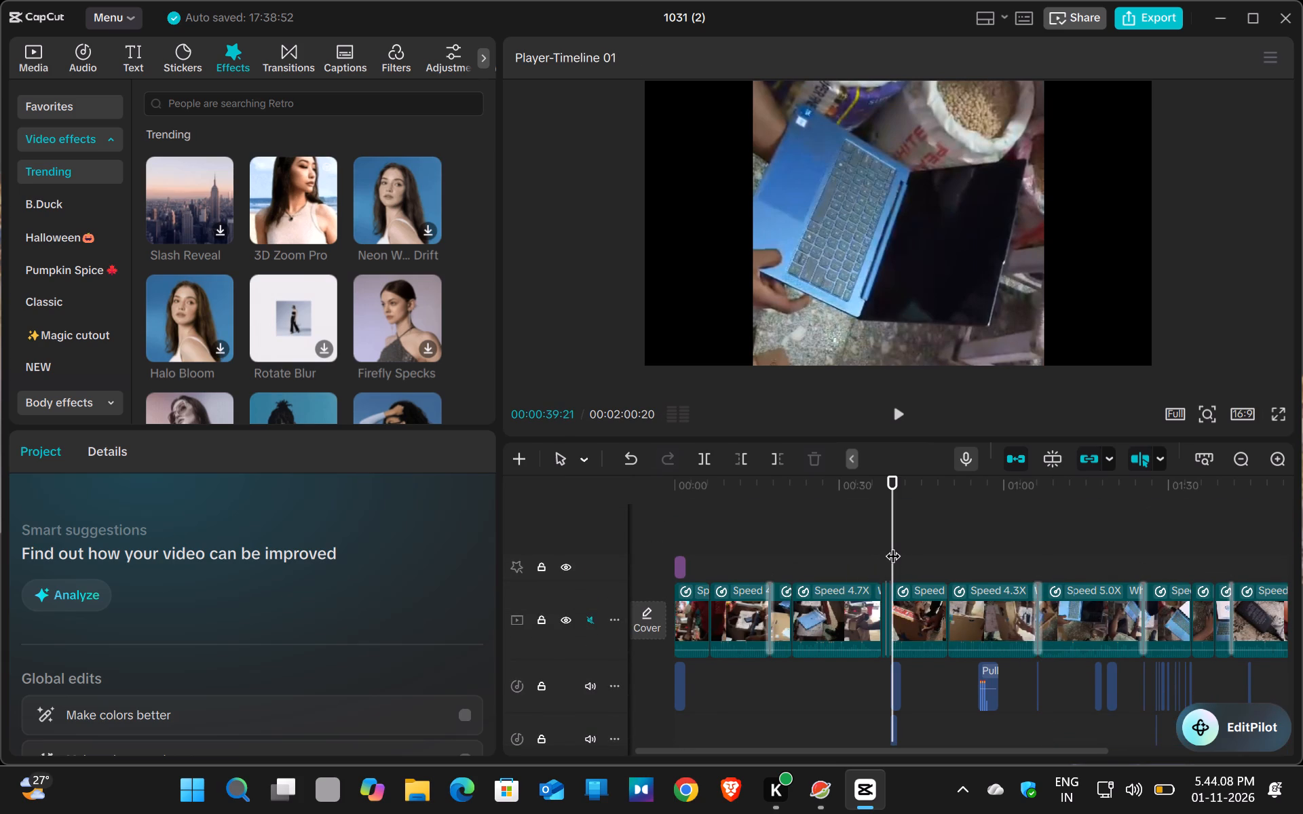
click(905, 420)
click(1021, 527)
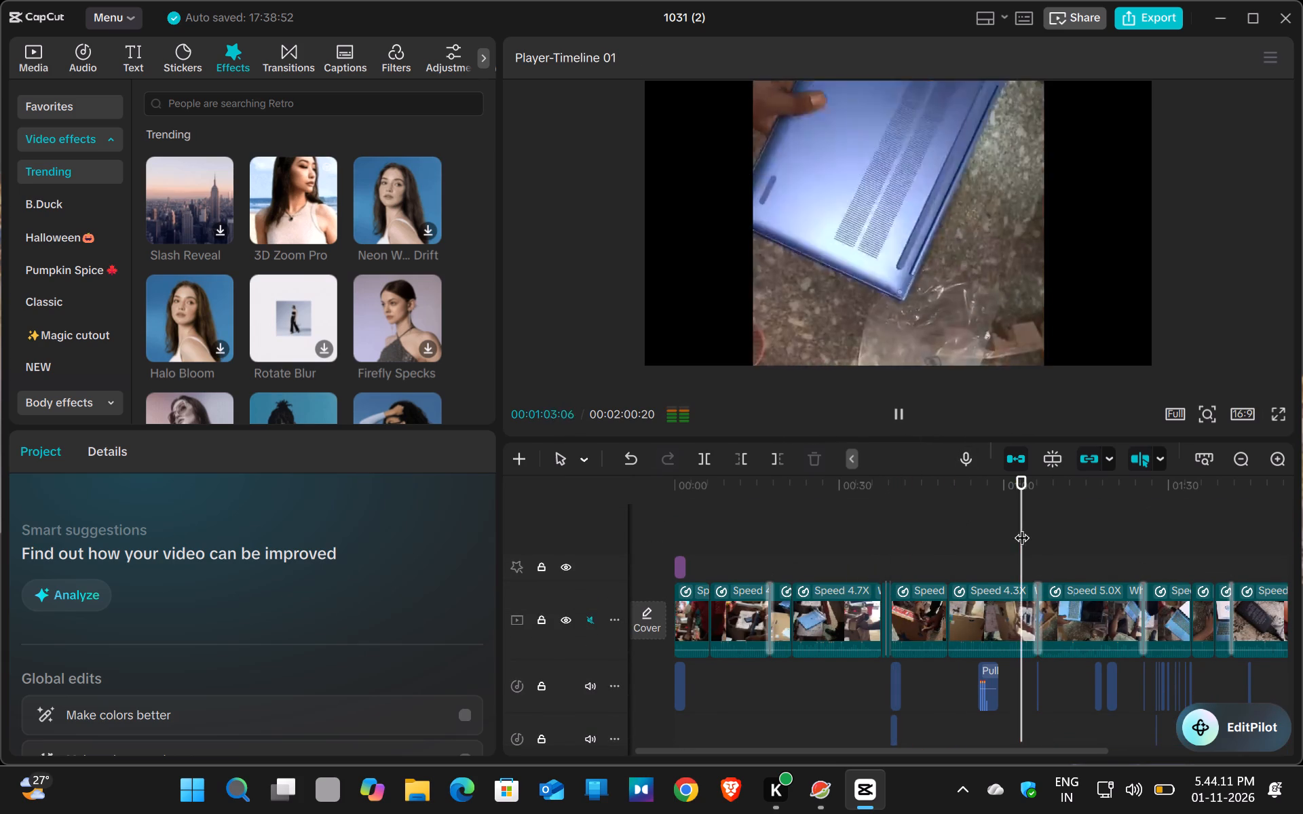
click(903, 416)
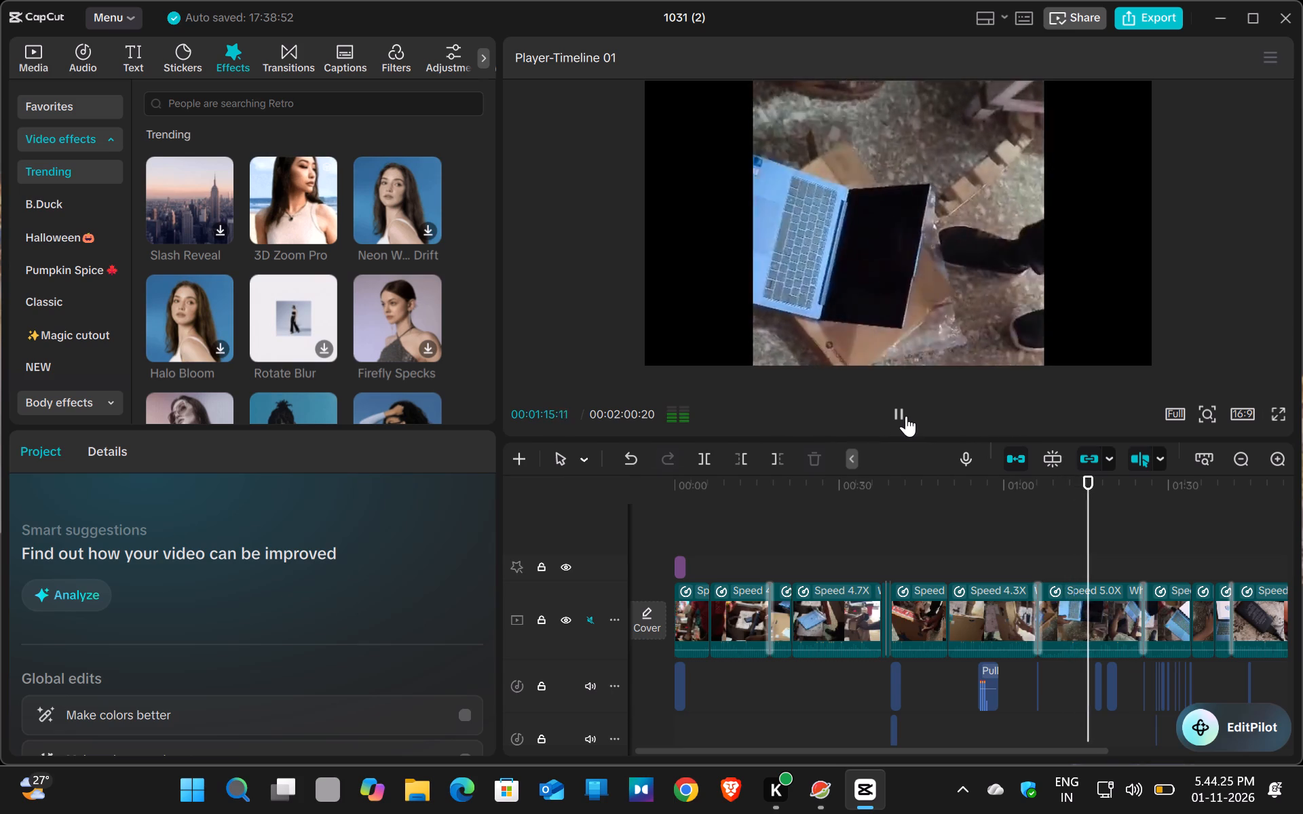
Browse the featured filters for a suitable look and load Sweet Caramel for a preview.
click(457, 50)
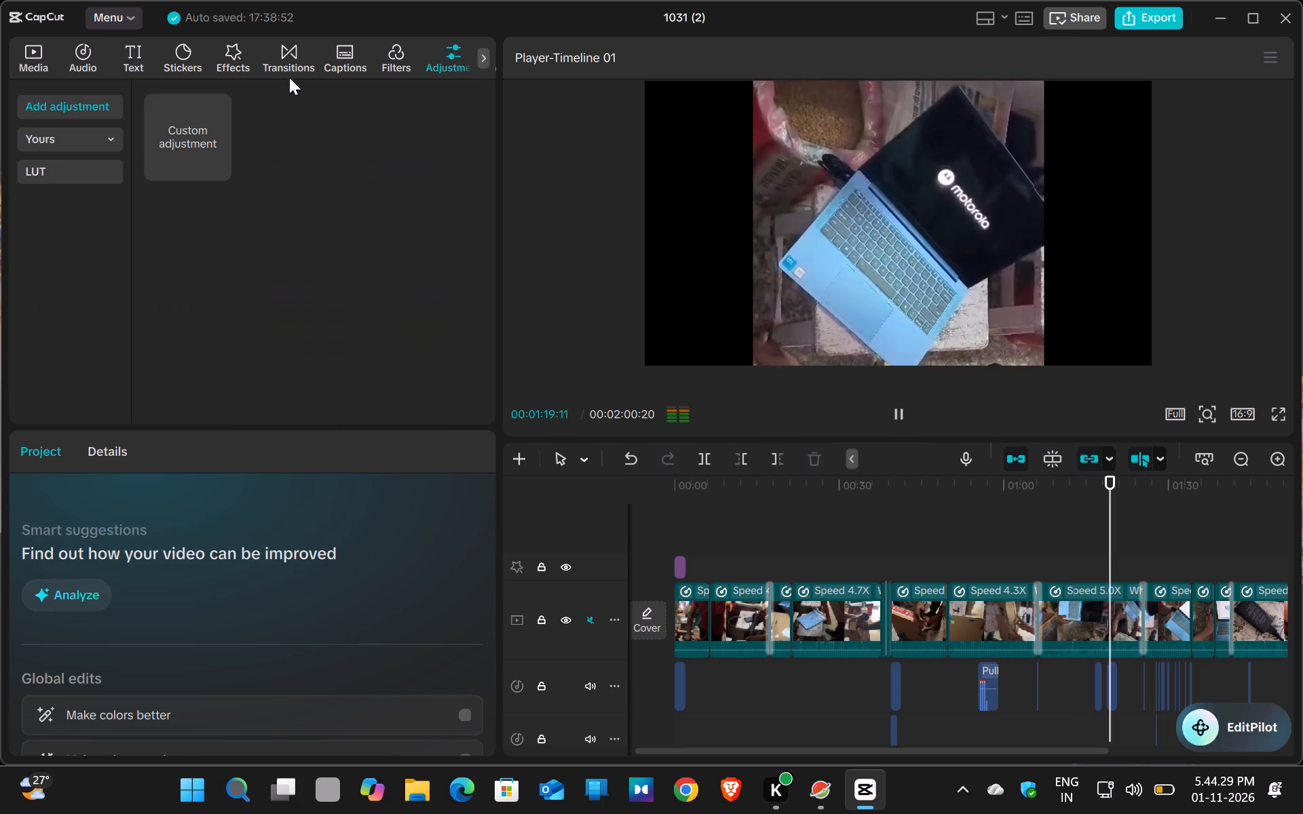
click(390, 59)
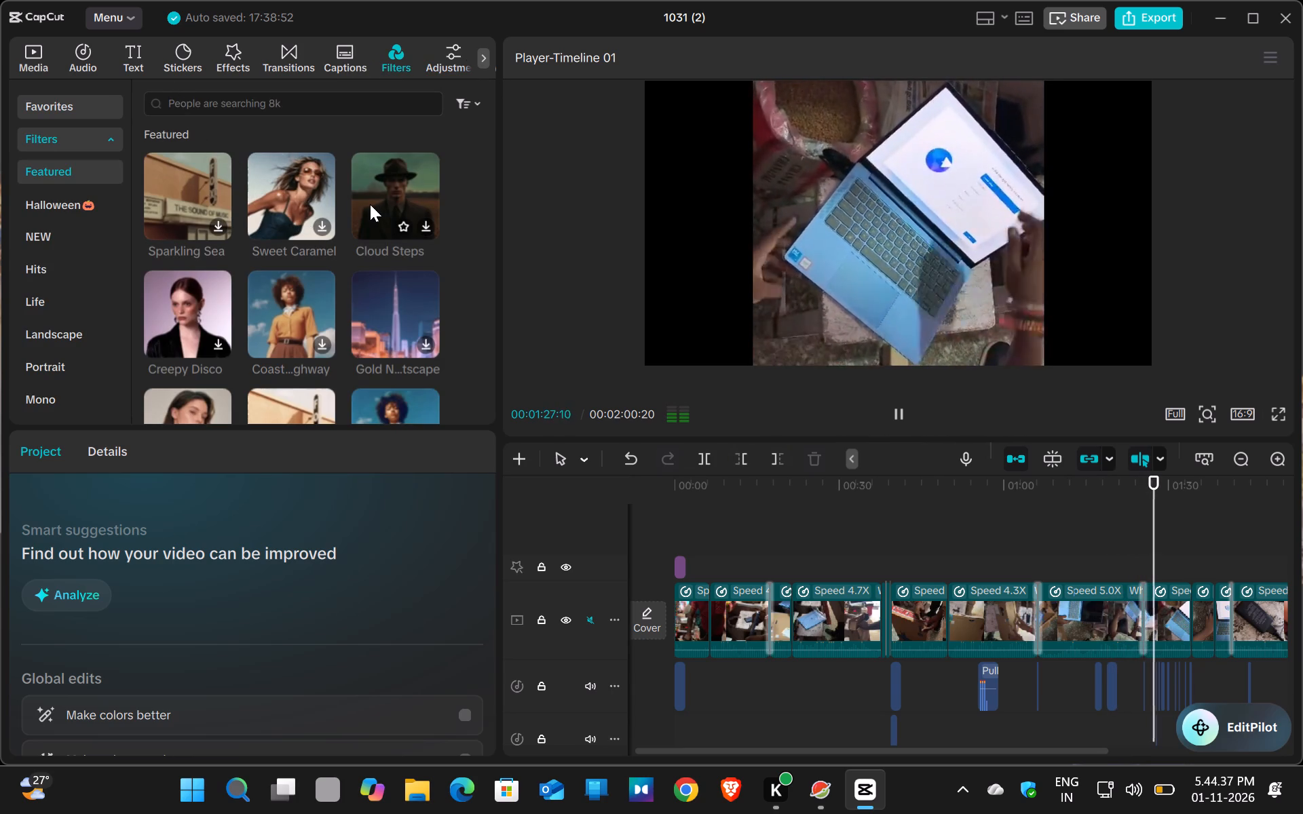
click(294, 176)
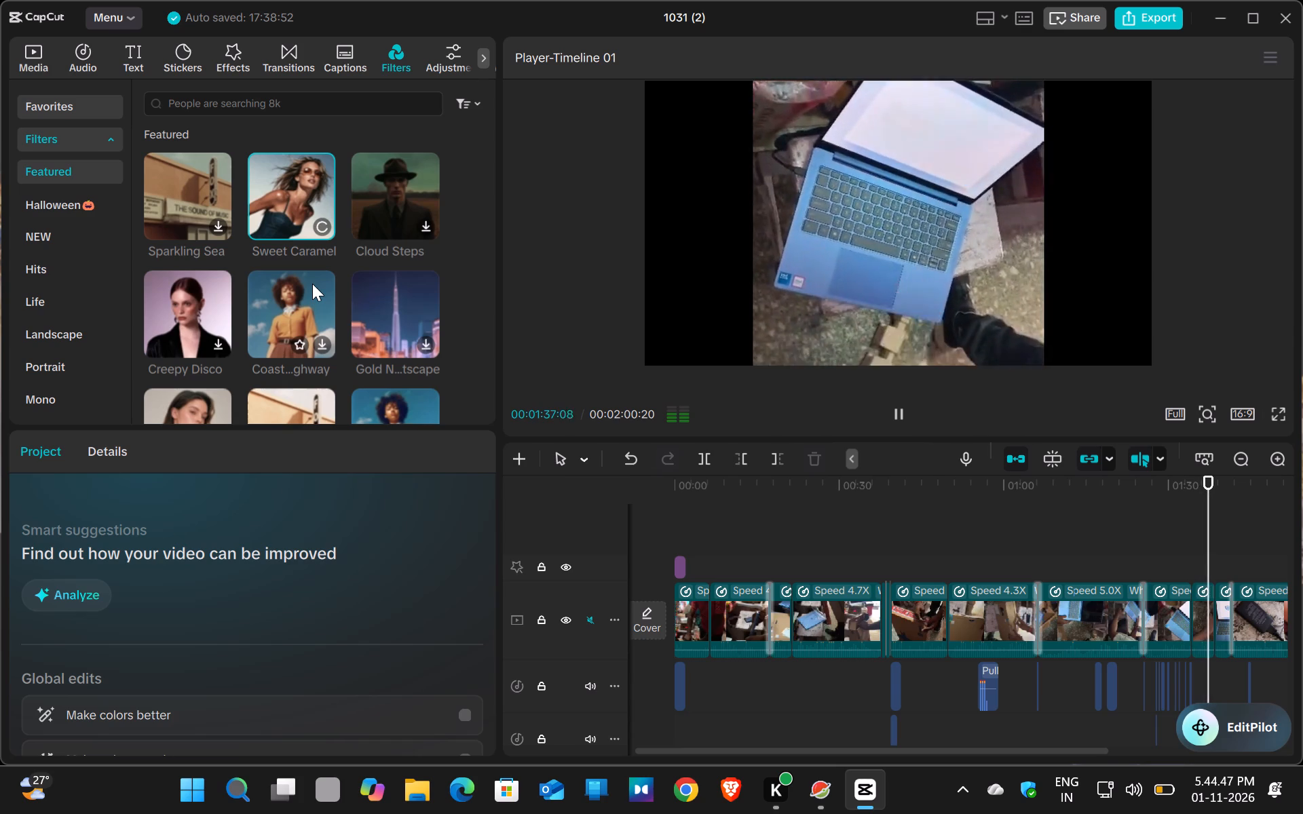
scroll(314, 300, down, 3)
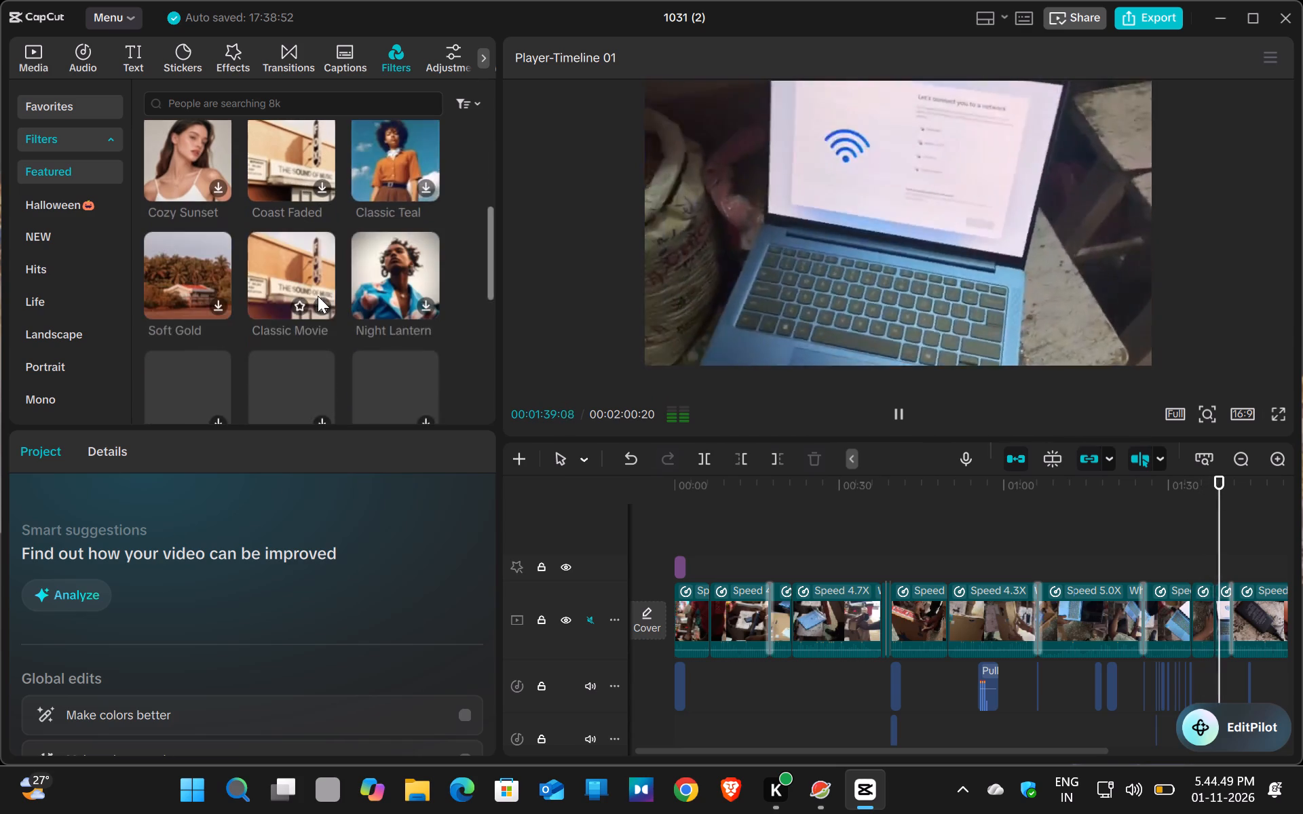
scroll(318, 293, up, 6)
scroll(319, 273, down, 4)
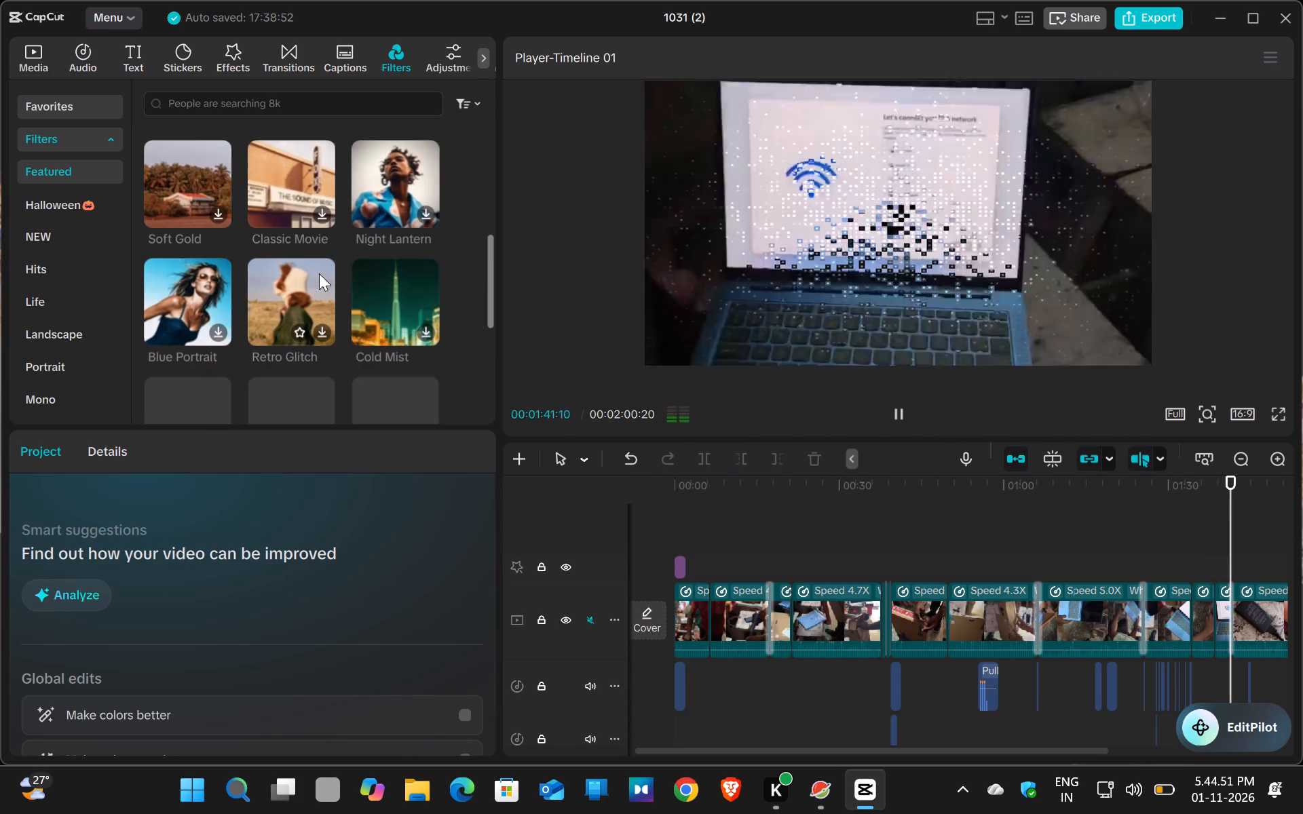
scroll(319, 273, down, 1)
scroll(319, 273, up, 9)
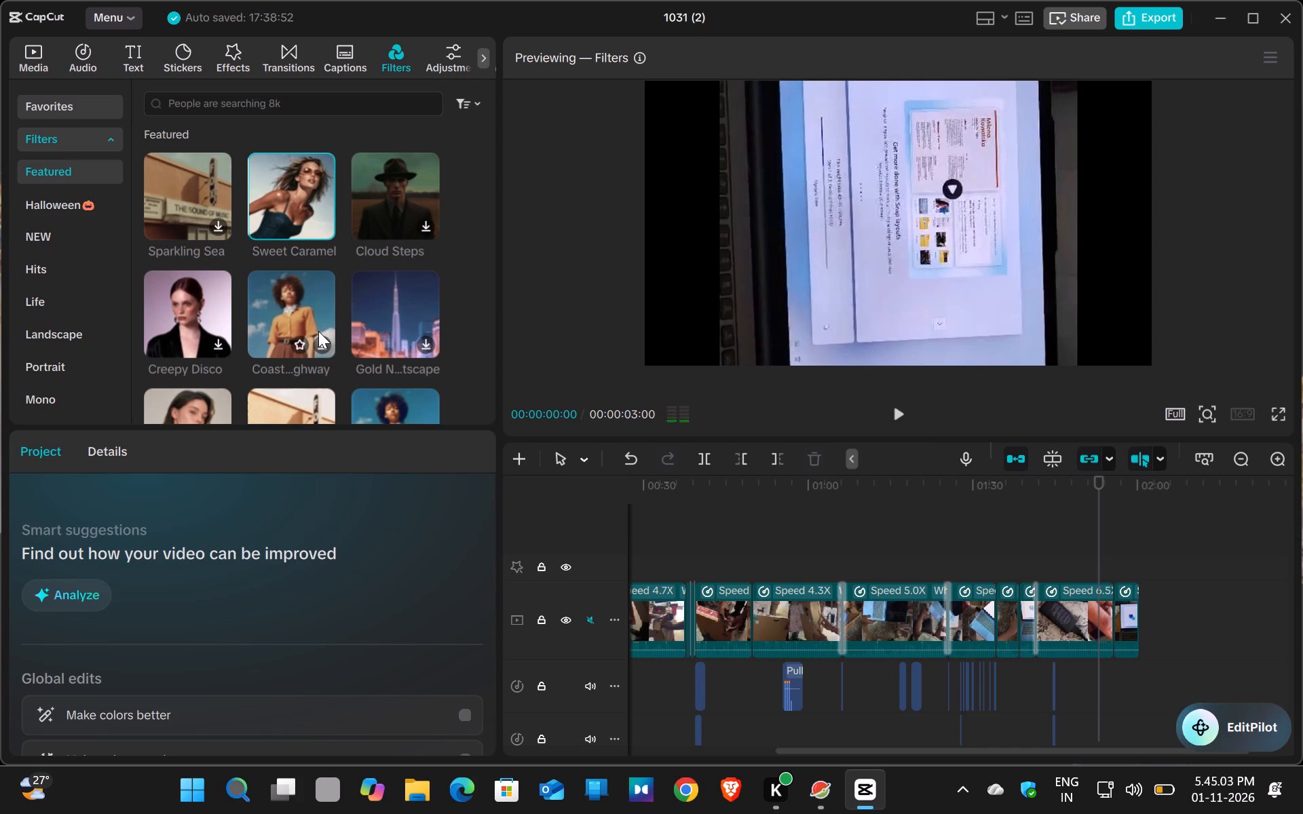
Replay the Sweet Caramel filter preview on the laptop screen footage.
click(903, 421)
click(877, 482)
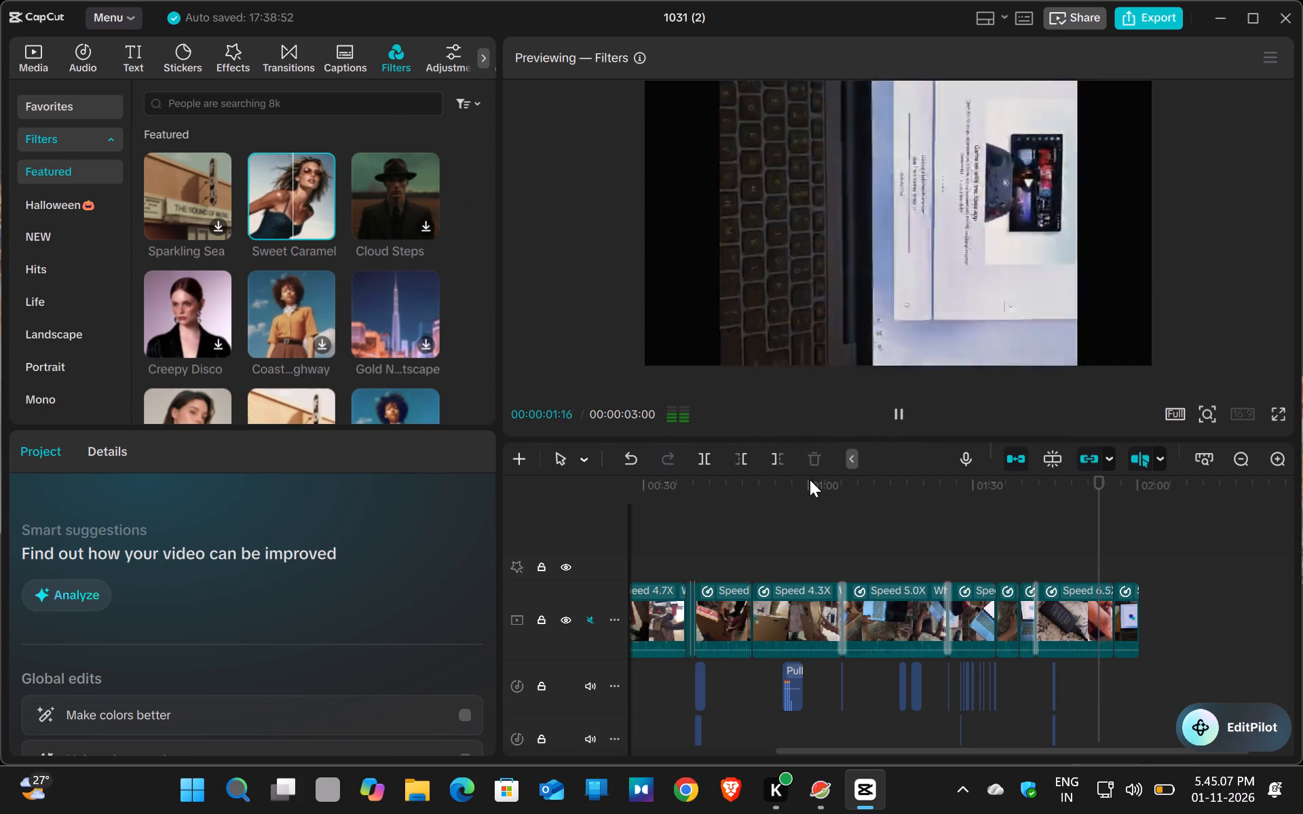
click(810, 480)
click(799, 490)
click(809, 484)
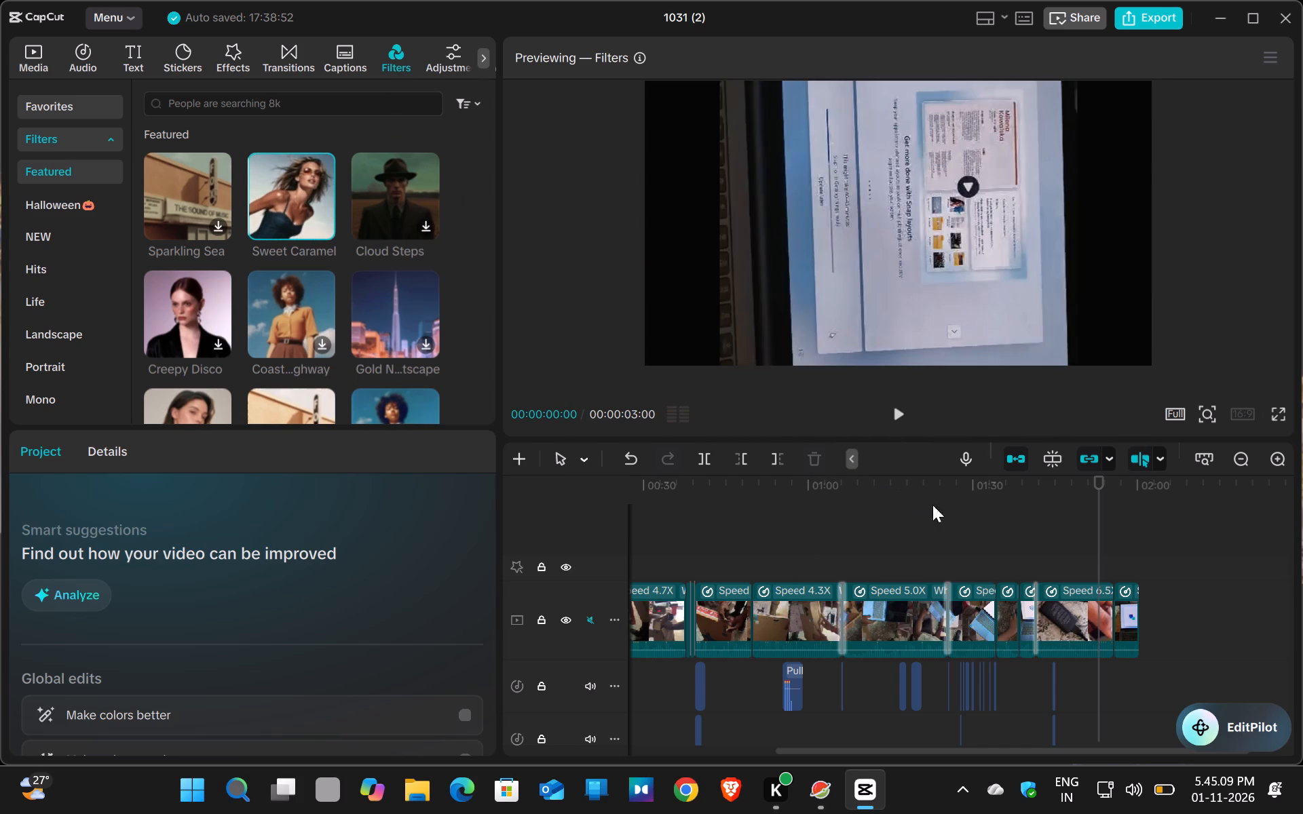
click(891, 415)
Return to the timeline at 00:01:17:10 and preview the Sweet Caramel filter on the laptop clip there.
drag(1096, 482, 1018, 484)
click(911, 484)
click(903, 521)
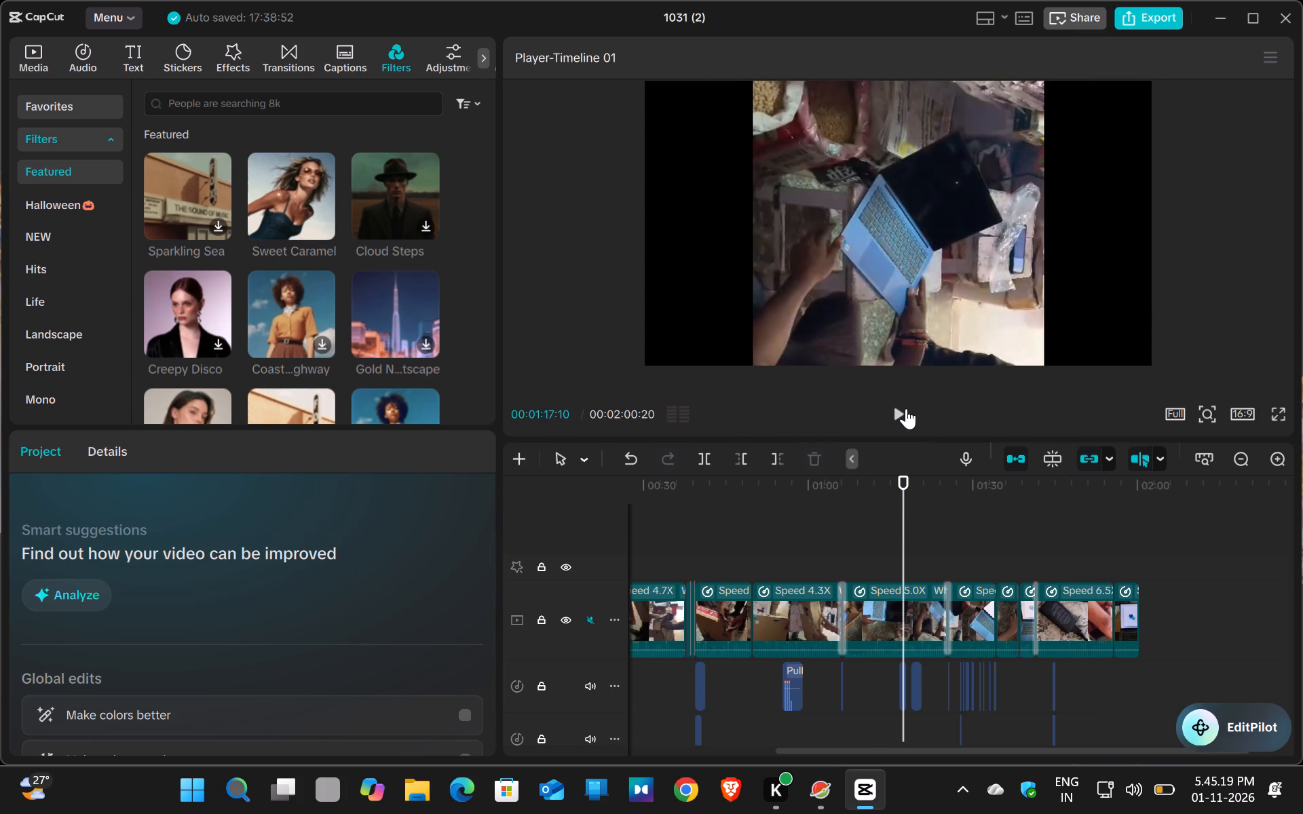
double_click(906, 408)
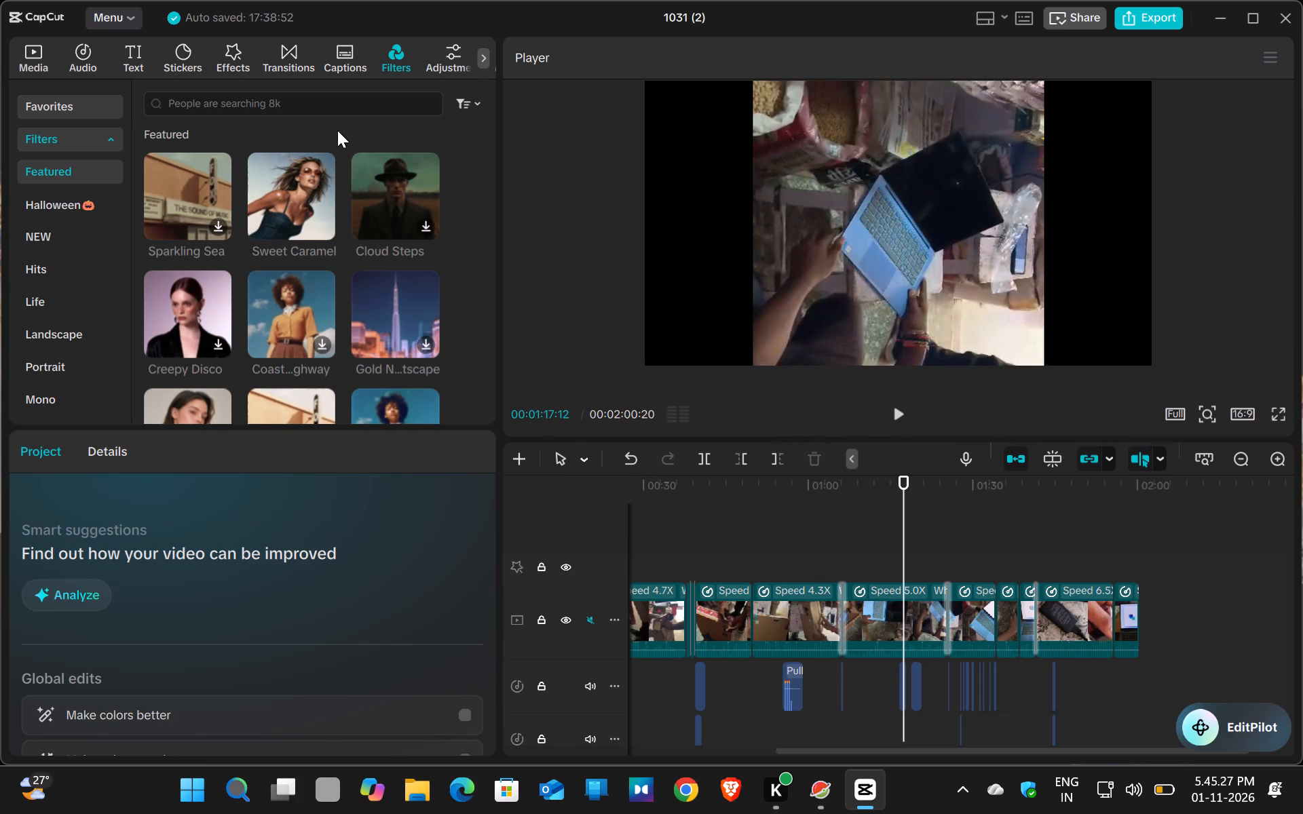
click(311, 160)
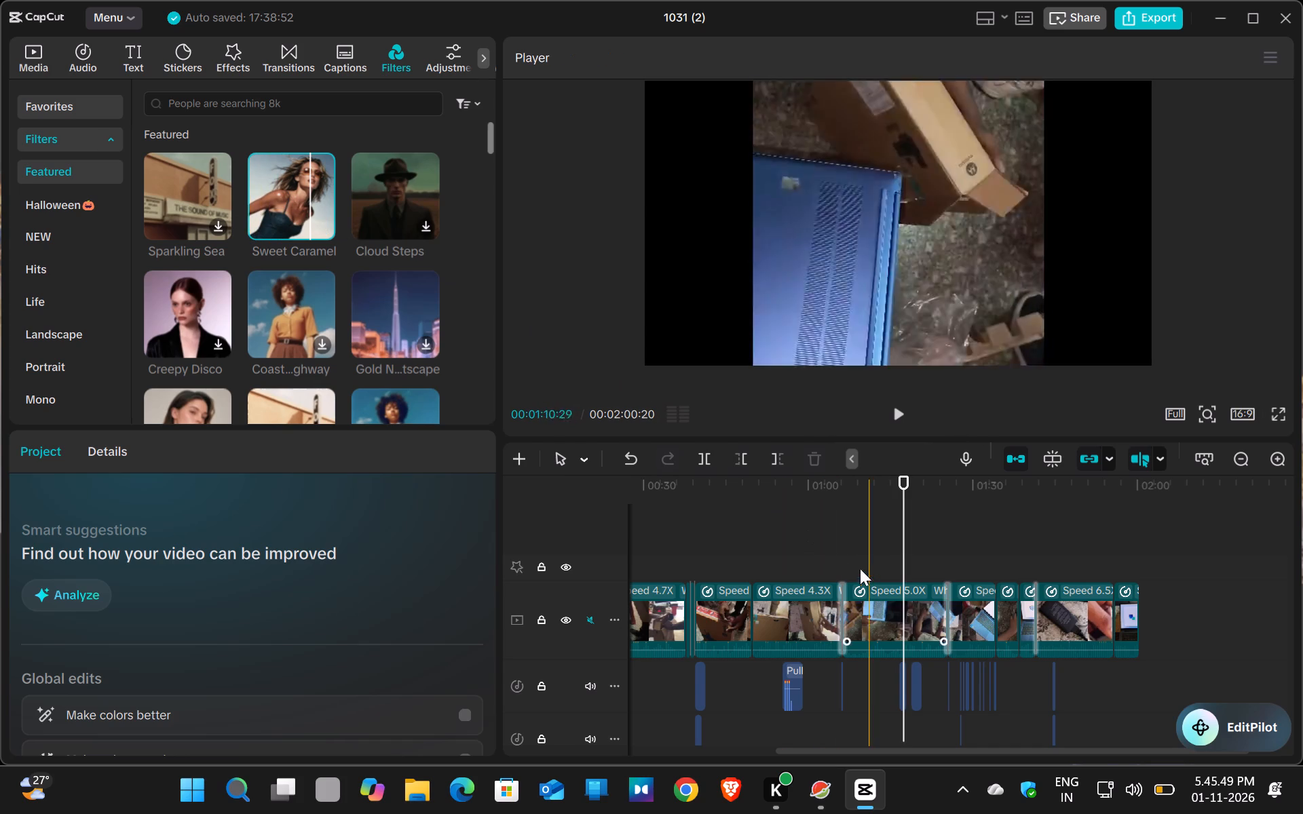
scroll(866, 560, down, 8)
scroll(888, 551, up, 4)
scroll(888, 551, down, 4)
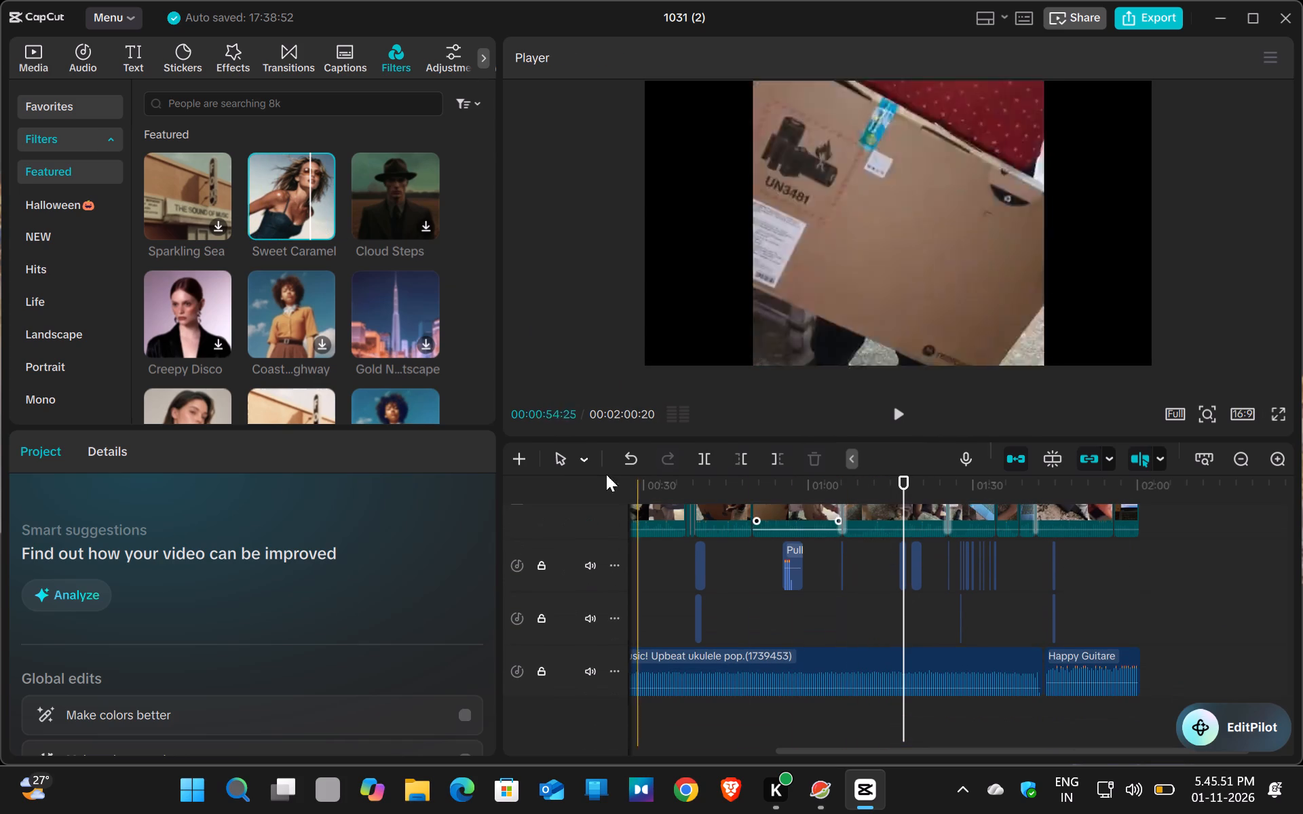
Browse the text effects and trending text templates, and preview the OH NO! template on the laptop clip.
click(107, 144)
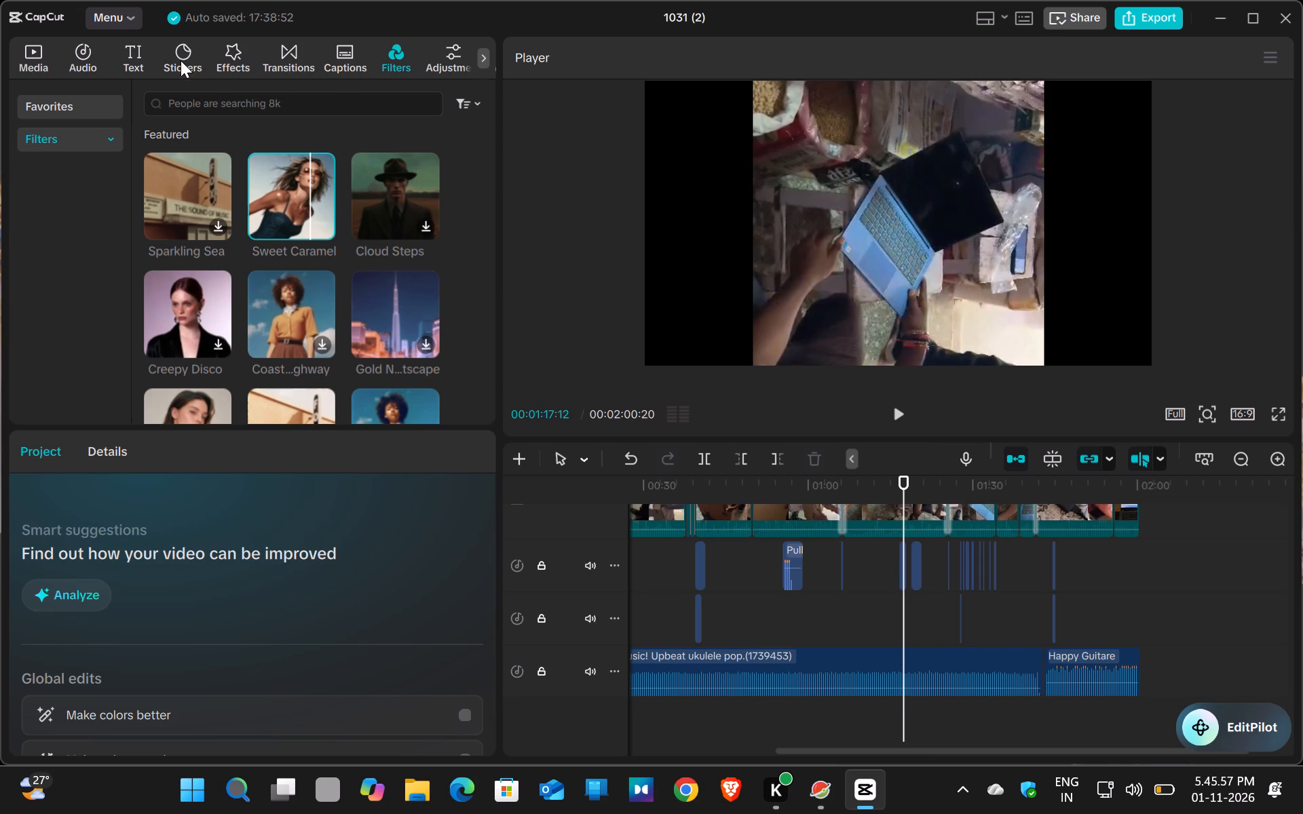
click(131, 50)
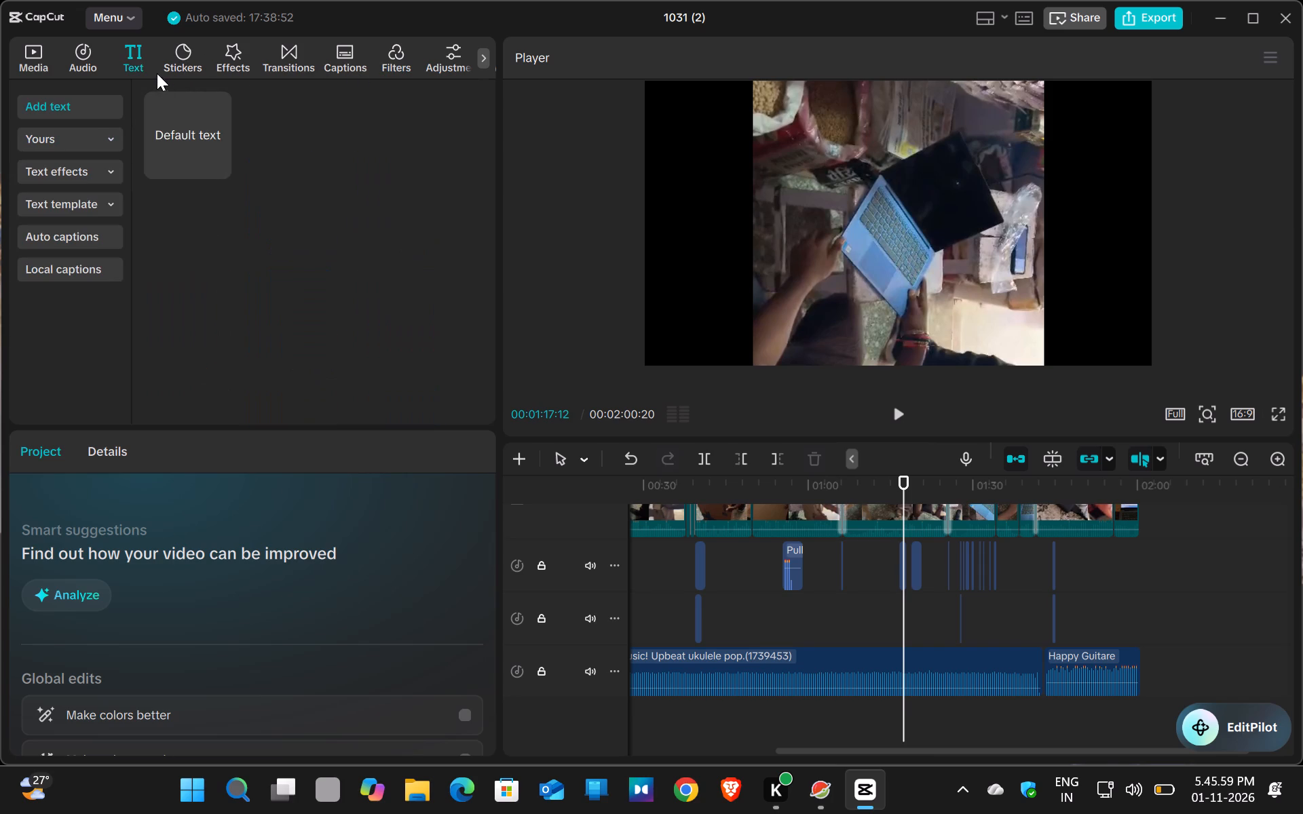
click(87, 175)
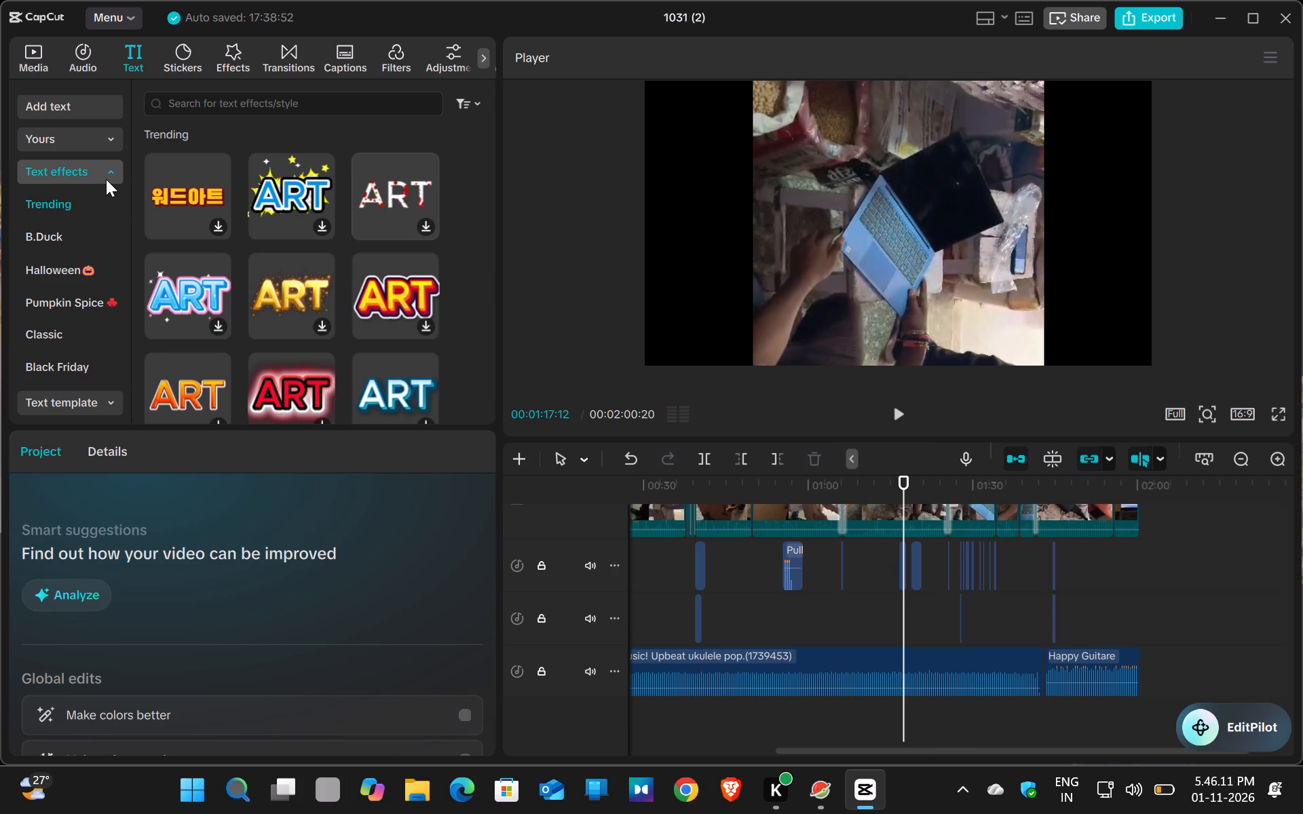
click(106, 179)
click(99, 196)
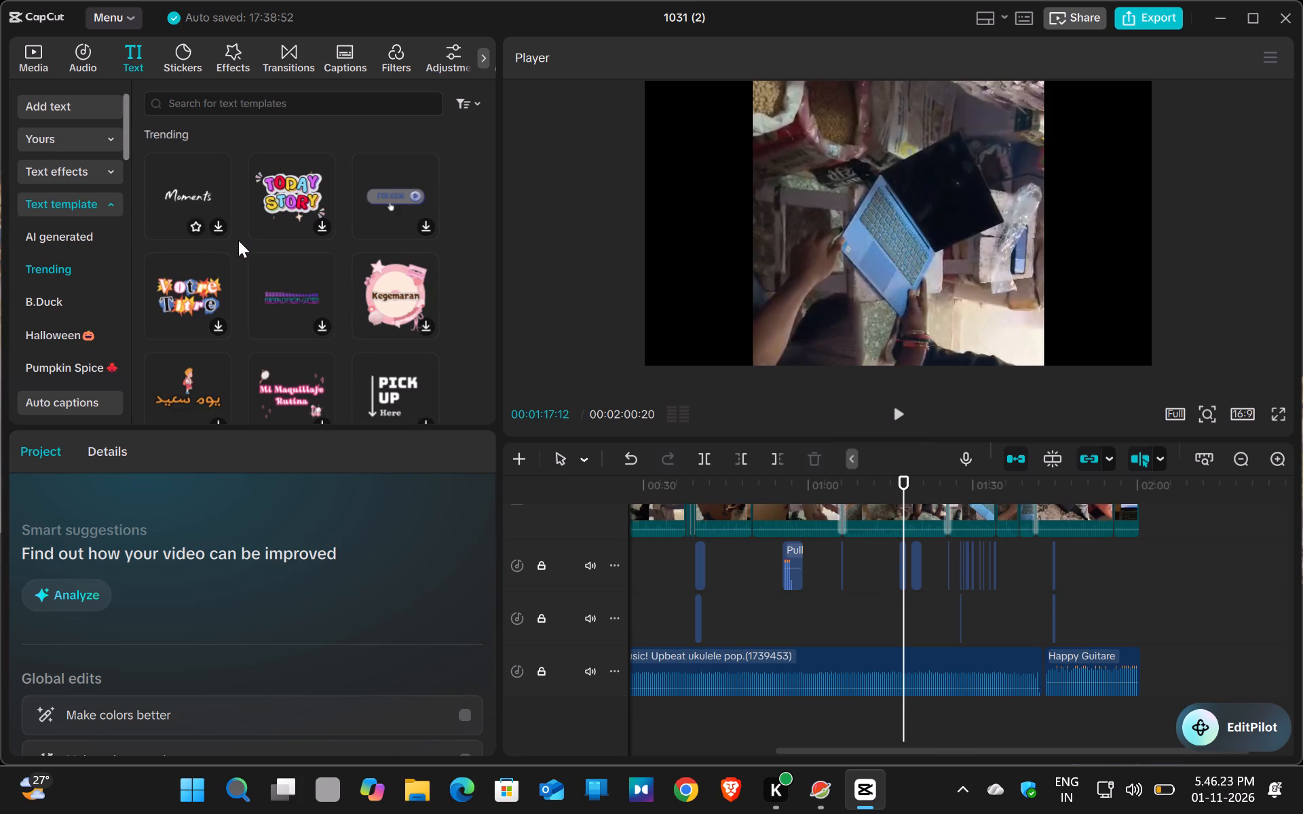
scroll(371, 282, down, 2)
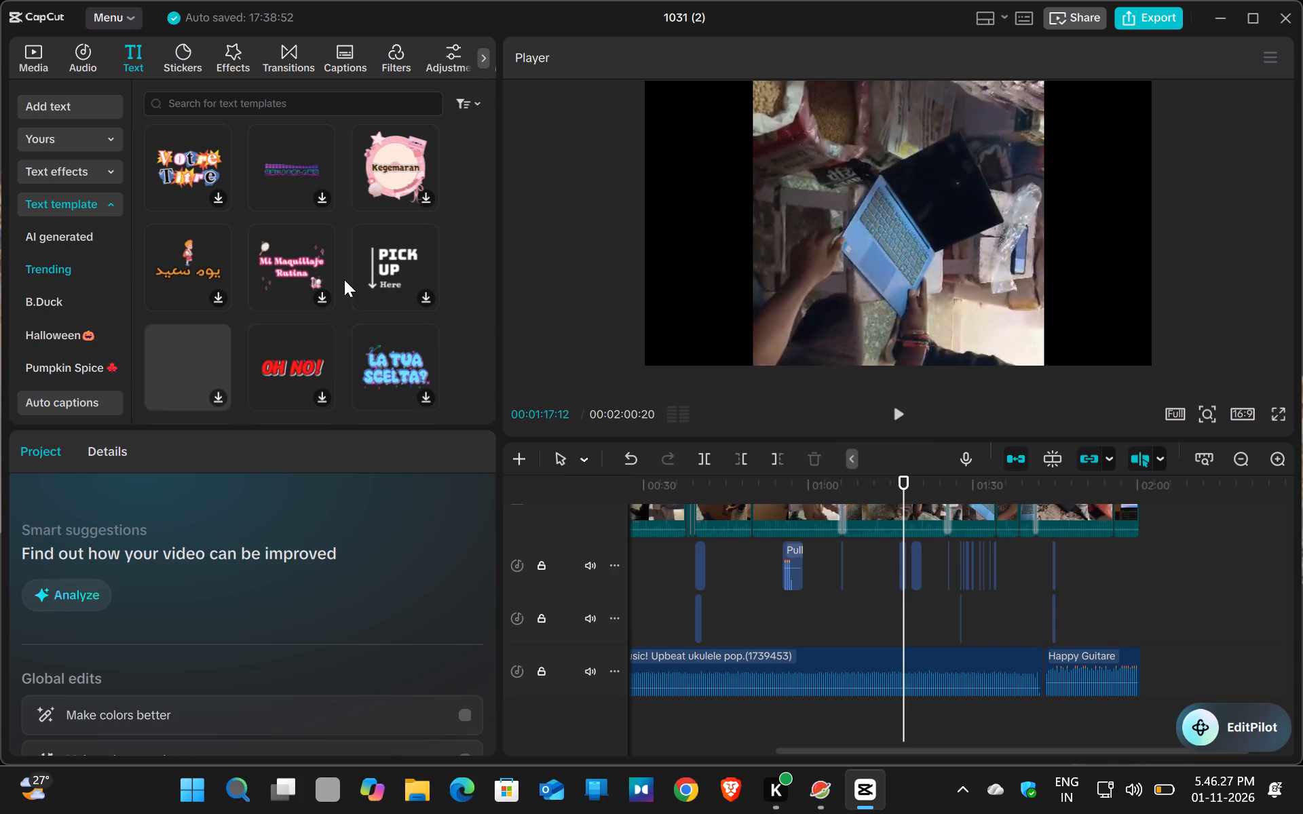
scroll(374, 275, down, 1)
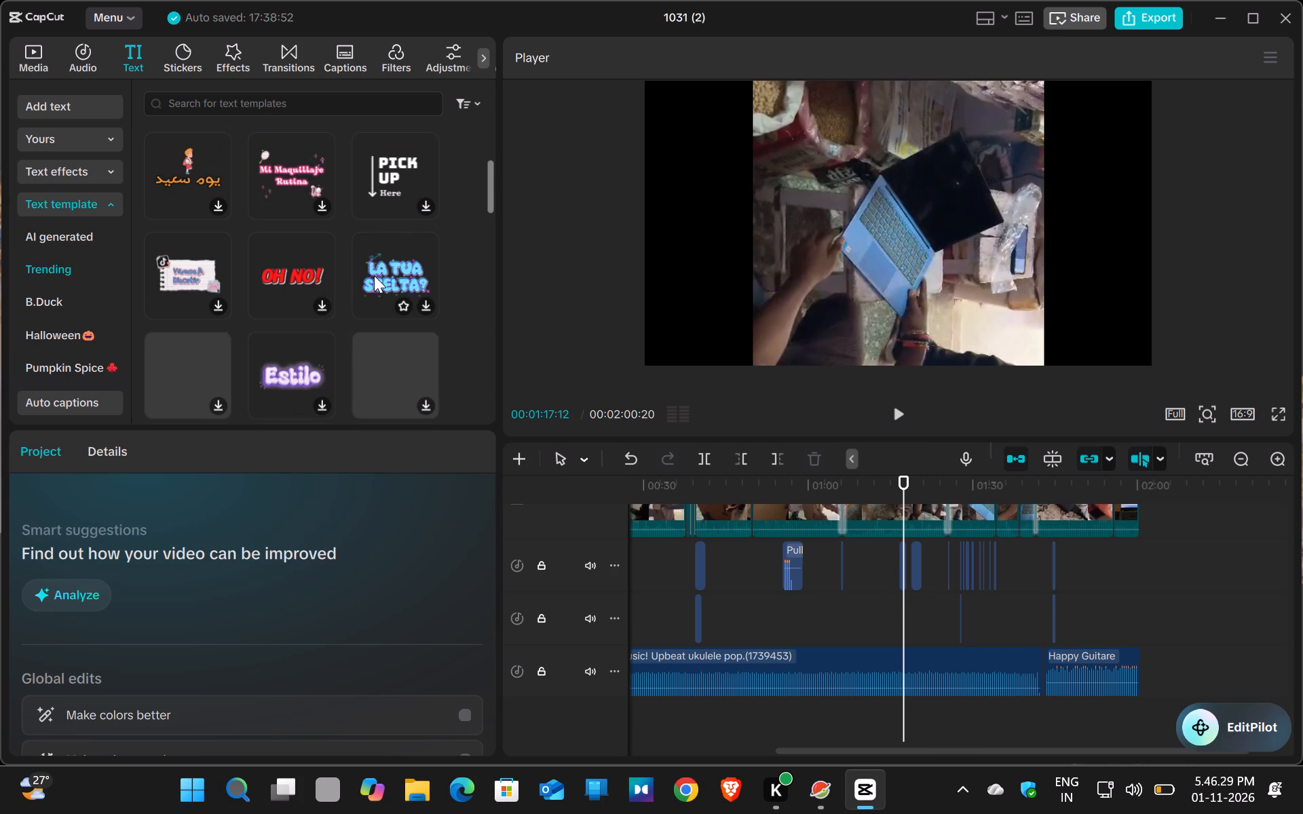
click(316, 303)
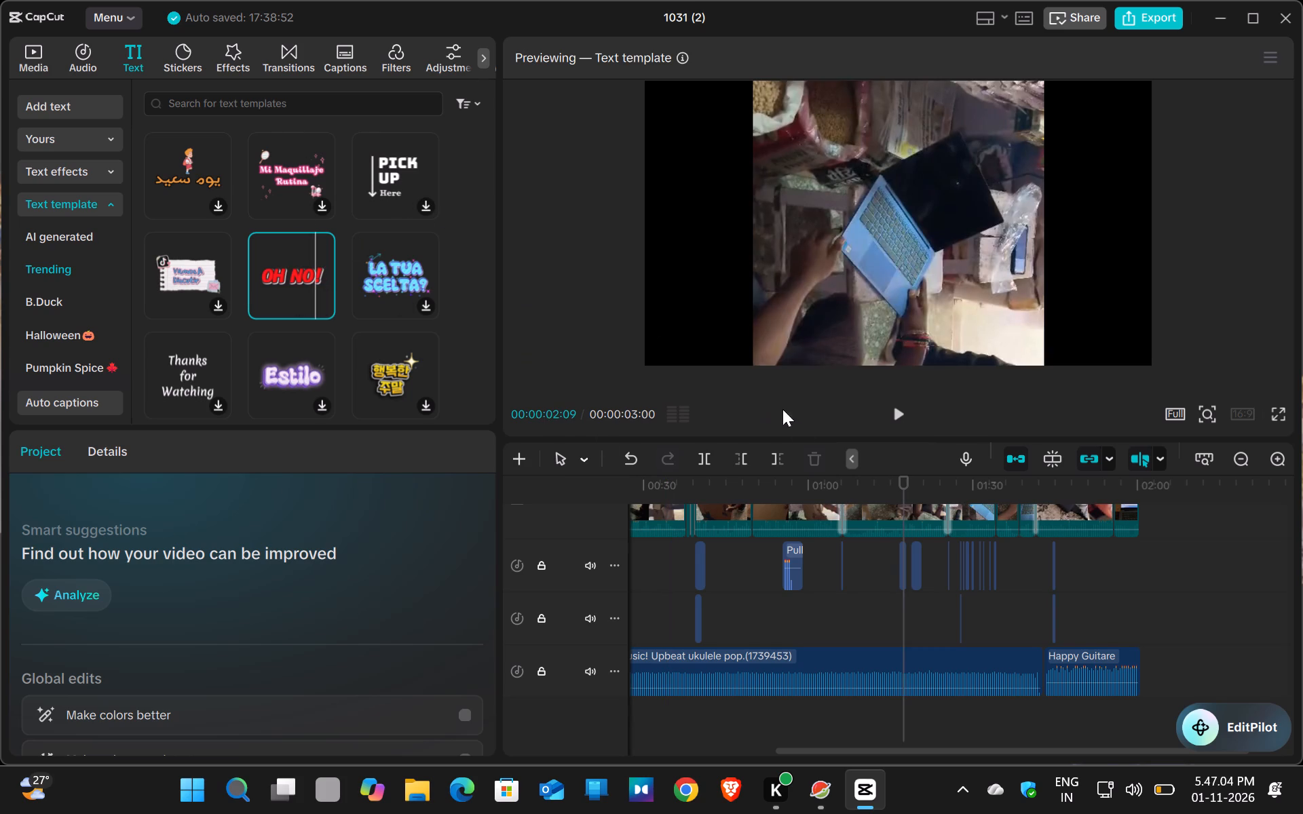
click(895, 413)
double_click(896, 413)
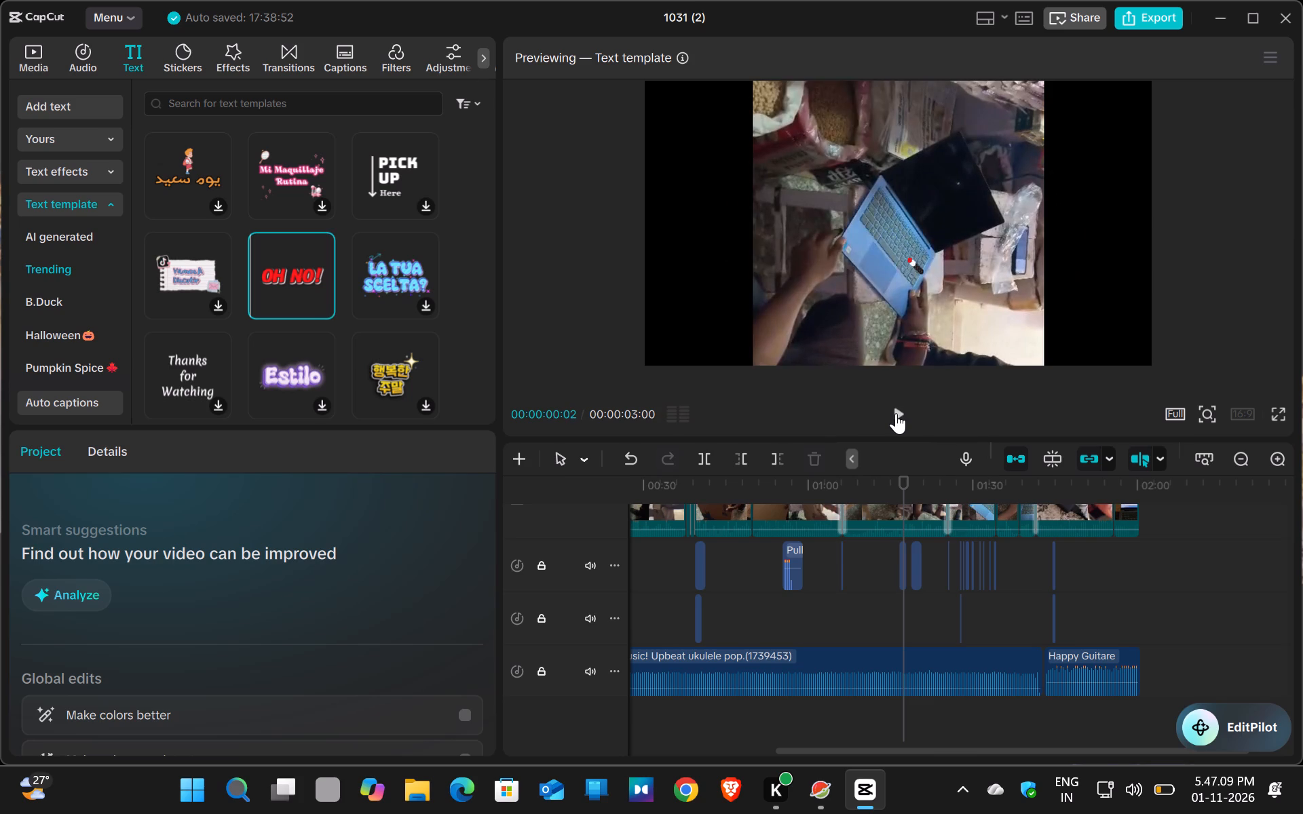
click(896, 413)
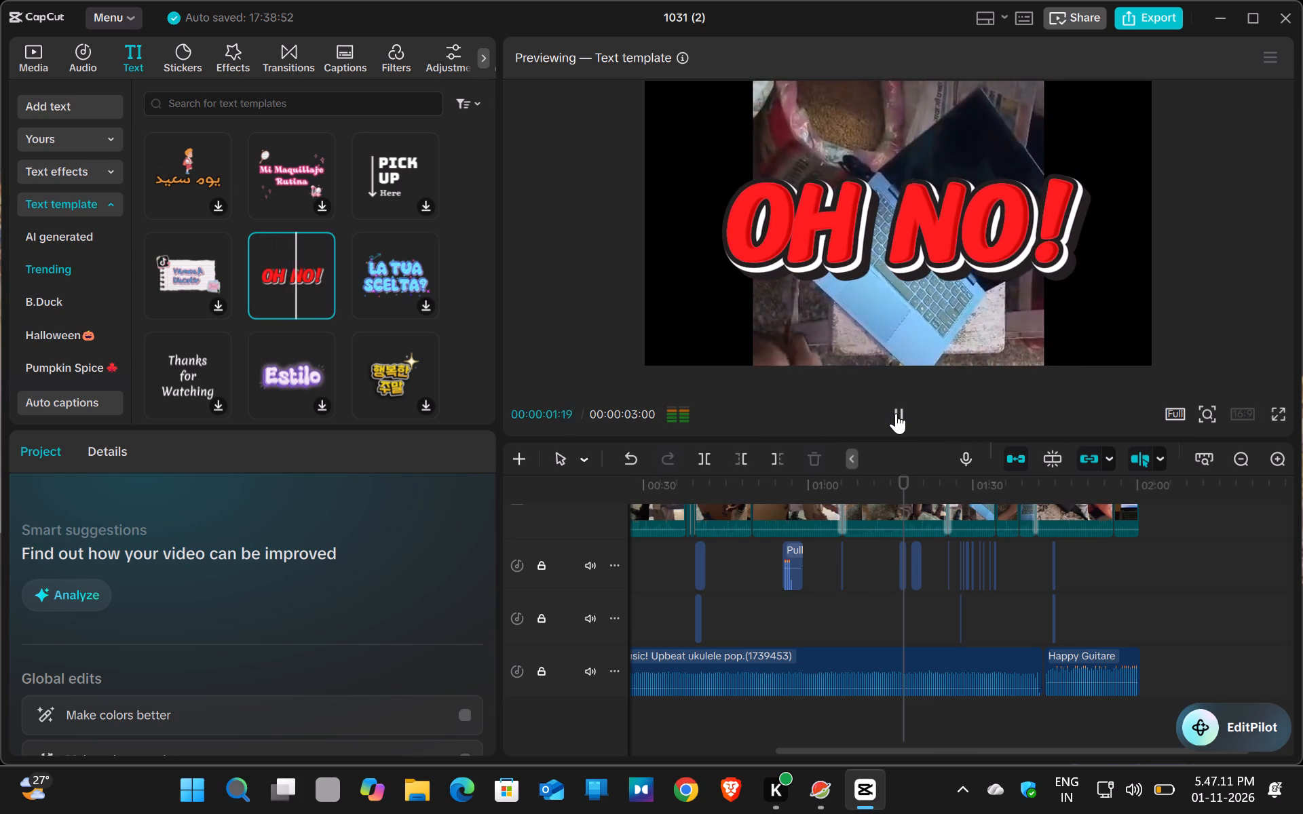
click(896, 413)
click(896, 413)
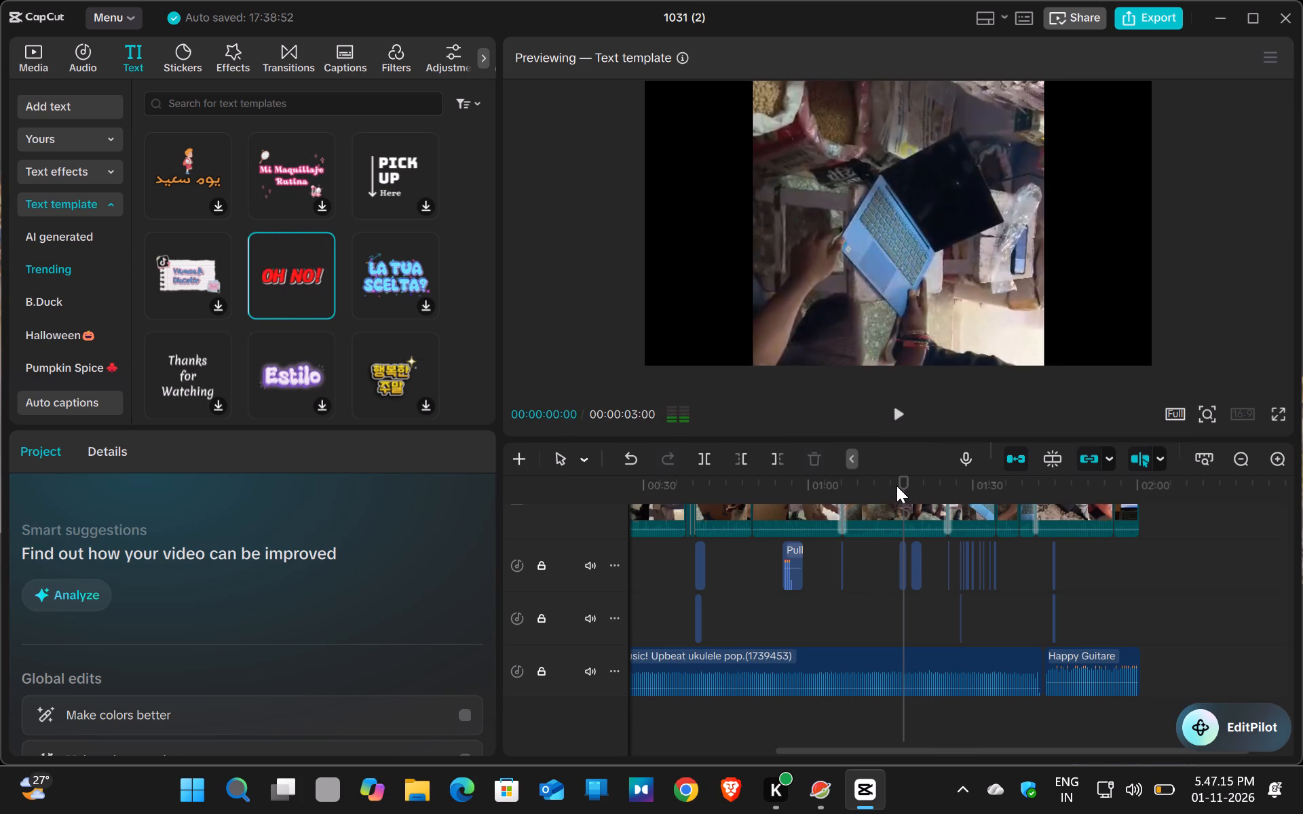
Return the playhead to the start of the timeline and play the opening up to 00:00:02:01.
drag(901, 483, 909, 481)
drag(909, 481, 842, 495)
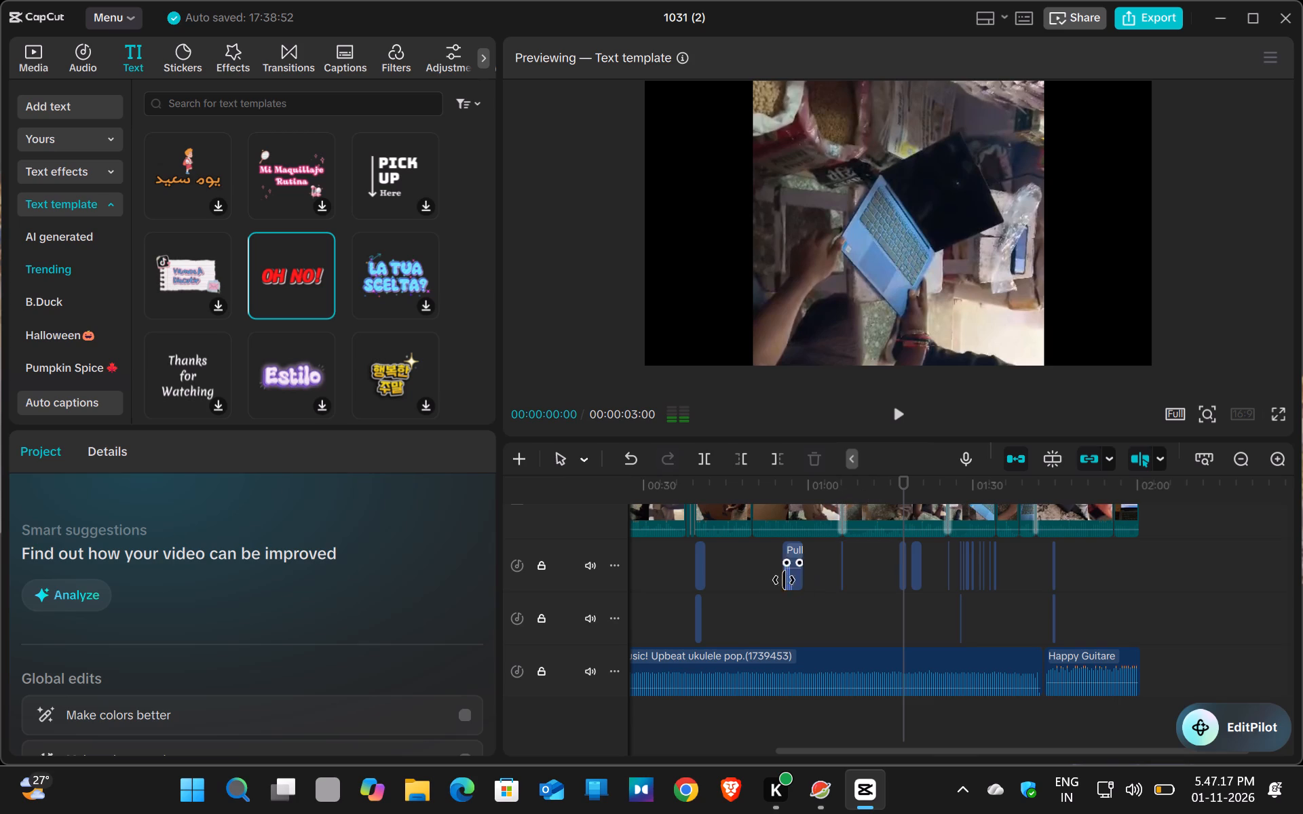
scroll(774, 546, down, 3)
scroll(780, 547, up, 6)
click(701, 524)
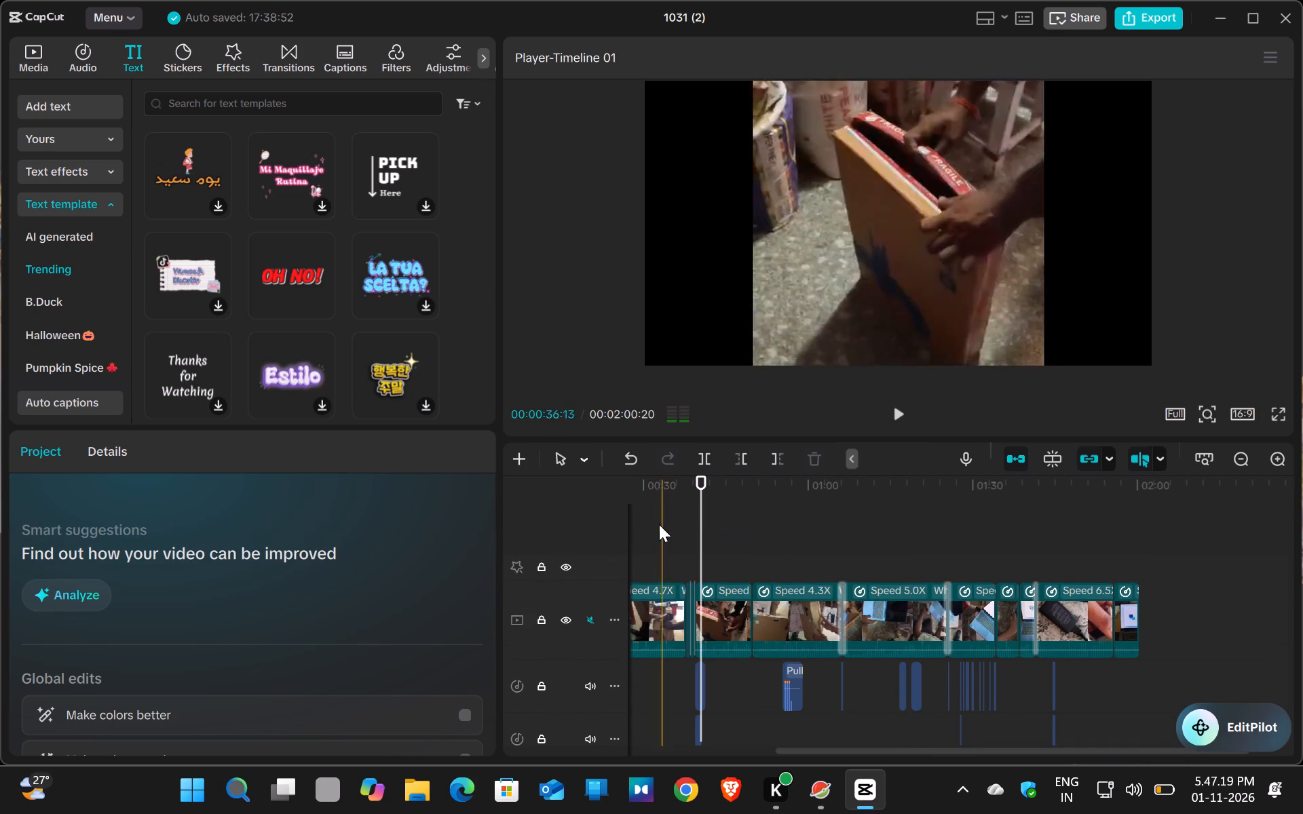
double_click(659, 524)
click(655, 524)
drag(651, 526, 637, 528)
click(635, 528)
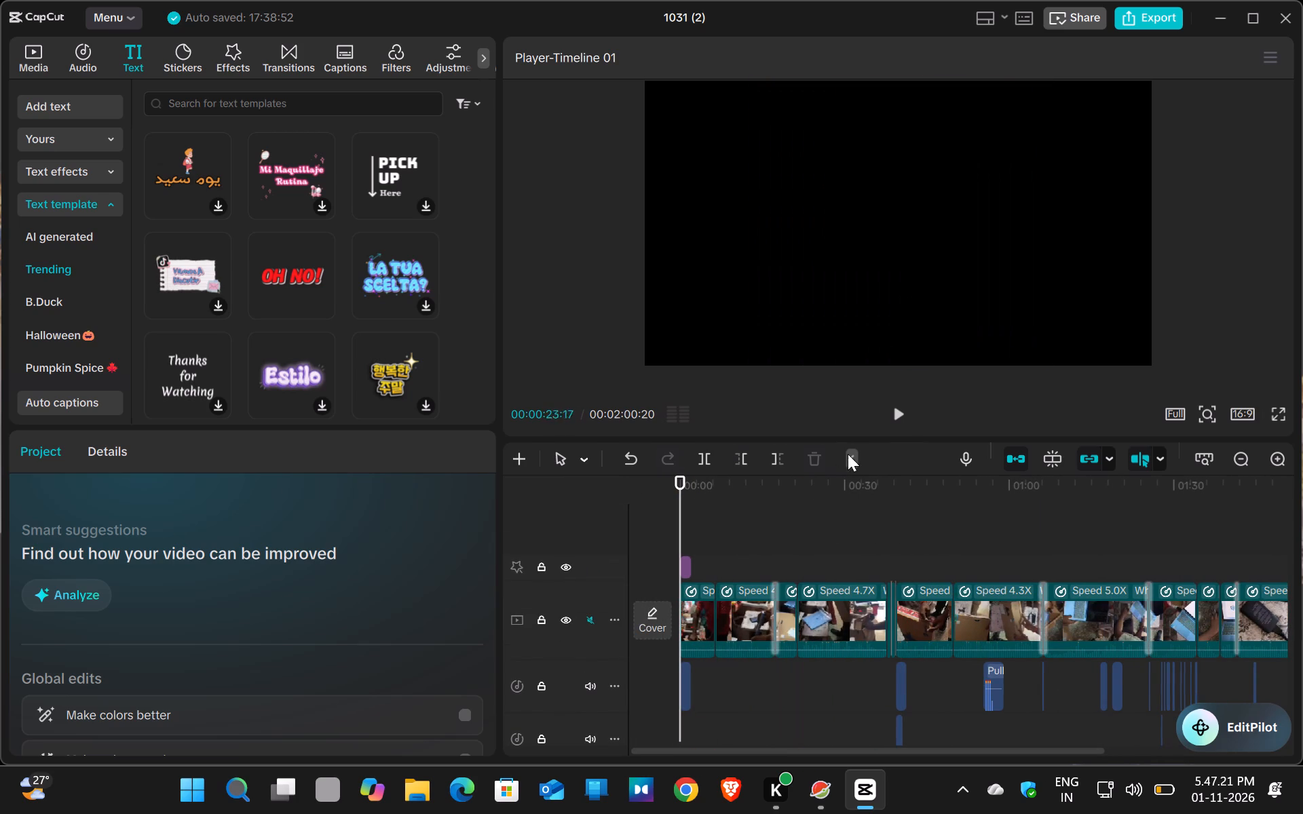
click(896, 409)
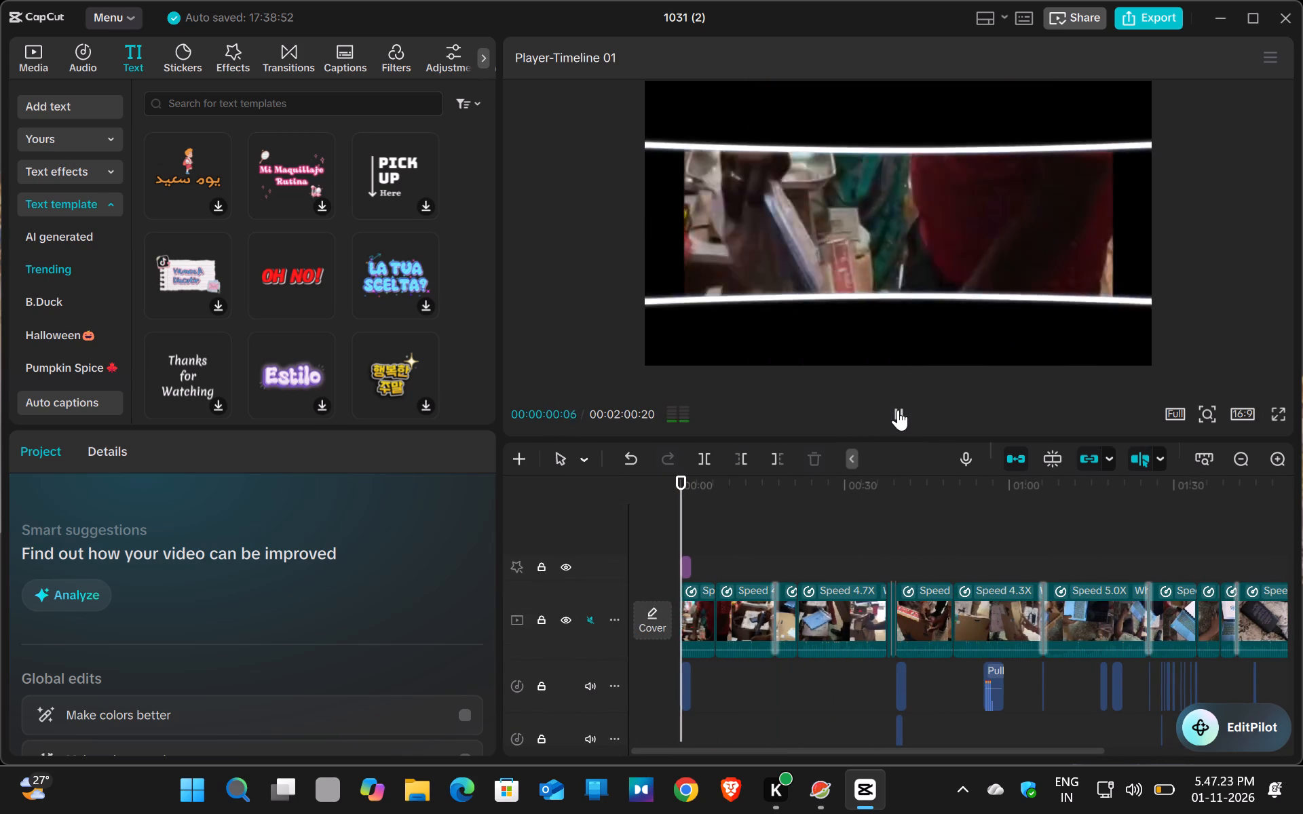
click(898, 410)
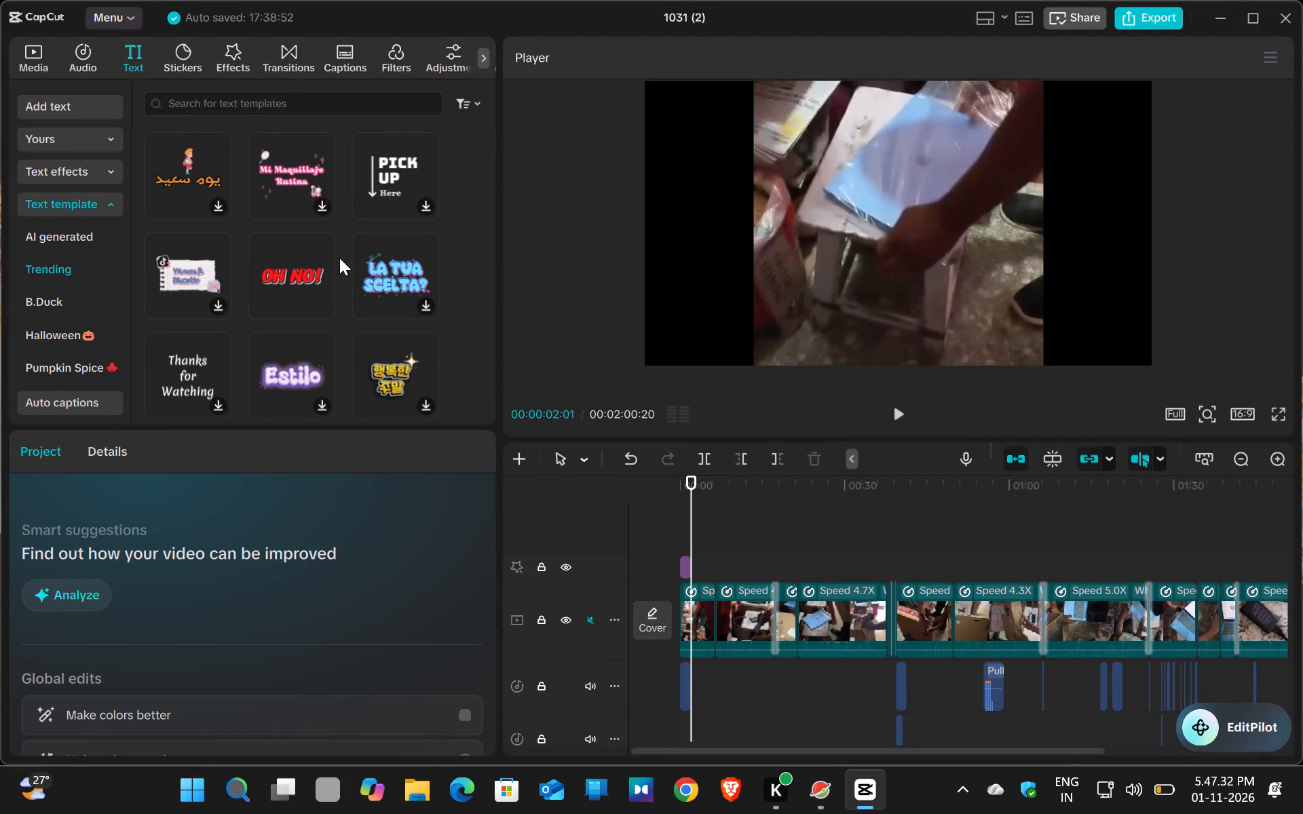
Look further through the trending text templates for a title that suits the unboxing video's opening.
scroll(339, 258, down, 2)
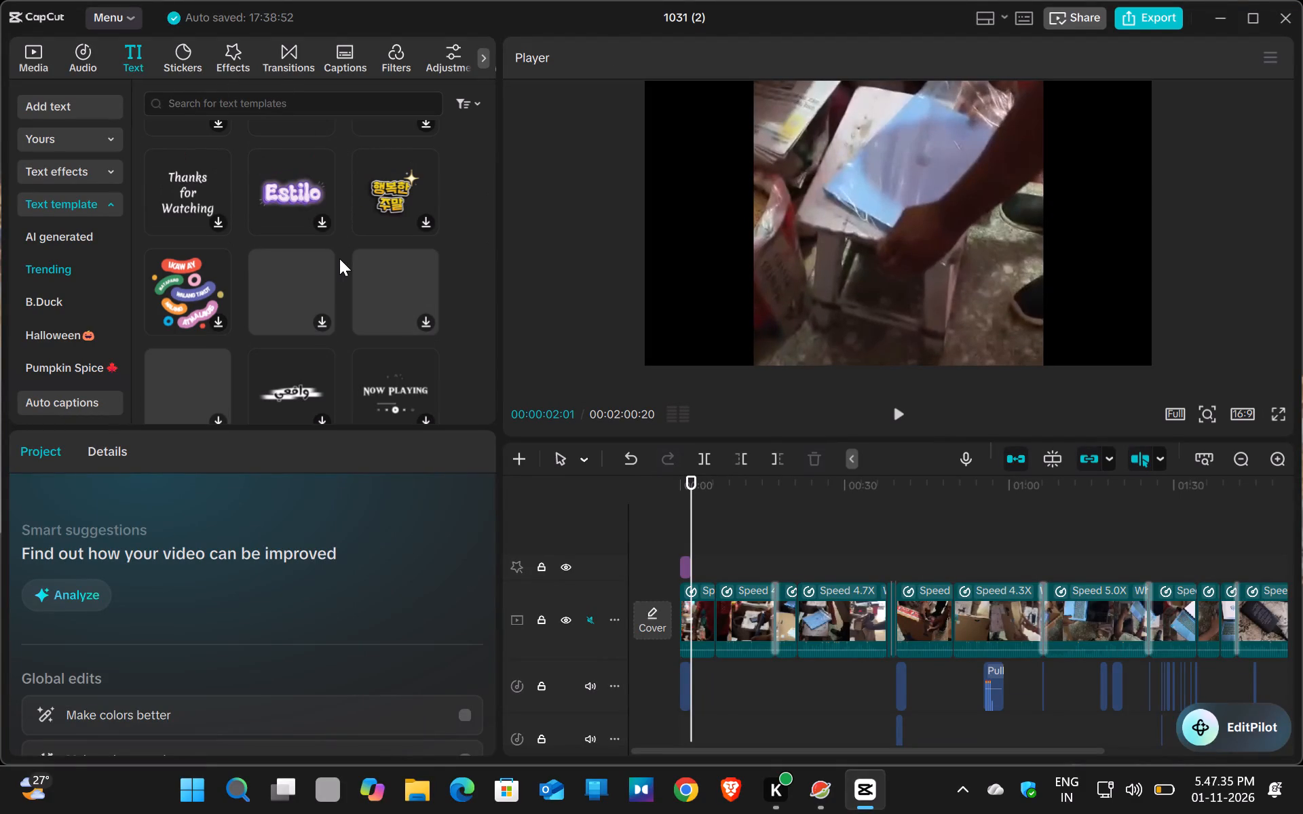
scroll(339, 258, down, 1)
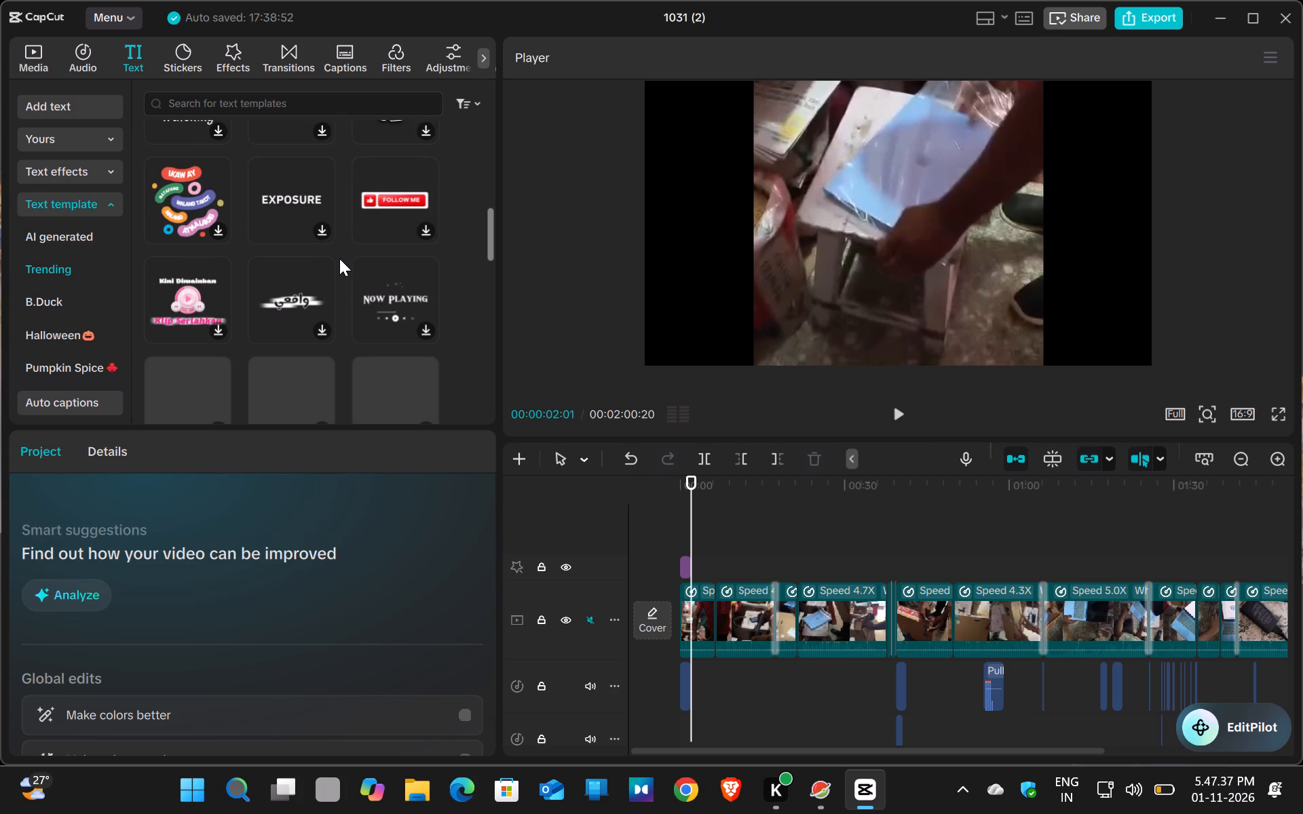
scroll(339, 258, down, 1)
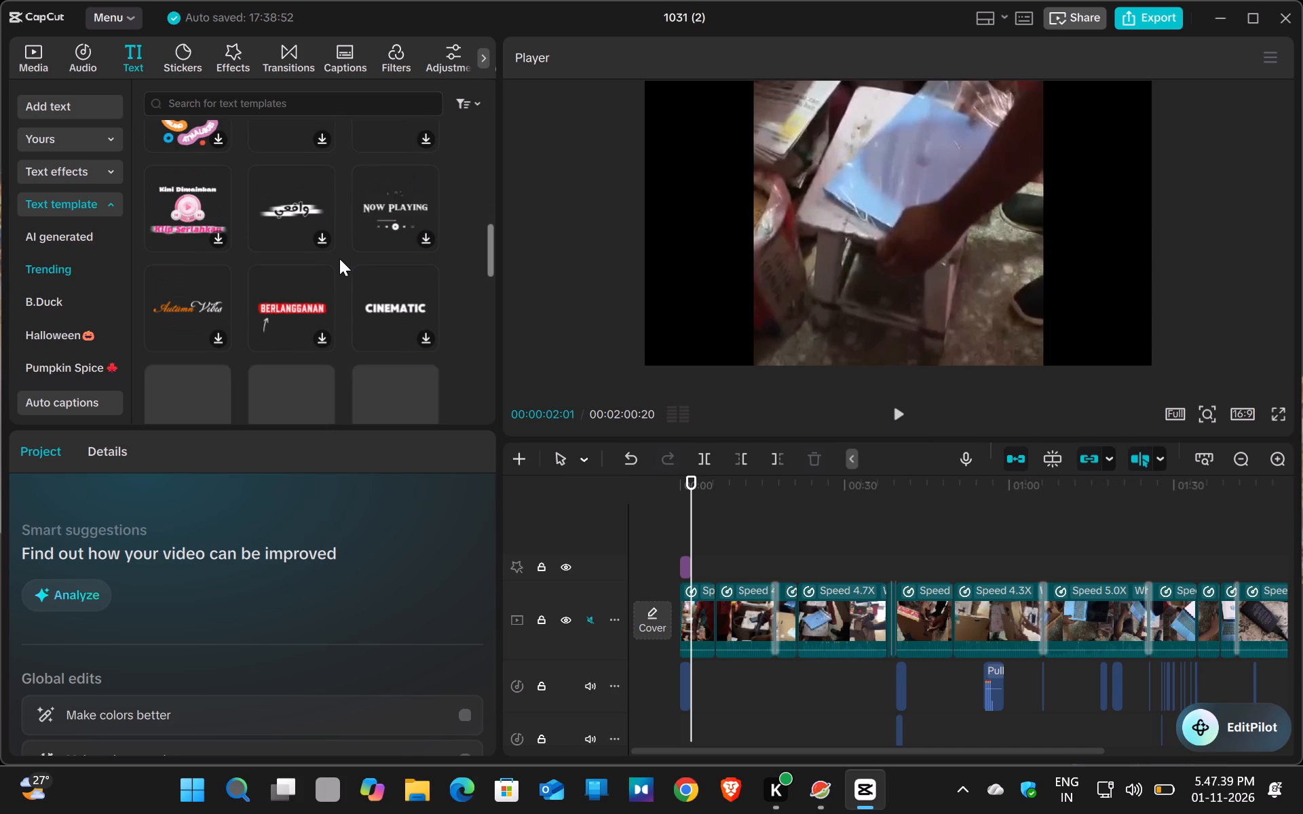
scroll(339, 258, down, 1)
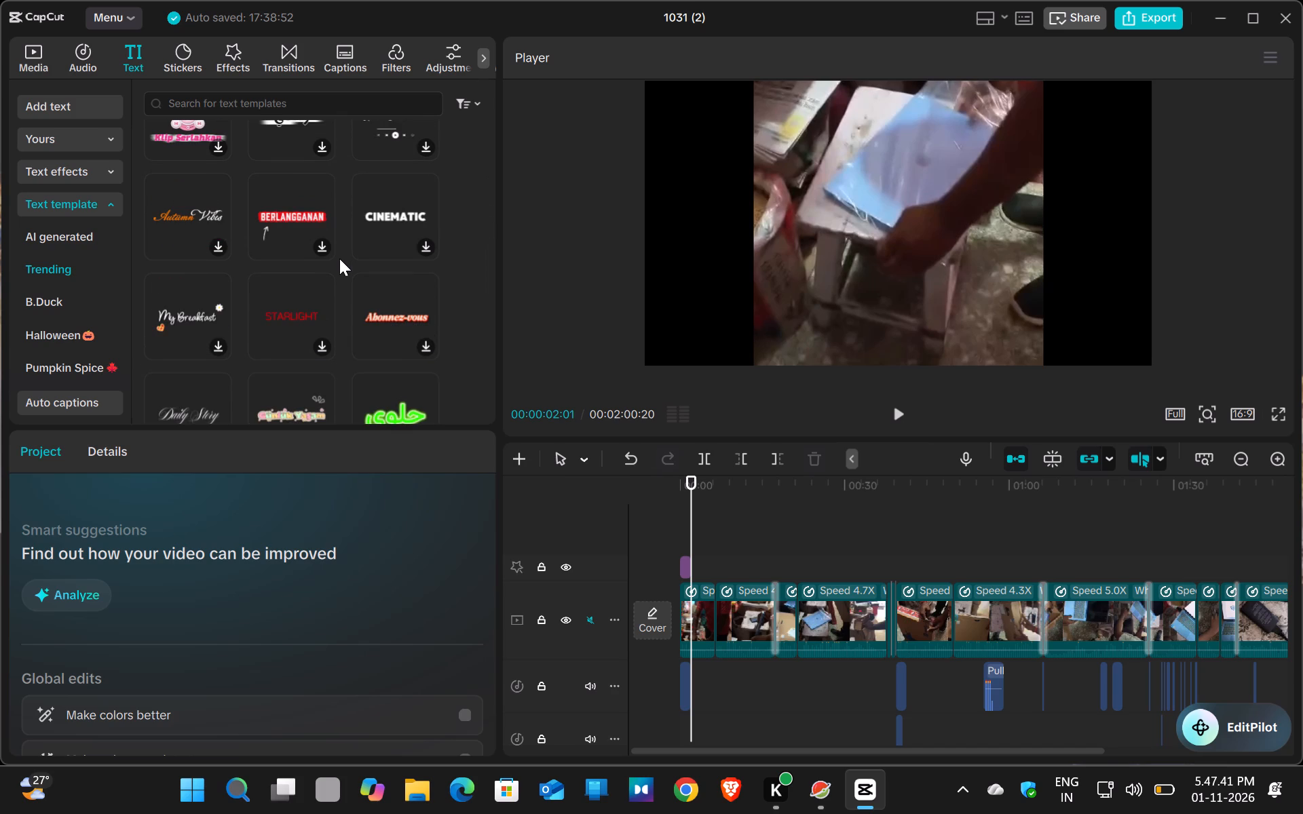
scroll(339, 258, up, 5)
scroll(339, 258, down, 6)
scroll(339, 258, up, 6)
scroll(339, 258, down, 7)
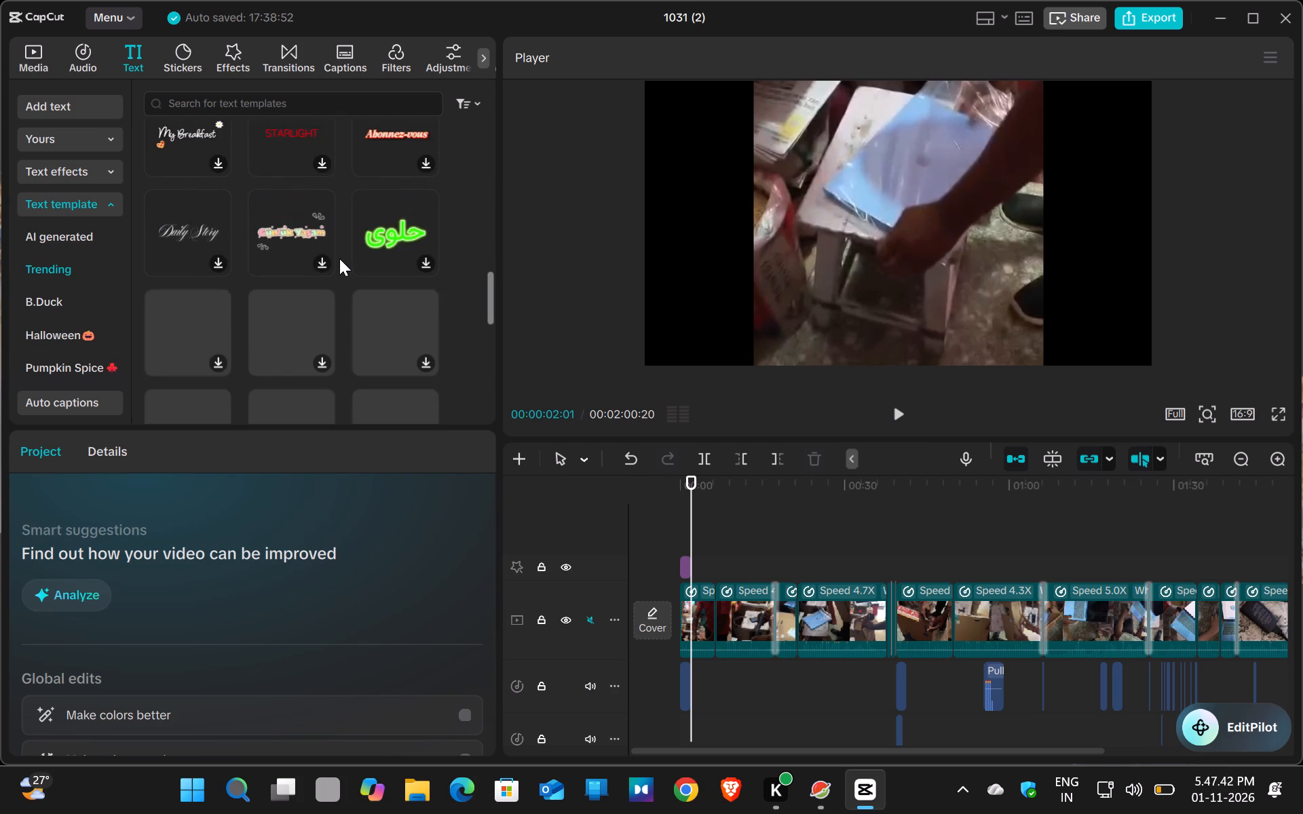
scroll(339, 258, down, 6)
scroll(339, 258, up, 3)
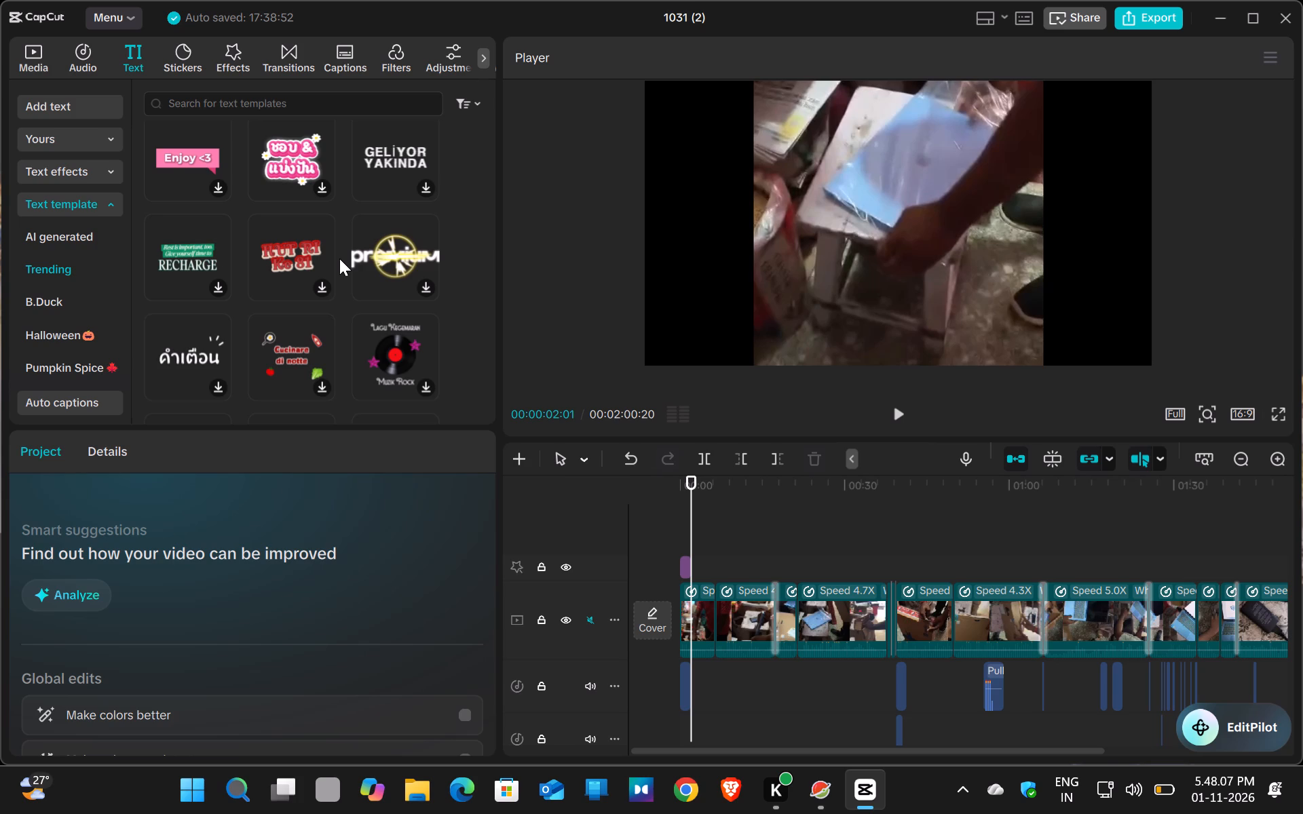
Add a default text title to the timeline at 00:00:02:01.
double_click(36, 139)
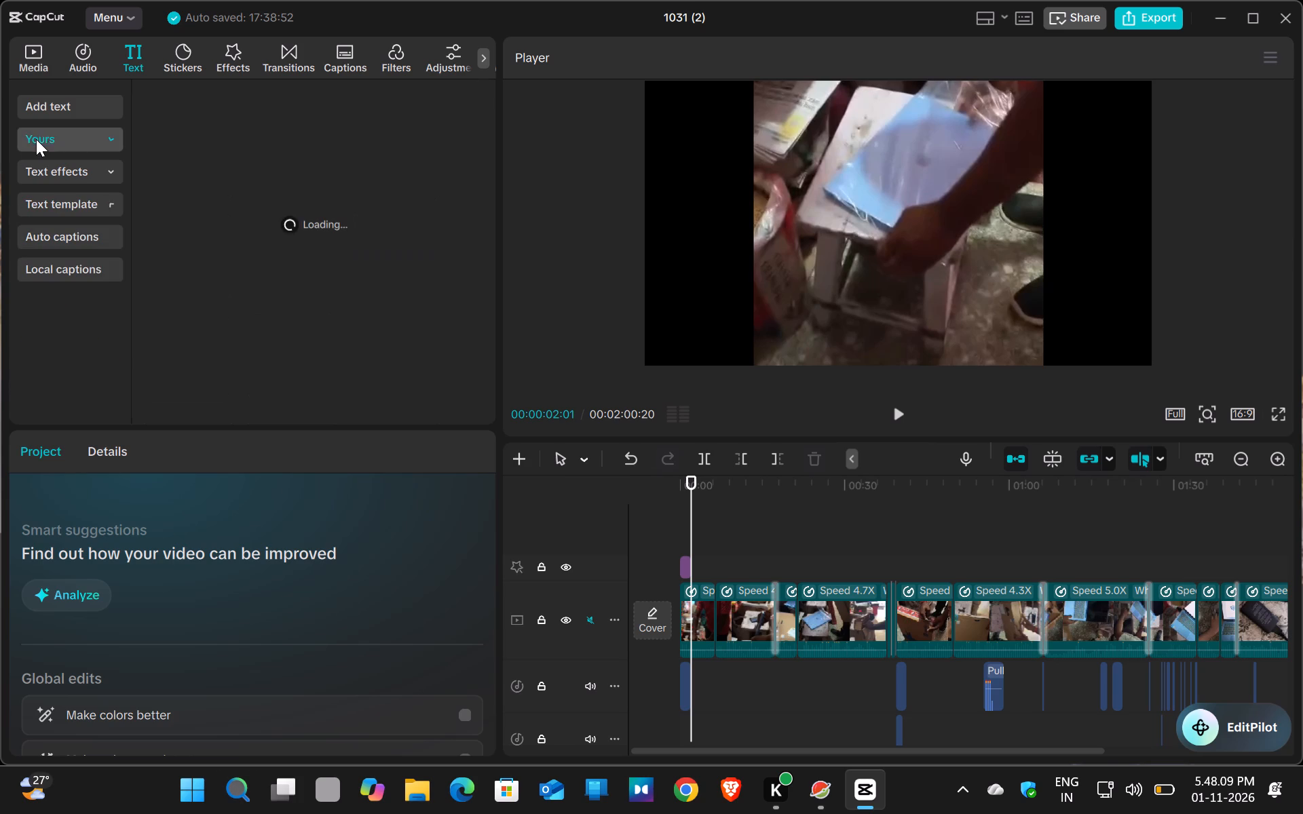
click(51, 102)
click(169, 134)
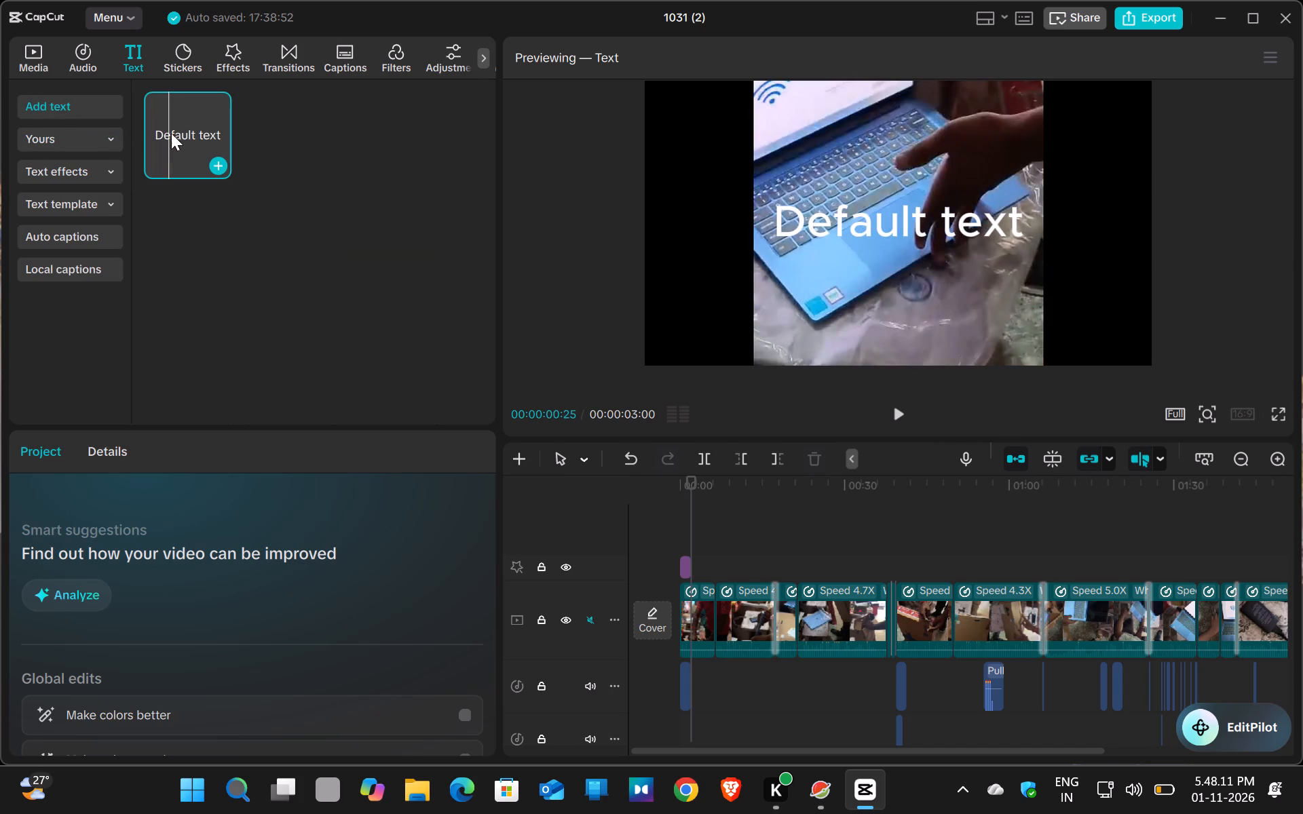
click(221, 165)
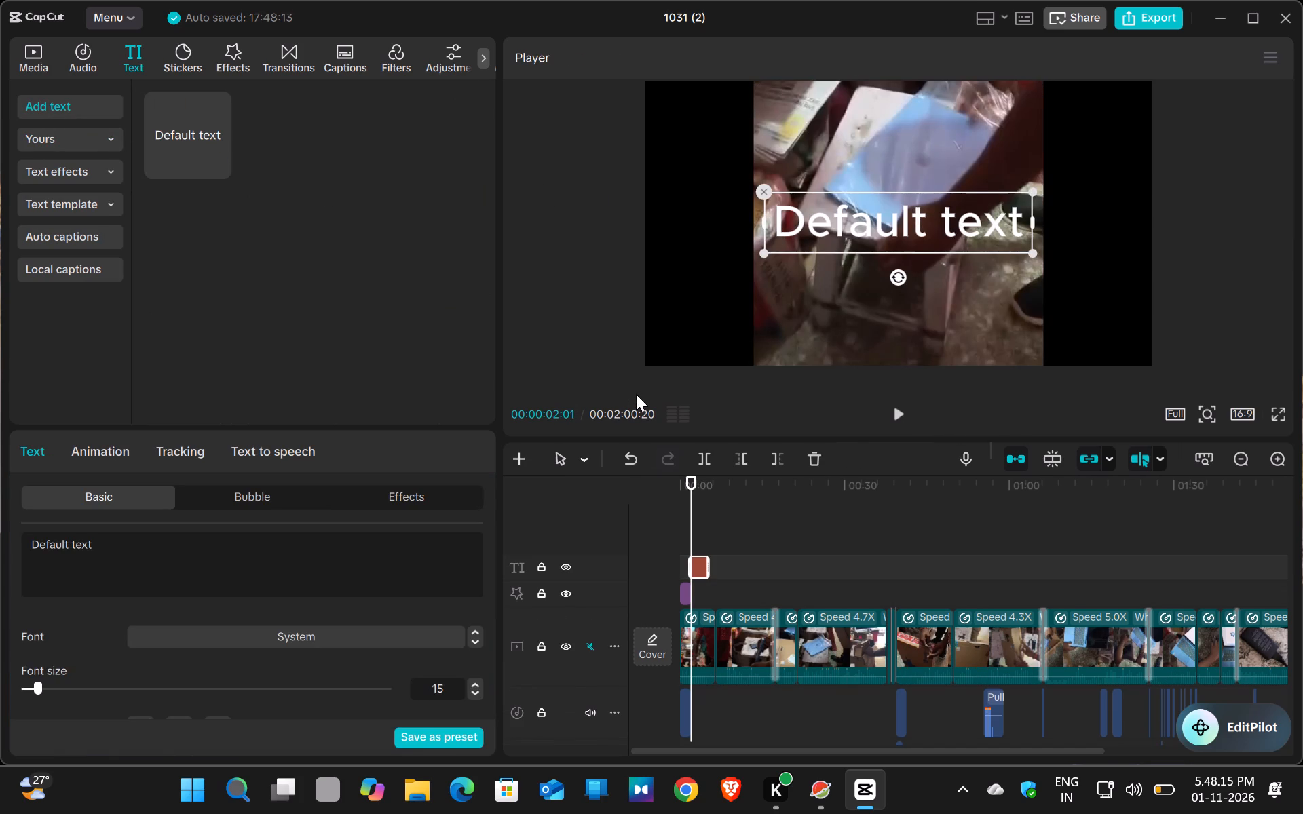
Replace the title's placeholder wording with "finally mera laptop aagaya".
key(h)
text(hh)
key(h)
click(825, 231)
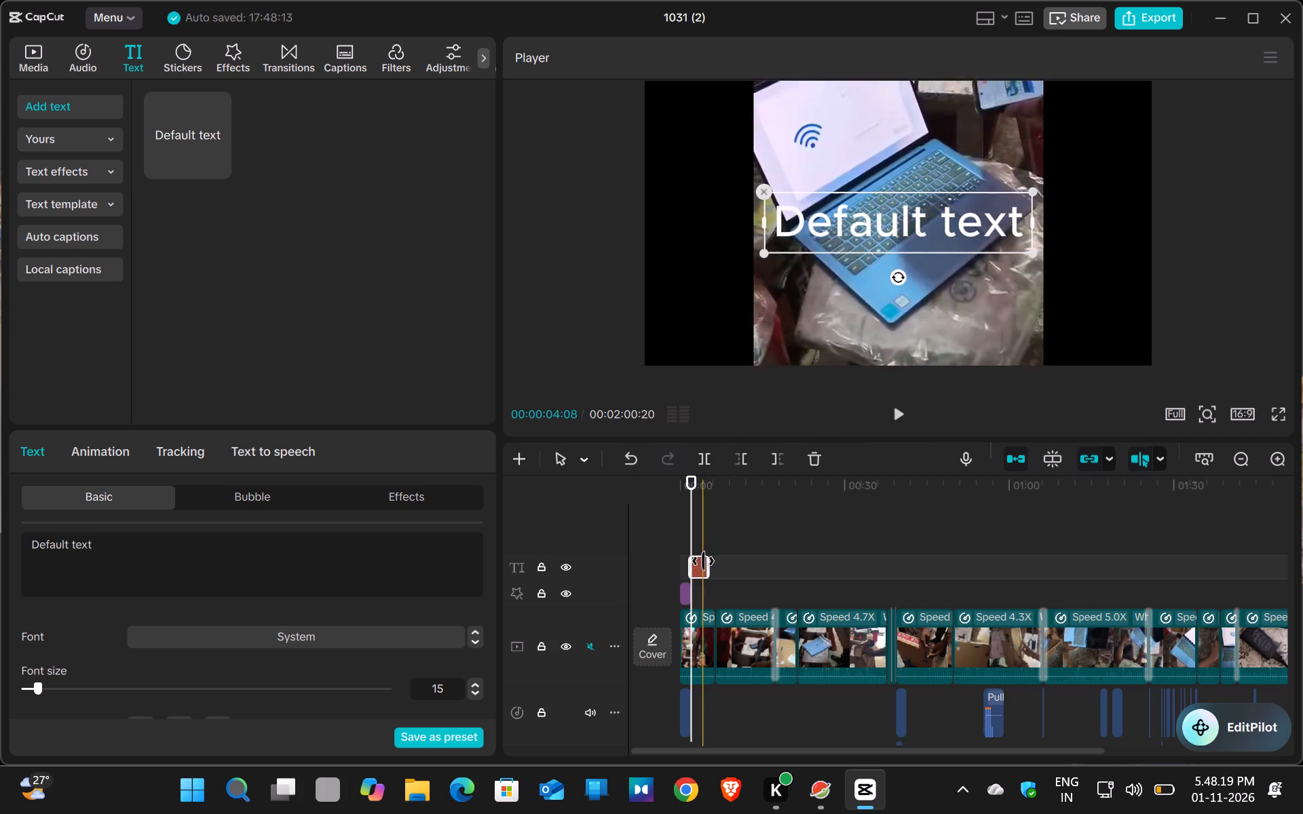
click(117, 553)
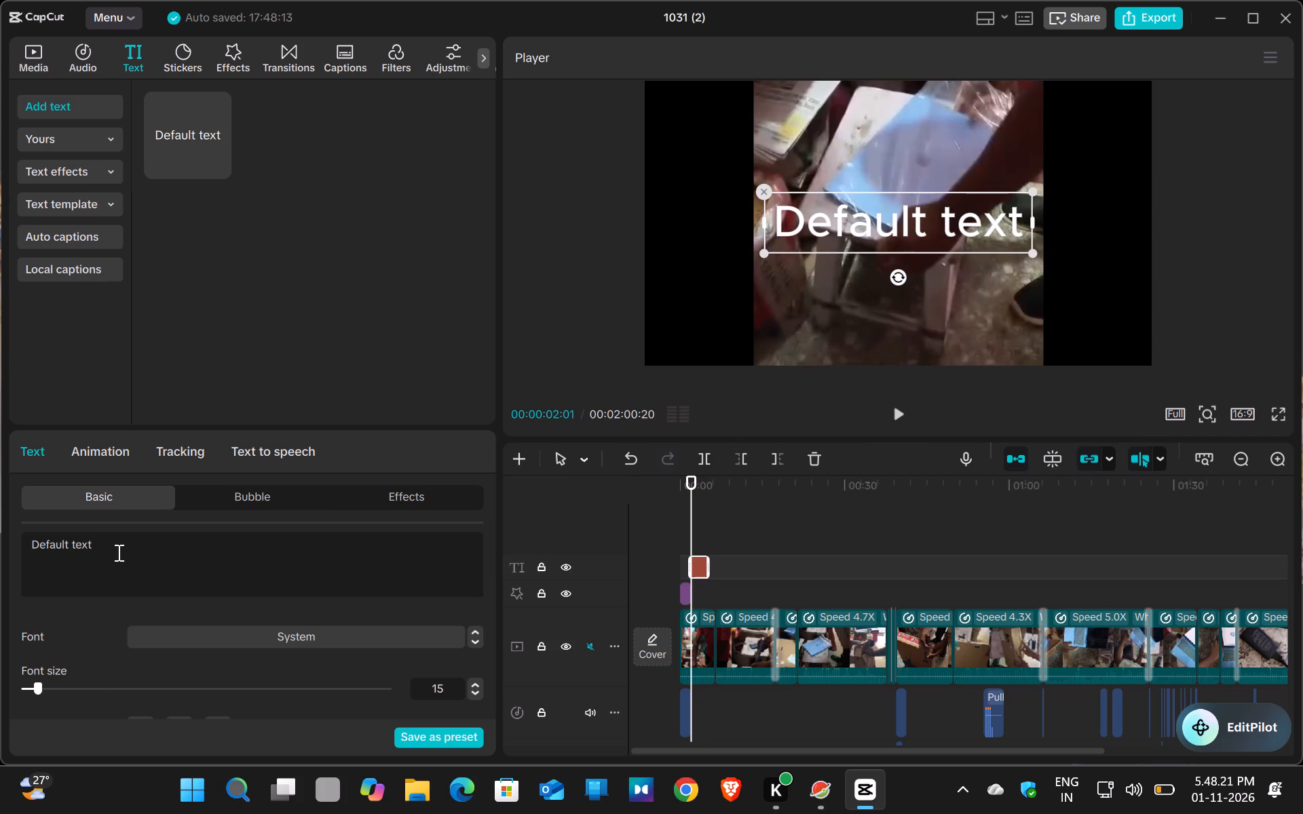
key(BackSpace)
key(BackSpace)
key(BackSpace)
key(BackSpace)
key(BackSpace)
key(BackSpace)
key(BackSpace)
key(BackSpace)
key(BackSpace)
key(BackSpace)
key(BackSpace)
key(BackSpace)
key(BackSpace)
key(BackSpace)
key(BackSpace)
key(BackSpace)
key(BackSpace)
key(BackSpace)
key(BackSpace)
key(BackSpace)
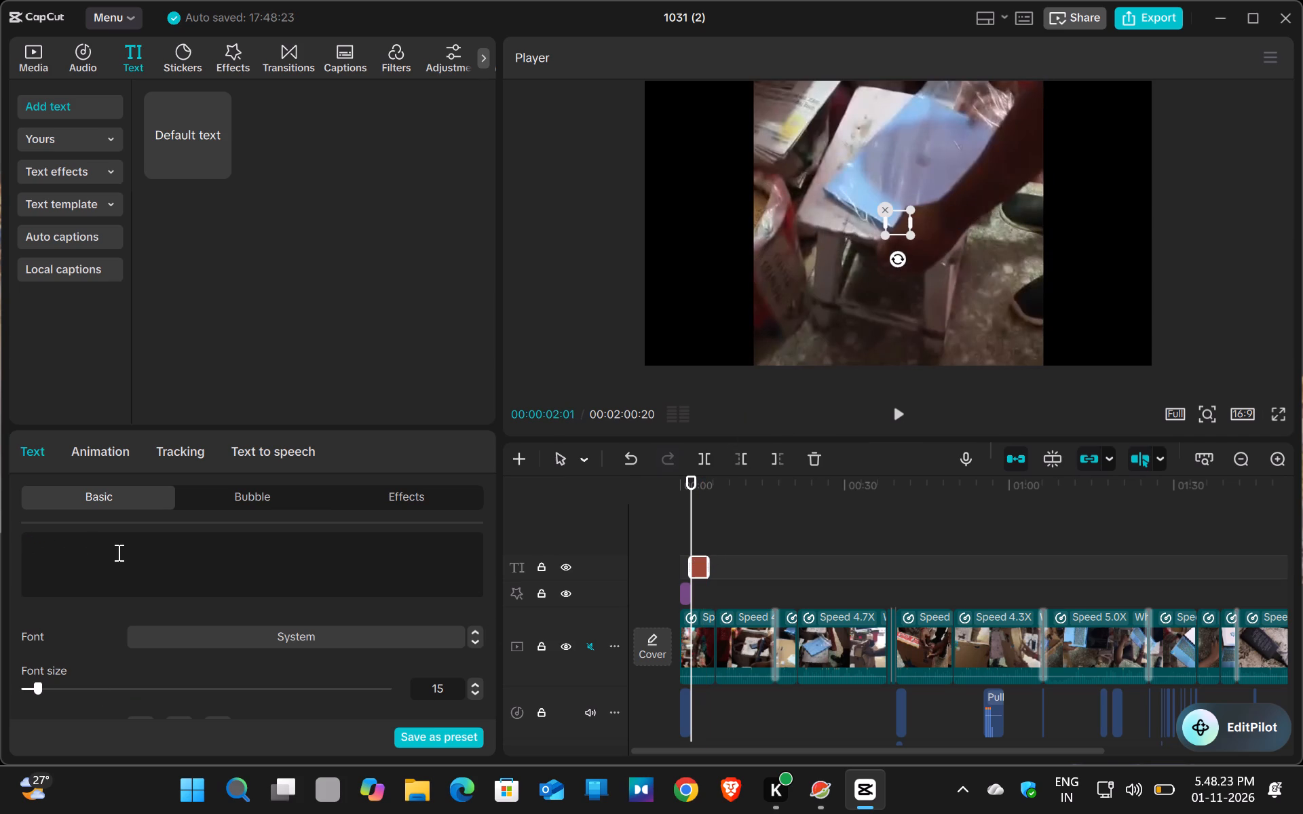
text(fina)
text(ll)
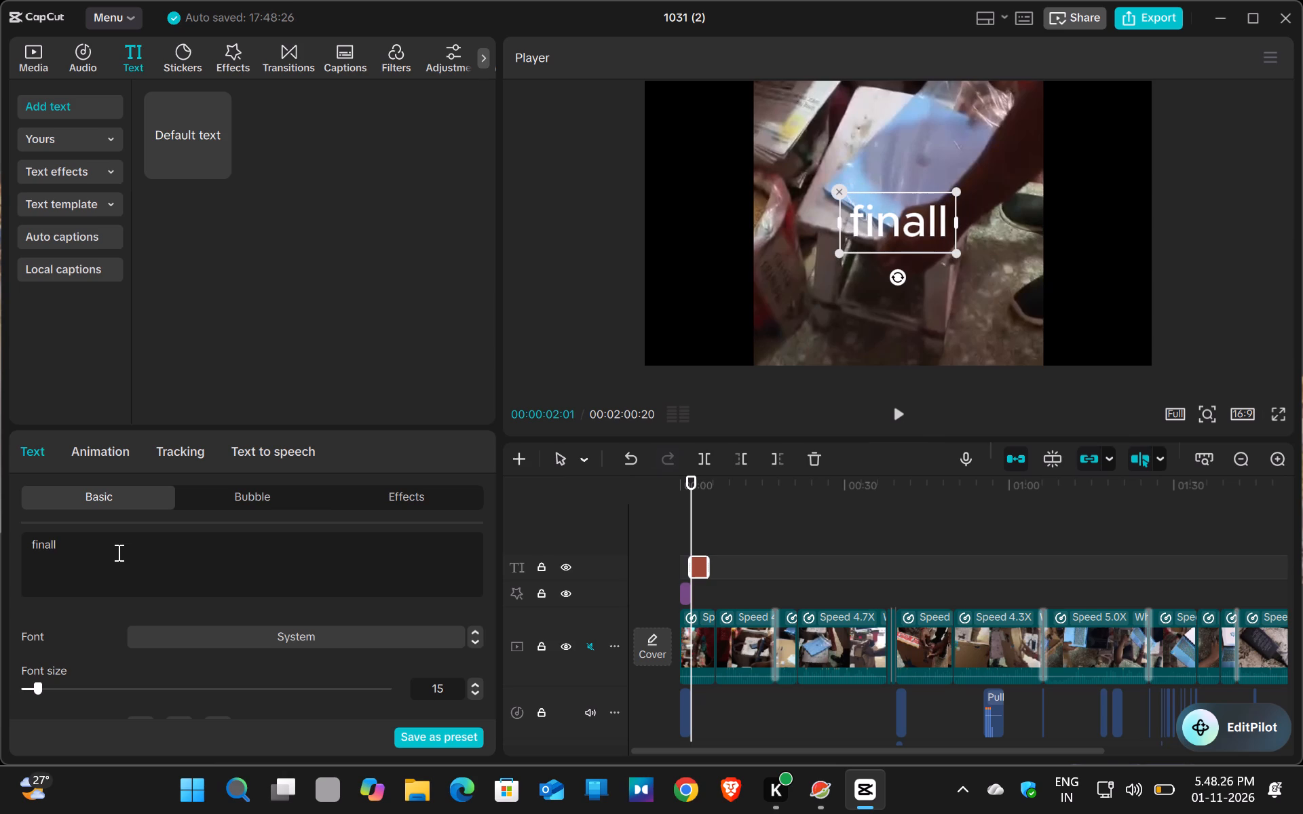
text(y)
key(space)
text(mr)
key(BackSpace)
text(era laptop aagaya)
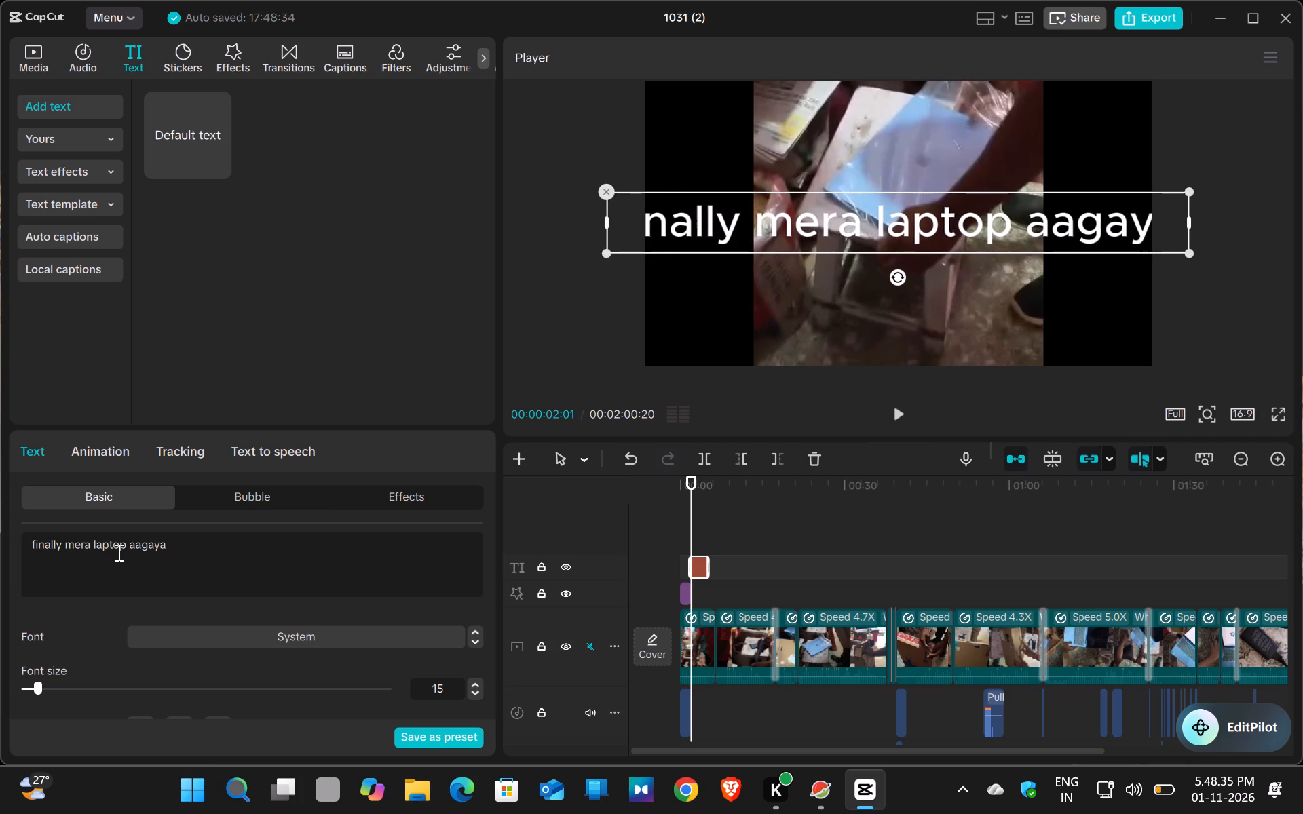
Reduce the title's font size to 9.
scroll(125, 610, down, 5)
scroll(129, 657, up, 1)
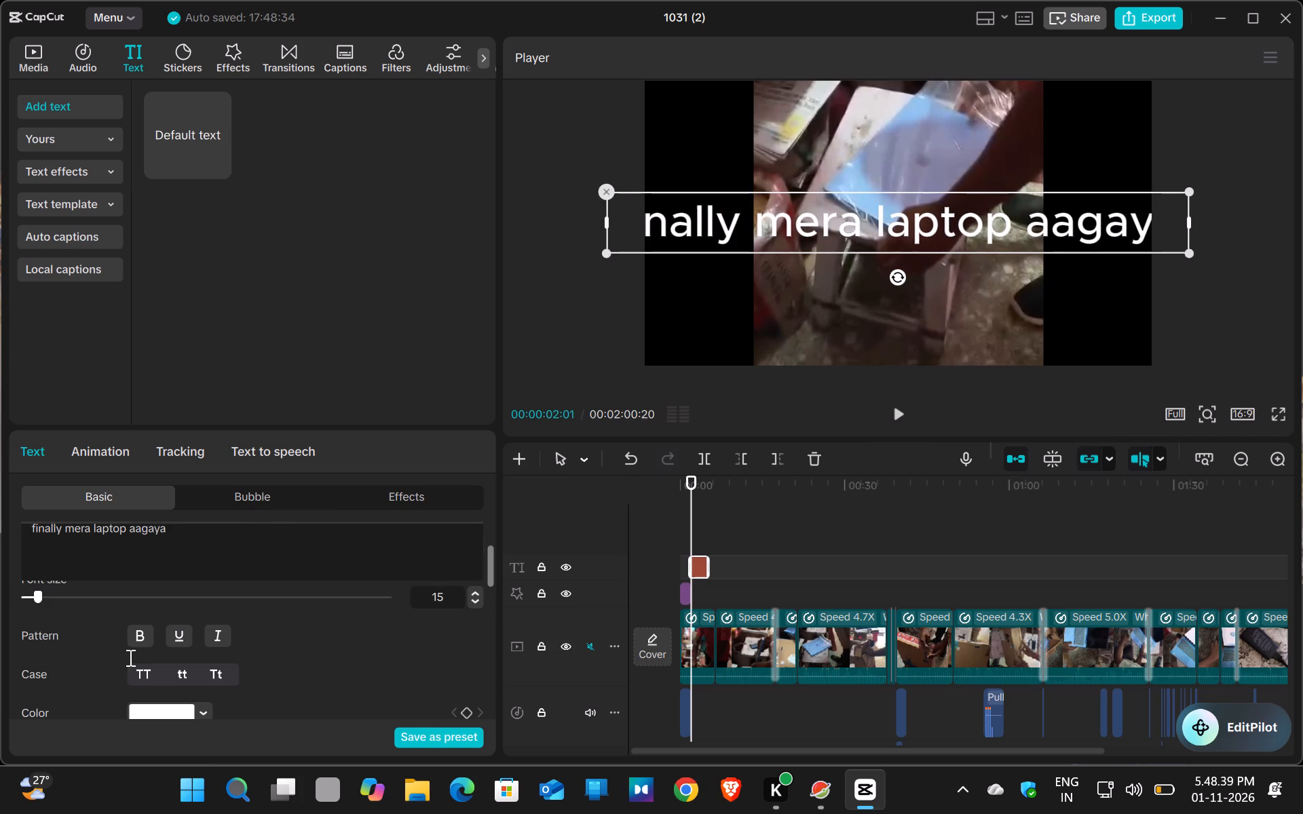
click(22, 594)
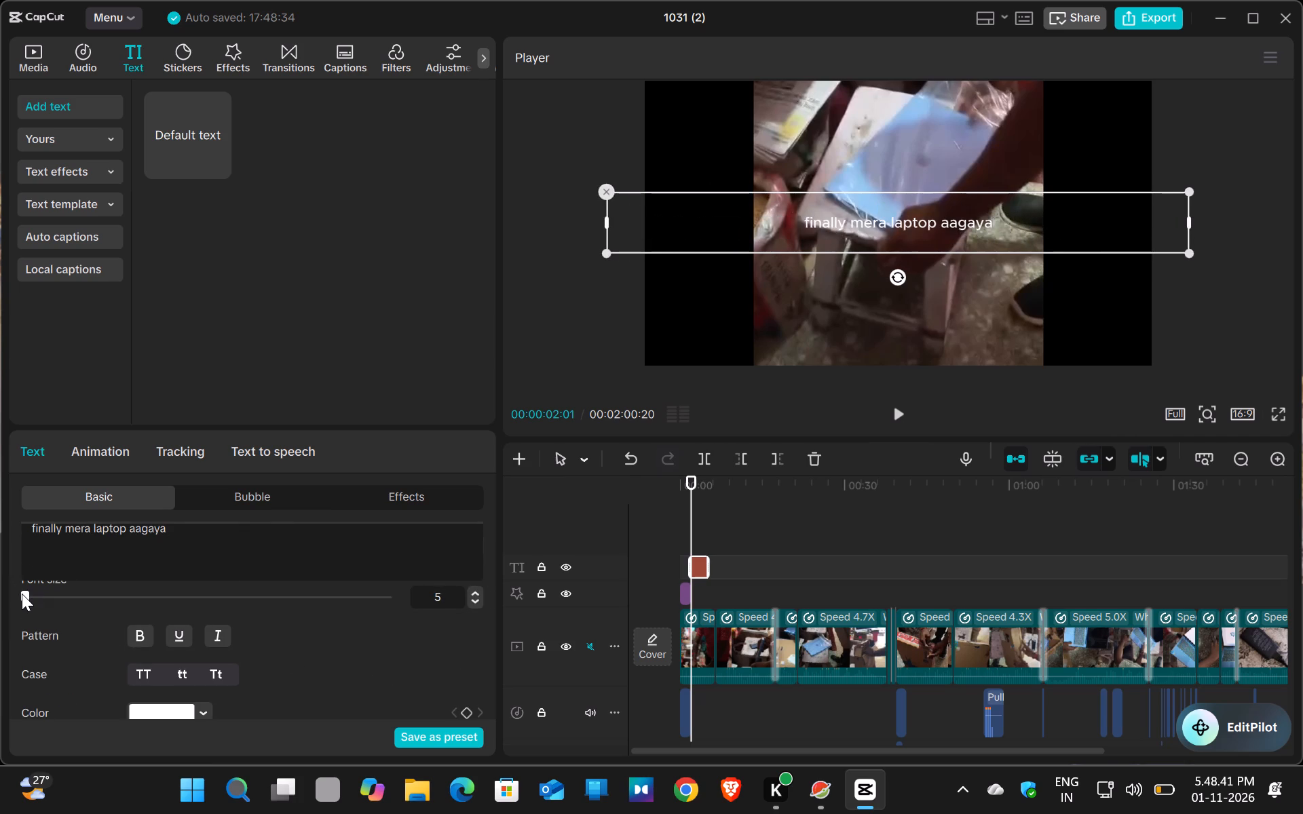
click(28, 598)
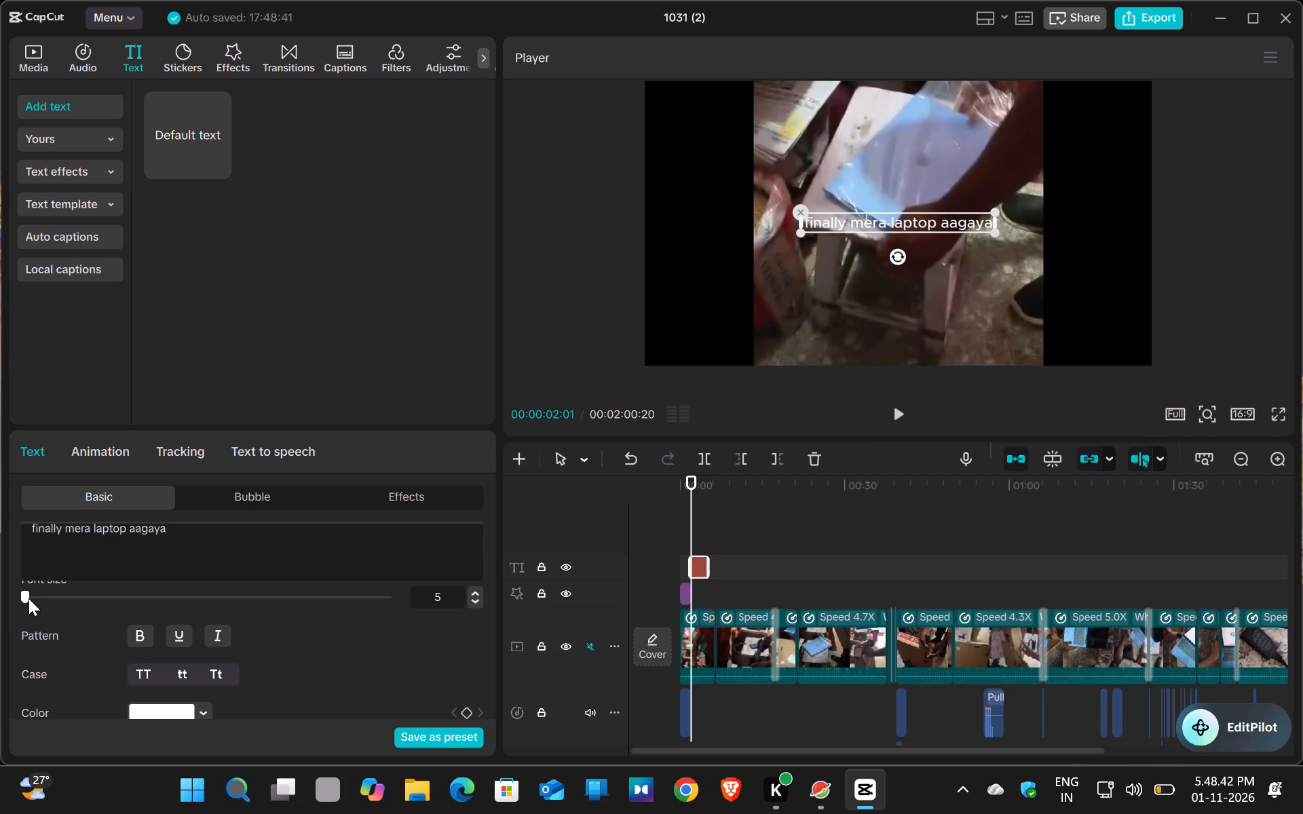
click(29, 598)
click(29, 595)
click(30, 597)
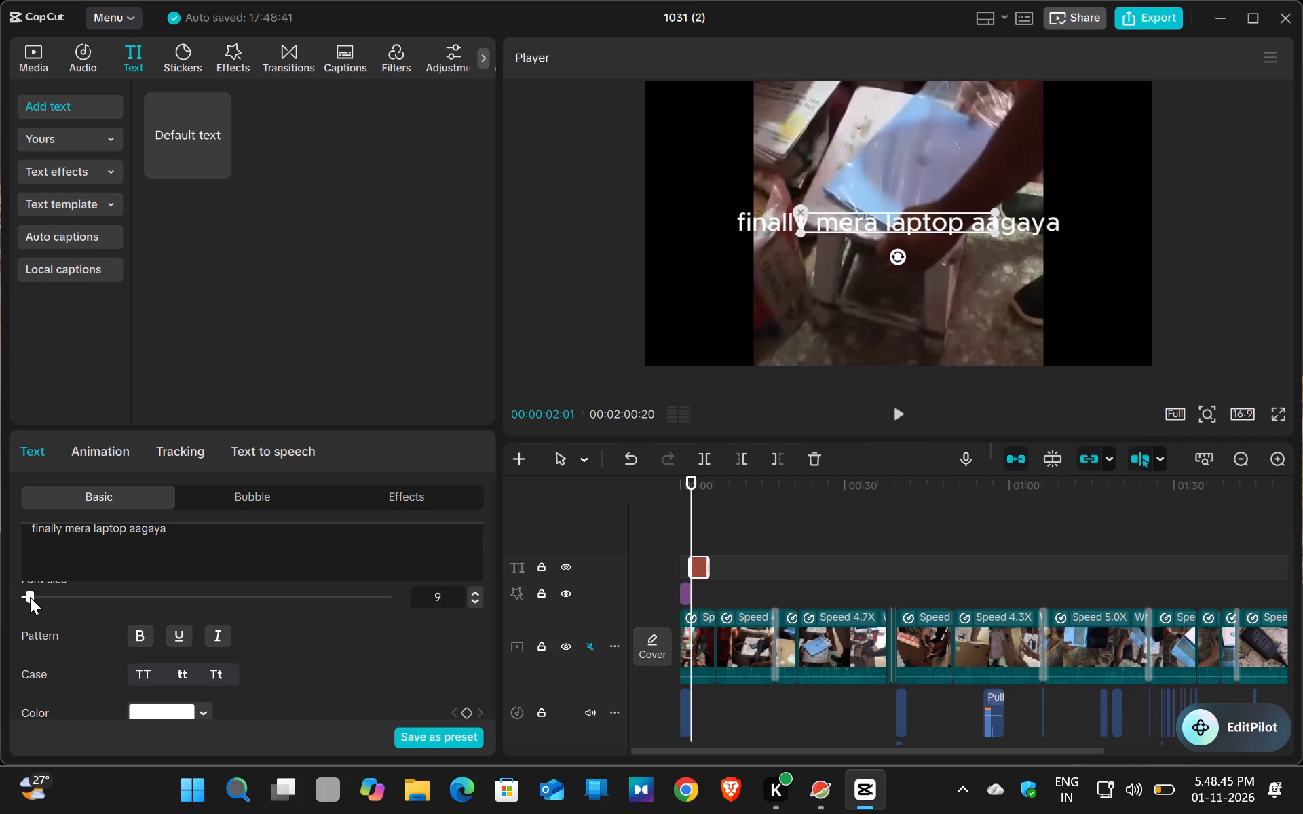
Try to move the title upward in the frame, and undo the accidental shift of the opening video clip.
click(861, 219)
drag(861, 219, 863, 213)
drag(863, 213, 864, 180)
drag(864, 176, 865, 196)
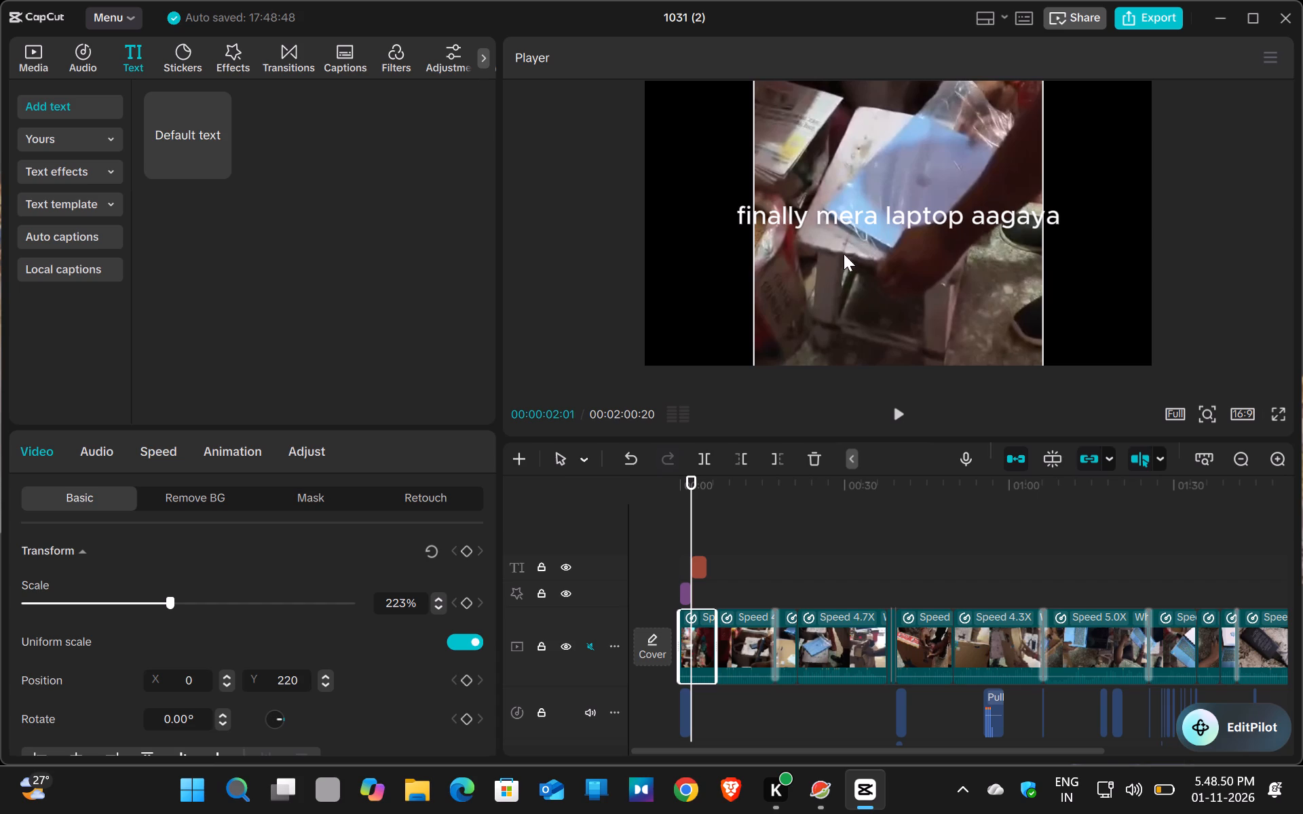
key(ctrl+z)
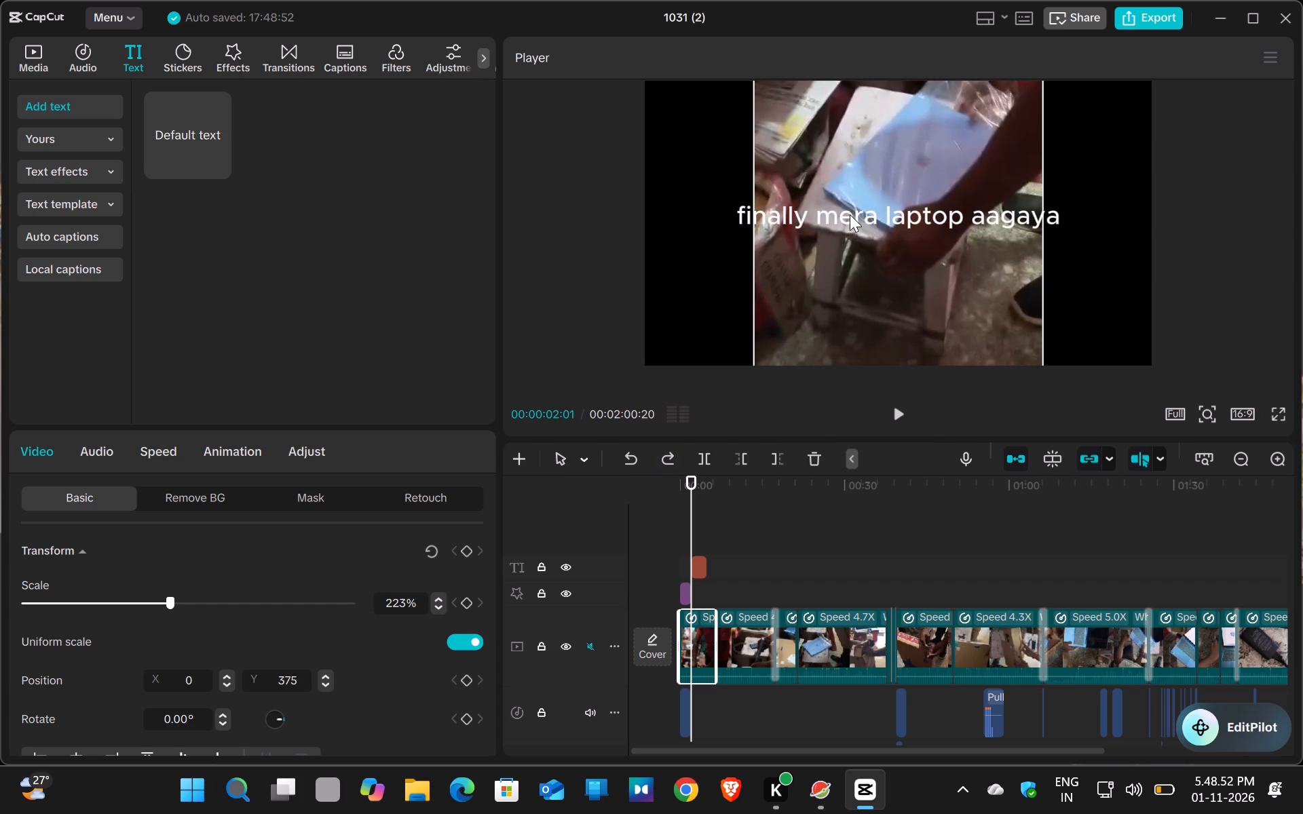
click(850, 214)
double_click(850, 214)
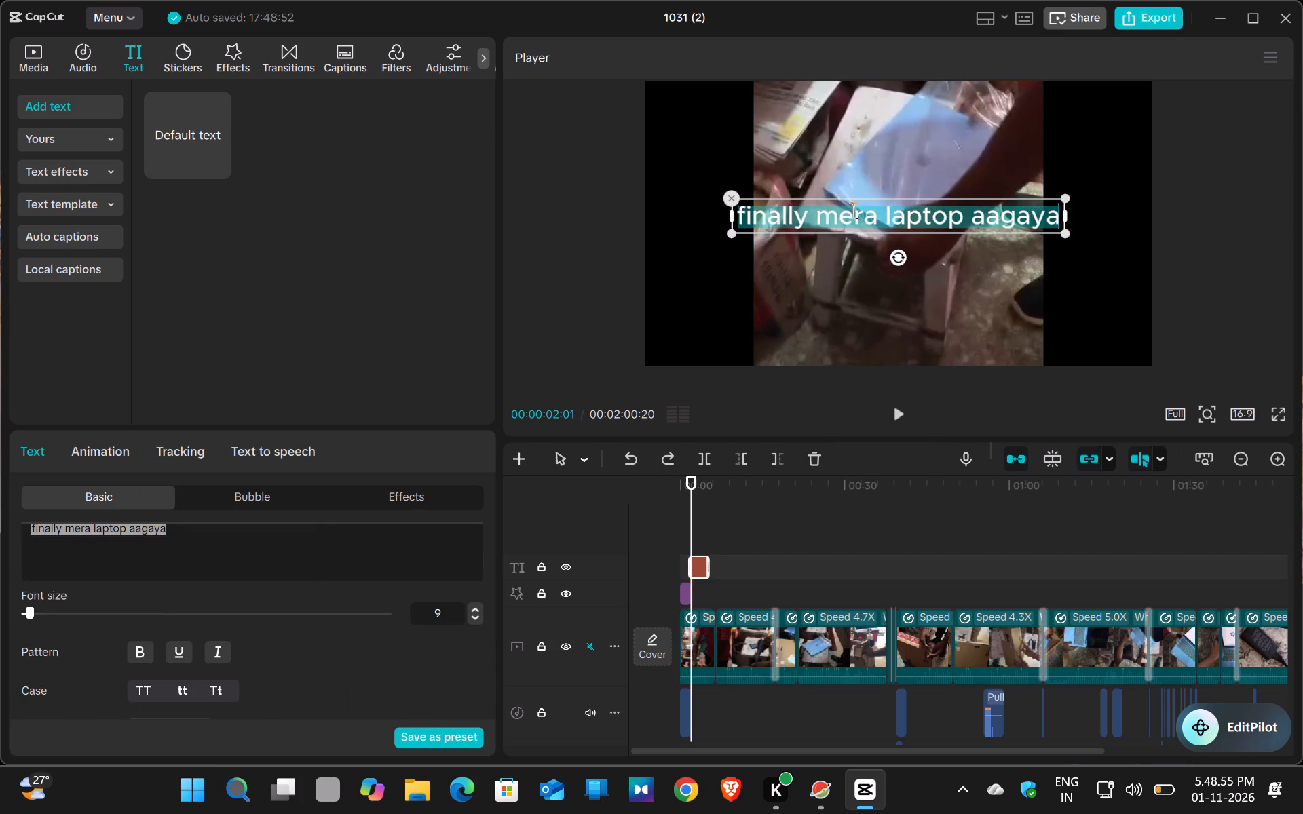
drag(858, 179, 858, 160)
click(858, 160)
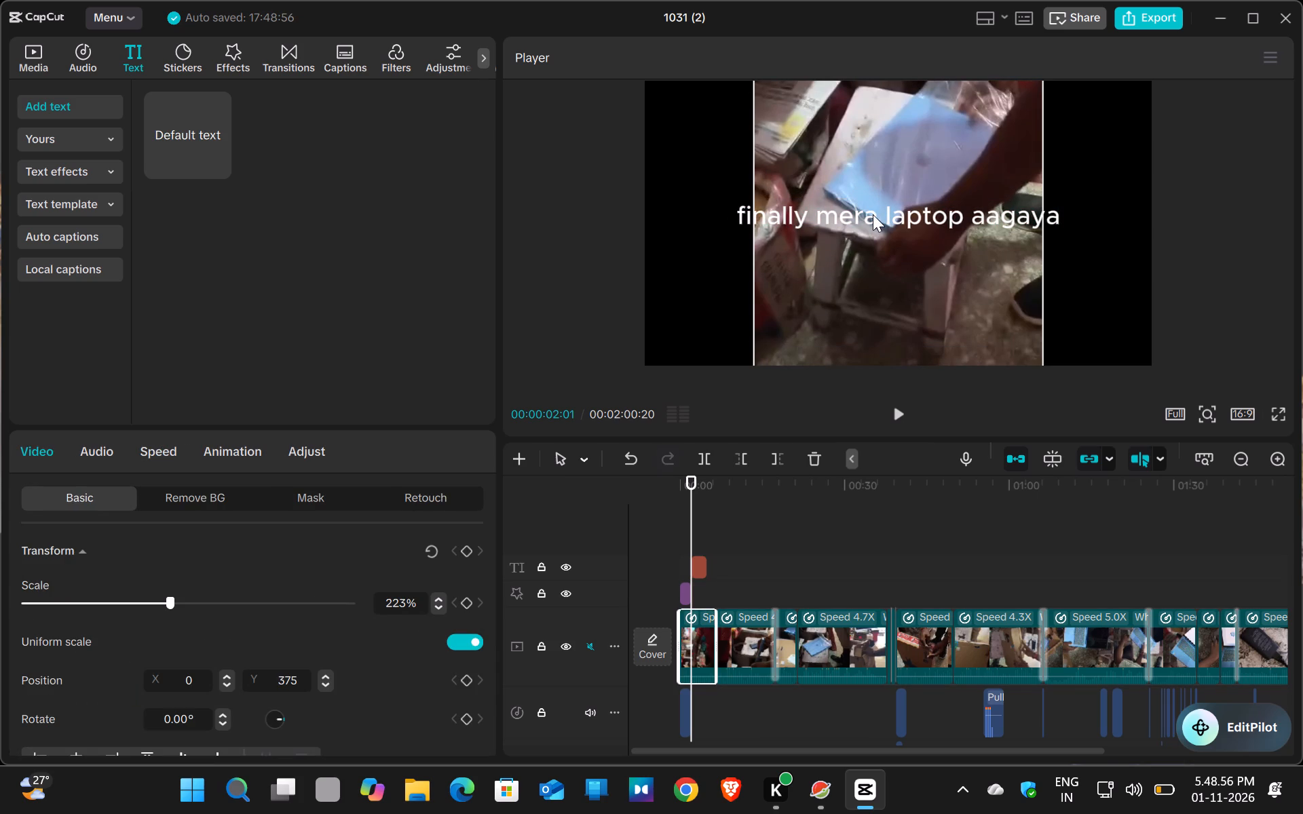
Reposition the title in the video frame, horizontally centred and slightly below the middle.
click(873, 214)
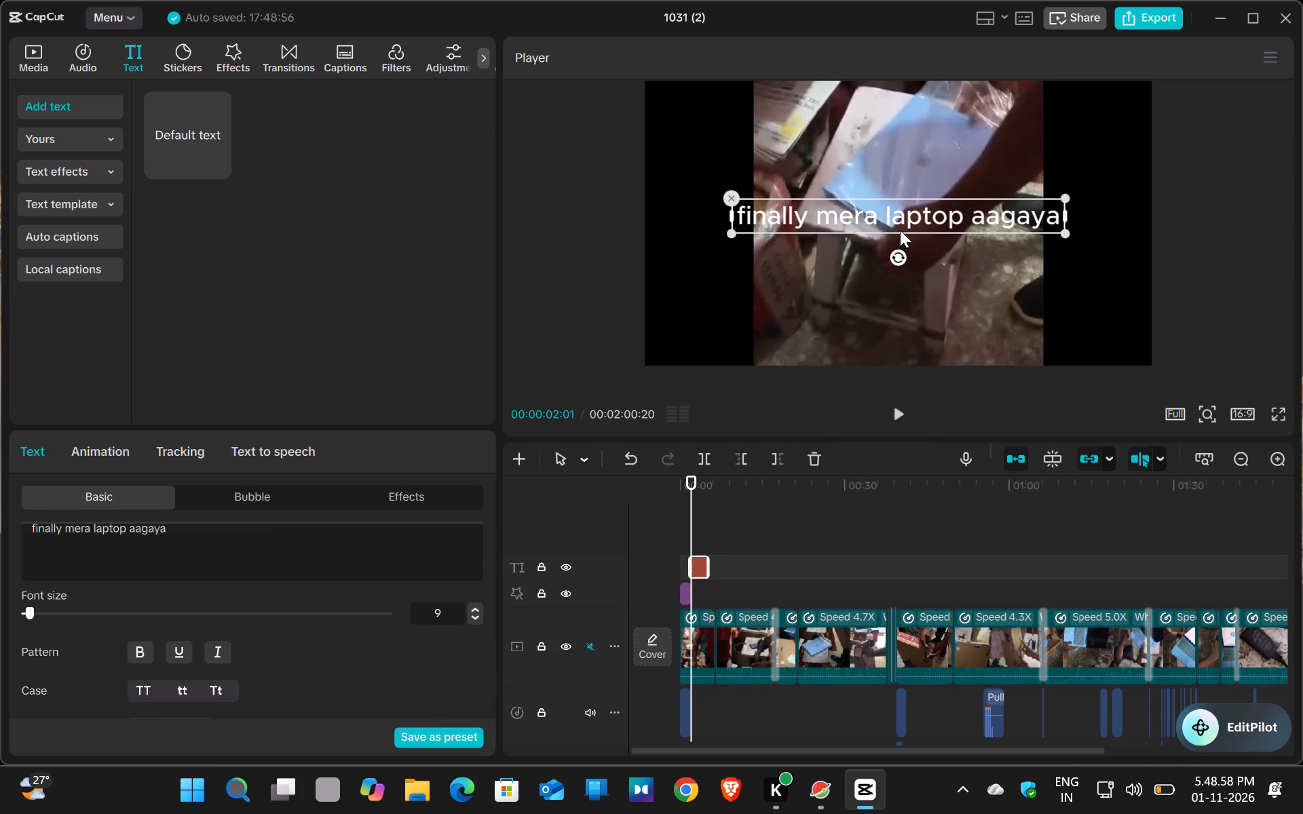
drag(901, 216, 903, 201)
drag(903, 199, 903, 153)
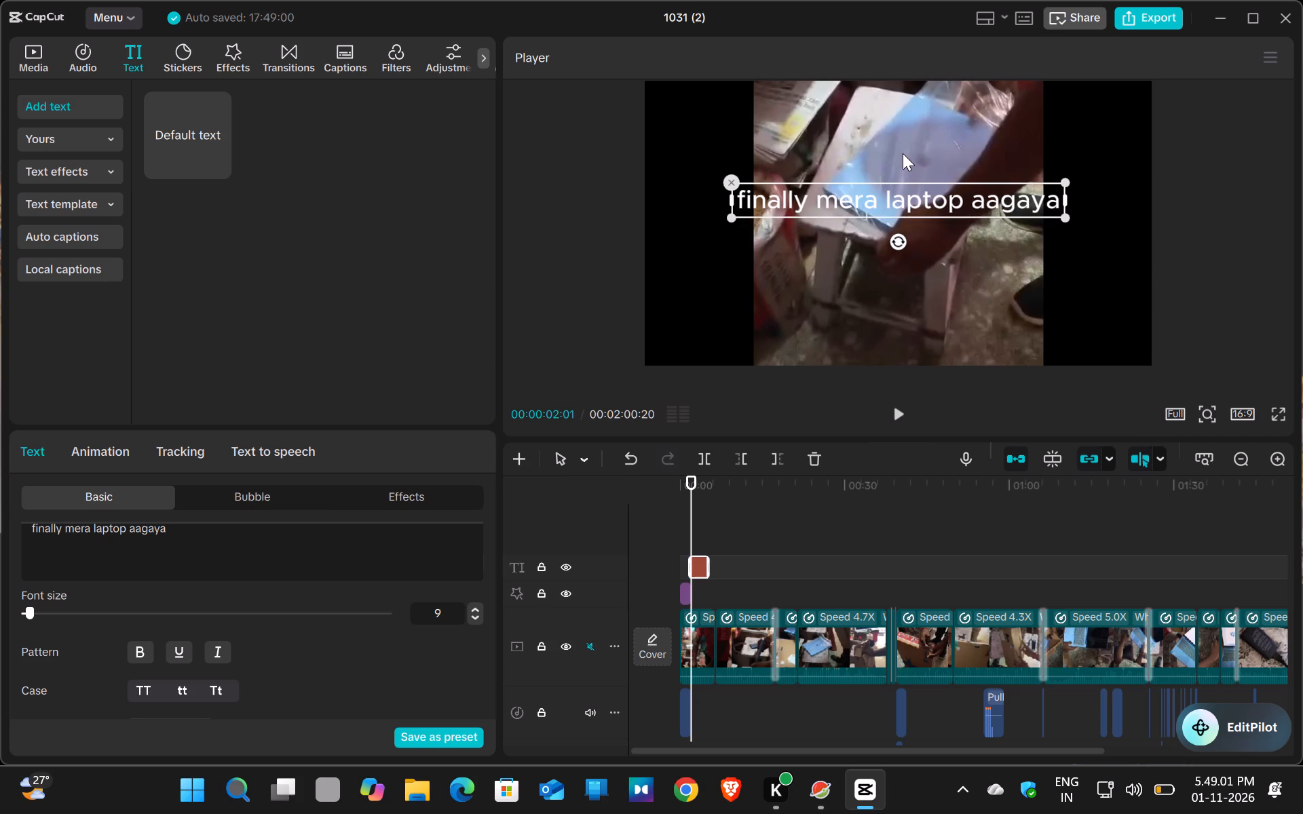
click(903, 153)
click(901, 208)
drag(770, 199, 774, 93)
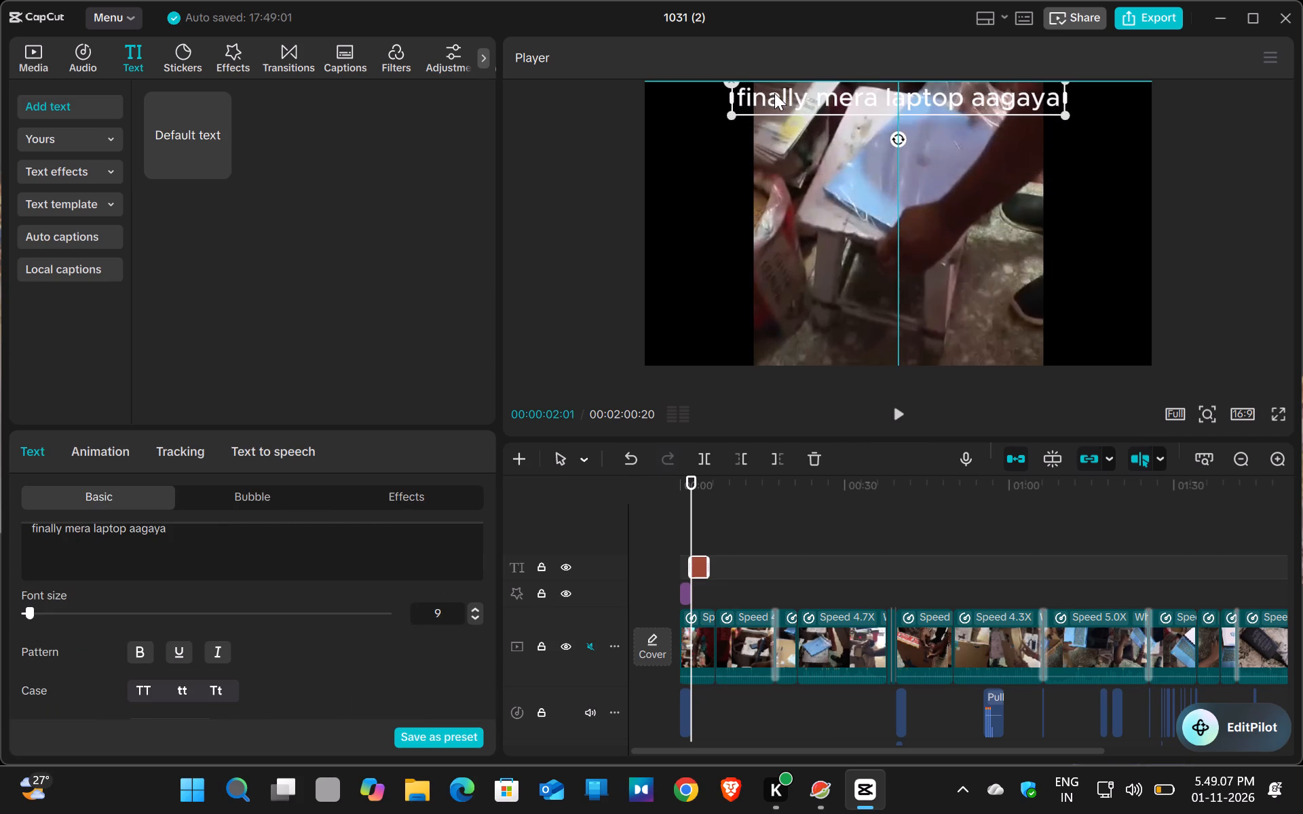
drag(774, 93, 785, 222)
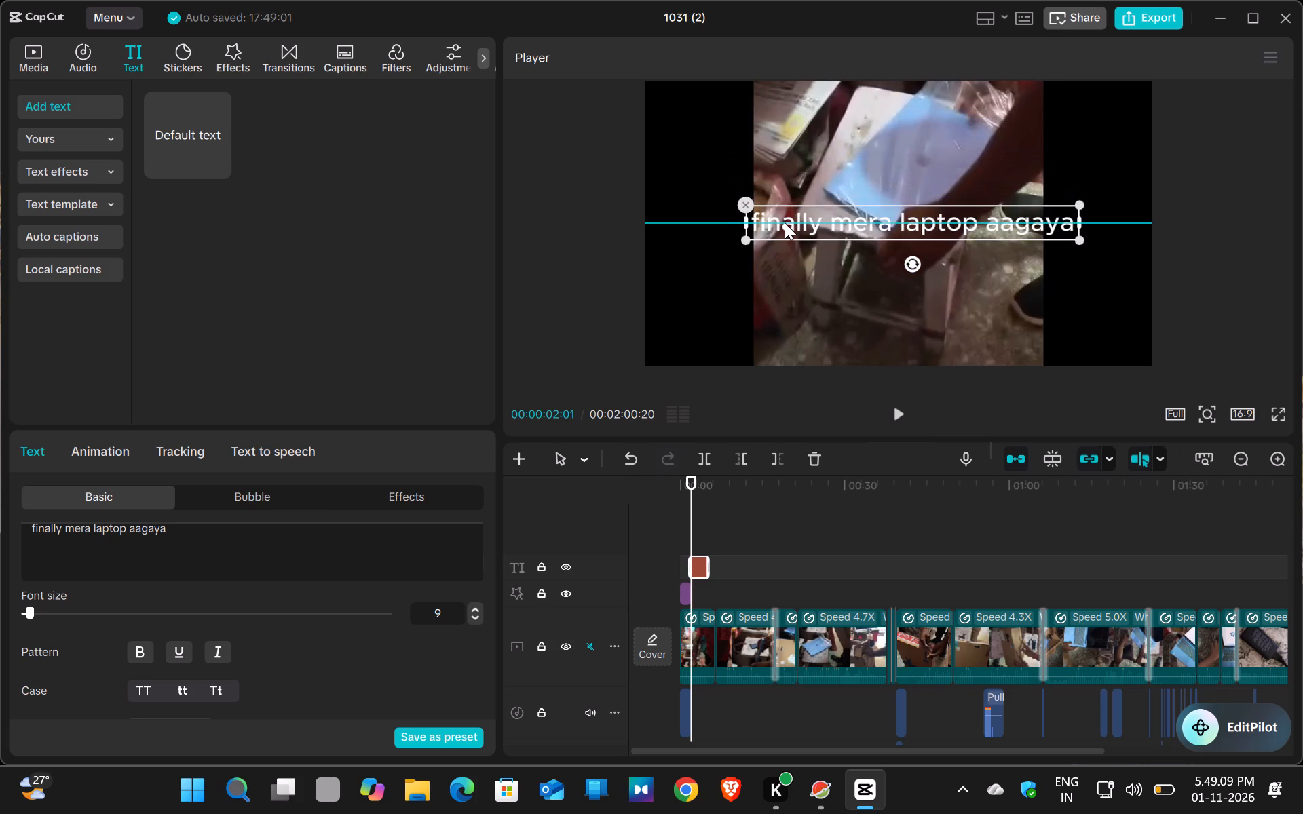
drag(785, 222, 774, 231)
click(774, 231)
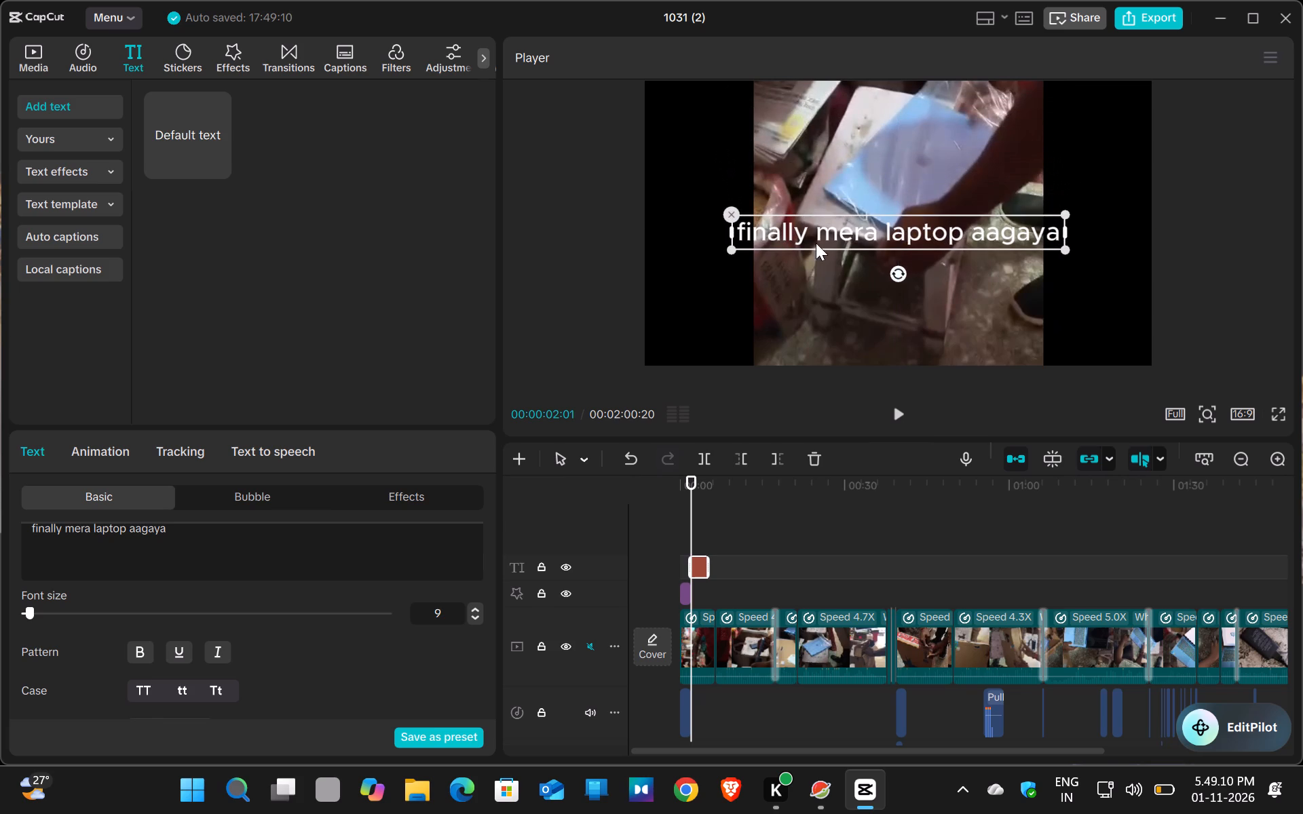
Enlarge the title slightly in the frame so it spans about three quarters of the frame's width.
drag(1062, 245, 1074, 257)
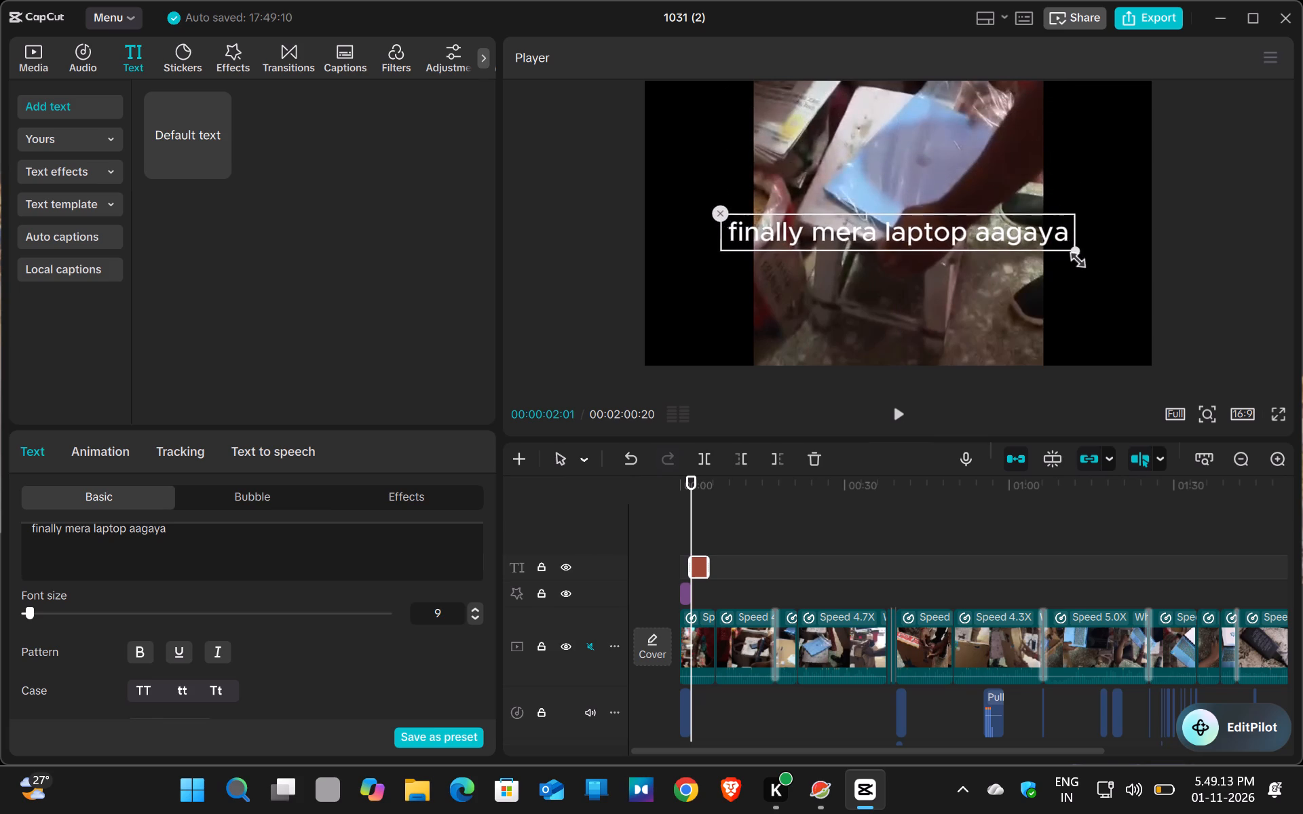
drag(1074, 257, 1090, 272)
click(1091, 272)
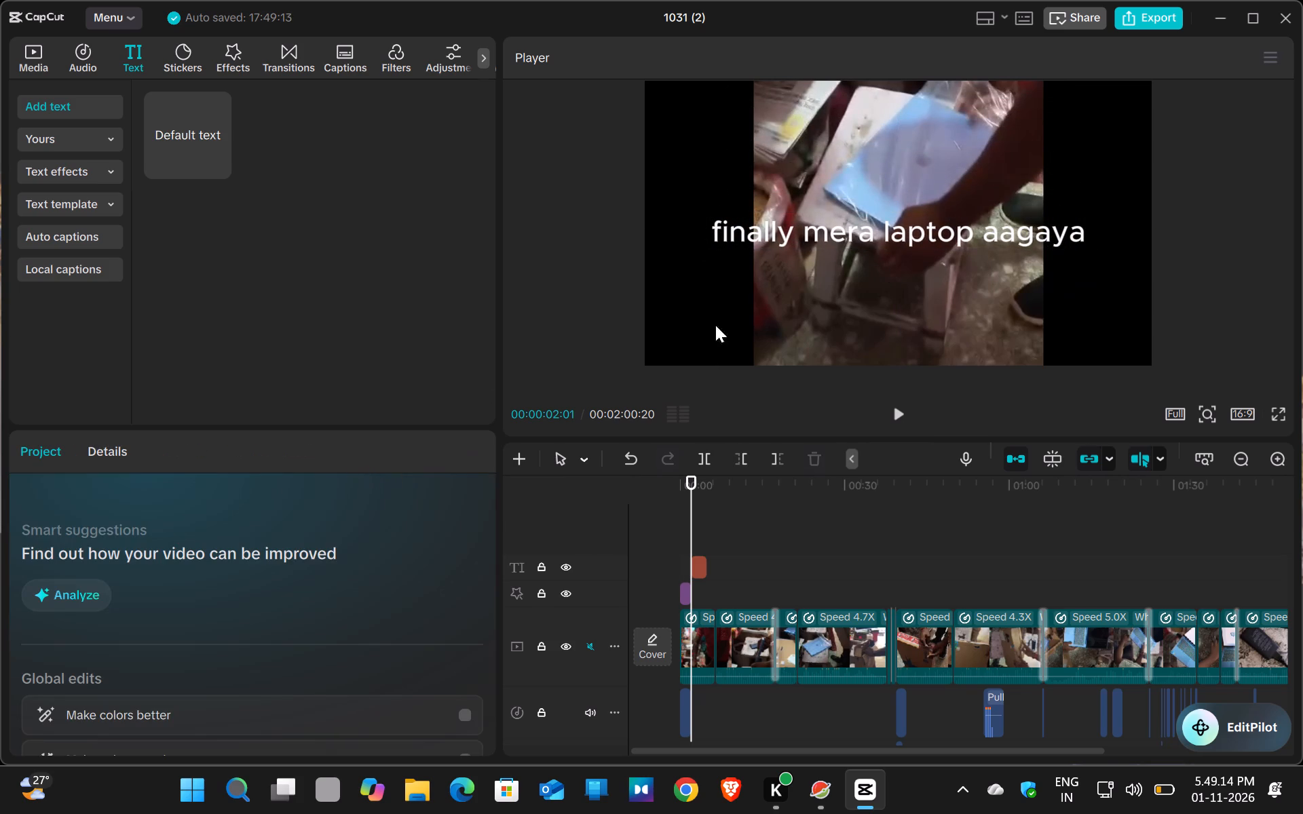
Look through the In animations available for the title "finally mera laptop aagaya".
click(909, 236)
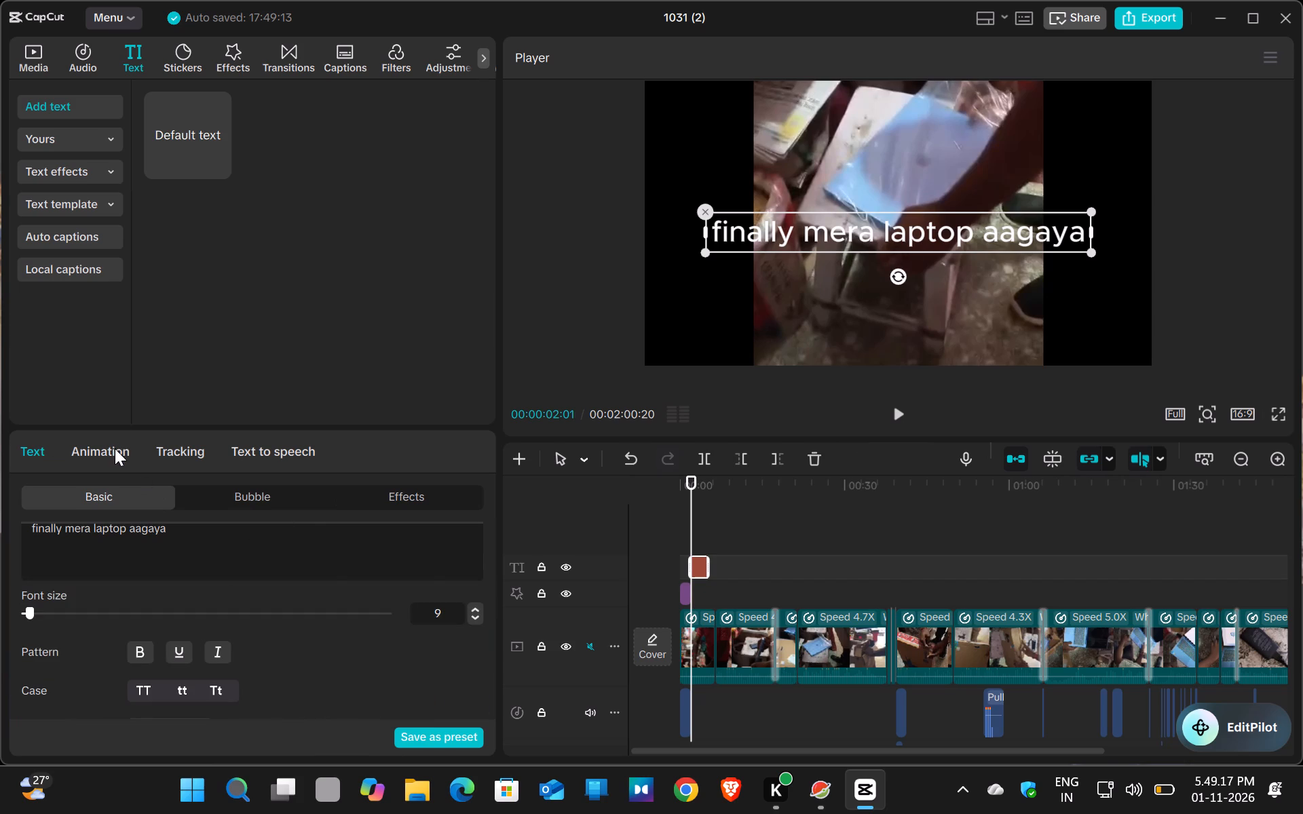
click(114, 450)
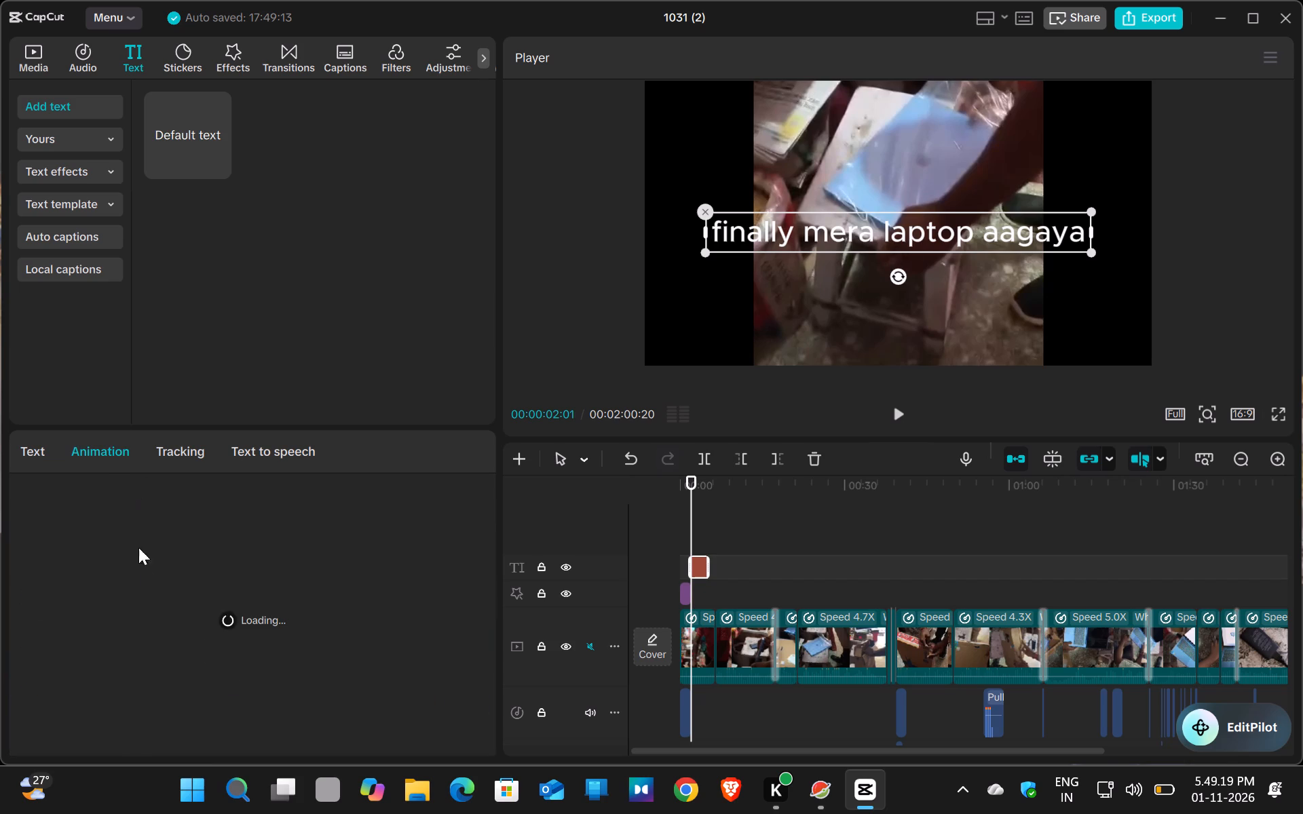
scroll(159, 564, down, 4)
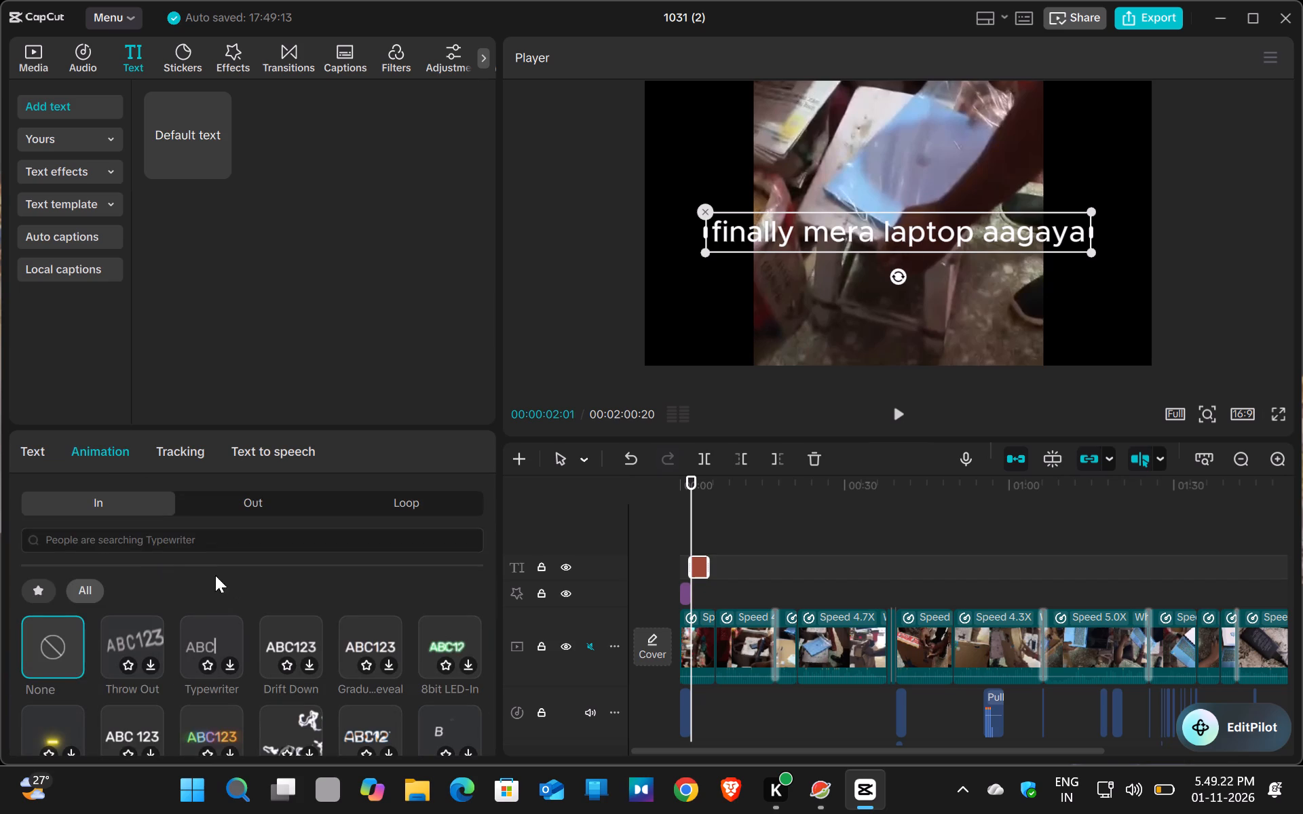
scroll(186, 581, down, 2)
scroll(233, 689, down, 3)
scroll(282, 695, up, 1)
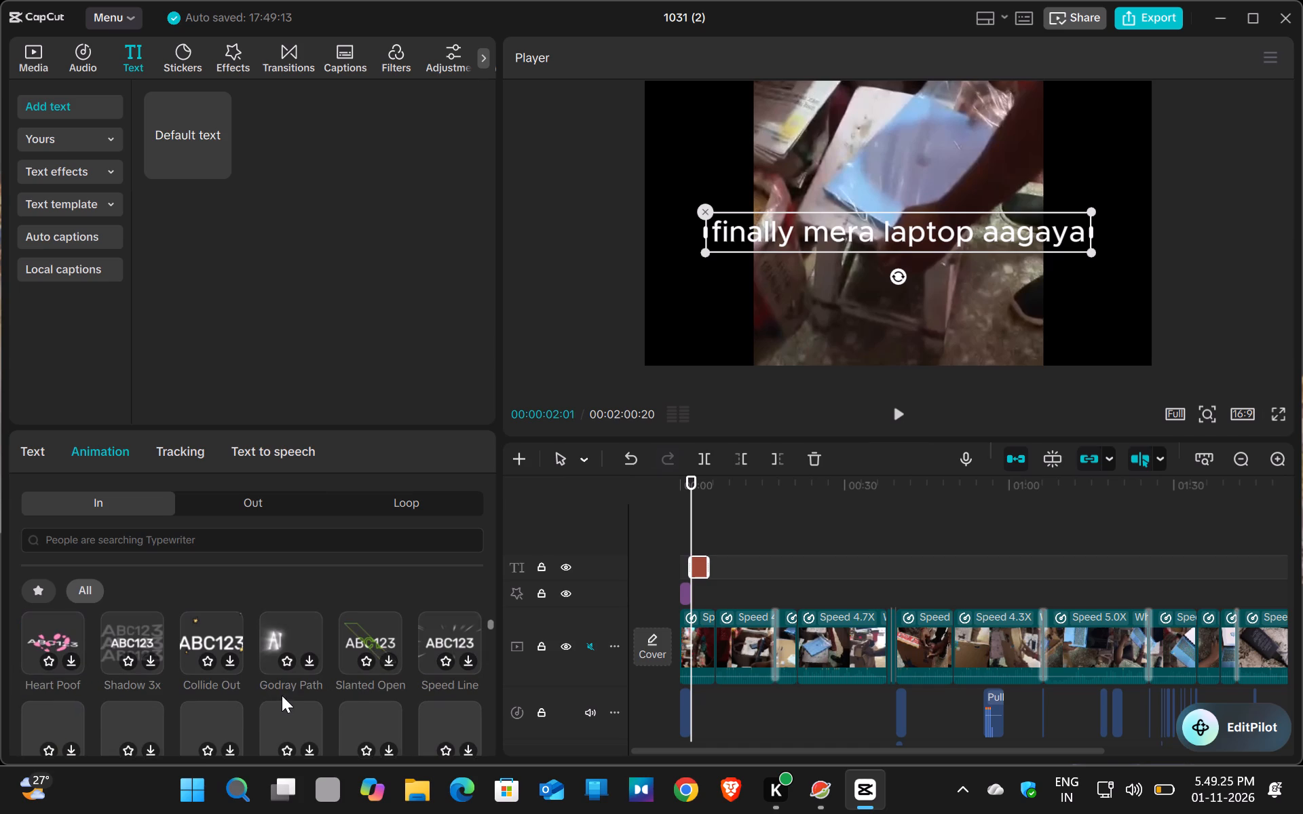
scroll(308, 668, up, 5)
Look through the Trending text templates for a style suited to the opening title.
click(67, 190)
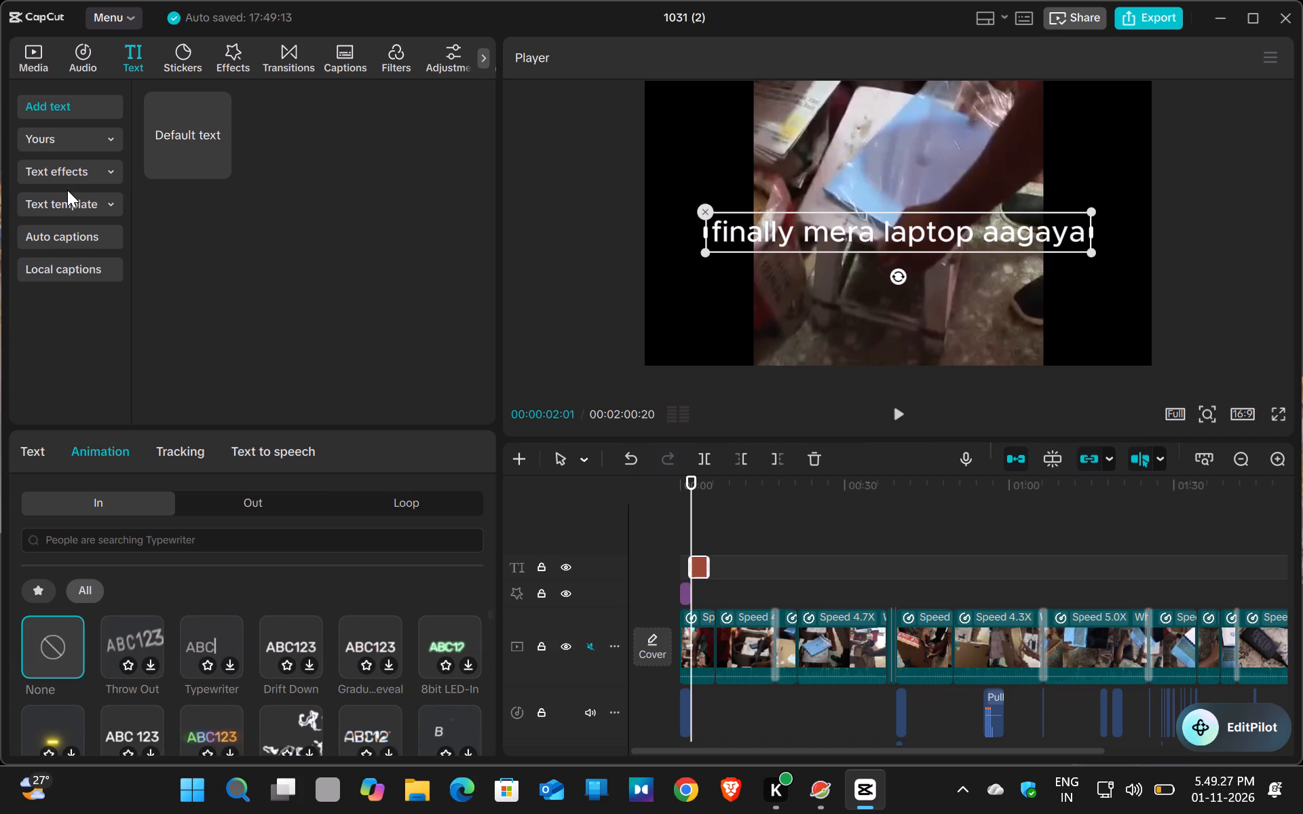
click(67, 196)
scroll(314, 245, down, 2)
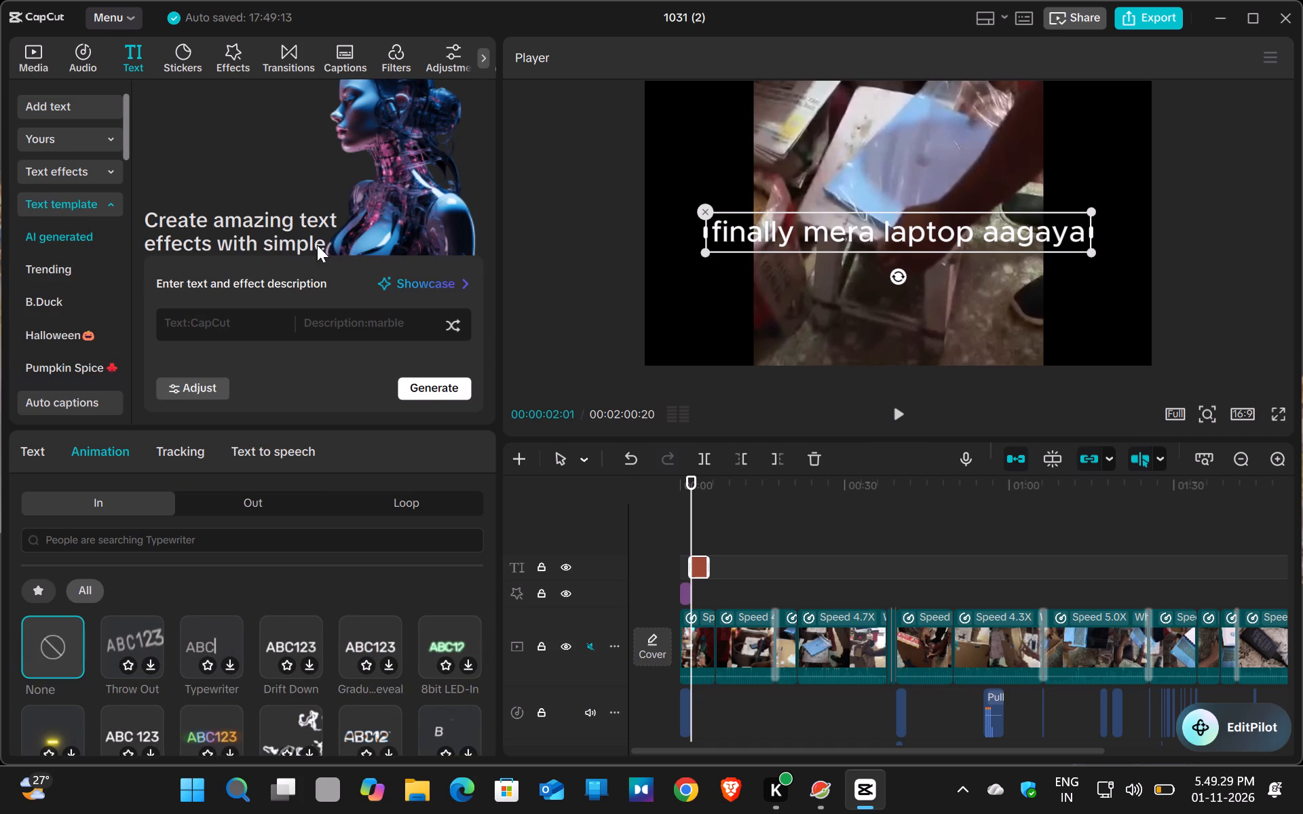
scroll(317, 245, down, 4)
click(58, 269)
scroll(270, 276, down, 1)
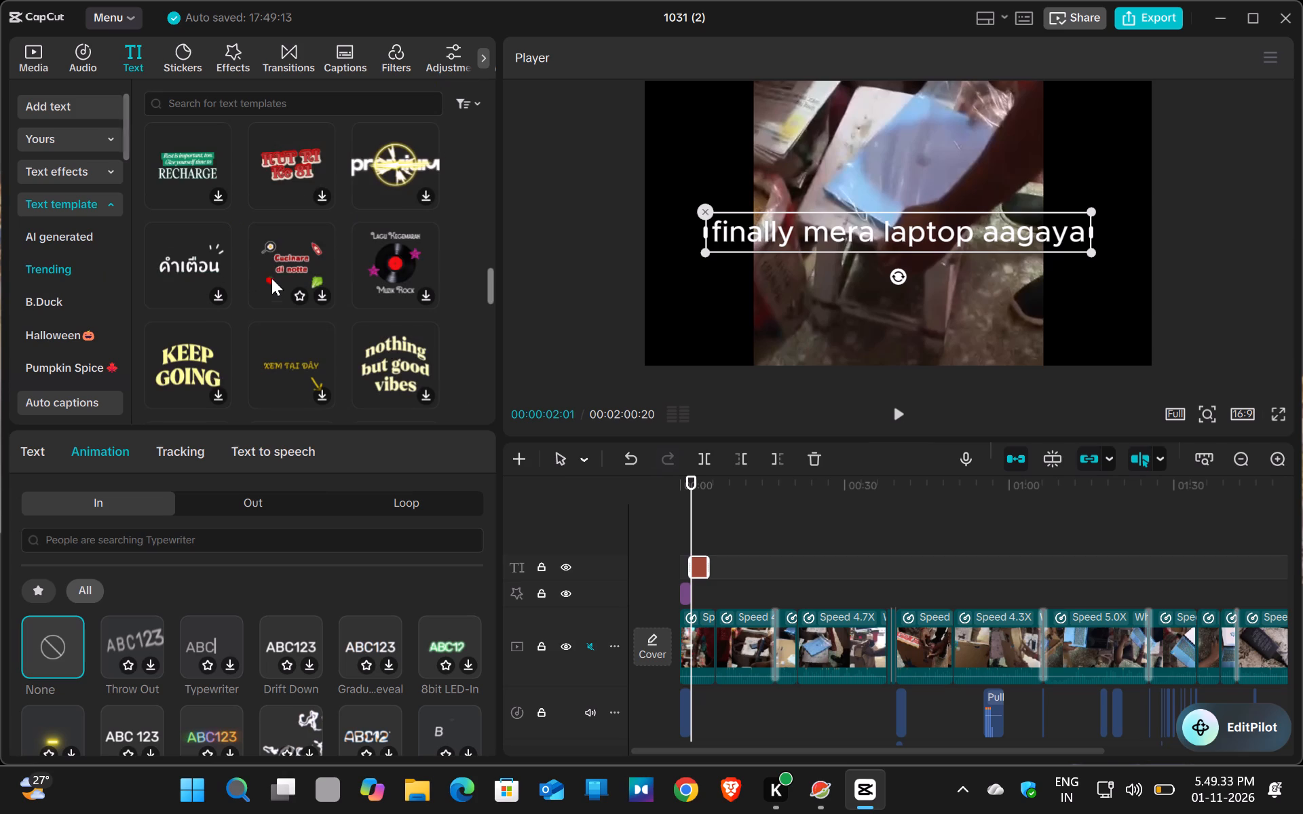
scroll(279, 266, up, 1)
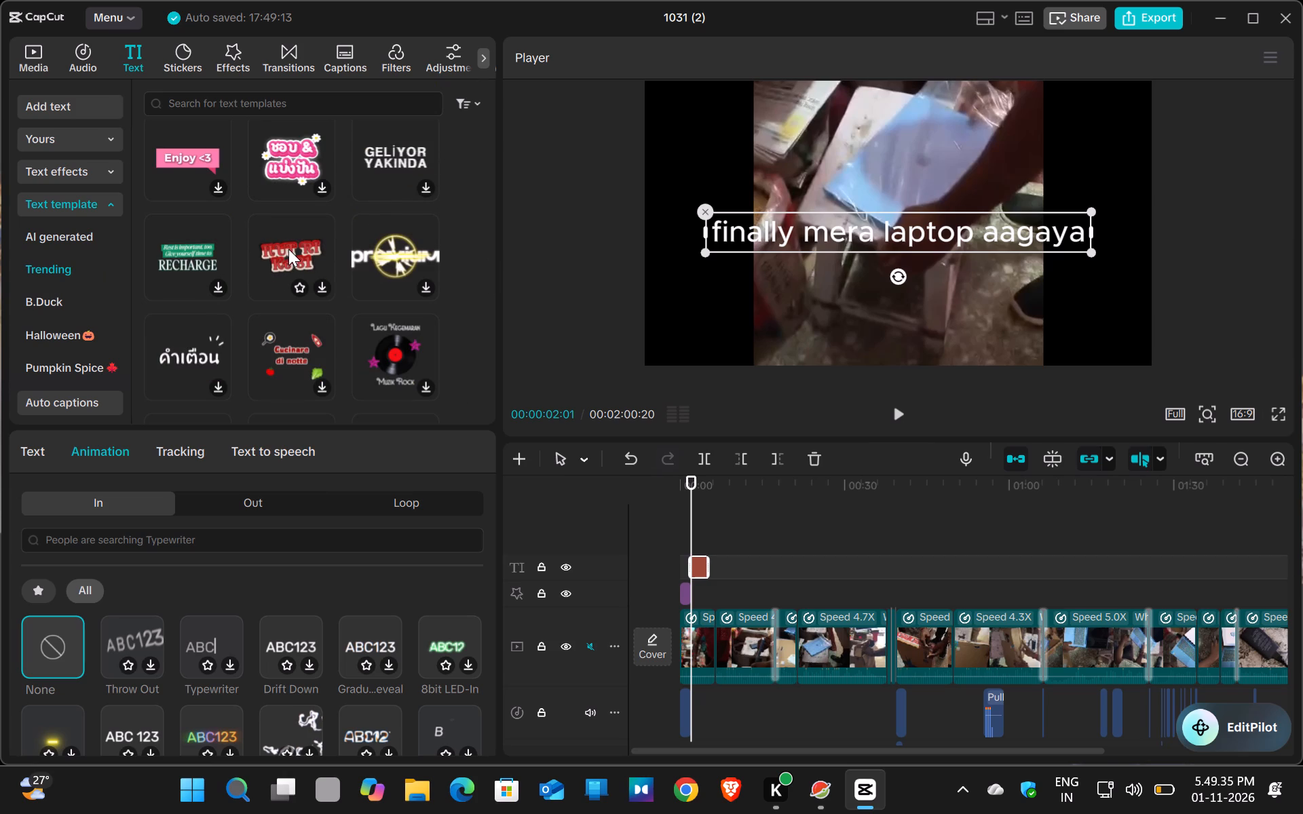
click(288, 249)
scroll(326, 266, down, 3)
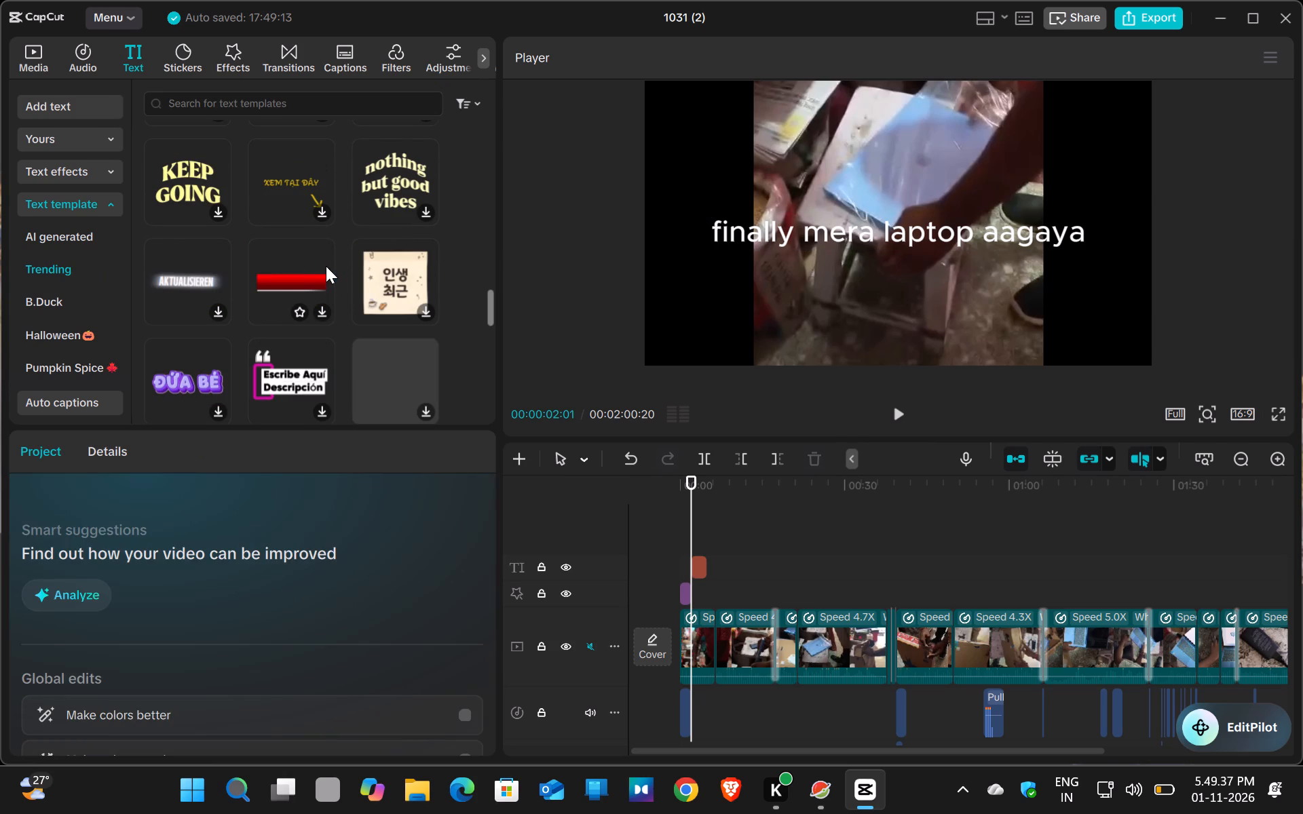
scroll(310, 241, up, 2)
scroll(310, 241, down, 5)
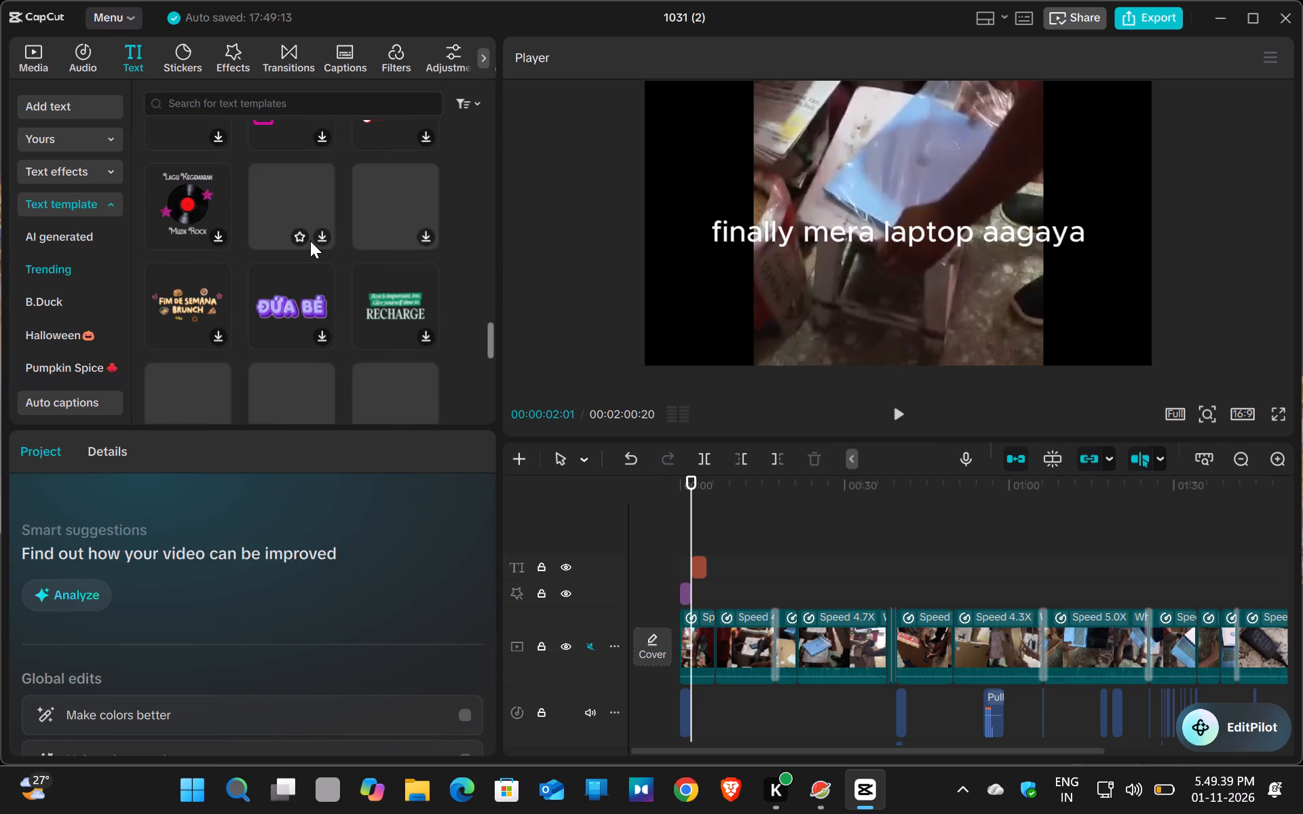
scroll(310, 241, down, 4)
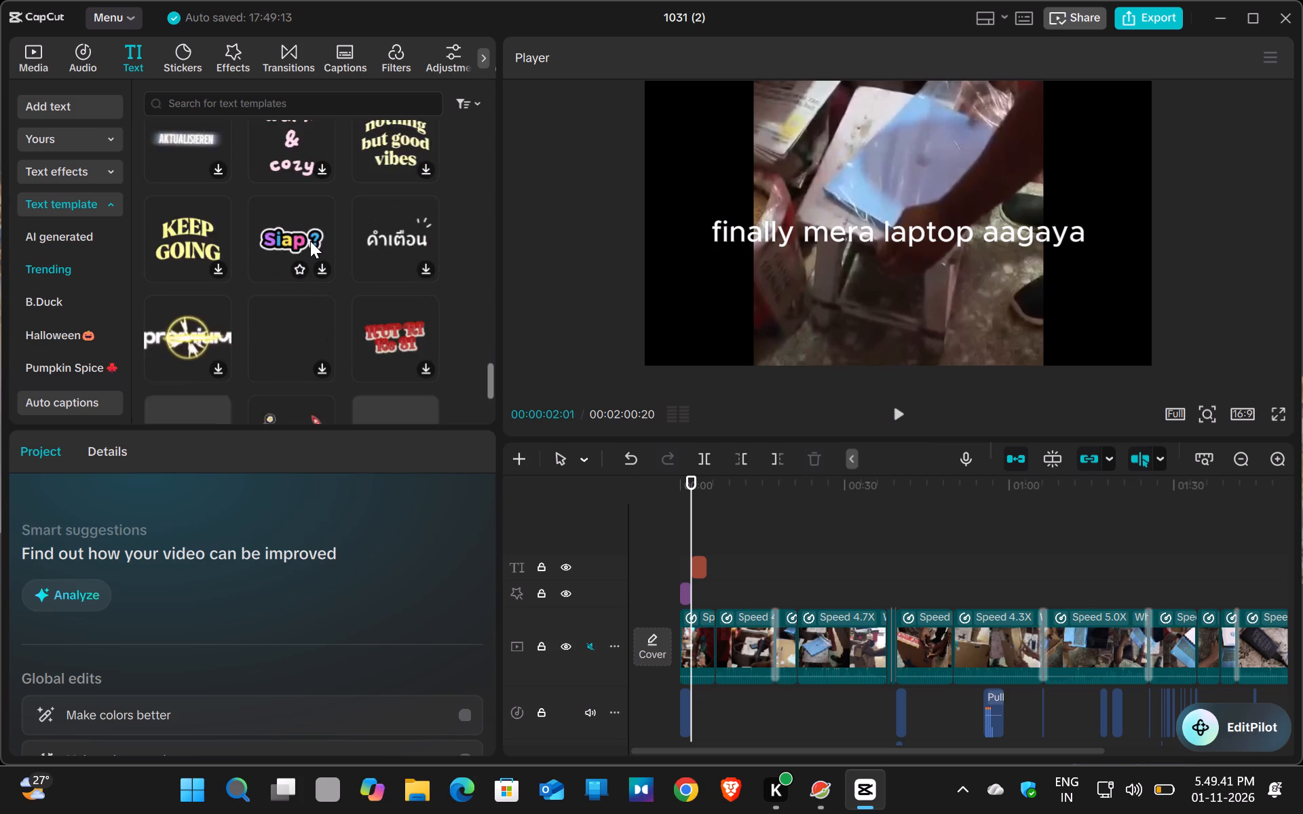
scroll(310, 241, down, 2)
scroll(310, 241, up, 6)
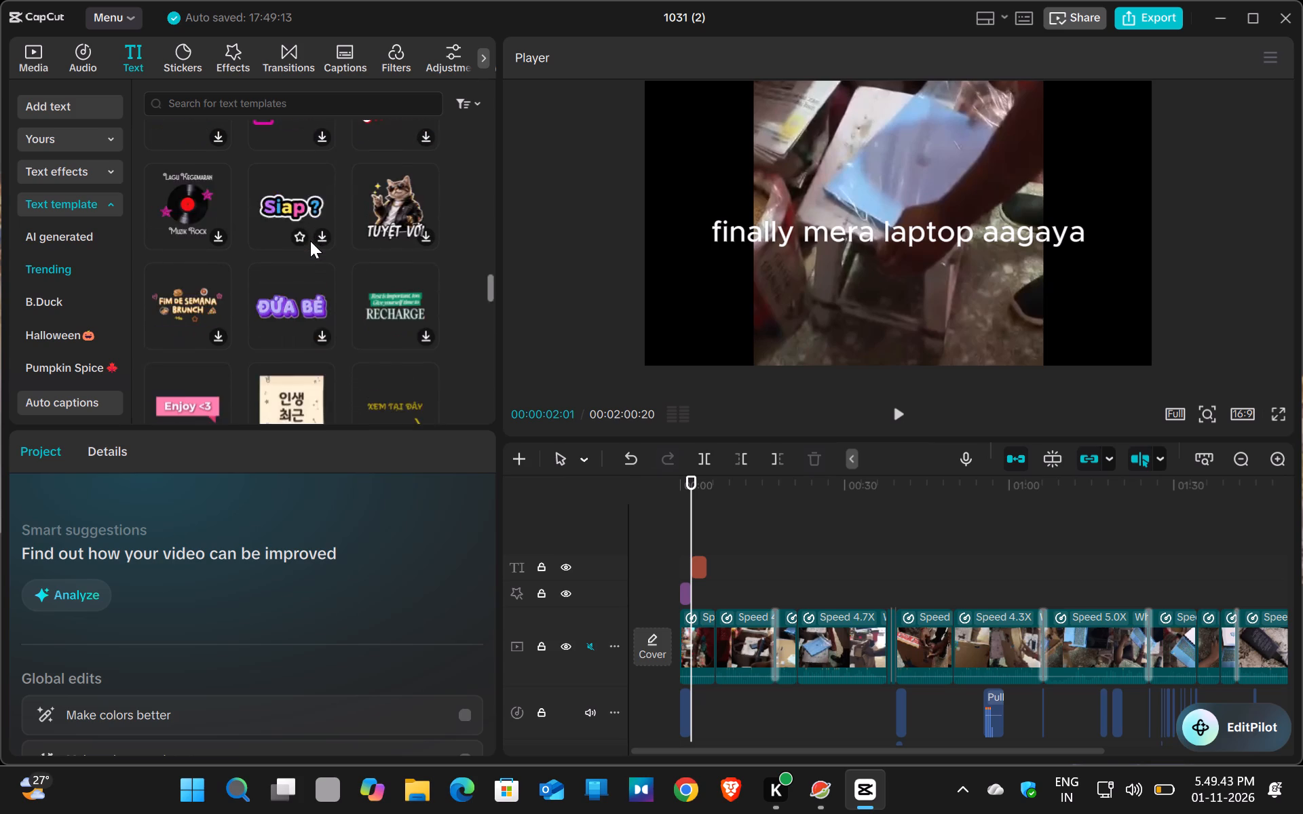
scroll(310, 241, up, 17)
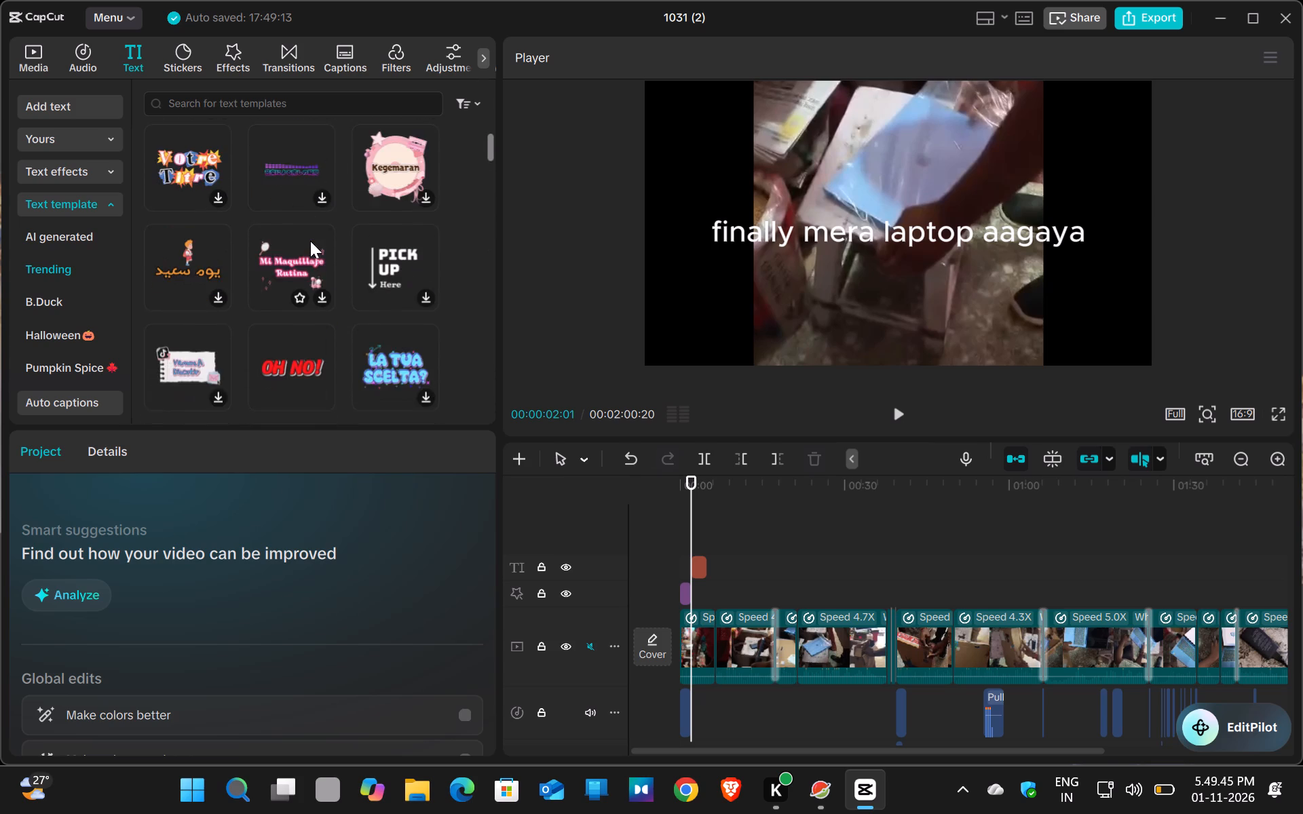
scroll(310, 241, up, 6)
scroll(310, 241, down, 2)
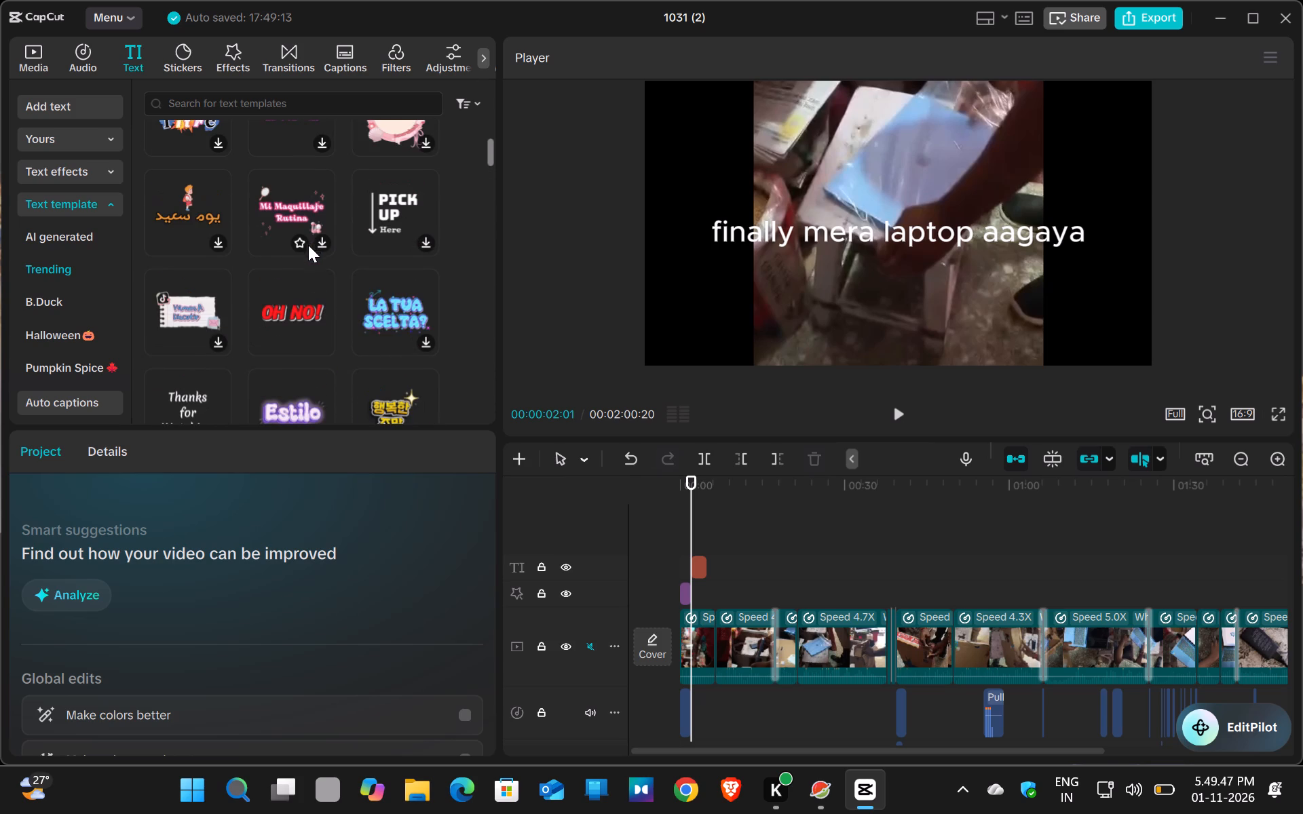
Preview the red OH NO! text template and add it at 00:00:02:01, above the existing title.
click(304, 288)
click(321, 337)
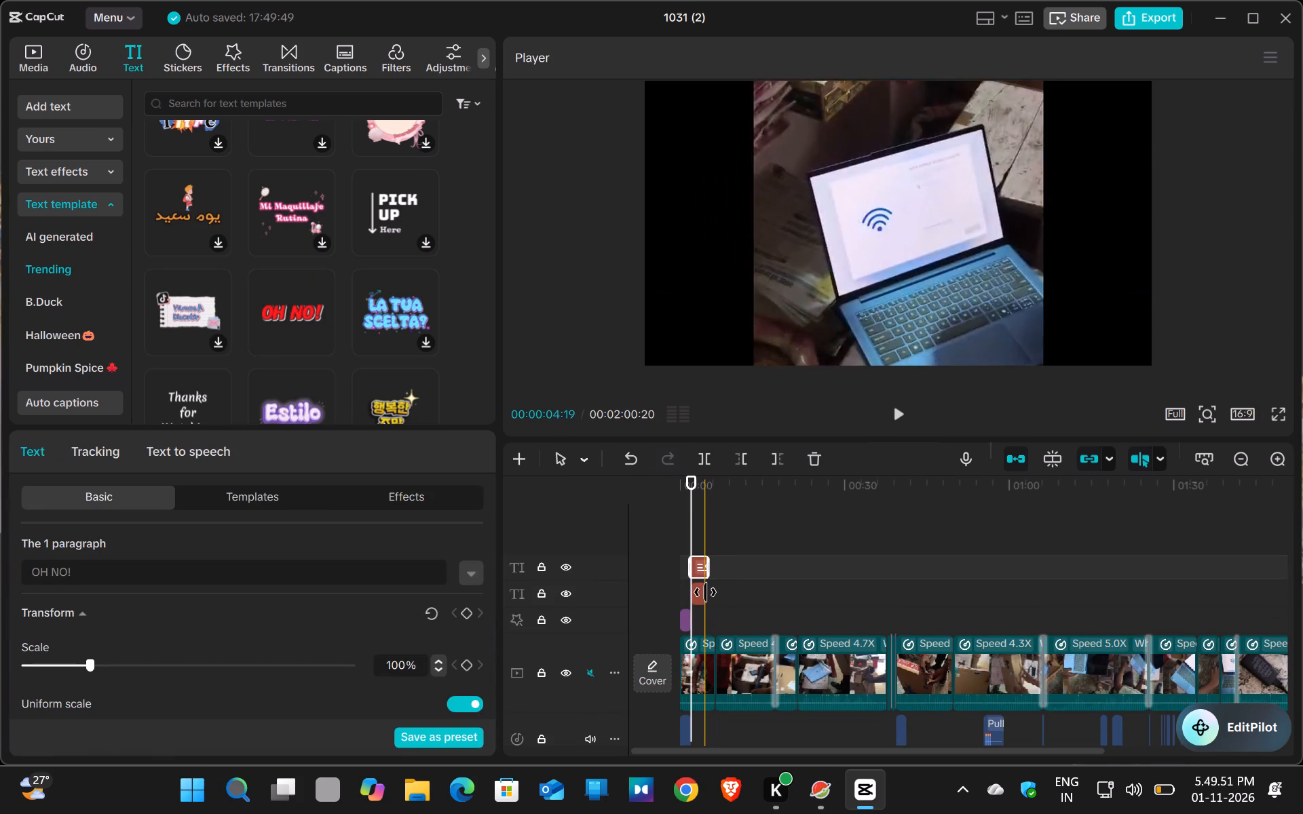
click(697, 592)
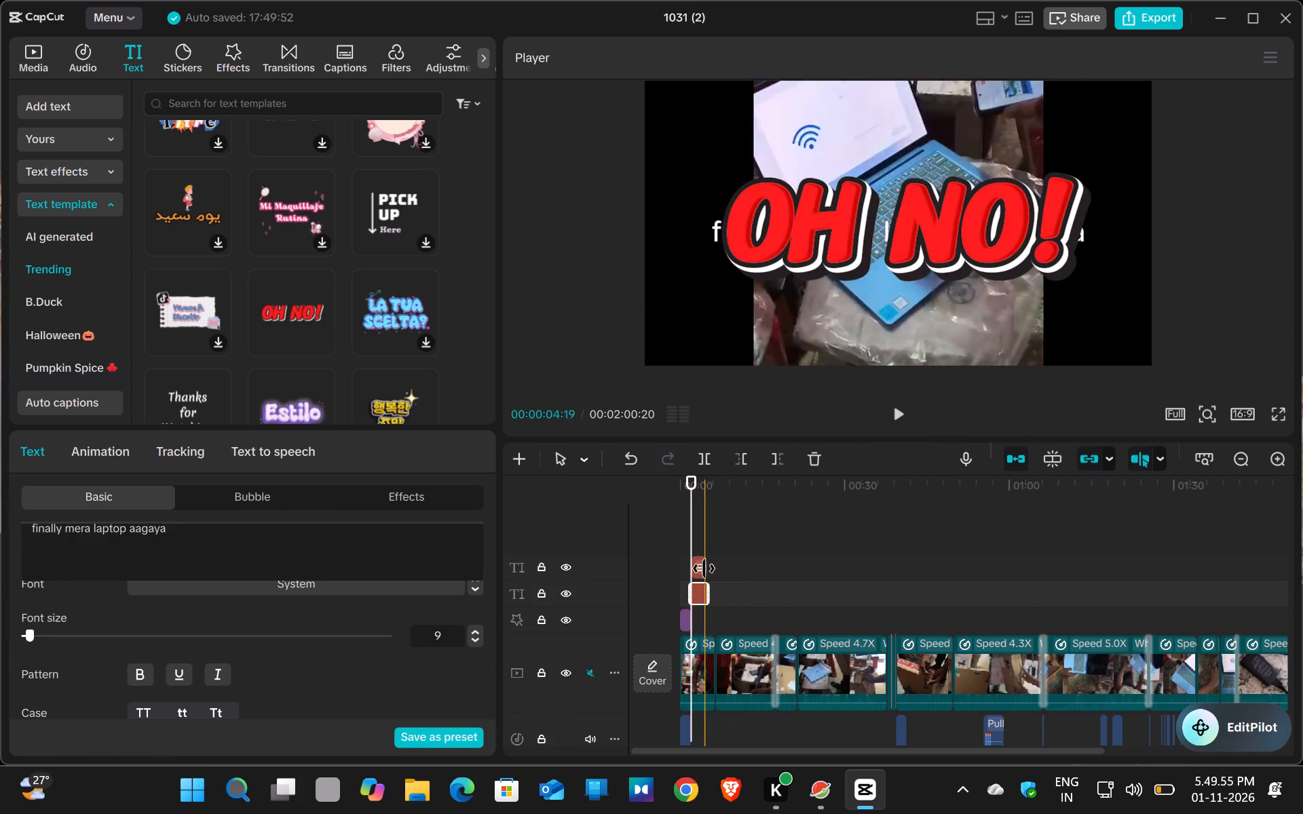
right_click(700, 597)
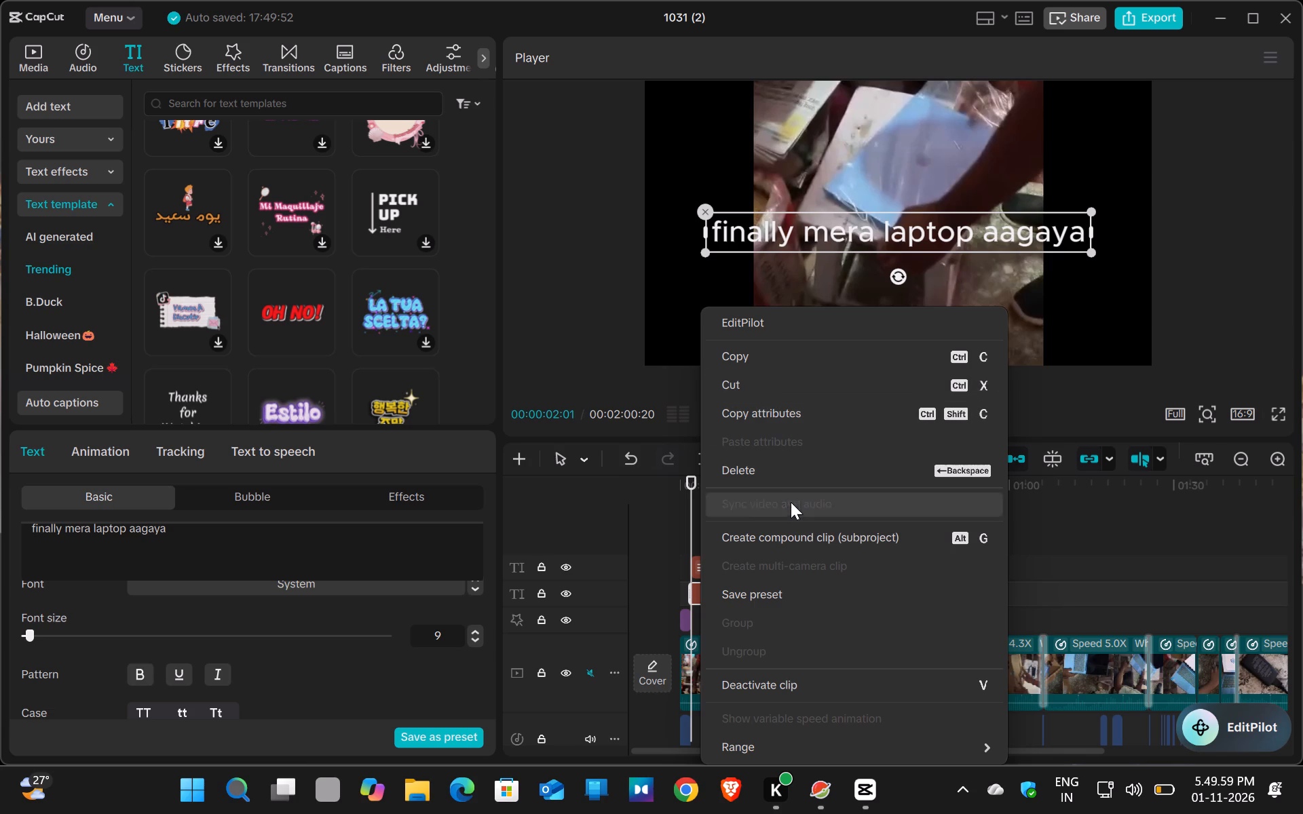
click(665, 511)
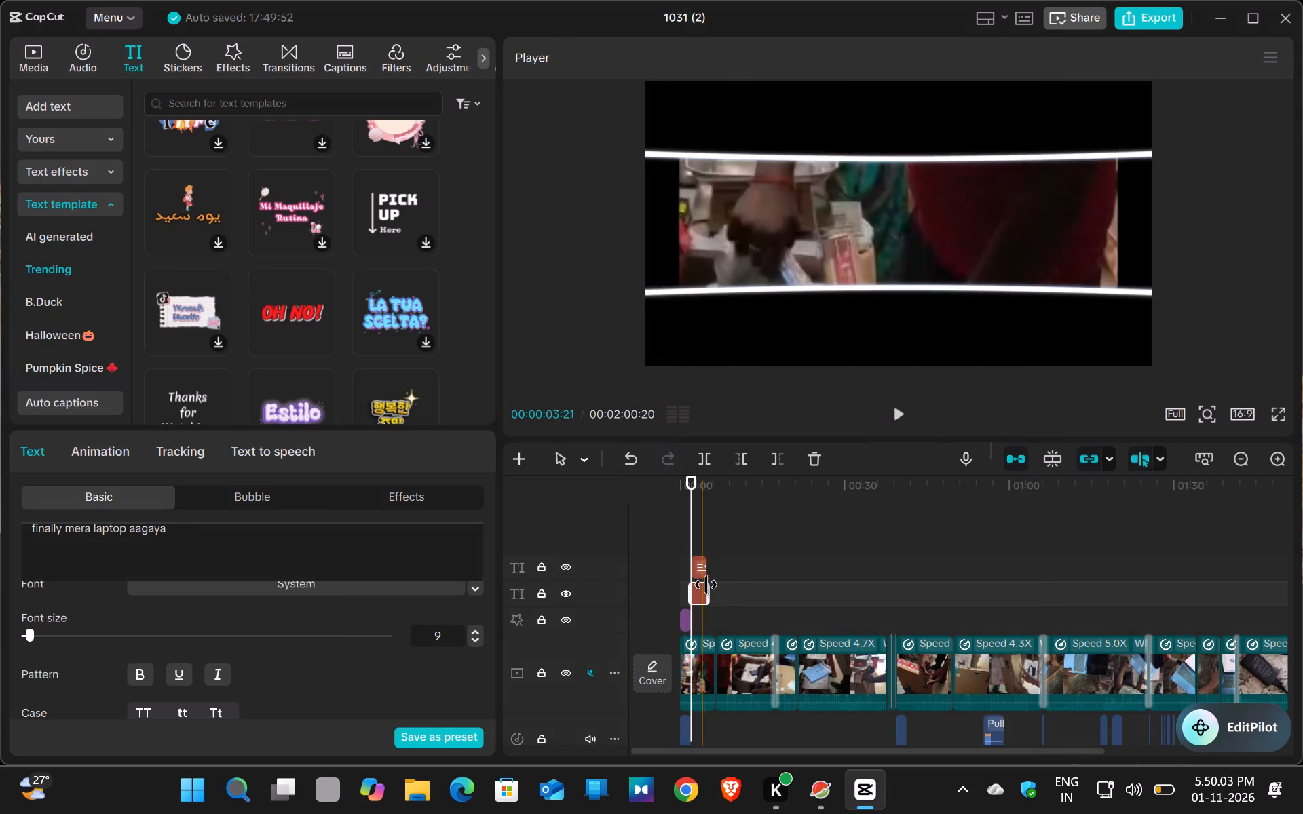
Copy the attributes of the title "finally mera laptop aagaya" and delete that title from the timeline.
right_click(700, 589)
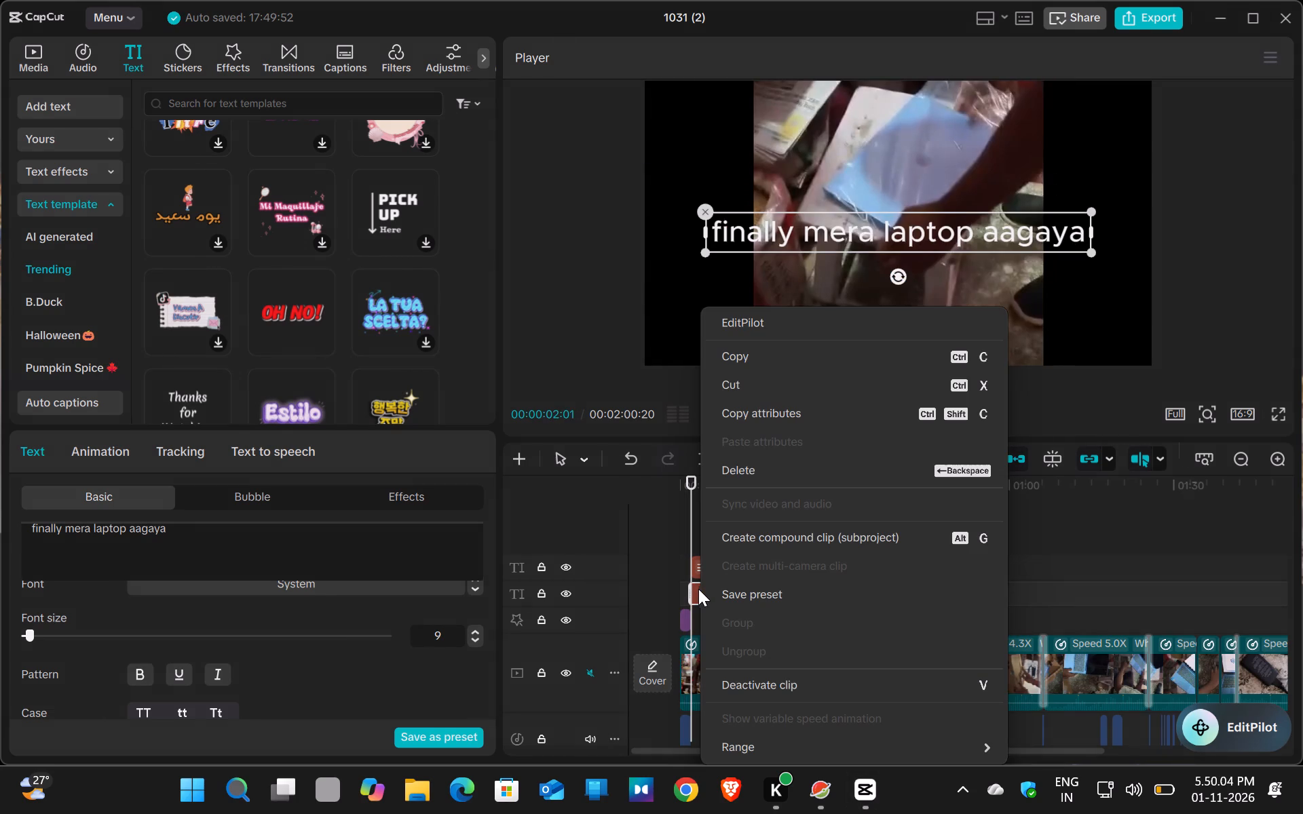
click(665, 562)
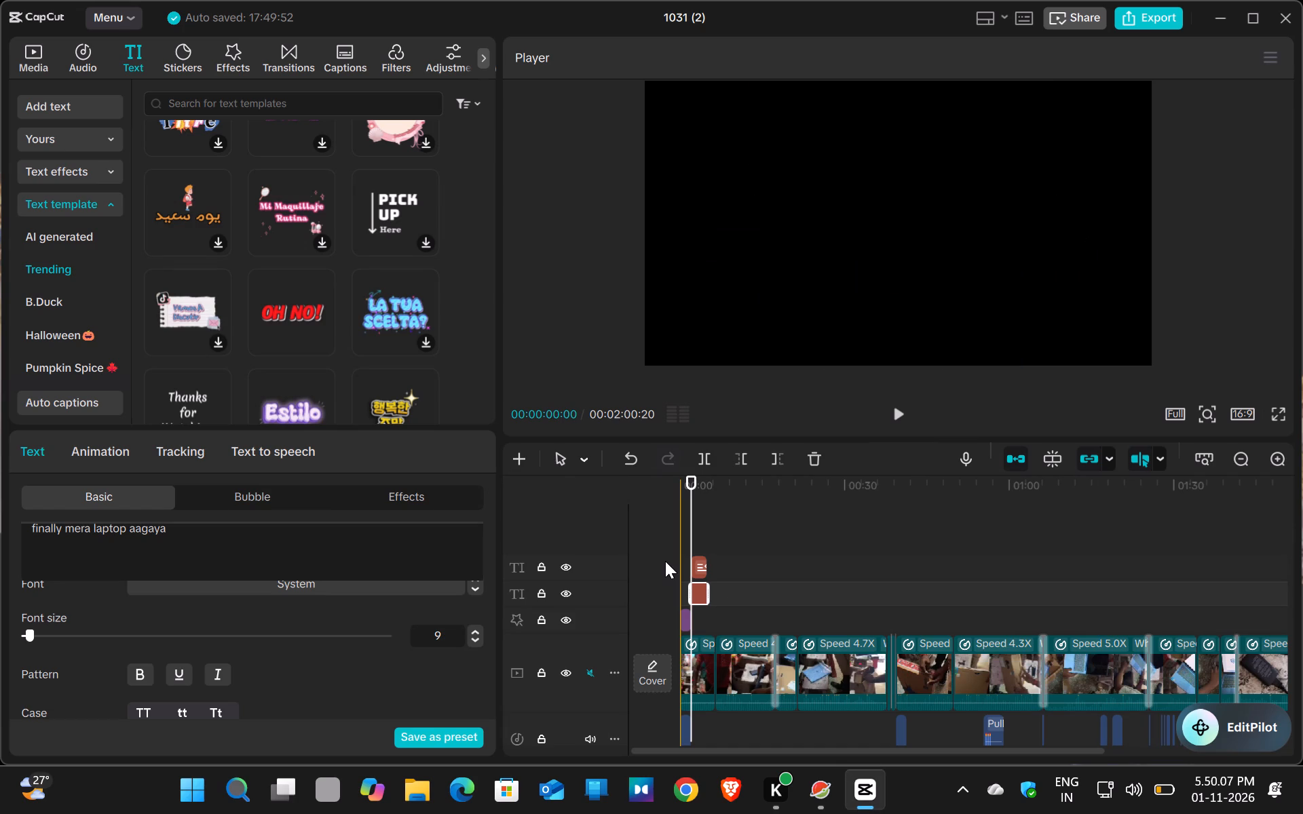
key(ctrl+shift+c)
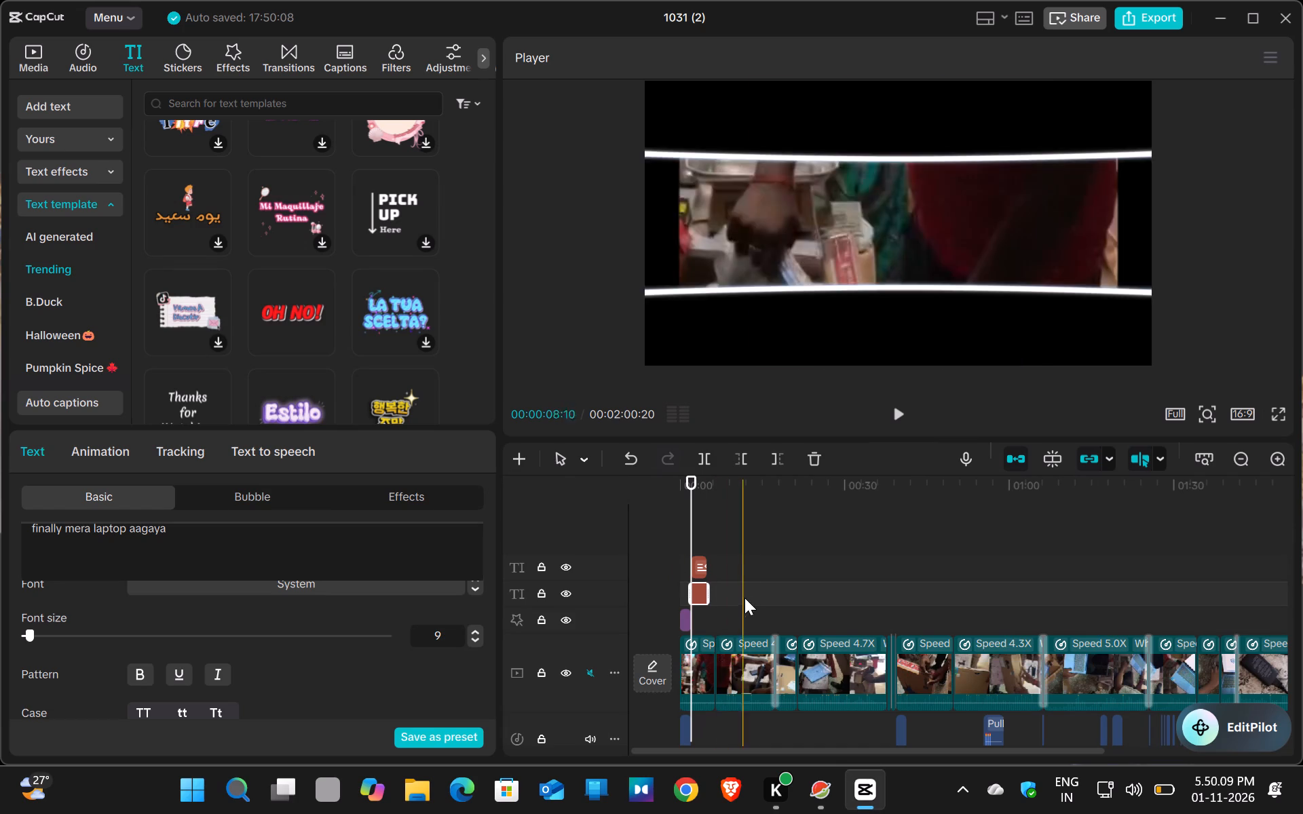
key(ctrl+shift+c)
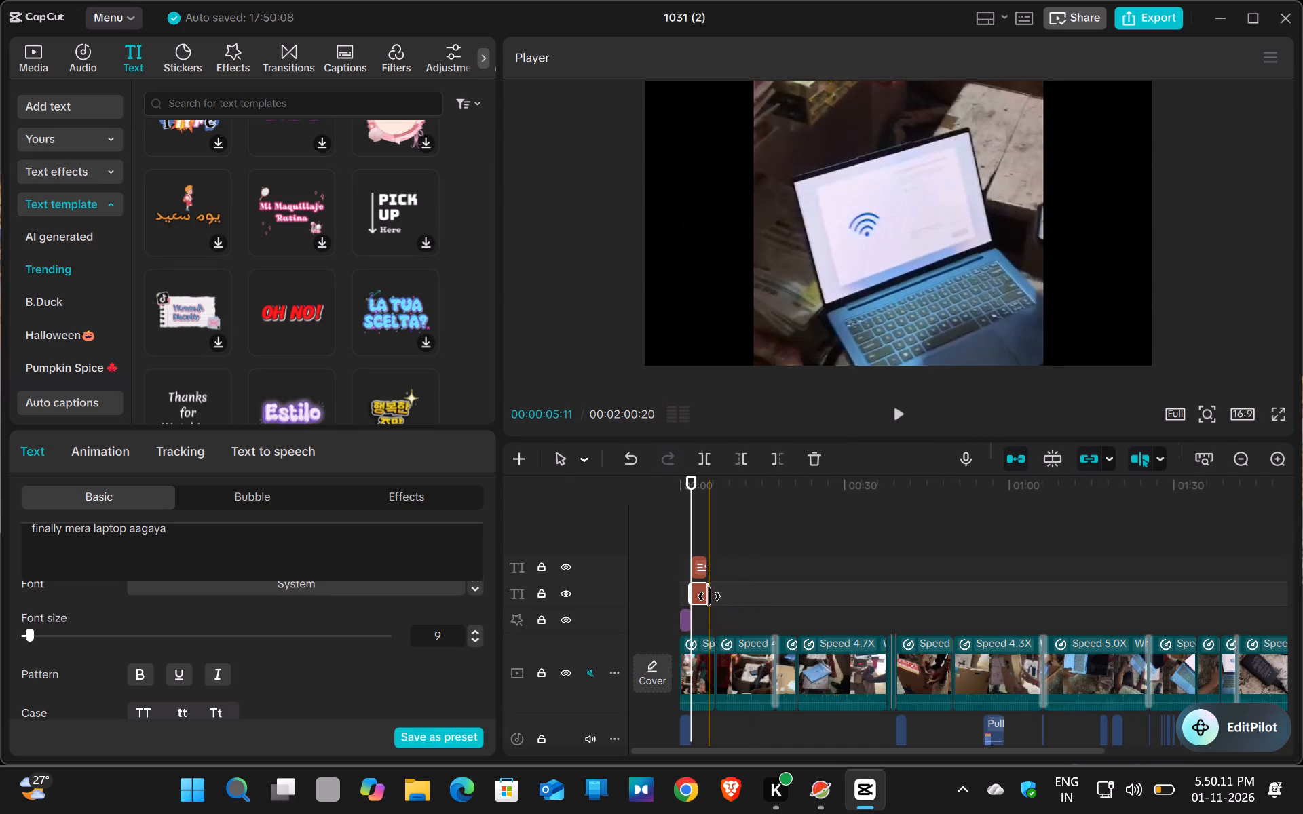
key(Delete)
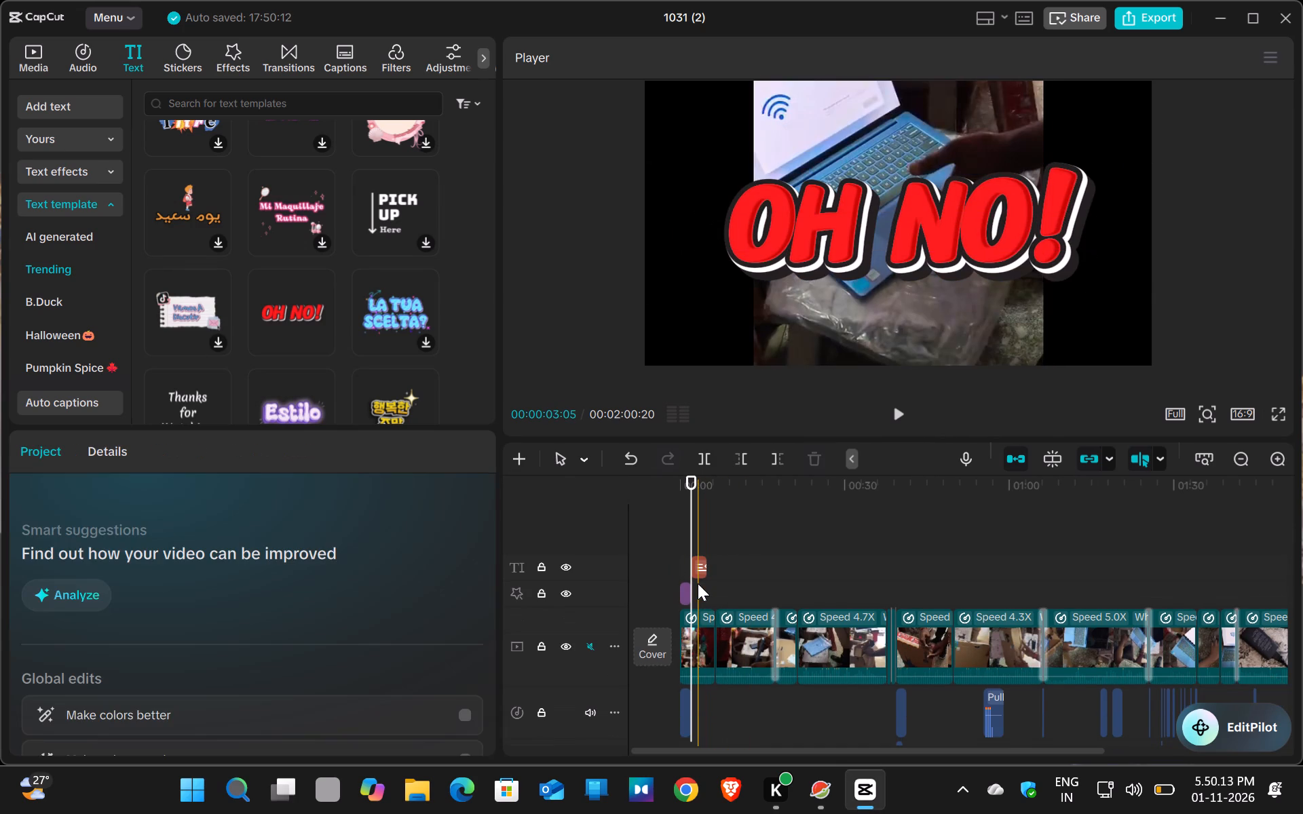
Delete the red OH NO! text template from the start of the timeline.
click(700, 568)
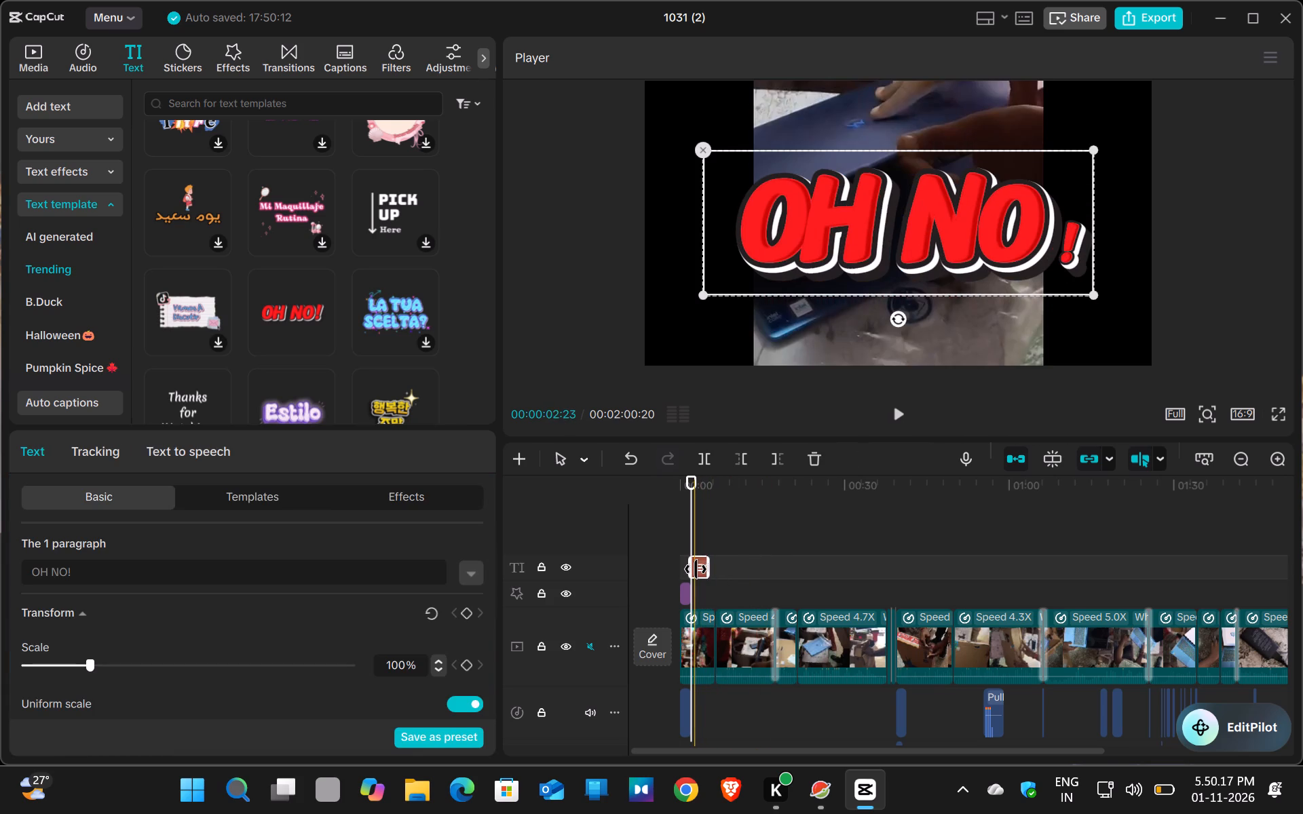
key(Delete)
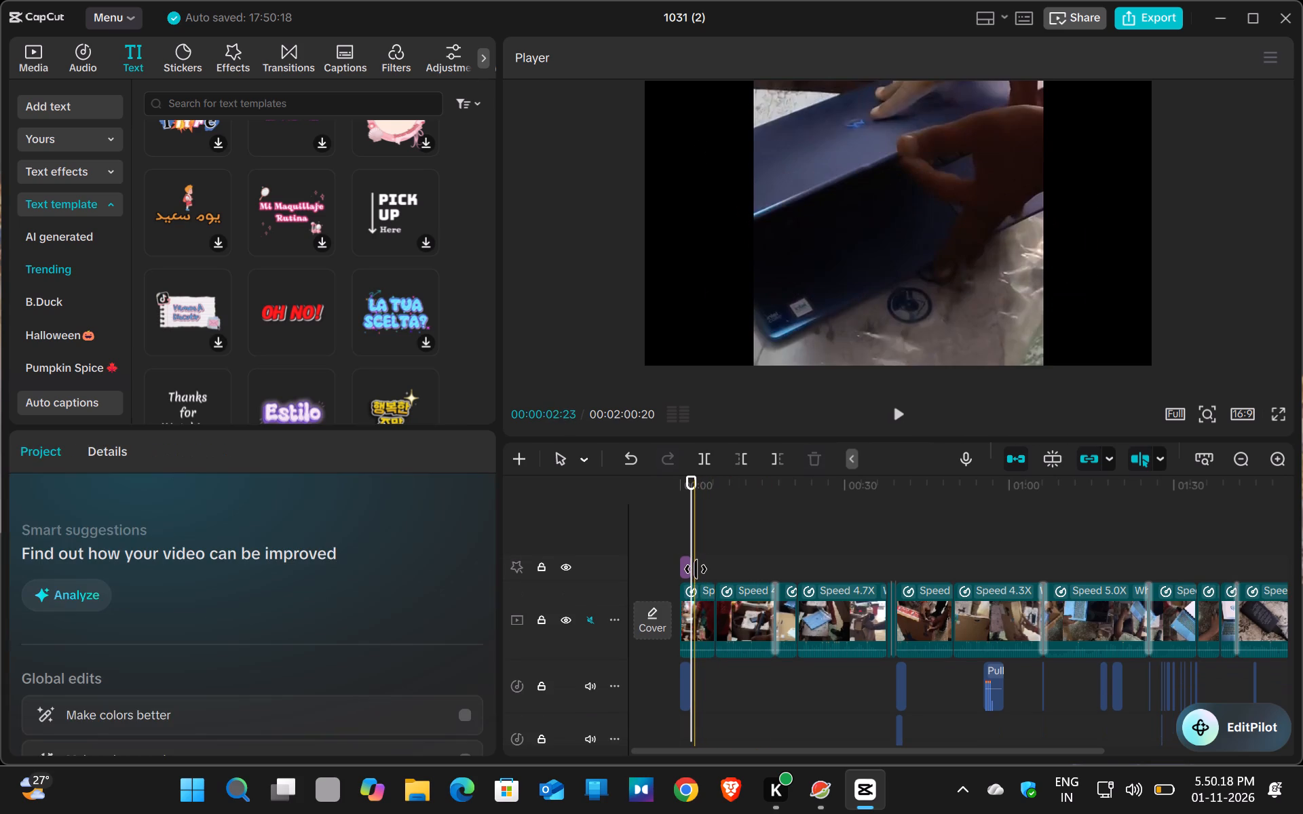
Look through the Trending text templates and Trending text effects for an opening title style, and return to the text templates.
scroll(314, 289, down, 1)
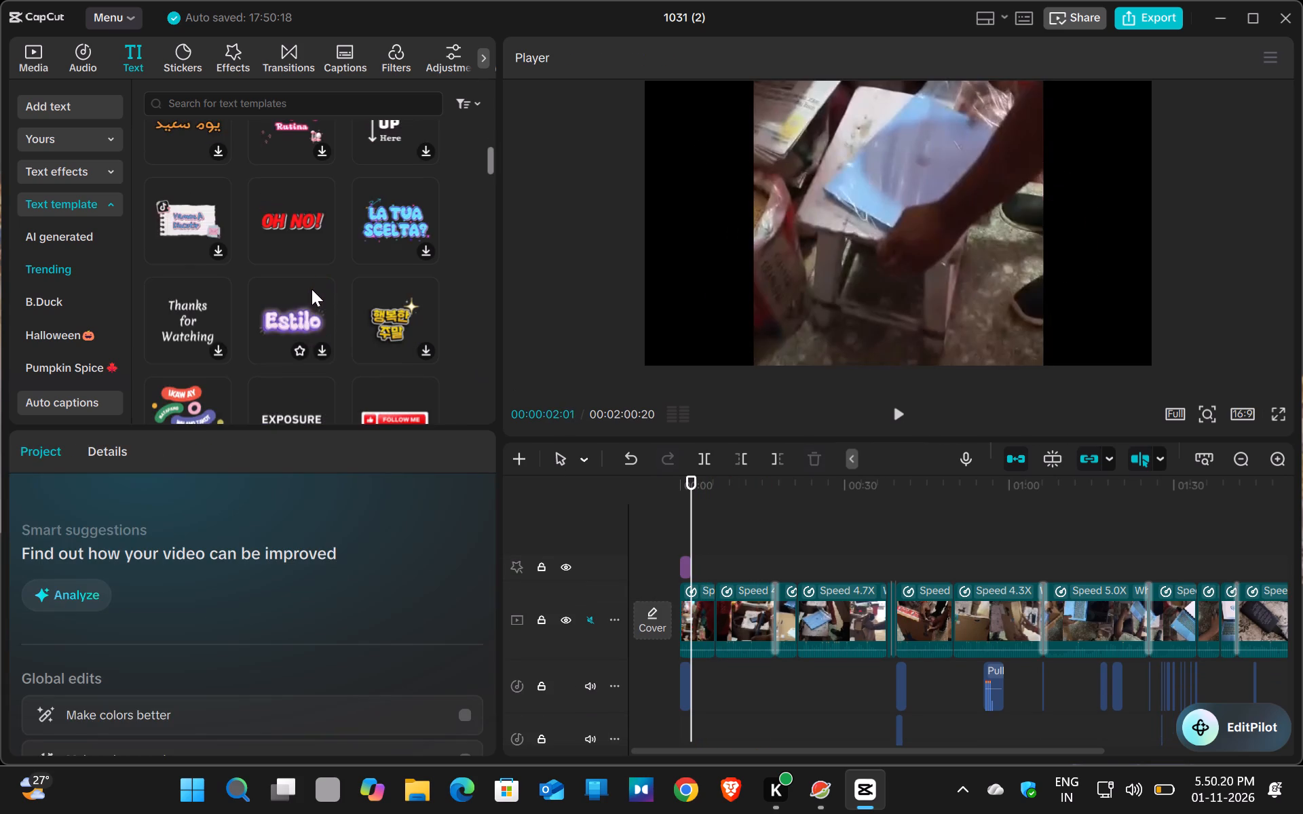
scroll(311, 289, down, 2)
scroll(311, 289, up, 1)
click(41, 175)
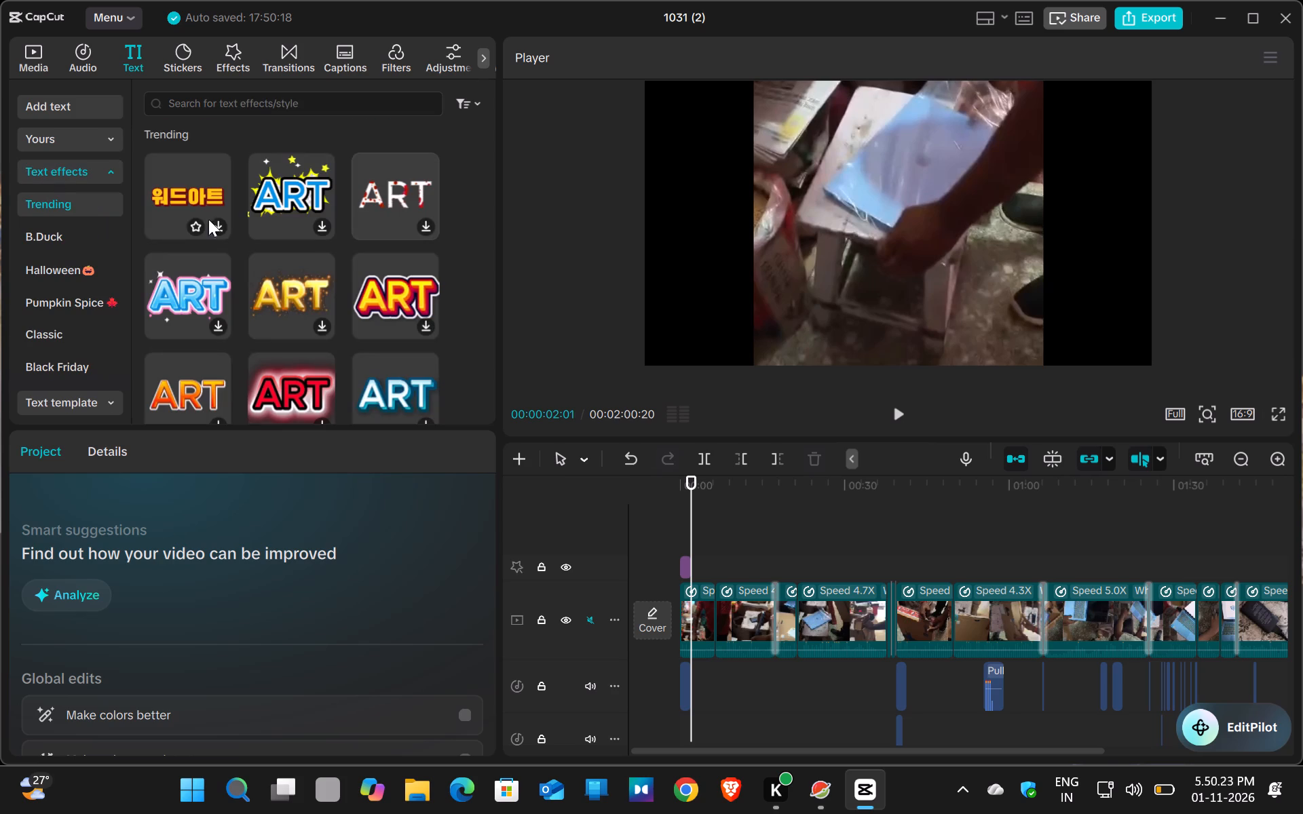
scroll(224, 227, down, 6)
scroll(223, 228, up, 2)
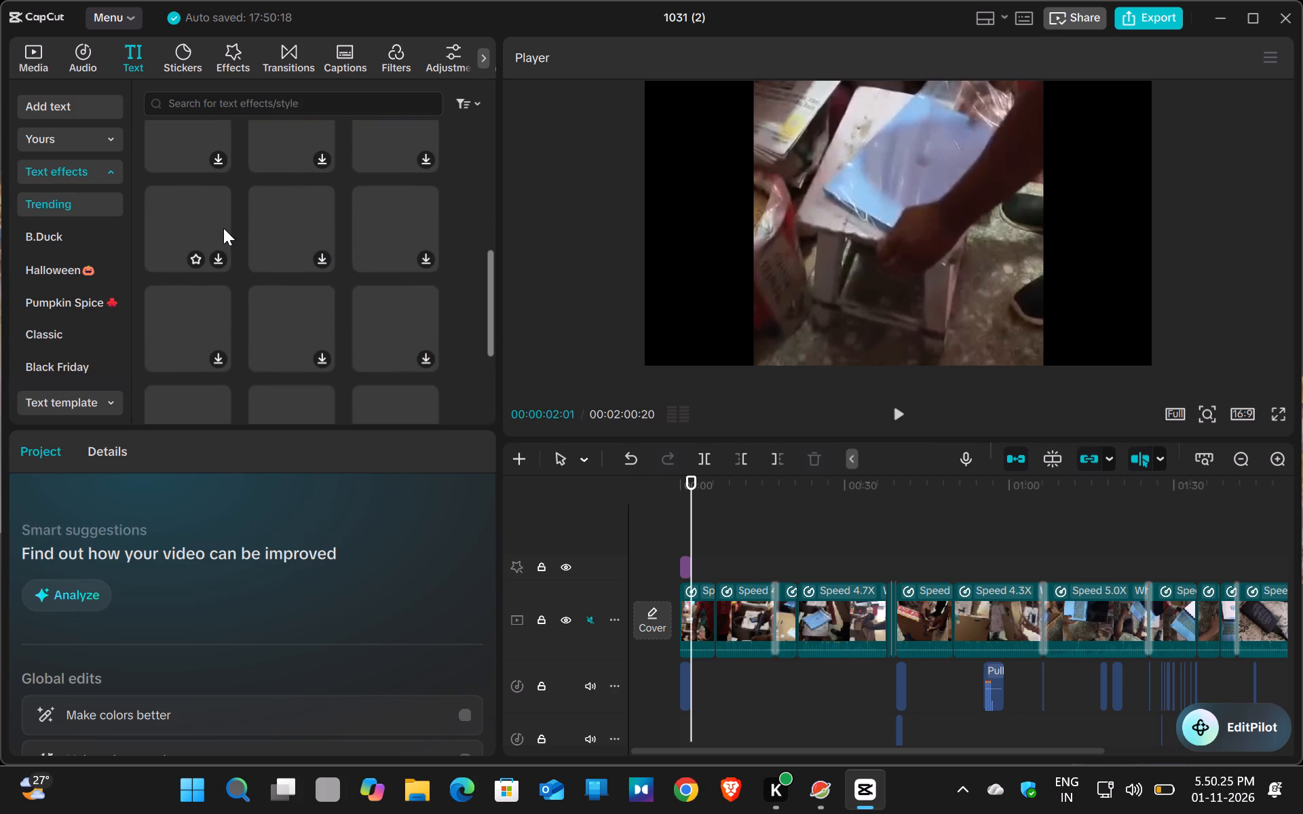
scroll(231, 231, up, 1)
click(72, 395)
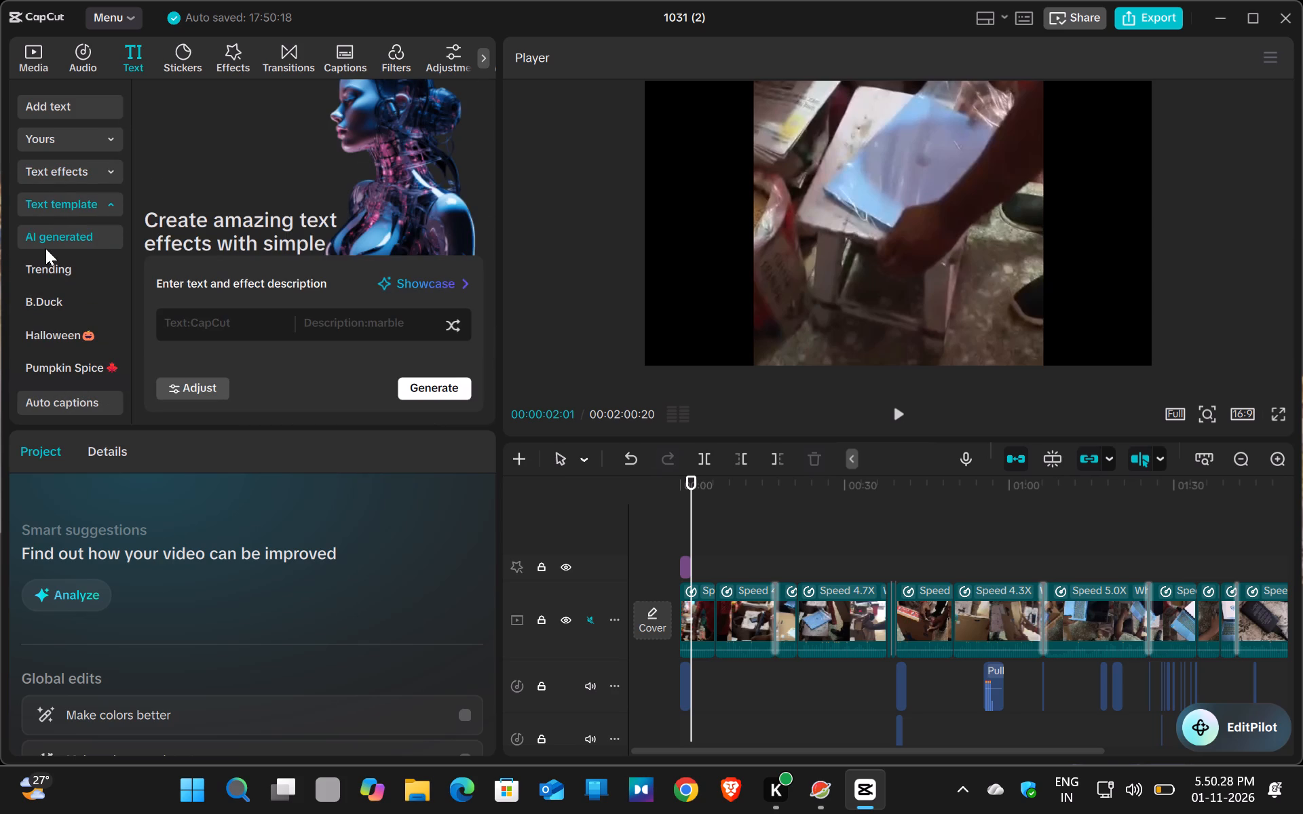
Add the red OH NO! template from the Trending text templates to the timeline at 00:00:02:01.
click(96, 296)
click(96, 271)
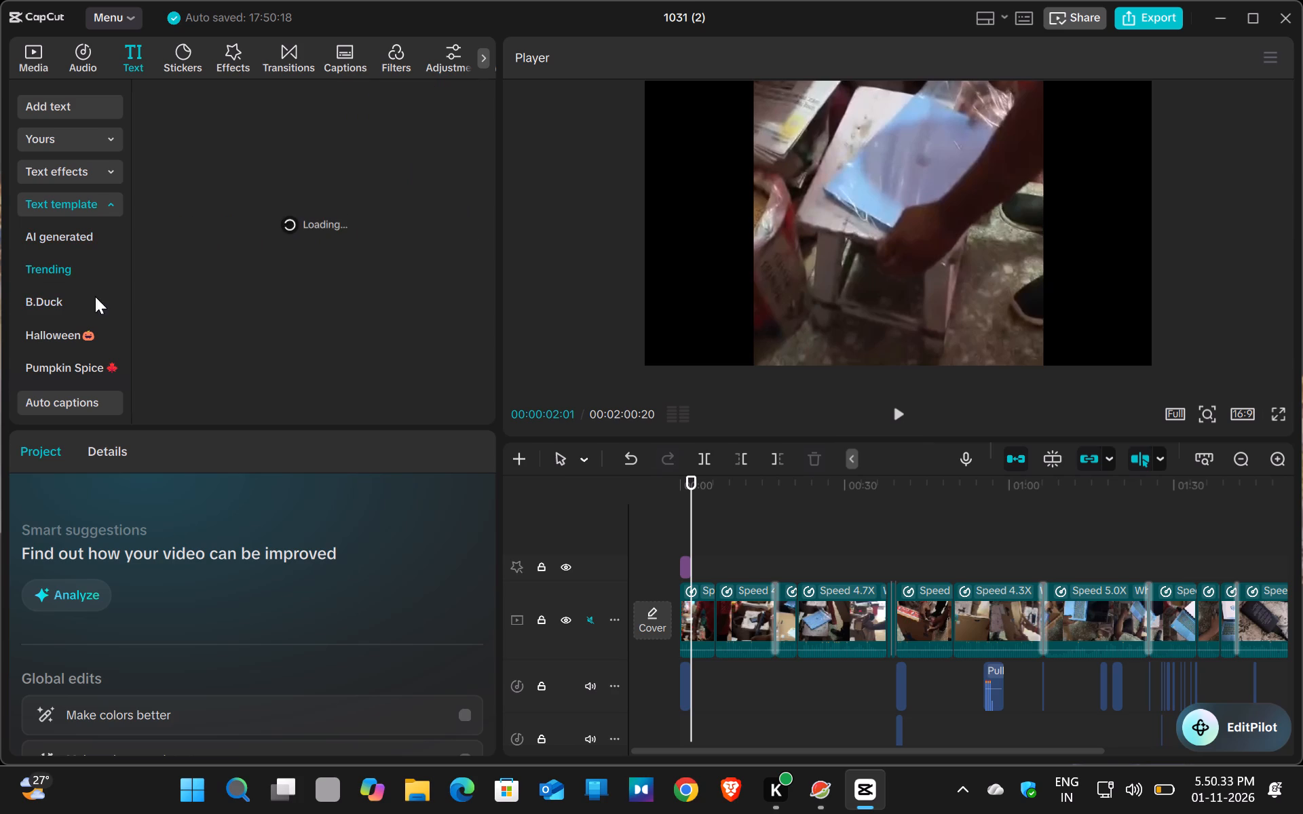
scroll(66, 240, down, 3)
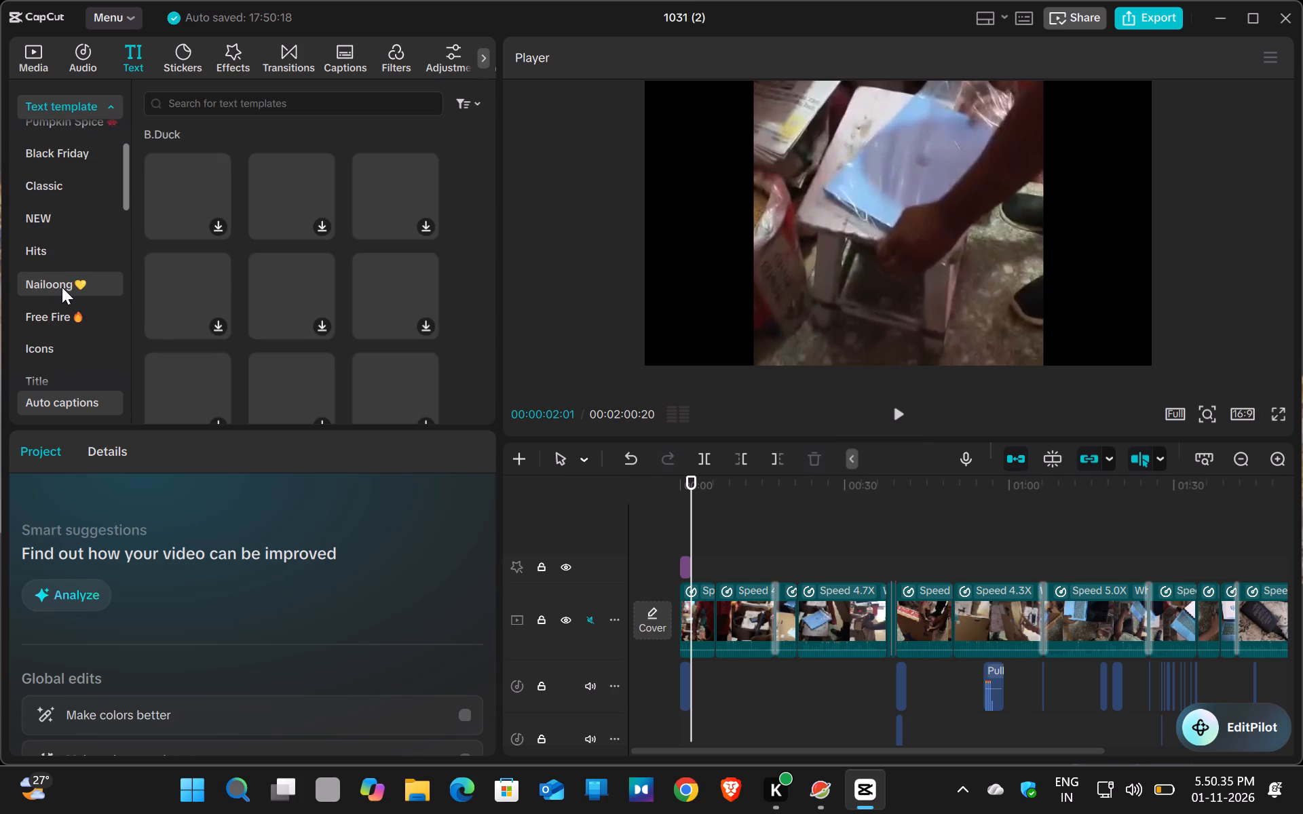
scroll(62, 287, up, 2)
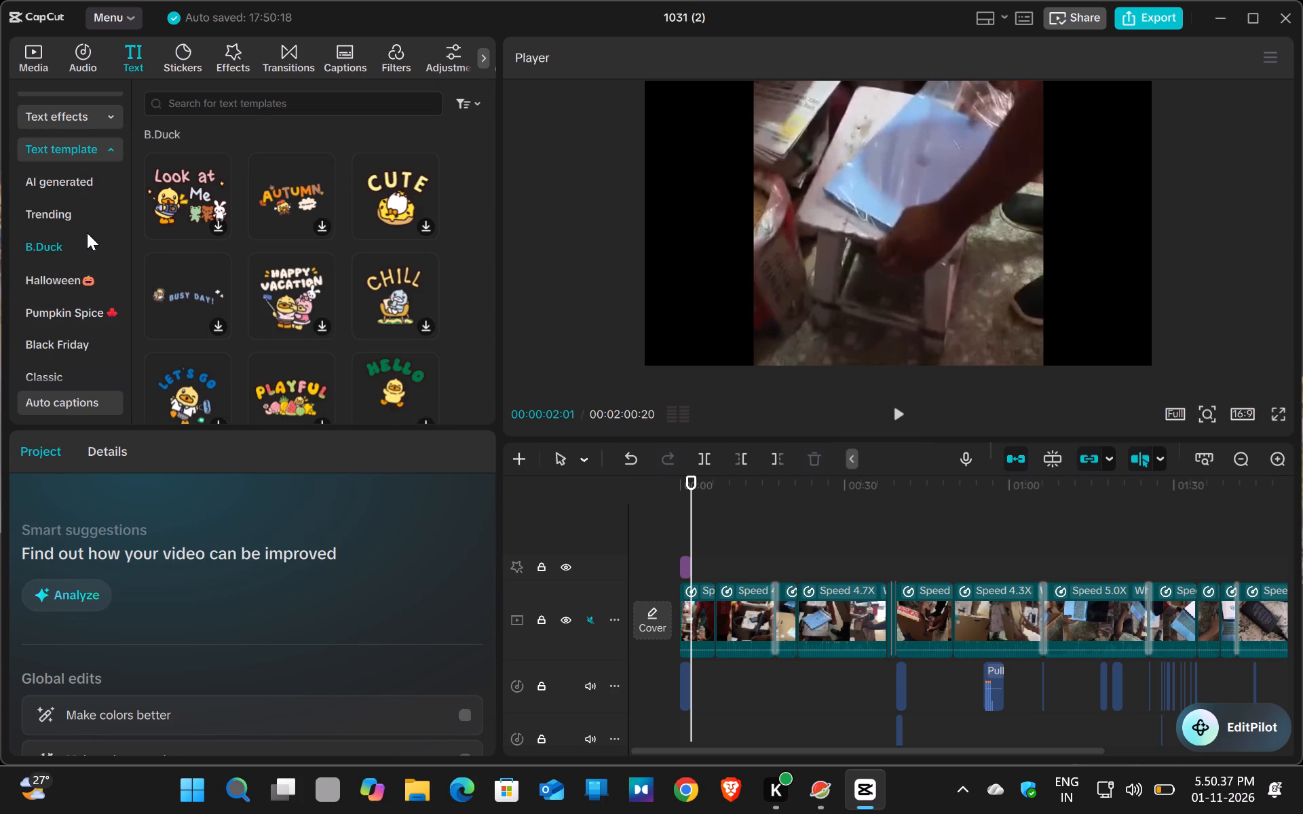
click(89, 224)
scroll(280, 270, down, 2)
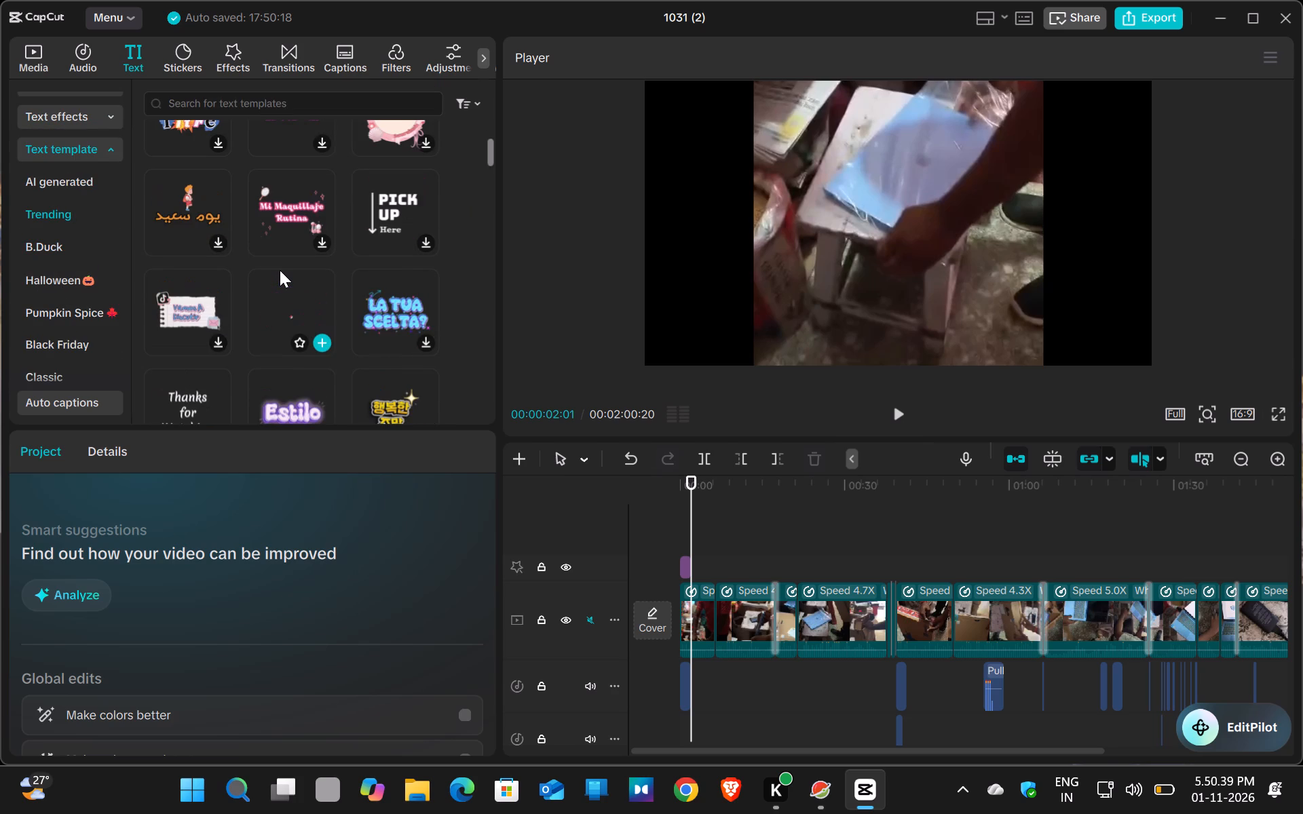
click(284, 293)
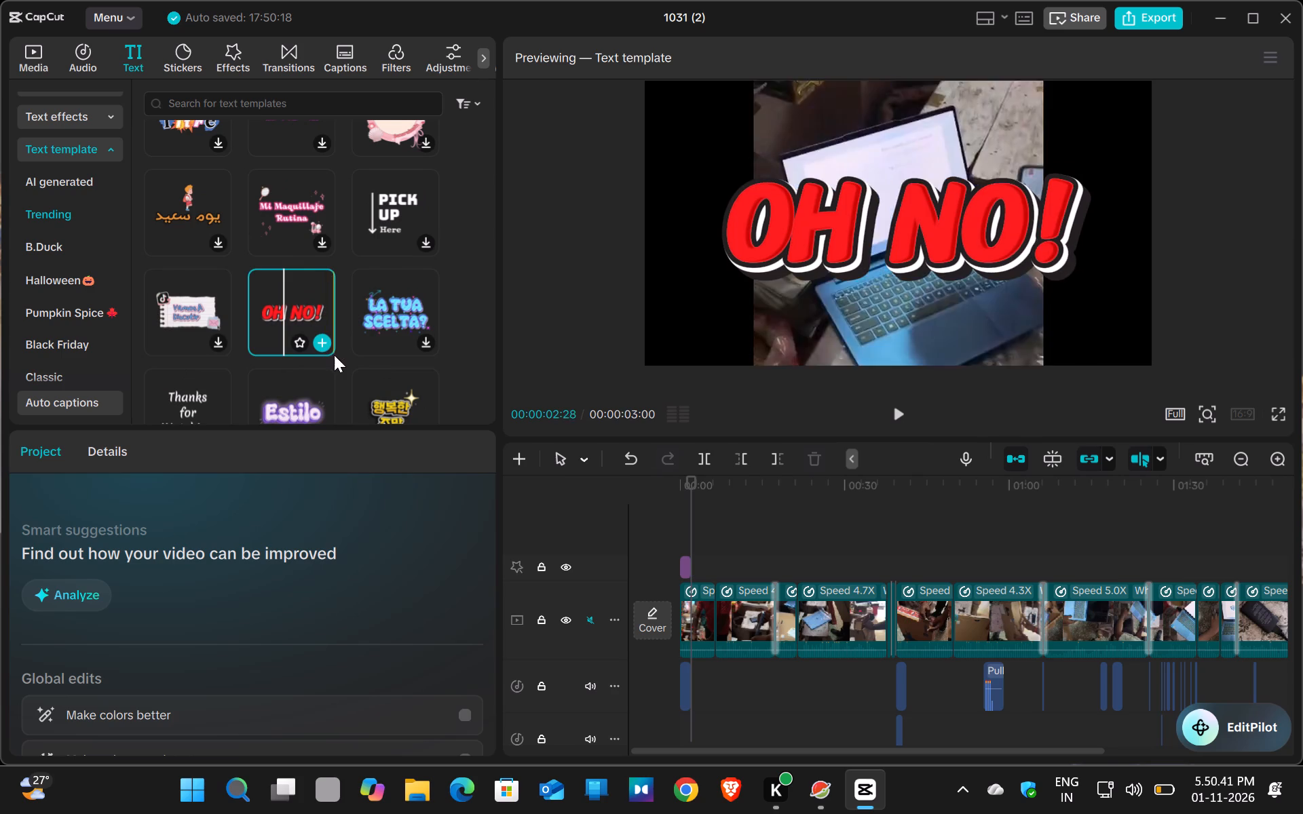
click(326, 340)
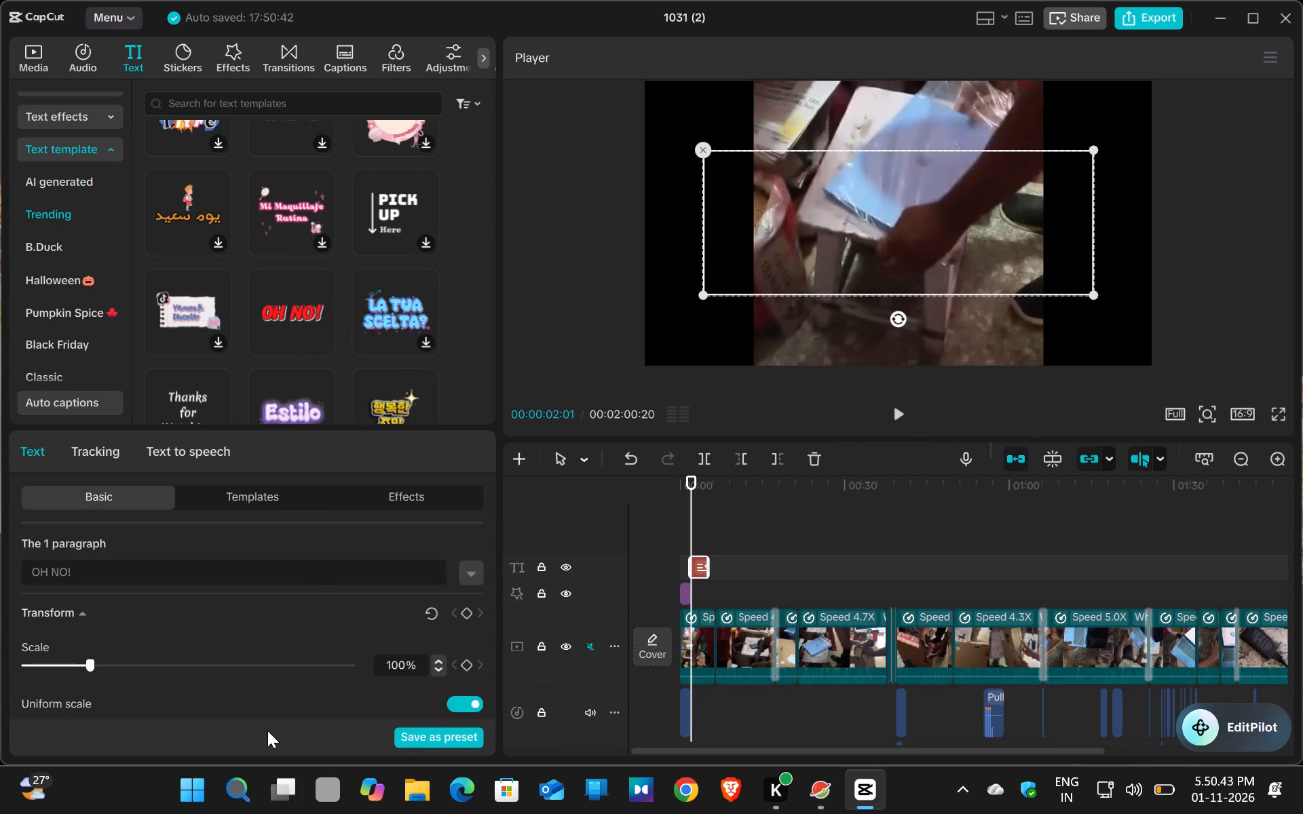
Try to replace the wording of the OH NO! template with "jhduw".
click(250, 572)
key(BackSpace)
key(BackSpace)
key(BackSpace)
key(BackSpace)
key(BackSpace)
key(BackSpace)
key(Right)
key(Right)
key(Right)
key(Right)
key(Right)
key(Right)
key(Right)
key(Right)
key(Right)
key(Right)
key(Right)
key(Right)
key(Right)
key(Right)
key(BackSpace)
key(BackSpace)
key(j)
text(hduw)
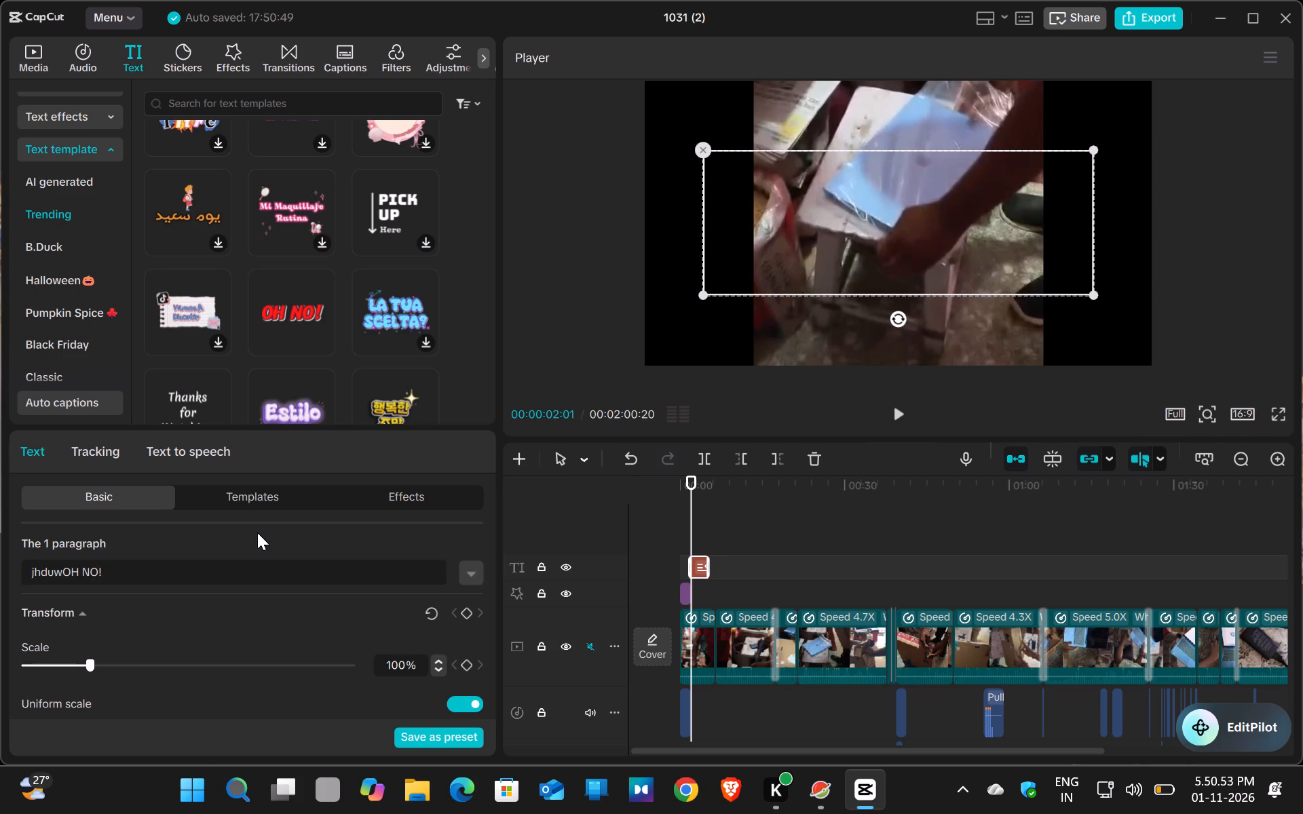
Play the opening briefly to check how the OH NO! template looks over the video.
click(898, 414)
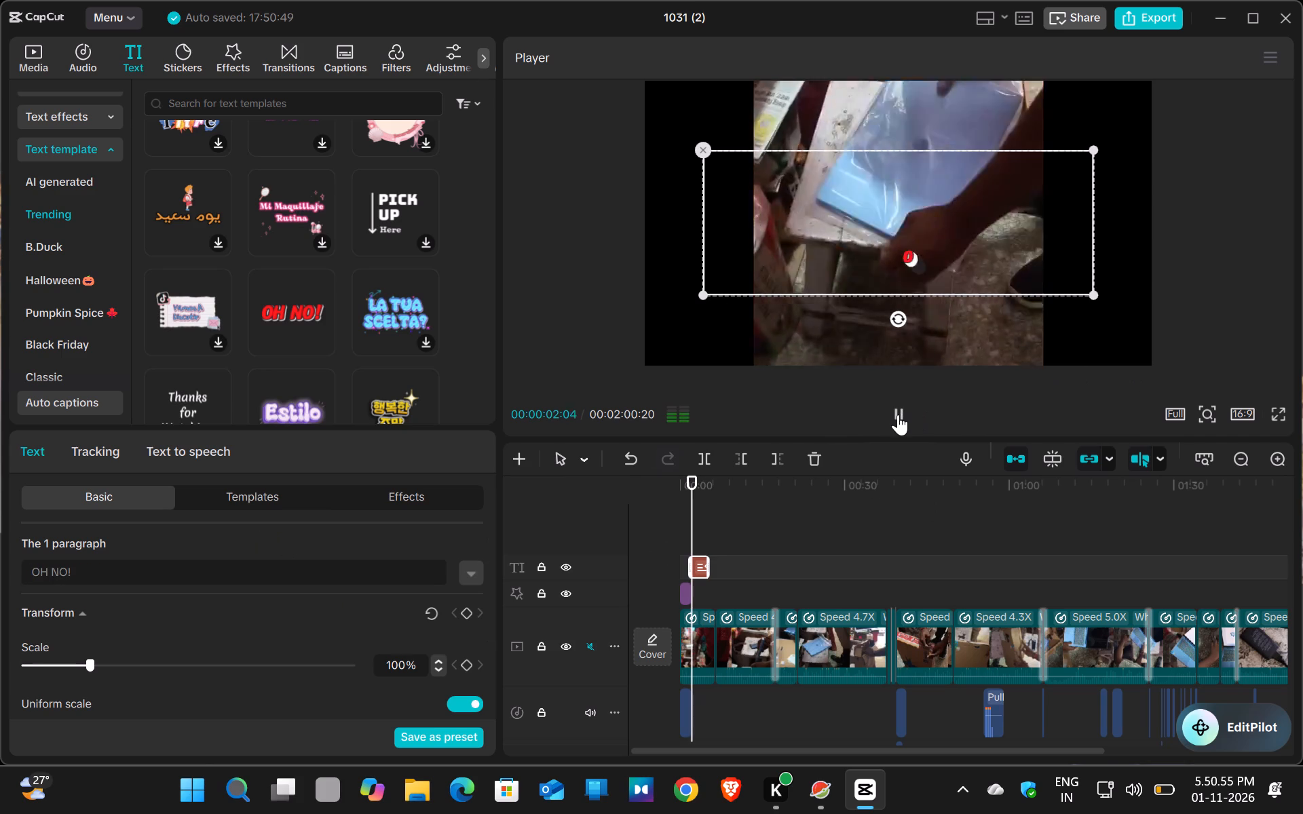
double_click(898, 414)
click(898, 414)
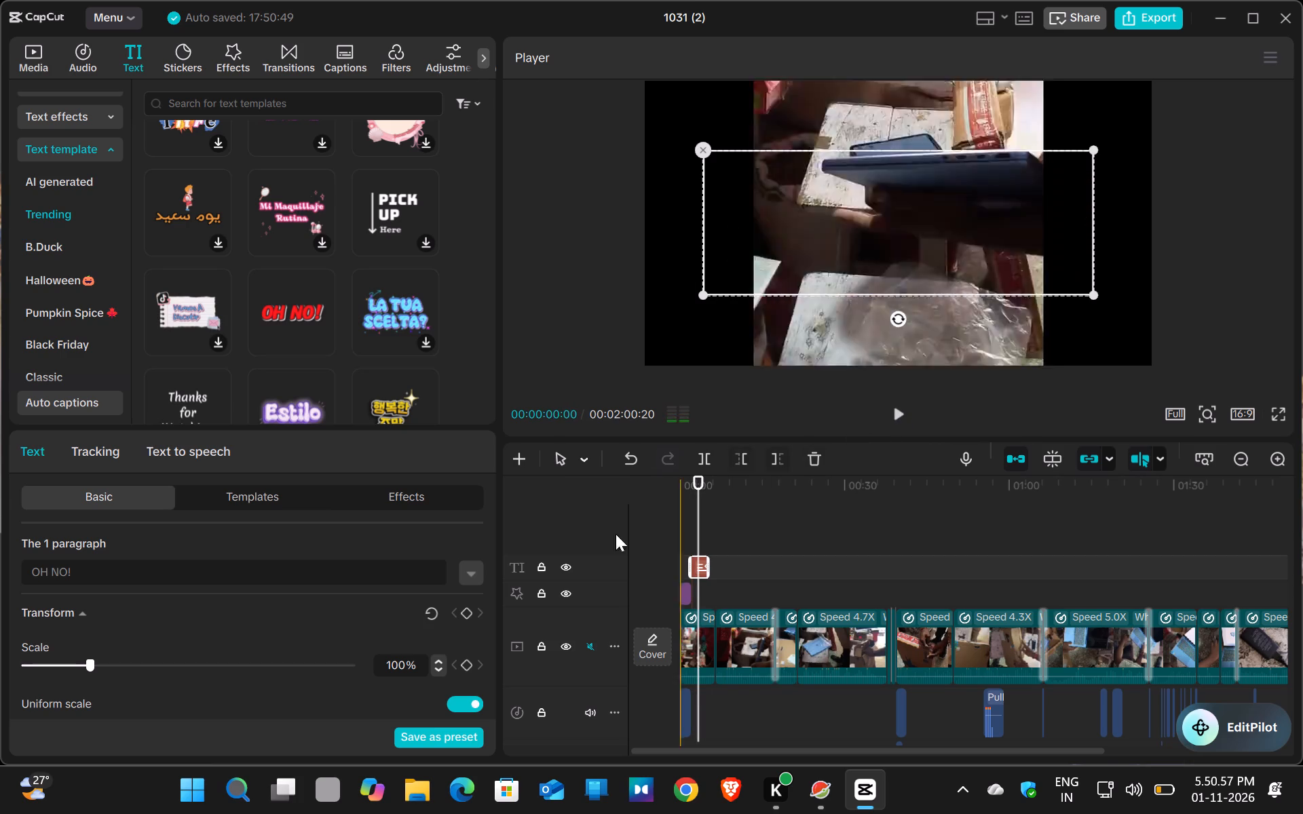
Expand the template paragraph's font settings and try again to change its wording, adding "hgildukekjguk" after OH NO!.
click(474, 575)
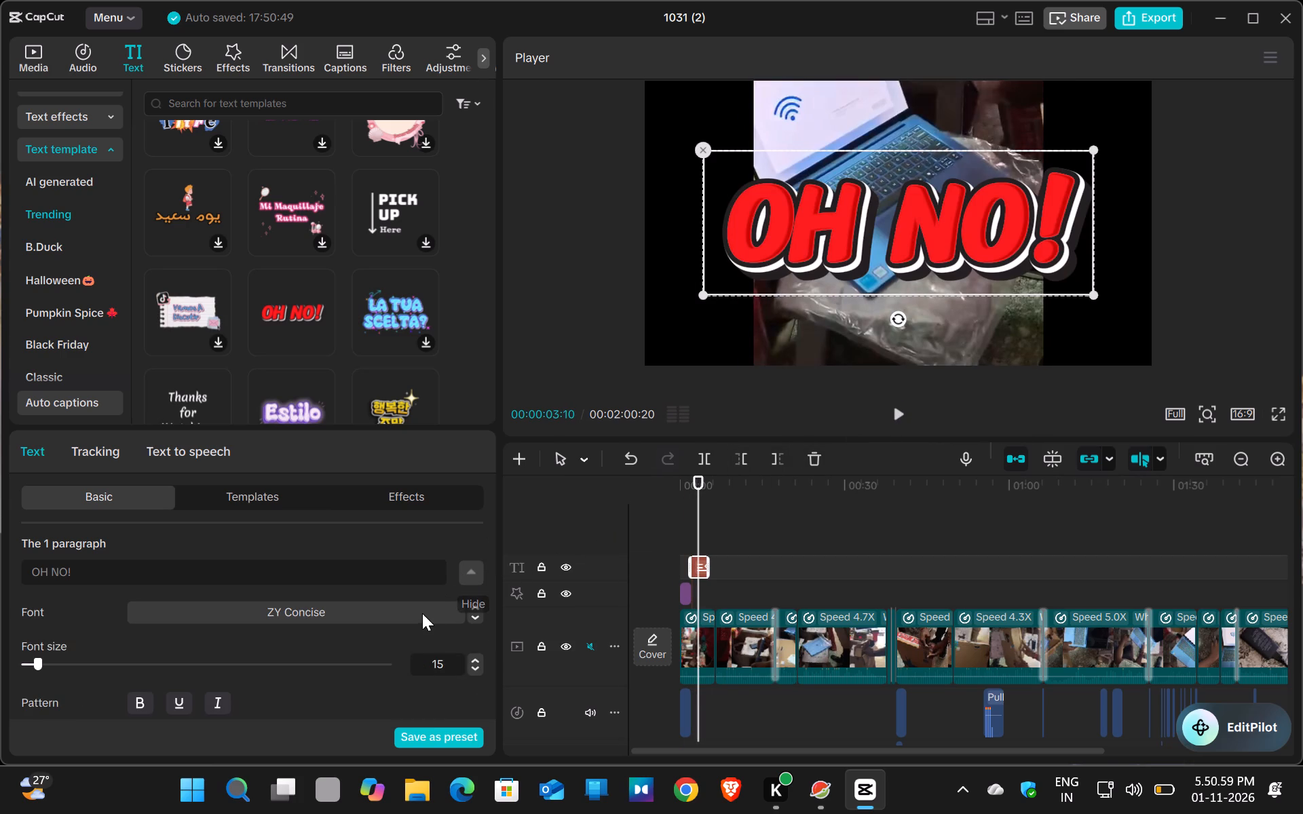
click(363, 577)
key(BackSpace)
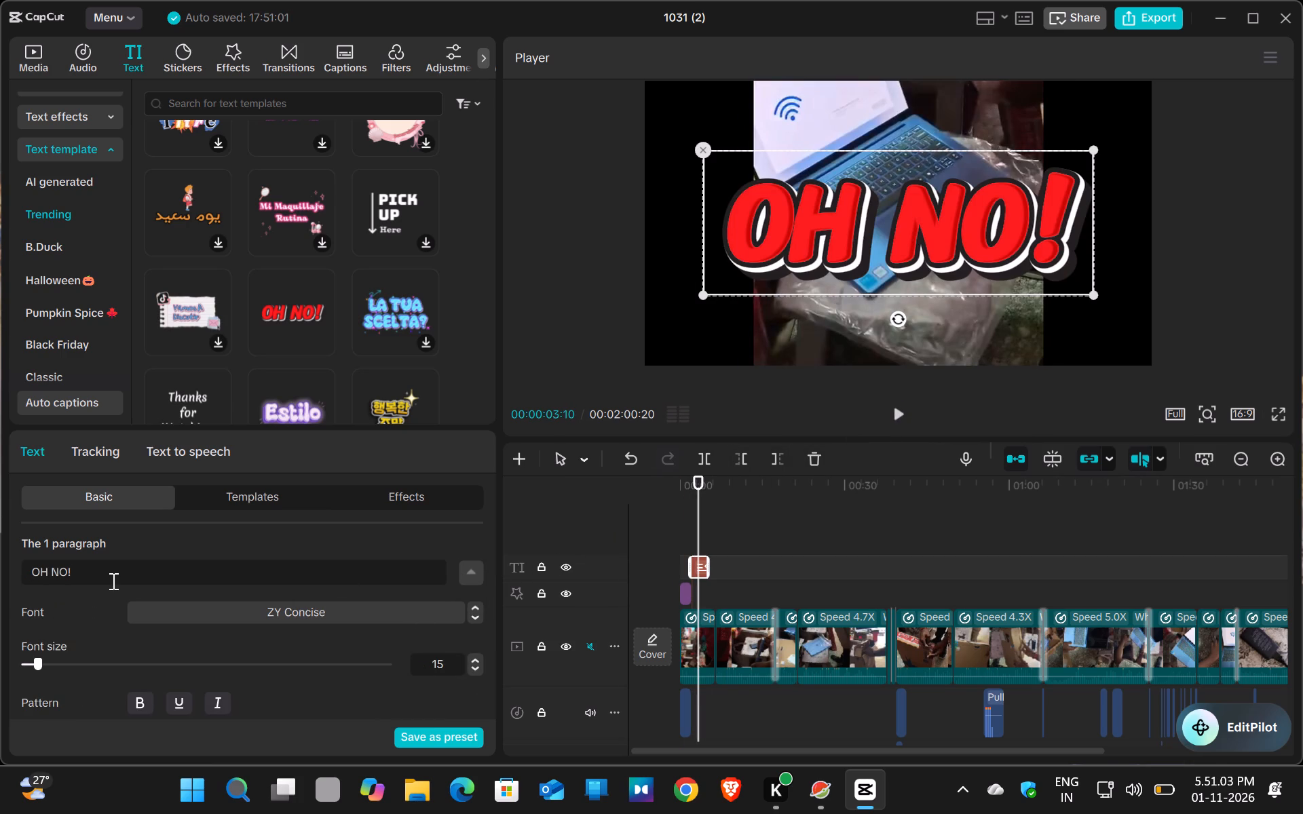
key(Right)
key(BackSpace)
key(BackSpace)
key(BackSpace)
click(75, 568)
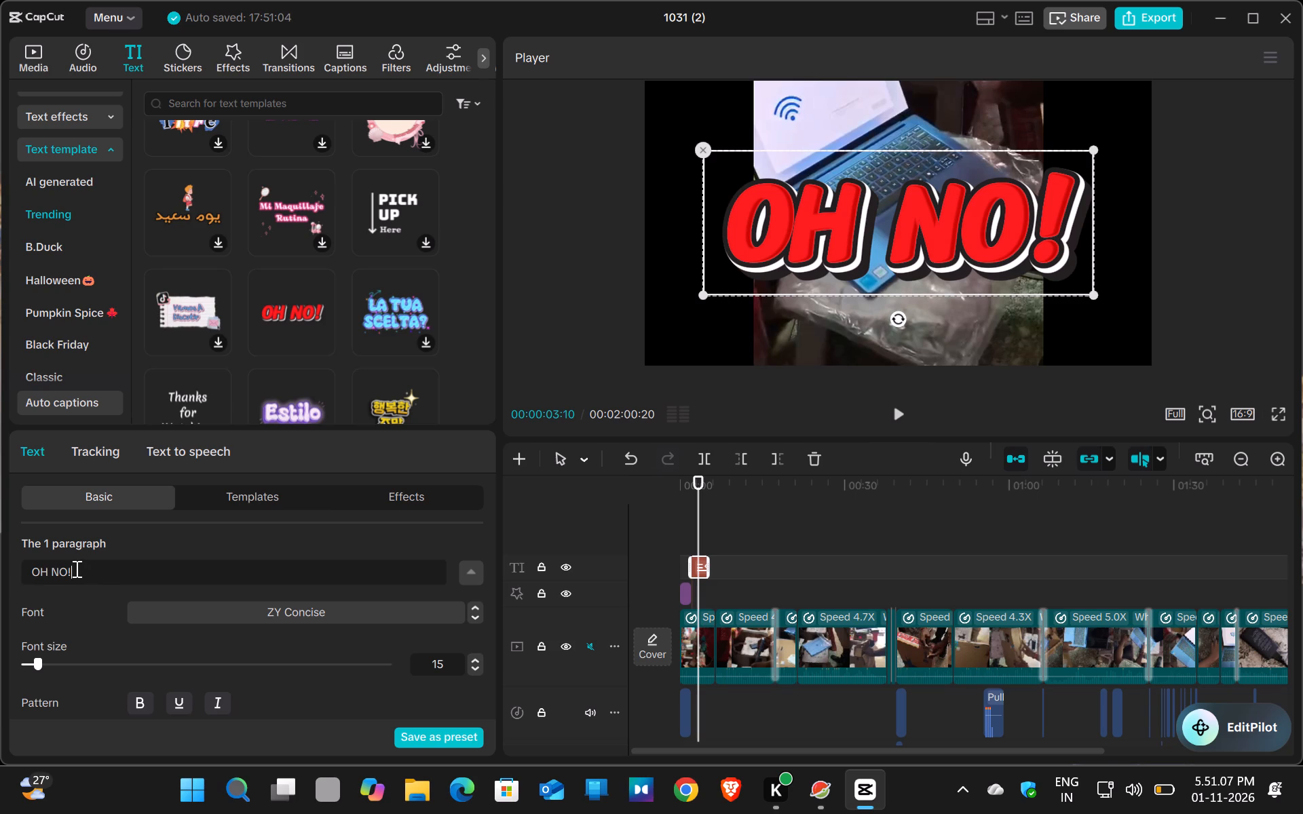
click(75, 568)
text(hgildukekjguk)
Save the OH NO! text as a preset.
click(440, 733)
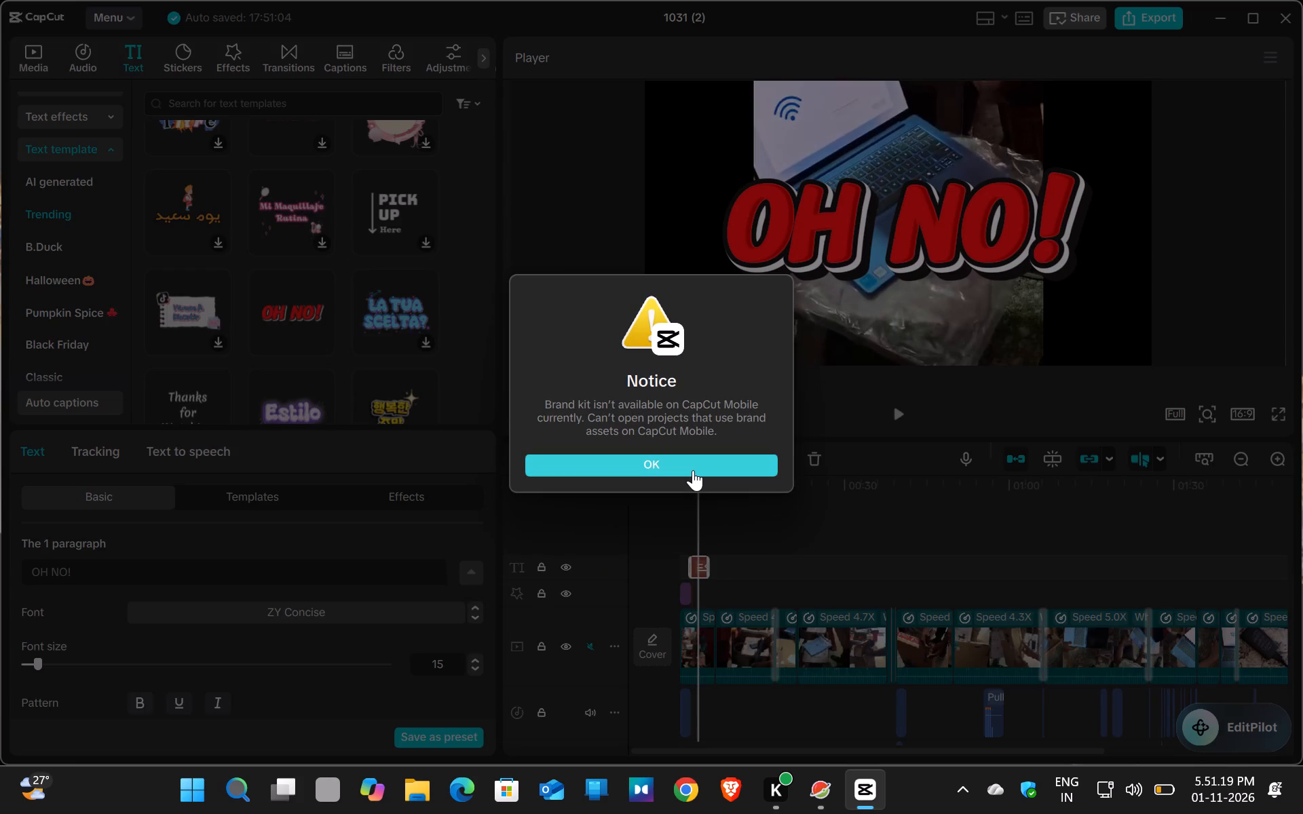
click(693, 470)
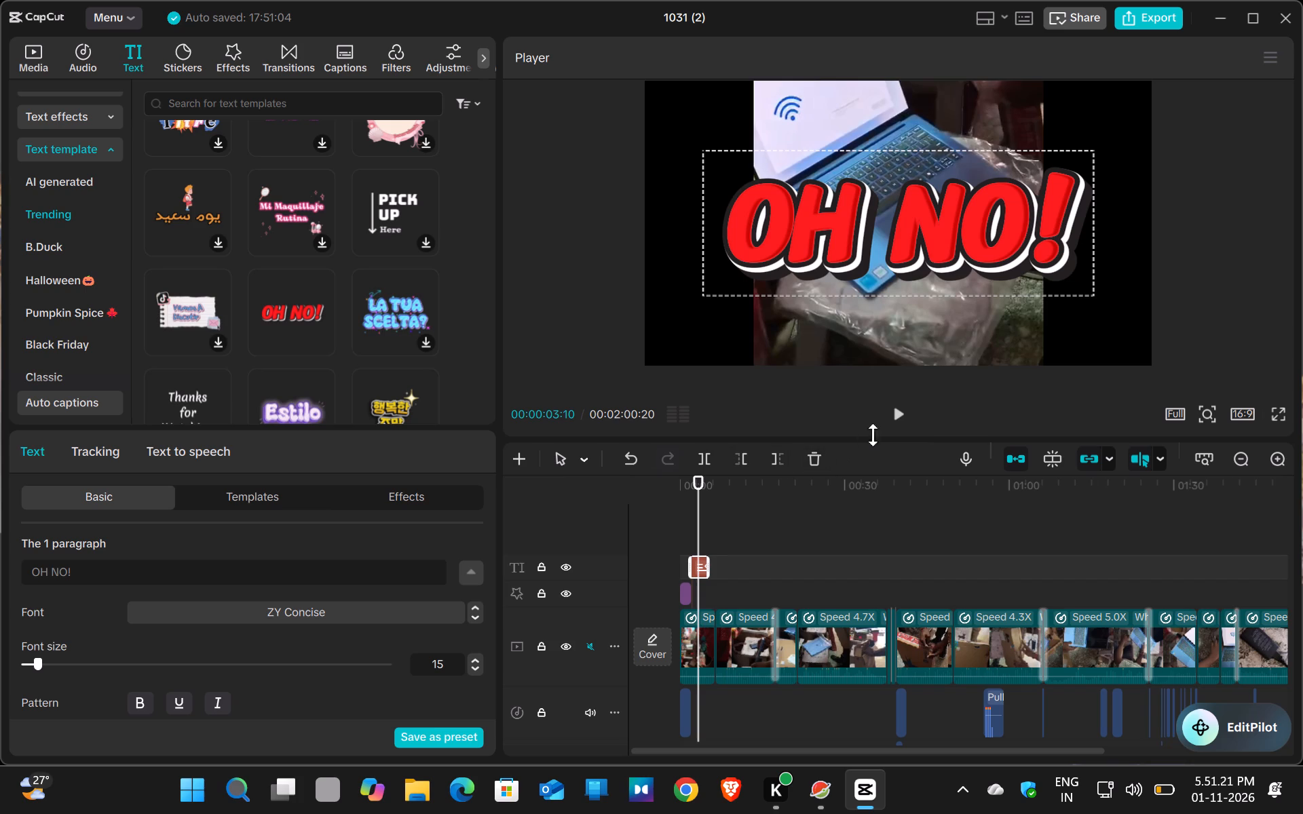
Play the video briefly at the OH NO! title.
click(899, 422)
click(899, 422)
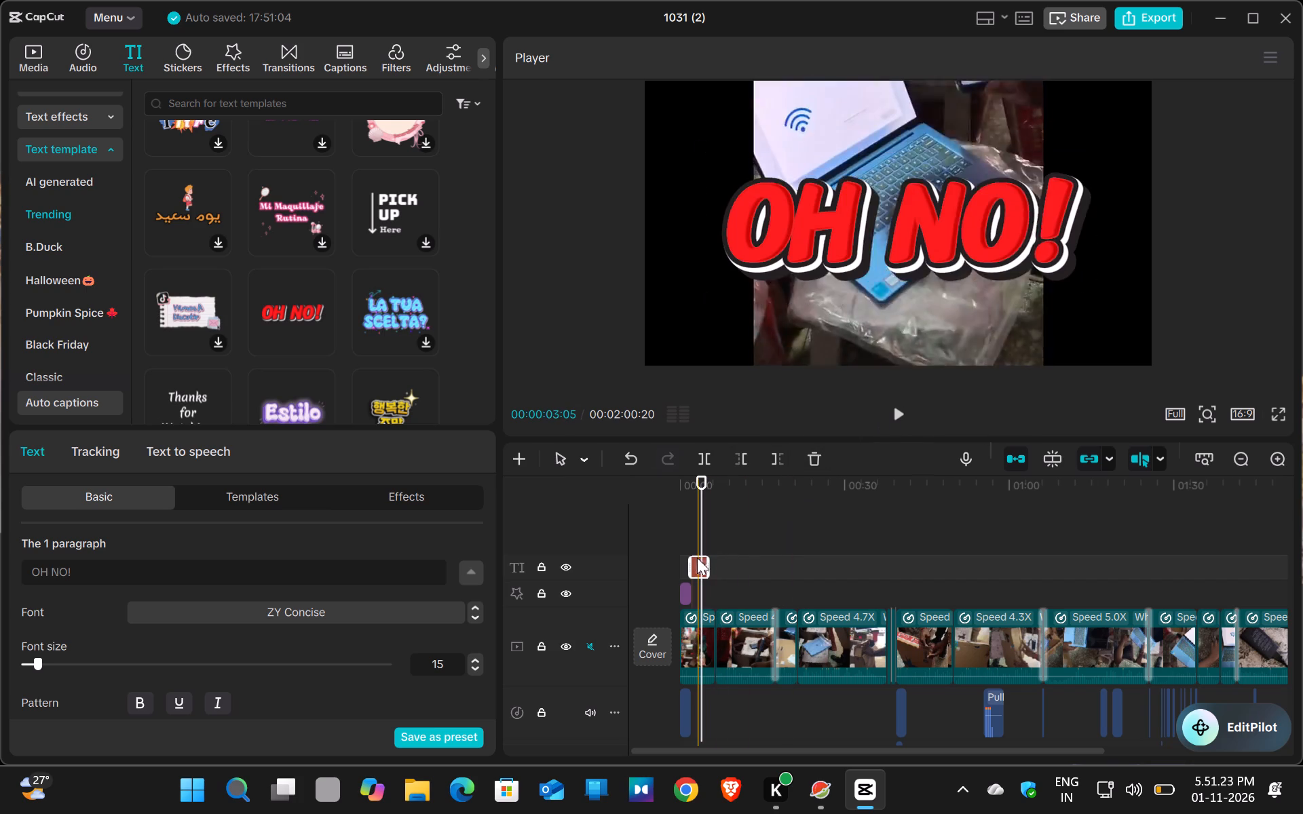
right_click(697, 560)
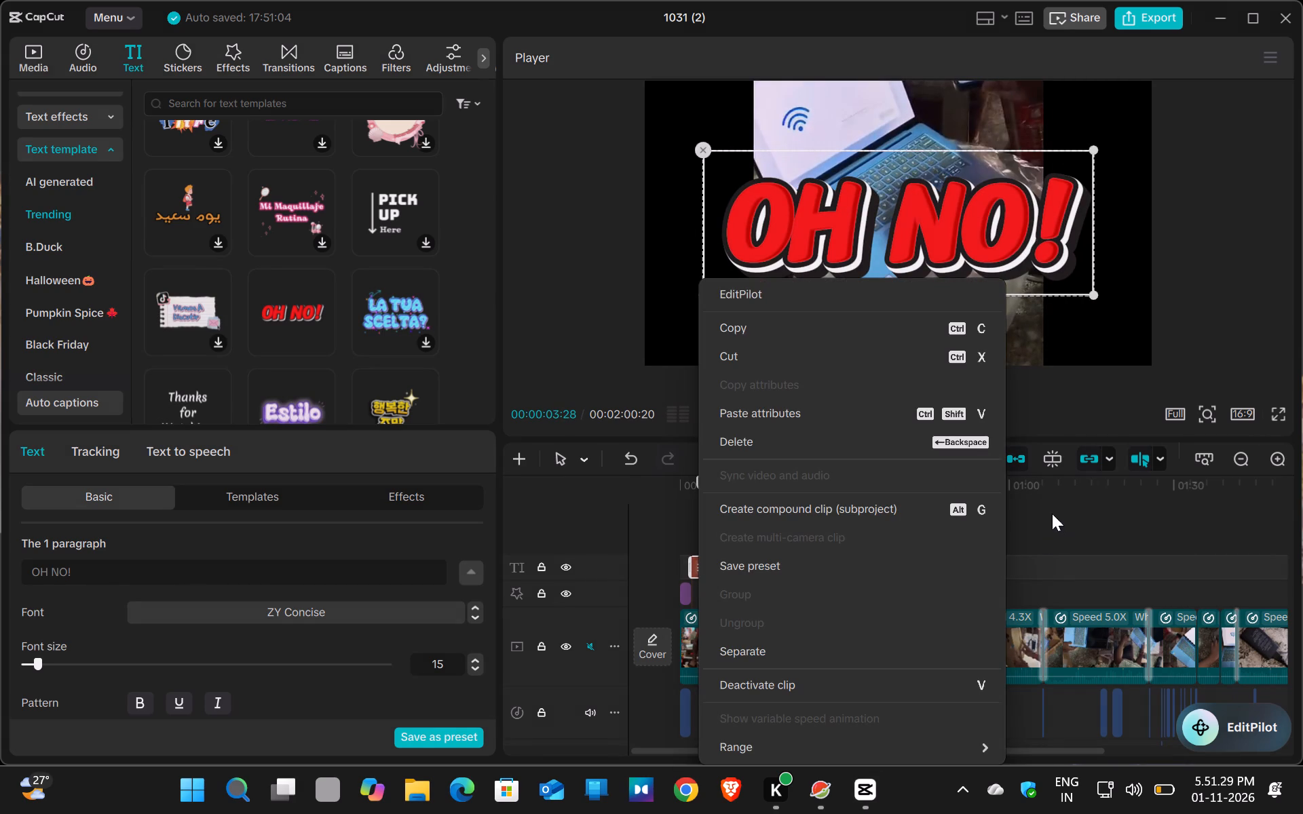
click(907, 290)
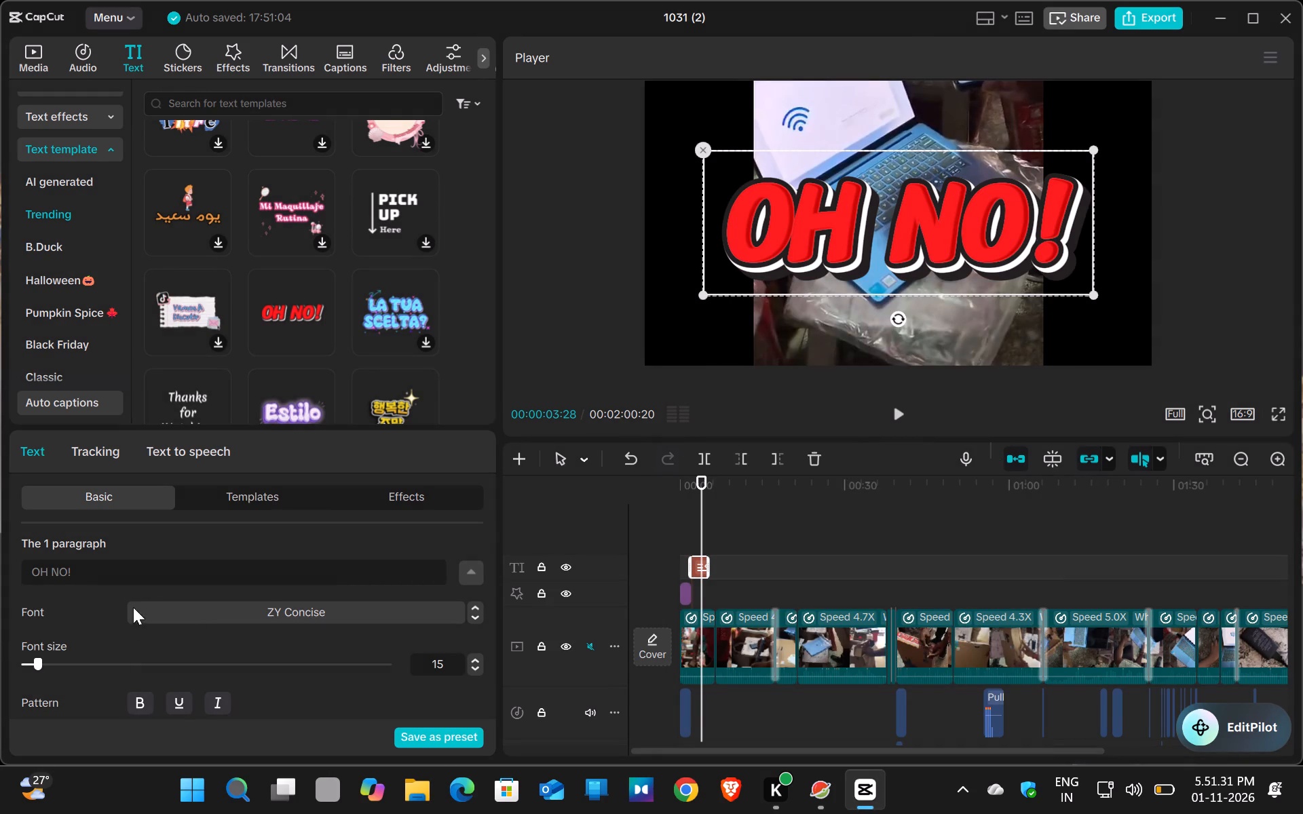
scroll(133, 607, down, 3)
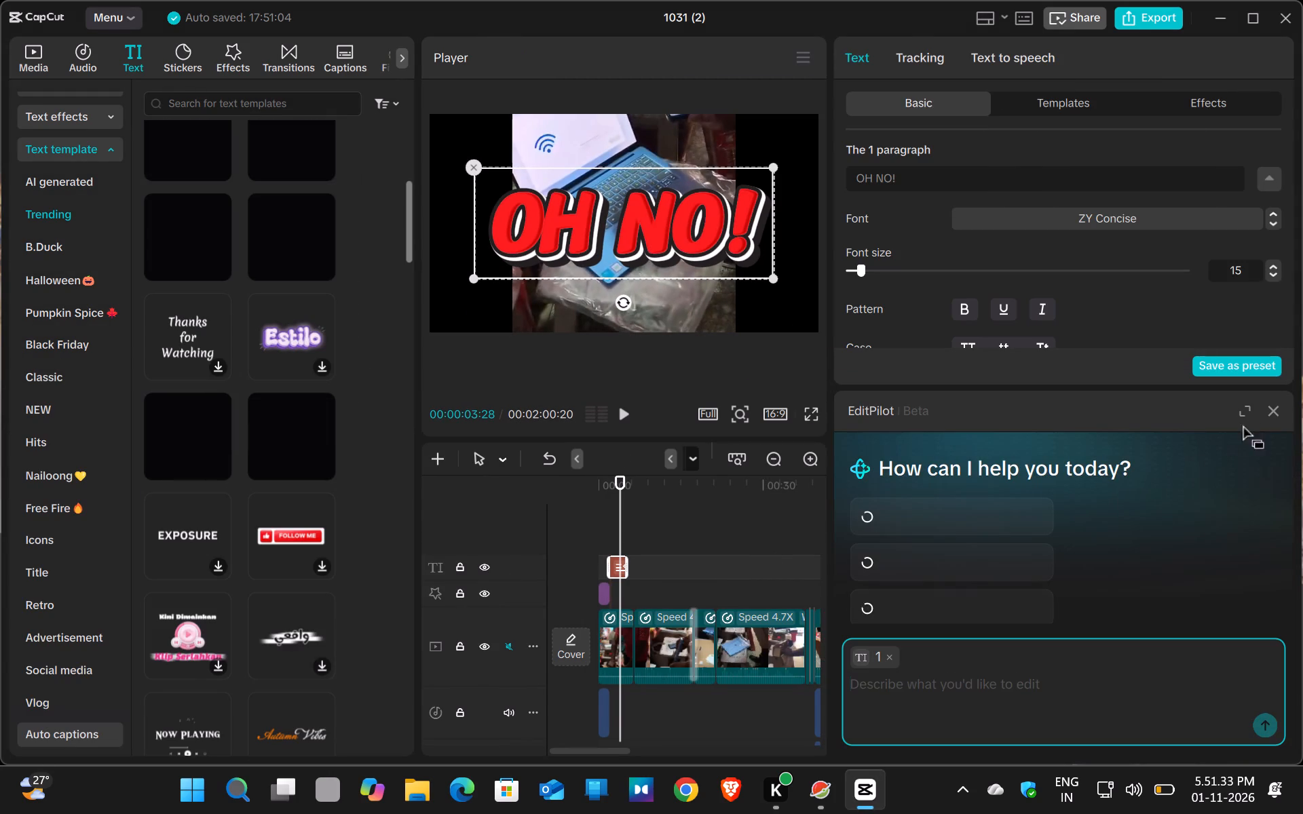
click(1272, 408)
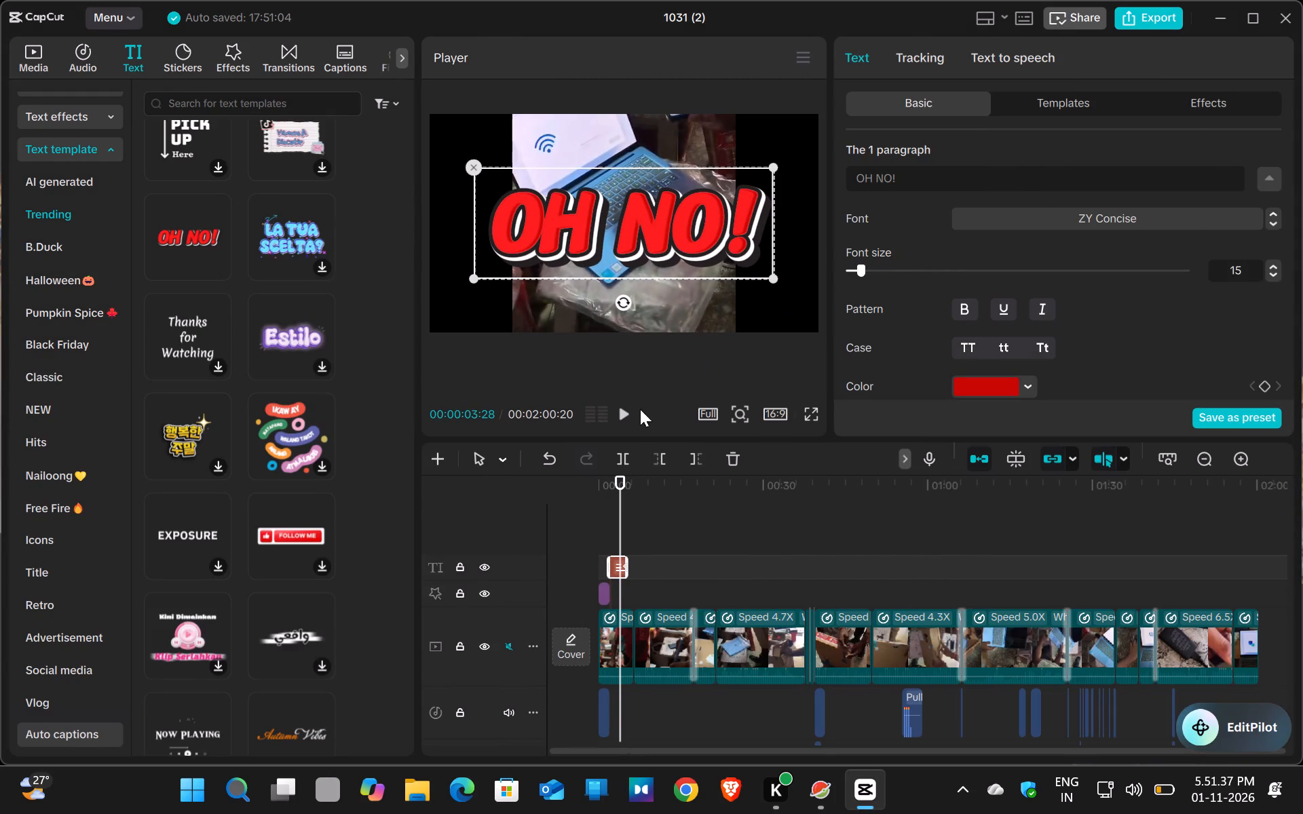
Examine further Trending text templates for the opening title.
scroll(273, 346, down, 6)
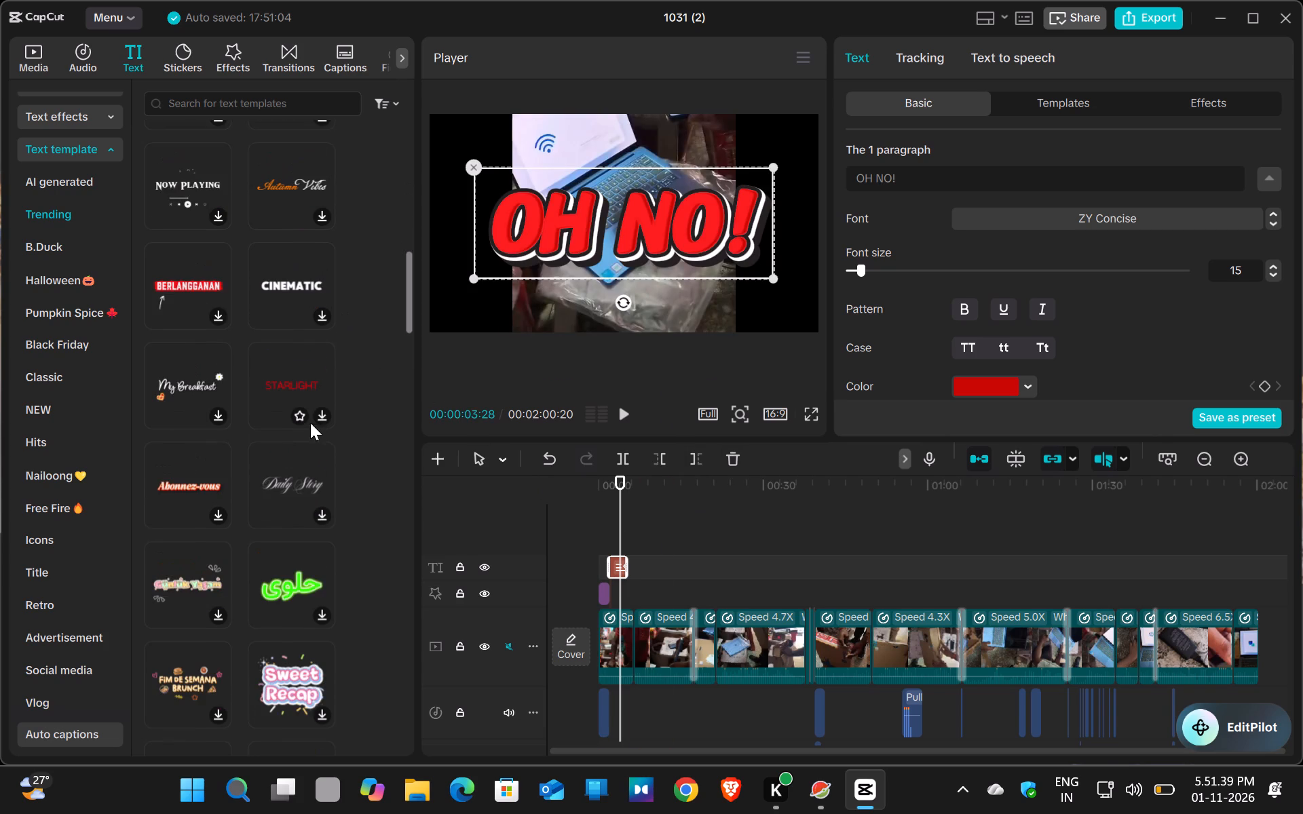
scroll(265, 410, up, 6)
scroll(265, 410, down, 18)
scroll(348, 385, up, 1)
scroll(985, 273, up, 1)
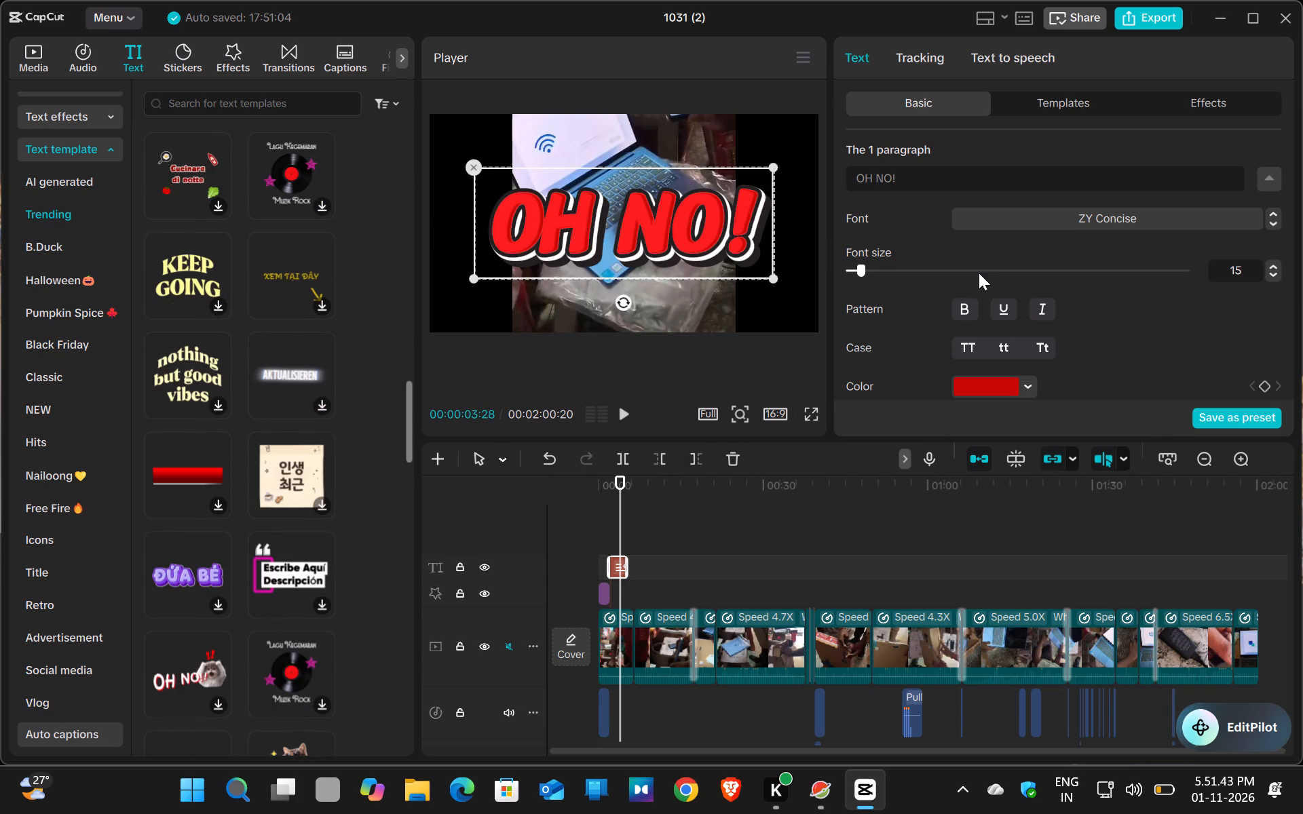
scroll(979, 273, up, 2)
Play the opening briefly again to check the OH NO! title over the laptop footage.
click(623, 406)
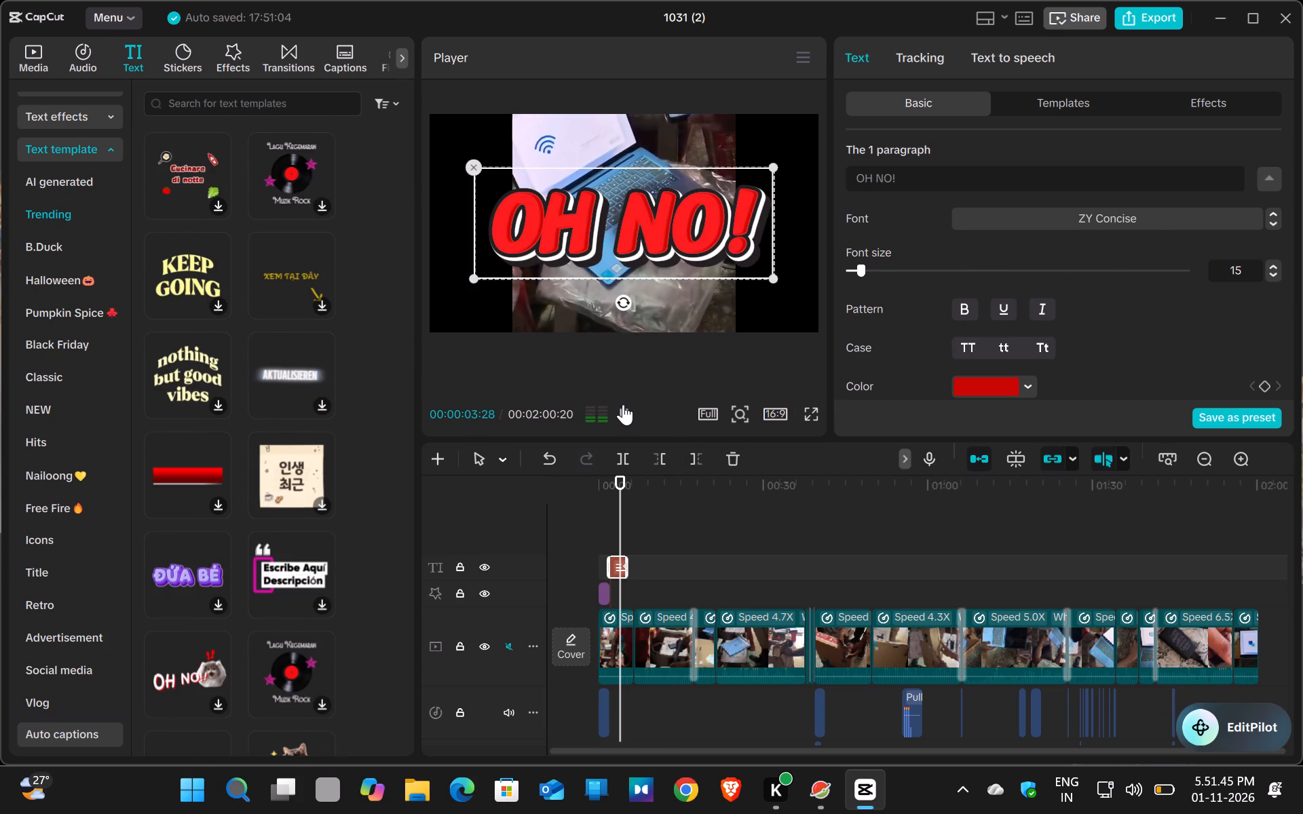
click(616, 414)
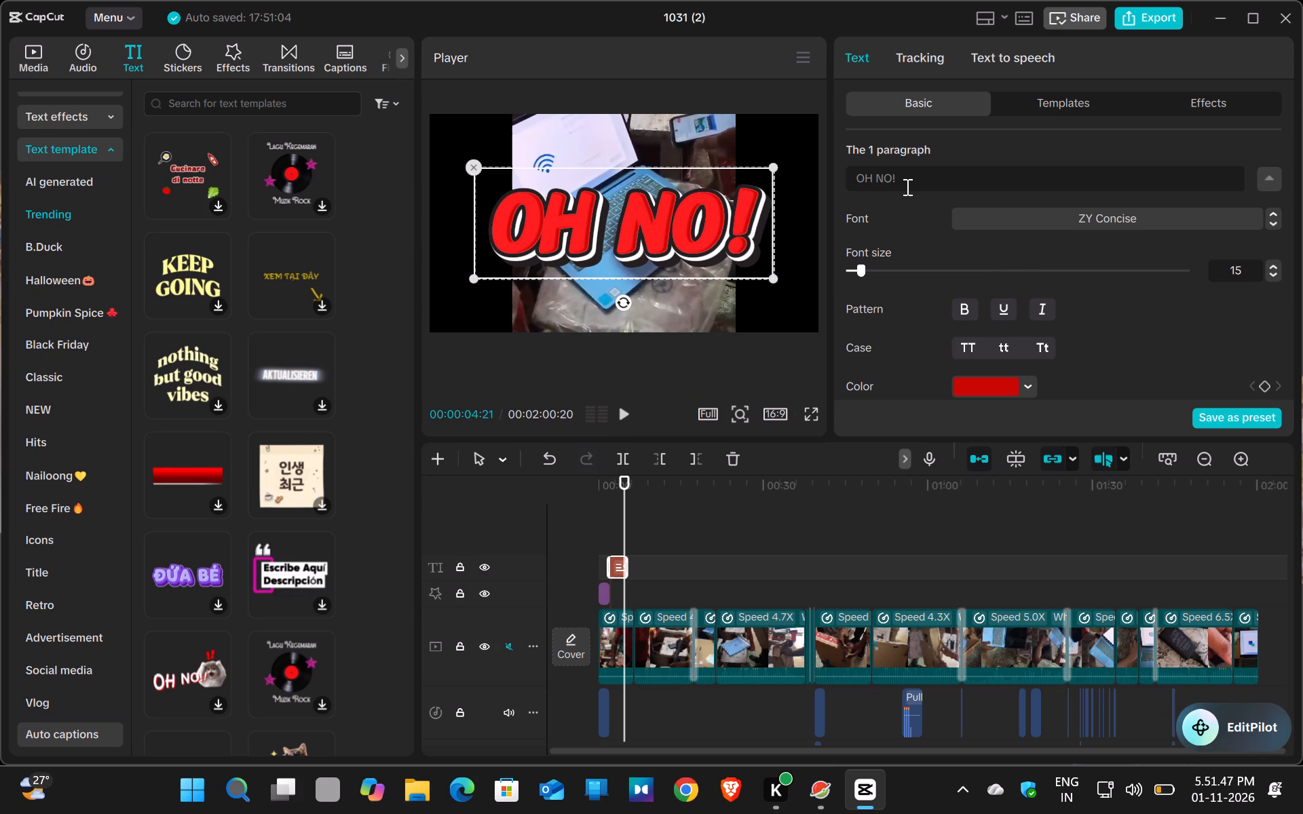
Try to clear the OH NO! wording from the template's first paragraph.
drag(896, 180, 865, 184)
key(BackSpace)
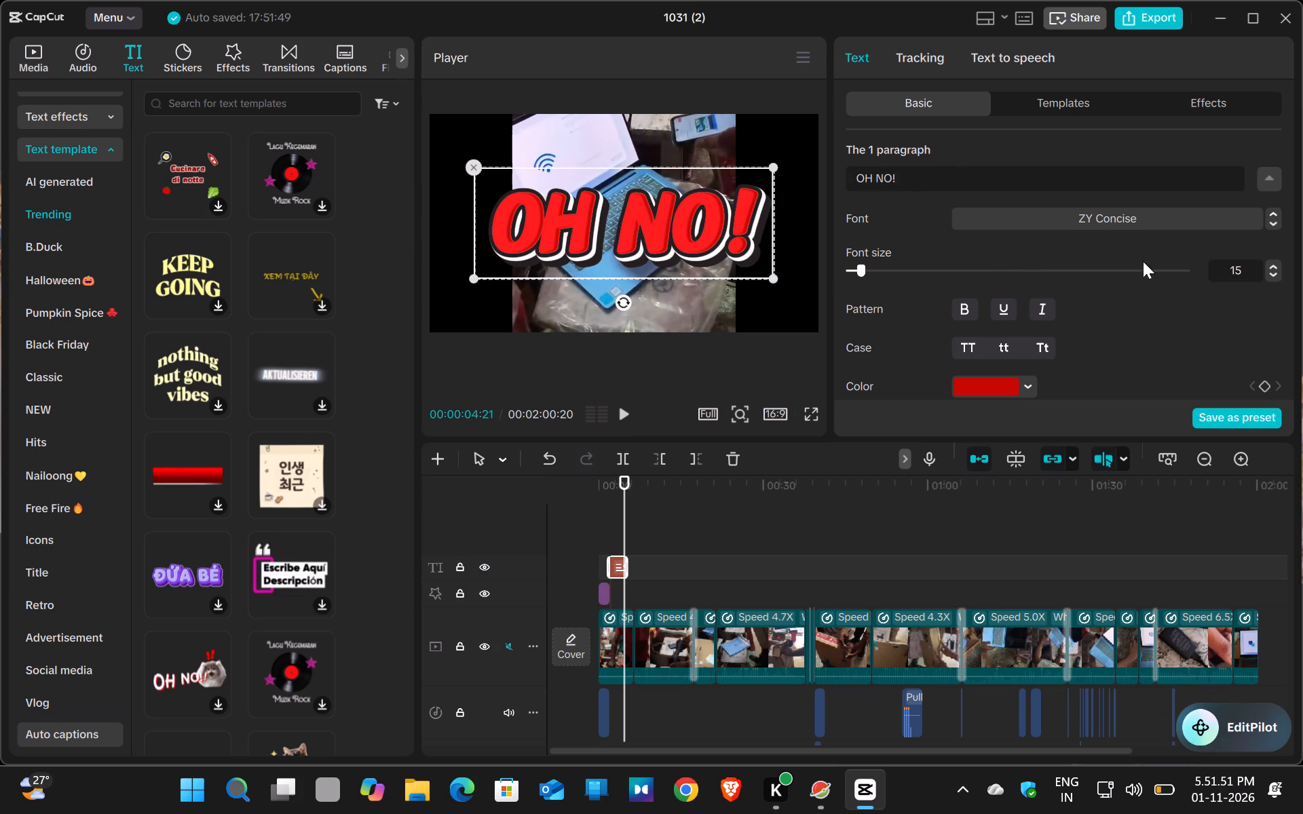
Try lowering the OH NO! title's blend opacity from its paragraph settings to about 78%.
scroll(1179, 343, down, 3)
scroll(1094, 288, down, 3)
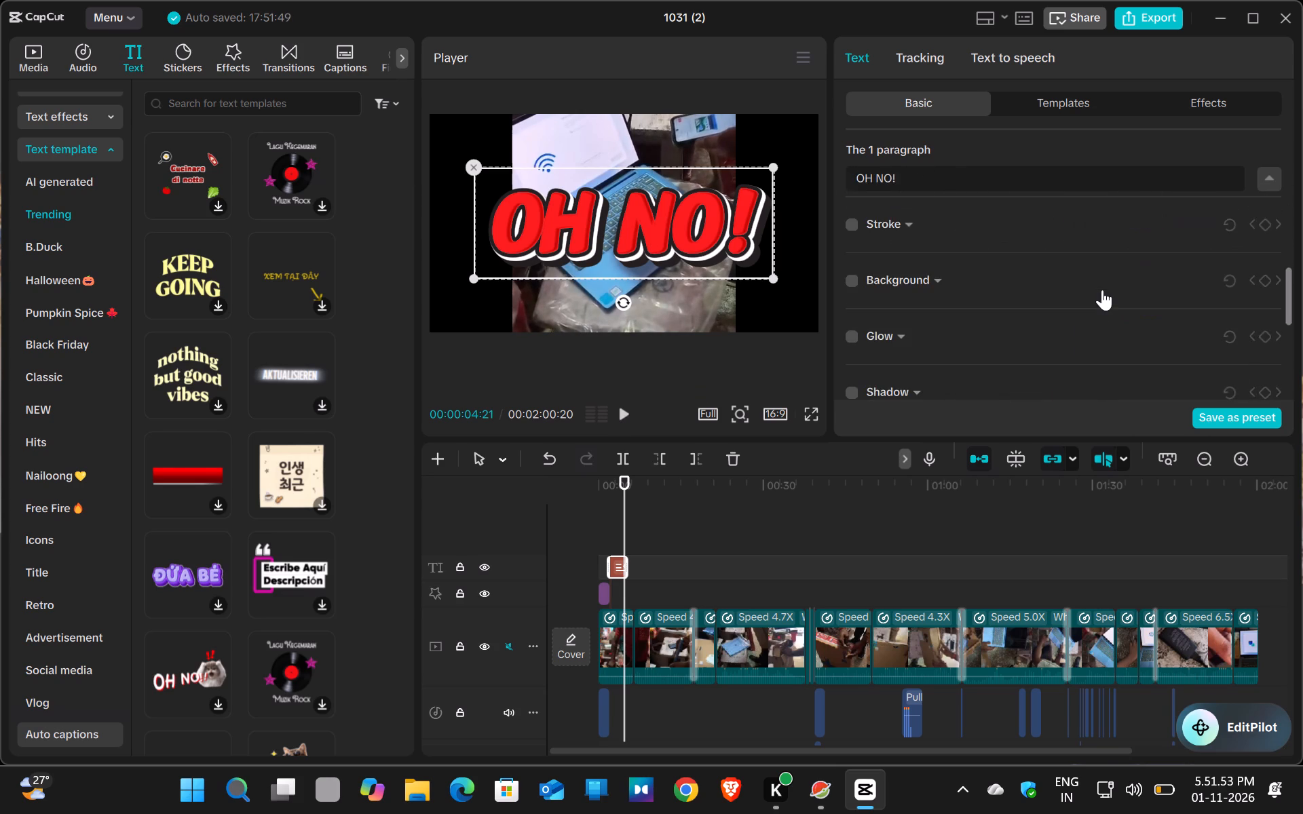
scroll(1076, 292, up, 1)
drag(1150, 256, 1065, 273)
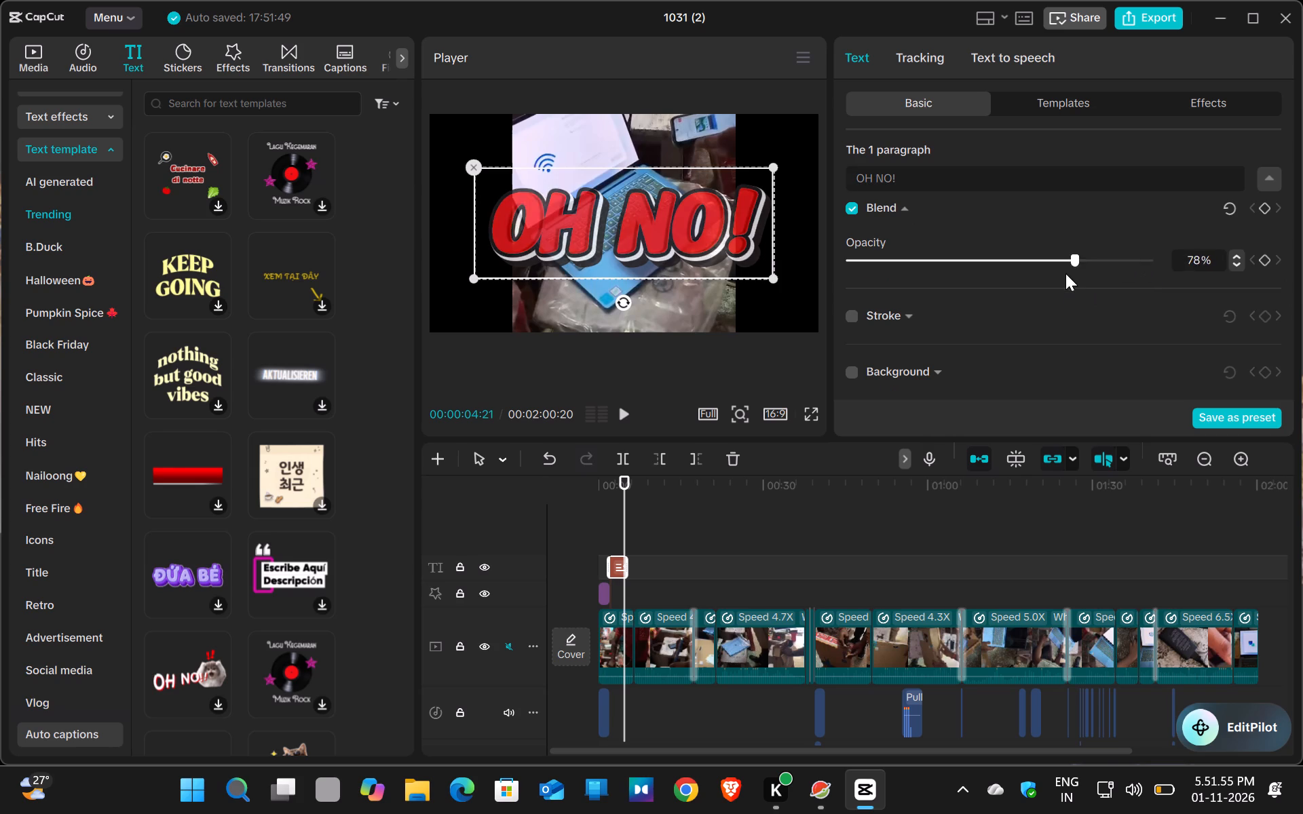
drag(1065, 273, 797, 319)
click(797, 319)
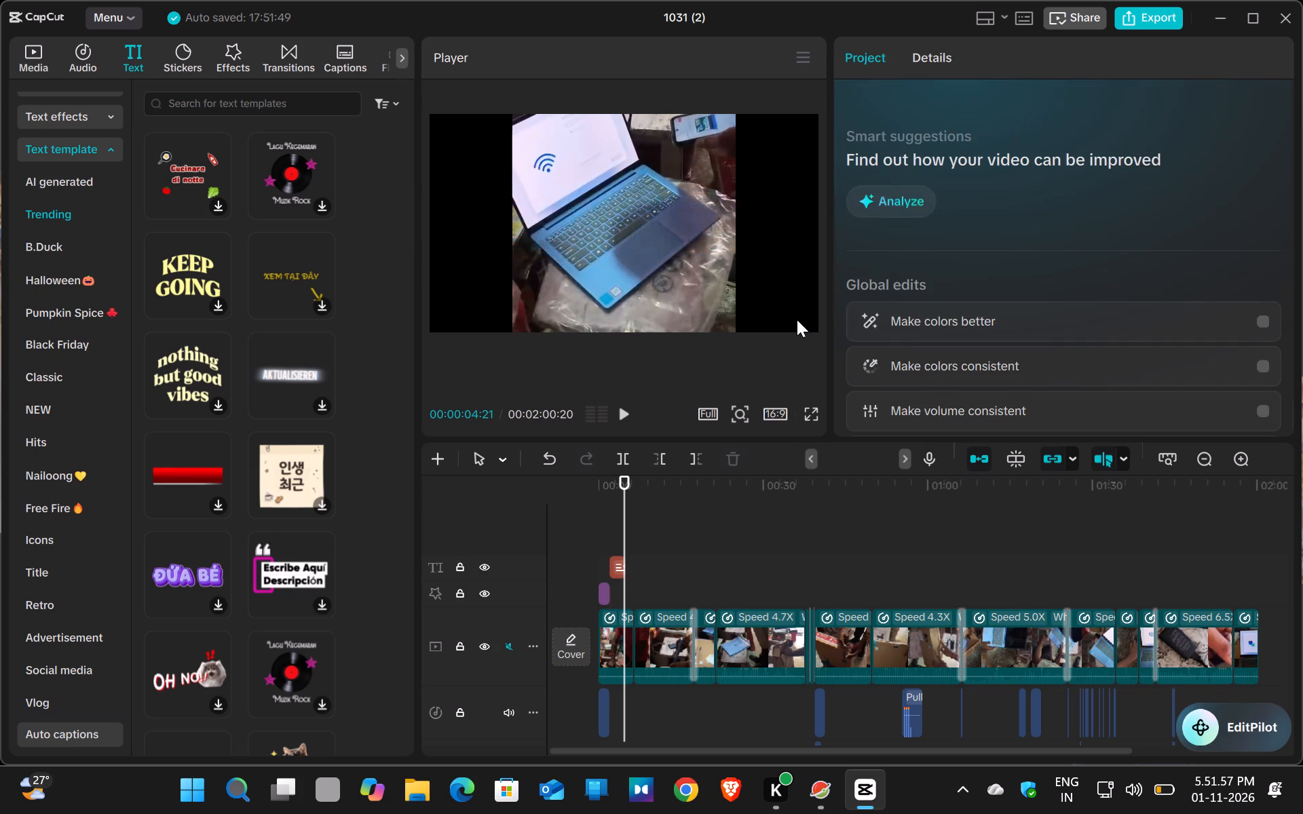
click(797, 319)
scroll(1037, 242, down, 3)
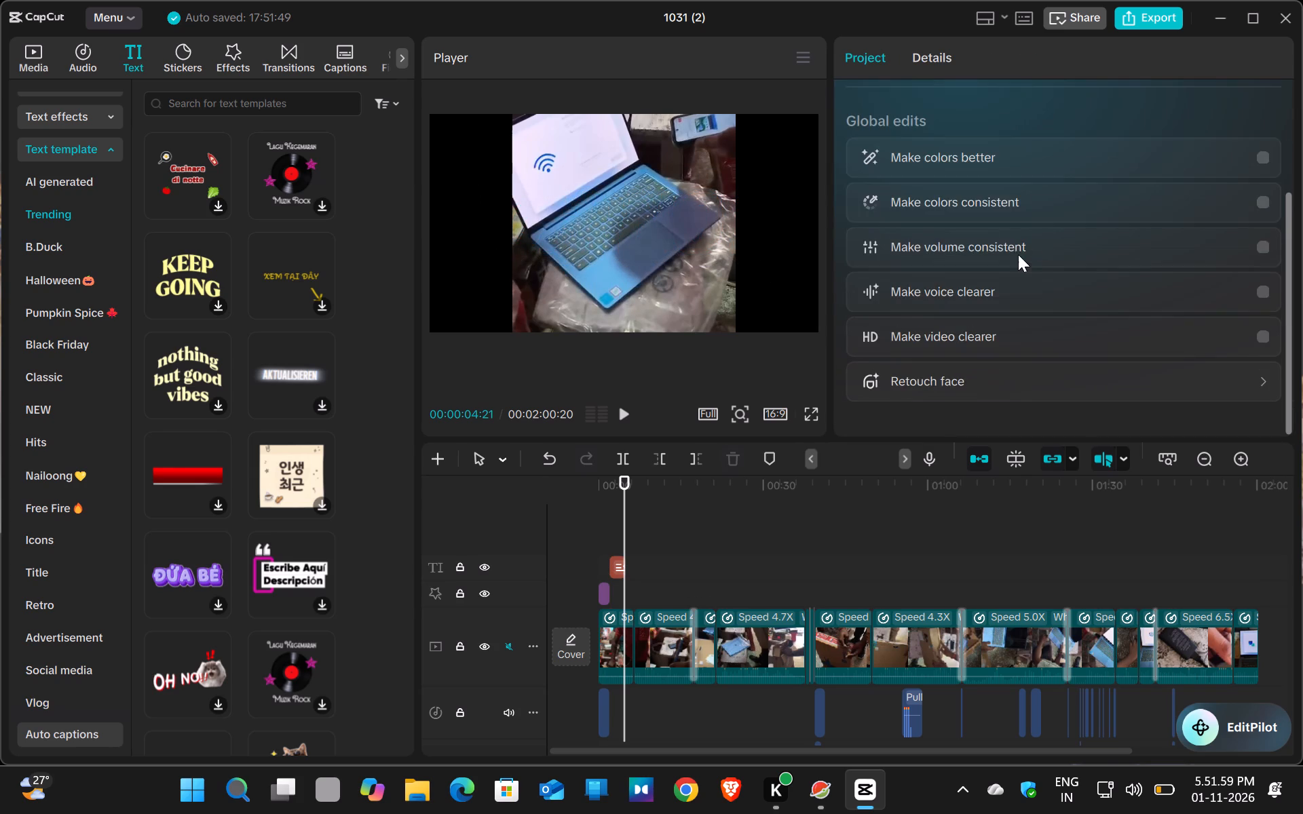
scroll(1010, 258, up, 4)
Reselect the OH NO! title on the timeline and change its paragraph font to CC-Snowhite.
click(613, 527)
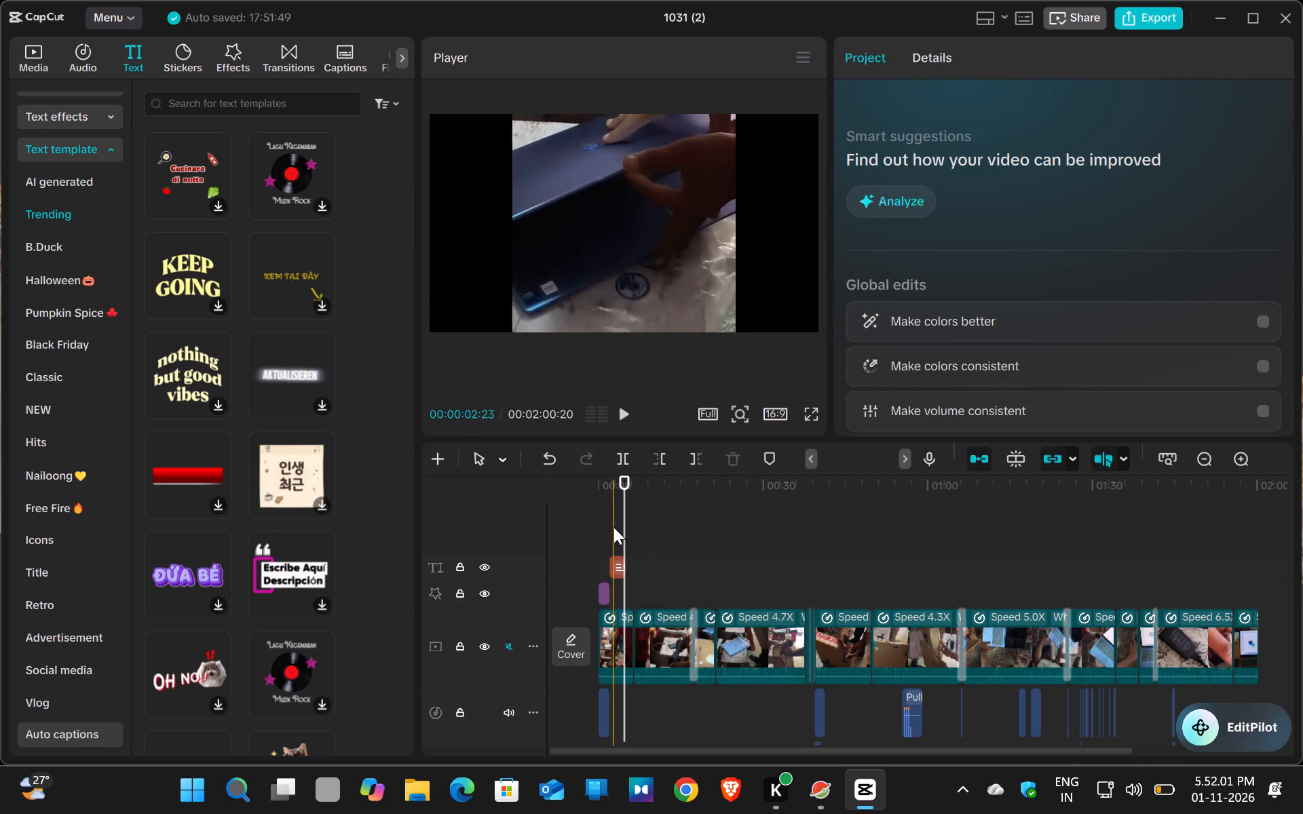
click(620, 562)
scroll(1127, 163, down, 3)
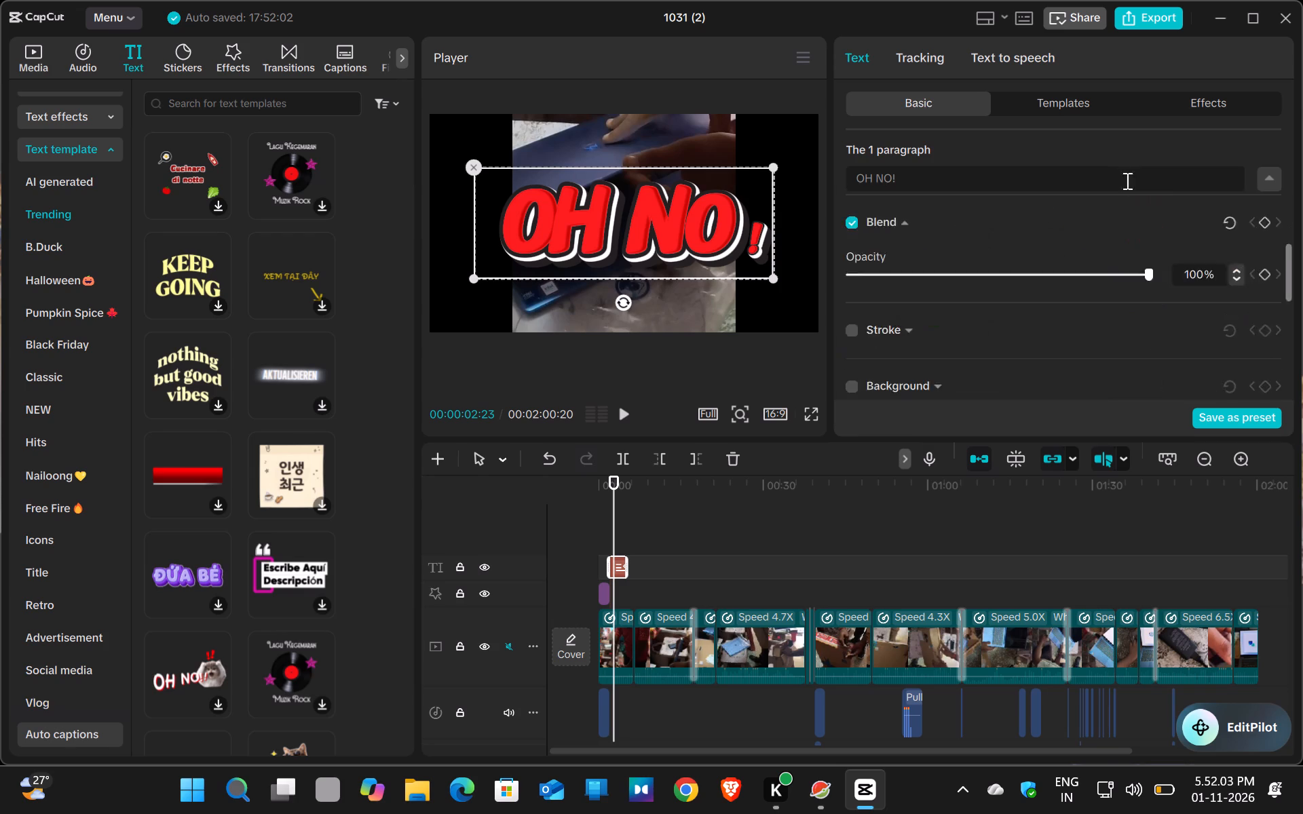
scroll(1126, 182, down, 6)
scroll(1125, 209, up, 4)
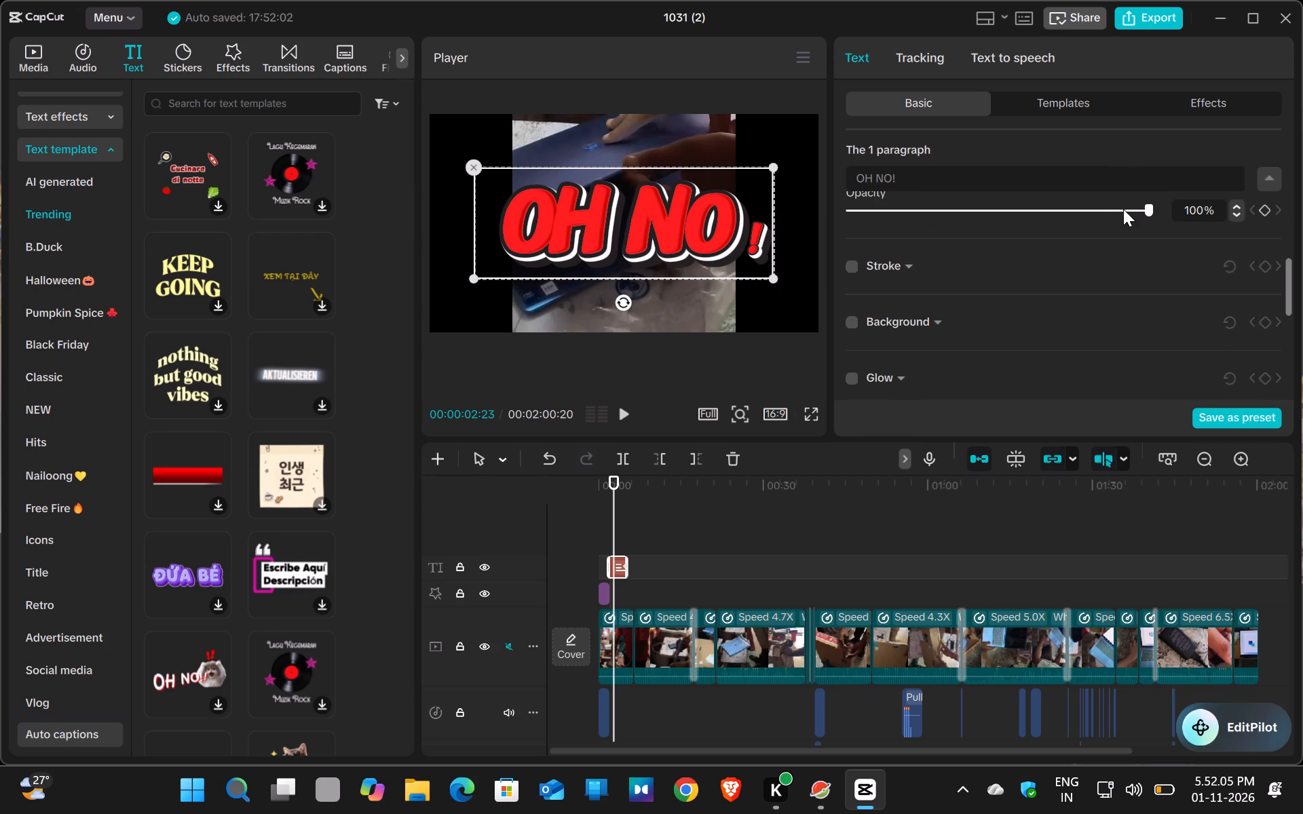
scroll(1078, 214, up, 8)
scroll(1003, 227, up, 7)
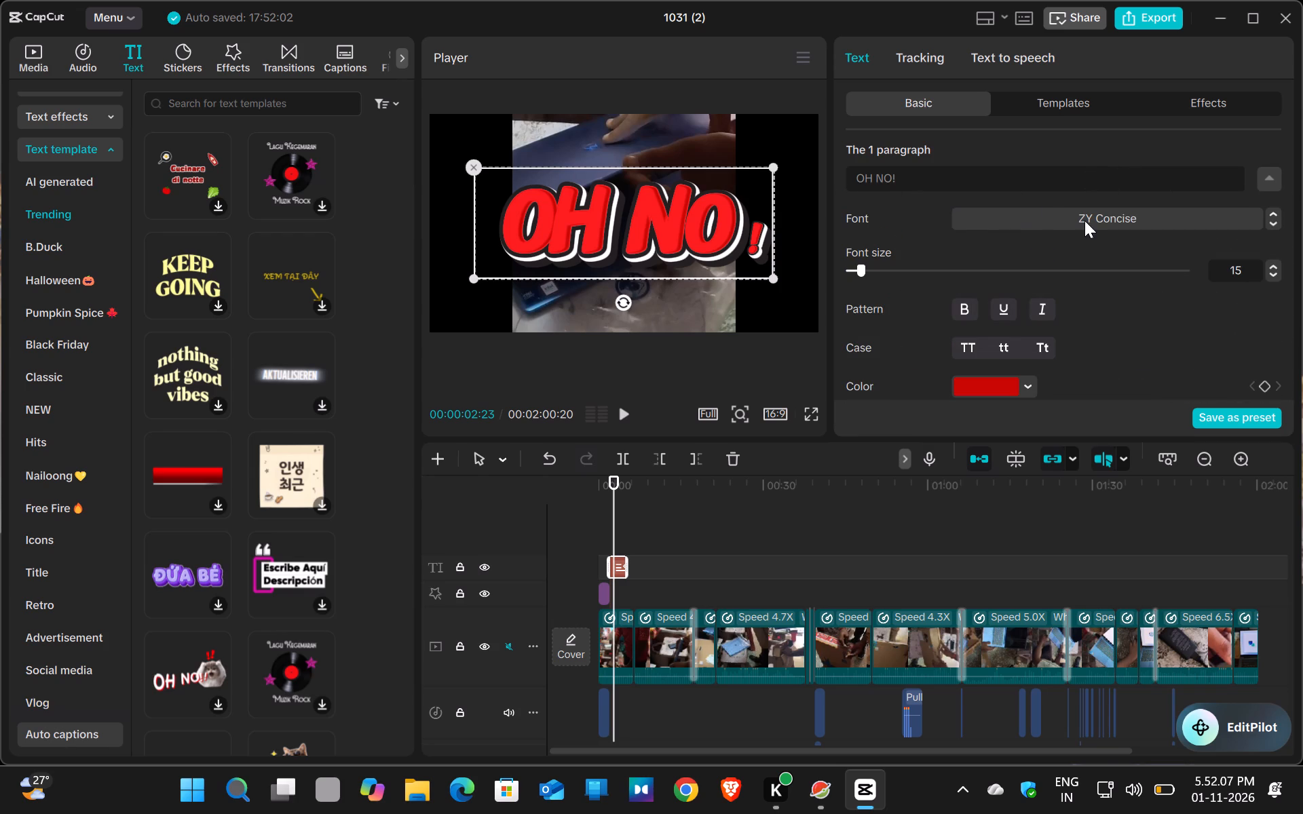
click(1084, 220)
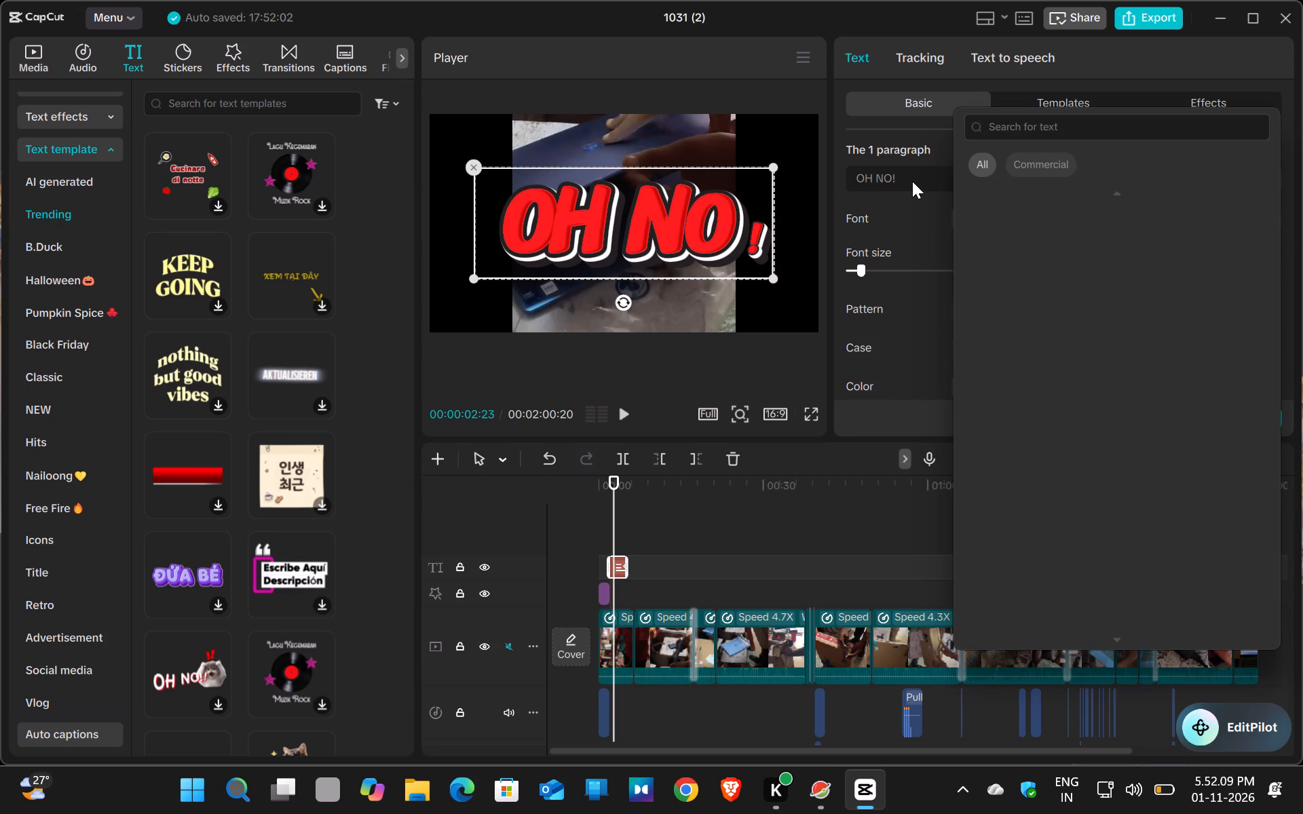
scroll(1065, 301, up, 6)
scroll(1065, 285, down, 2)
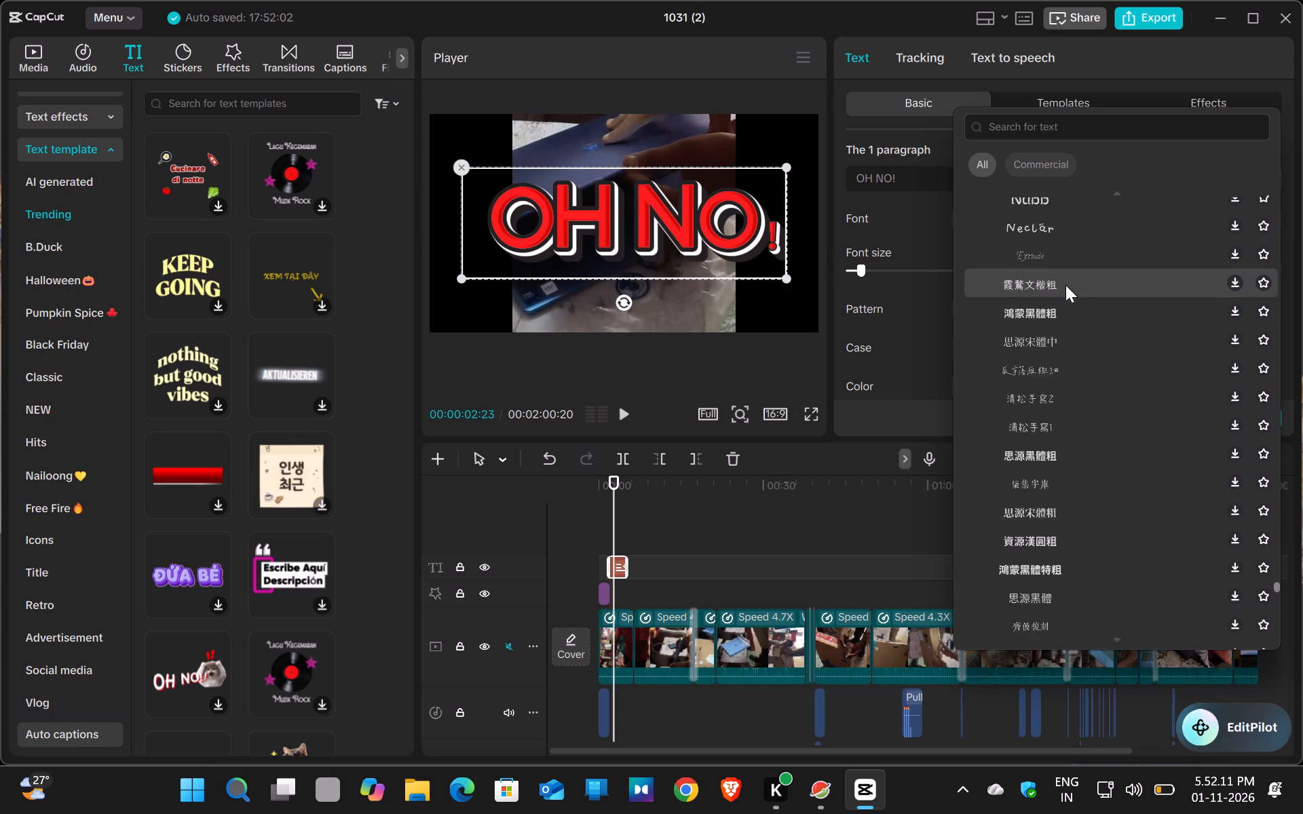
scroll(1065, 285, down, 5)
scroll(1065, 285, up, 11)
click(1065, 282)
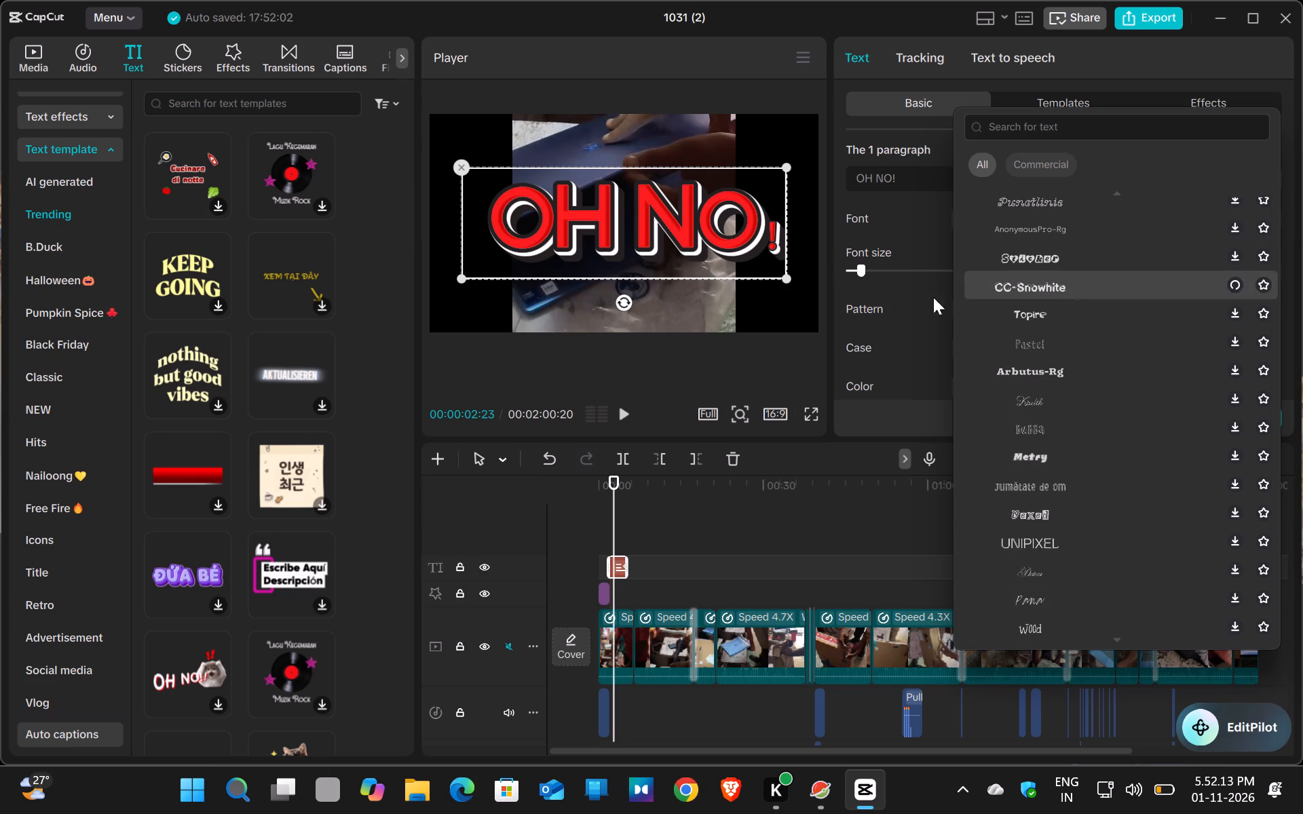
click(910, 176)
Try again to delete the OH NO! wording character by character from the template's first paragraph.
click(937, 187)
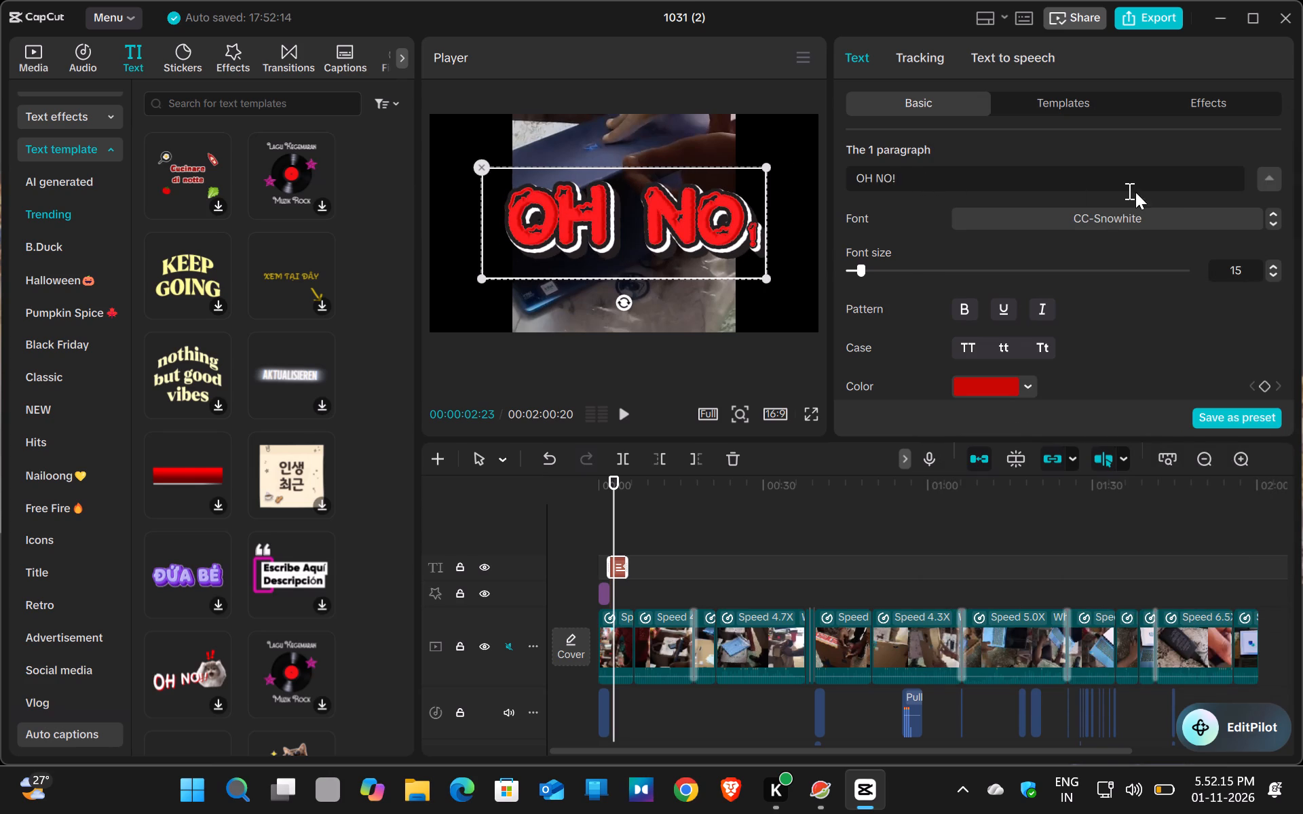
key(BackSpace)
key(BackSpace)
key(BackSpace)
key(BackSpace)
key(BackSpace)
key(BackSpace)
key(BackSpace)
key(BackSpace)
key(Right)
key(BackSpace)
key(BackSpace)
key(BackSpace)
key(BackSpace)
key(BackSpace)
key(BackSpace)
Open the text templates available for the selected OH NO! title.
click(1014, 96)
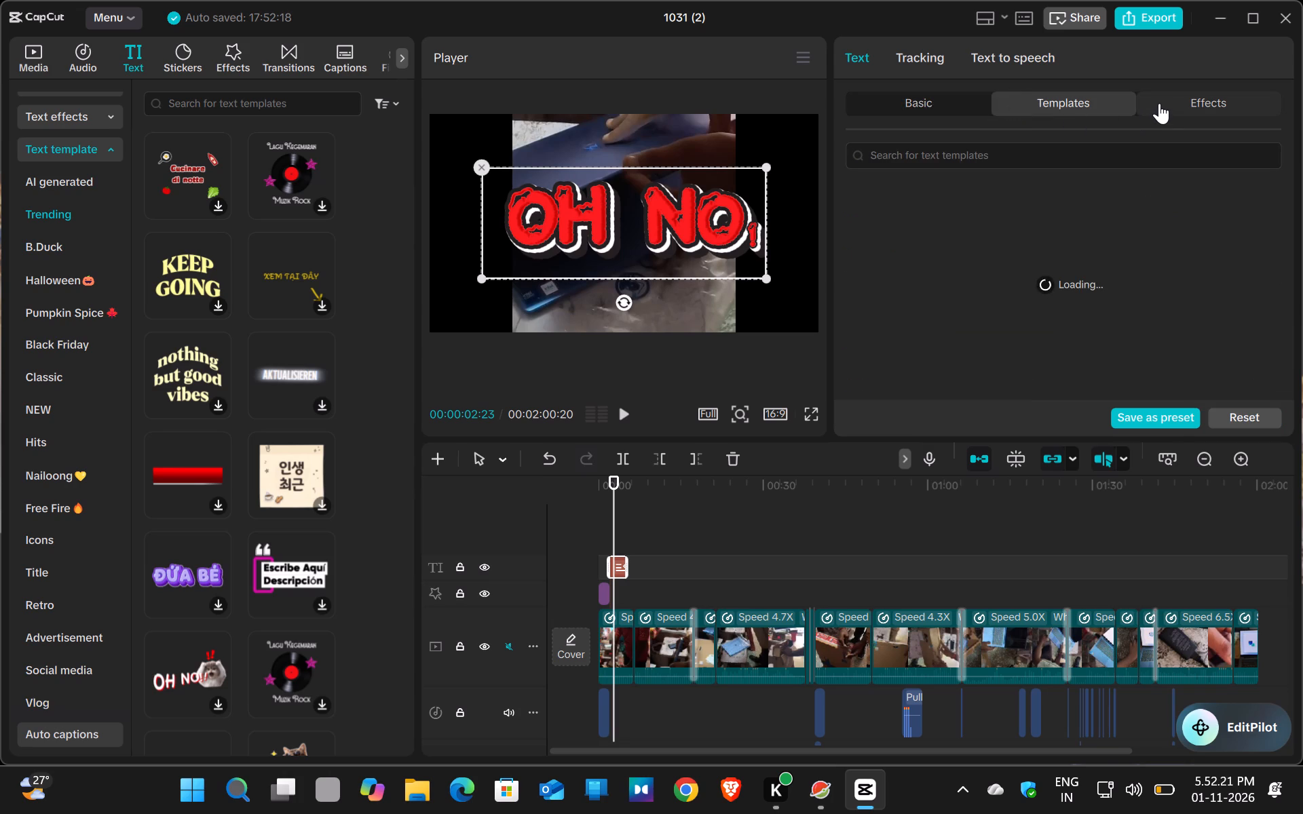
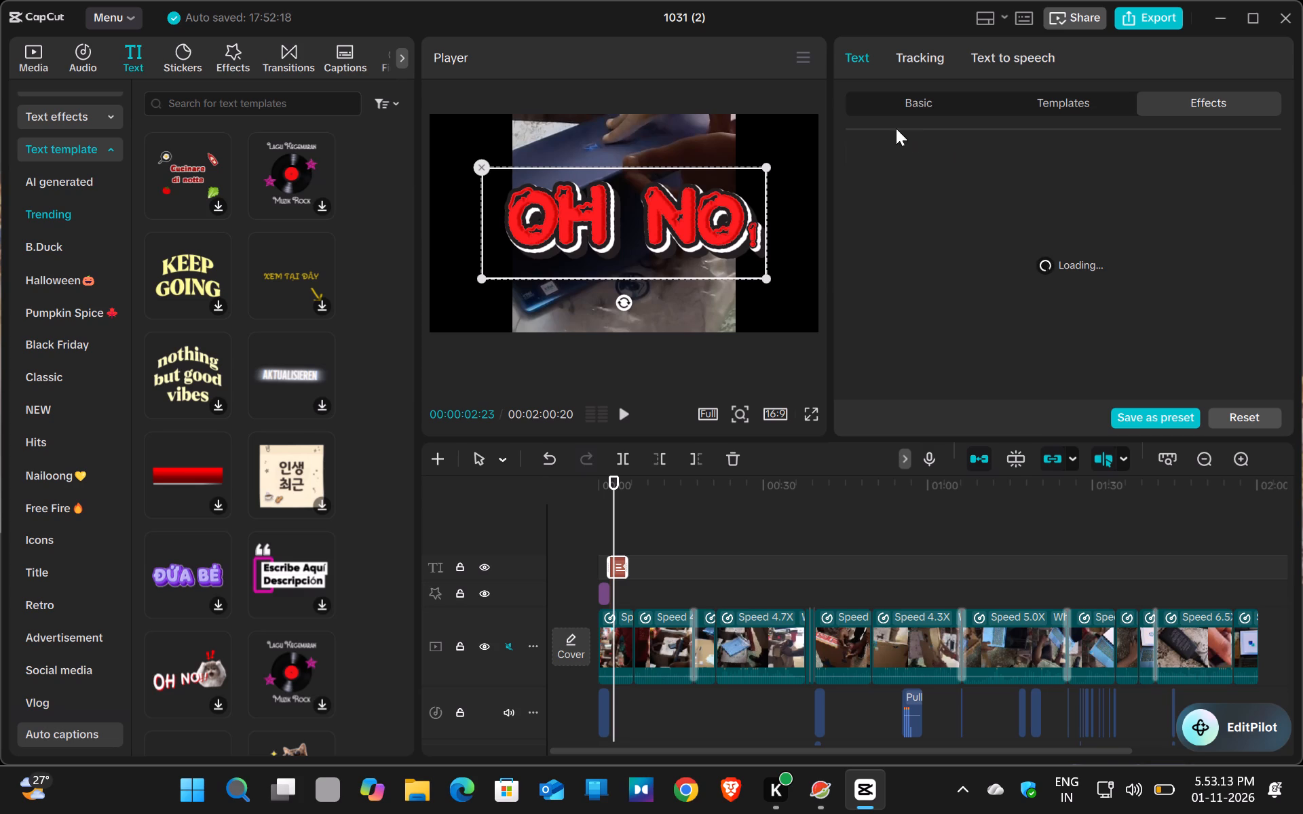
Review the OH NO! title's basic settings and retry loading its available text templates.
click(901, 92)
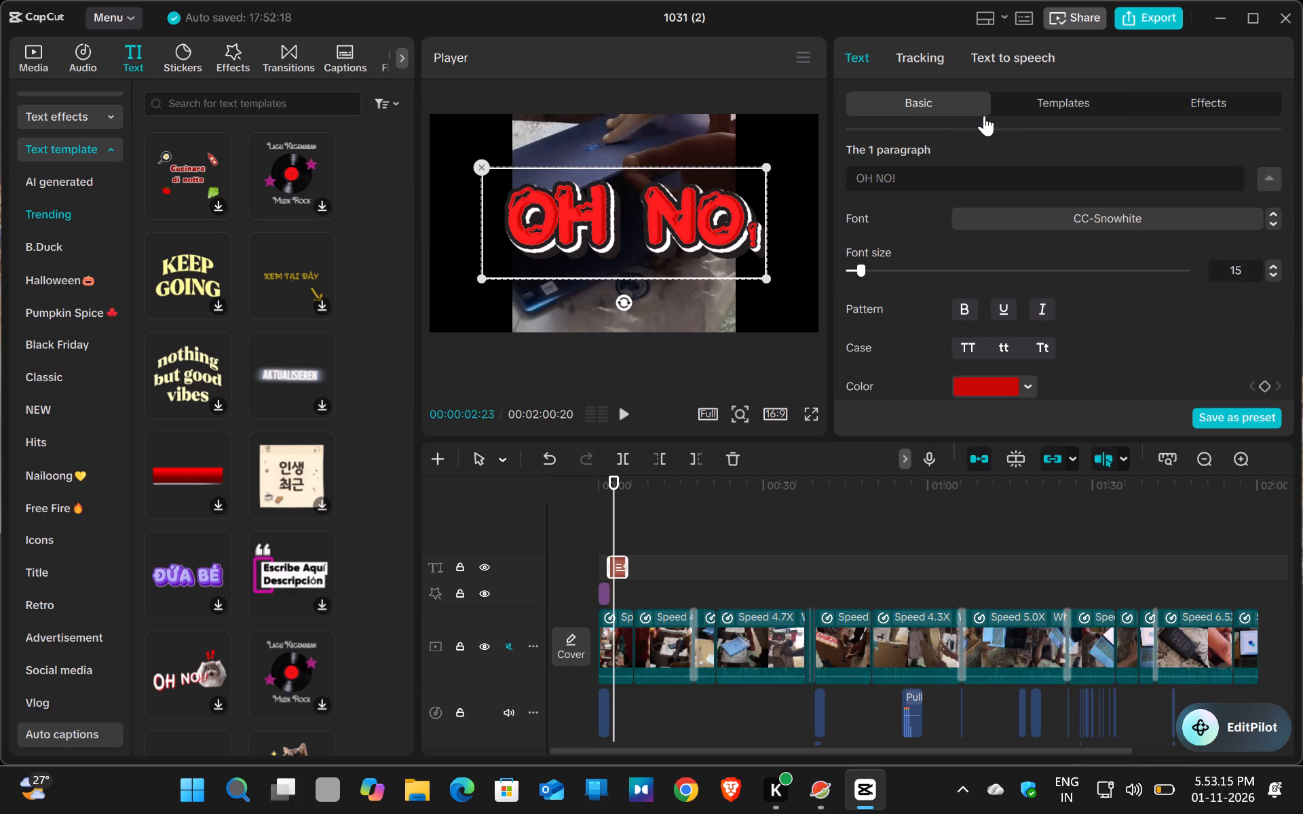
click(1049, 90)
click(1055, 94)
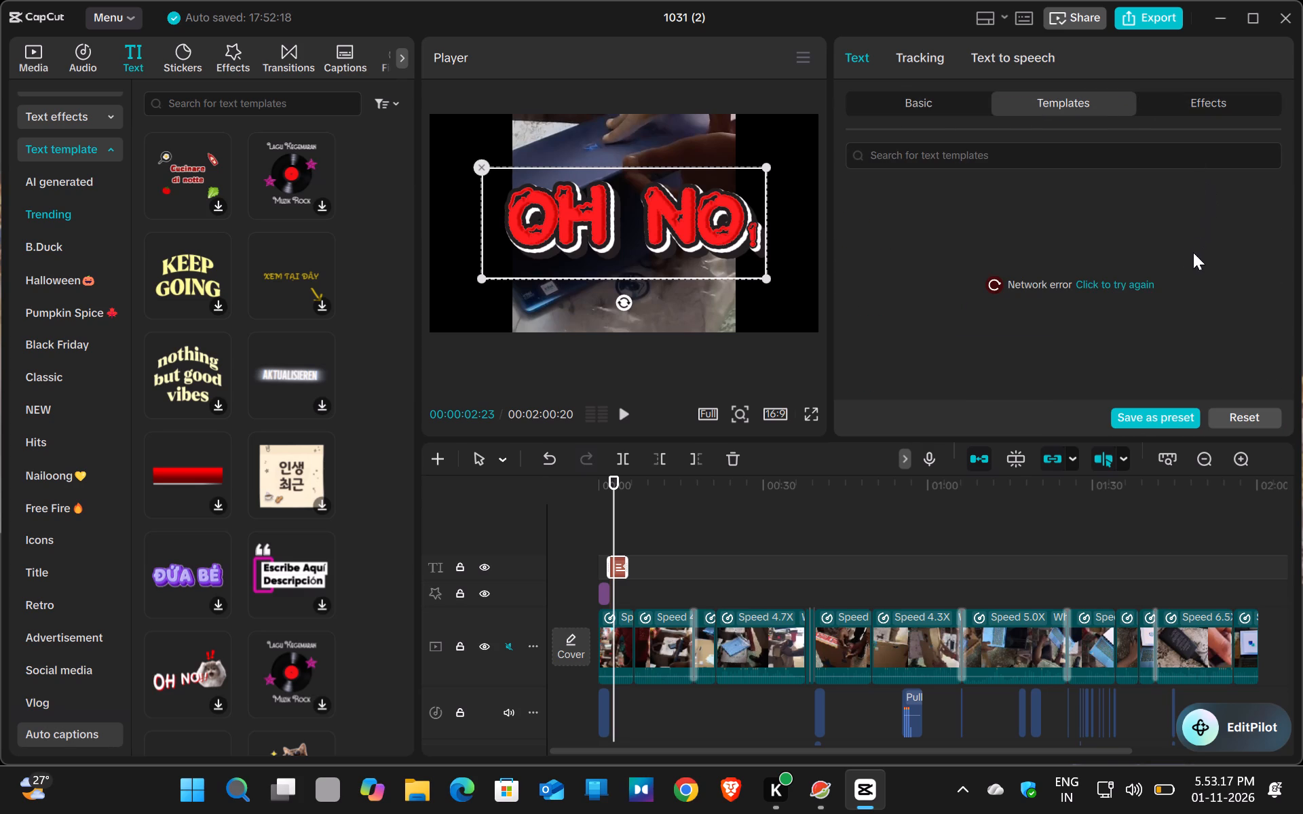
click(1124, 290)
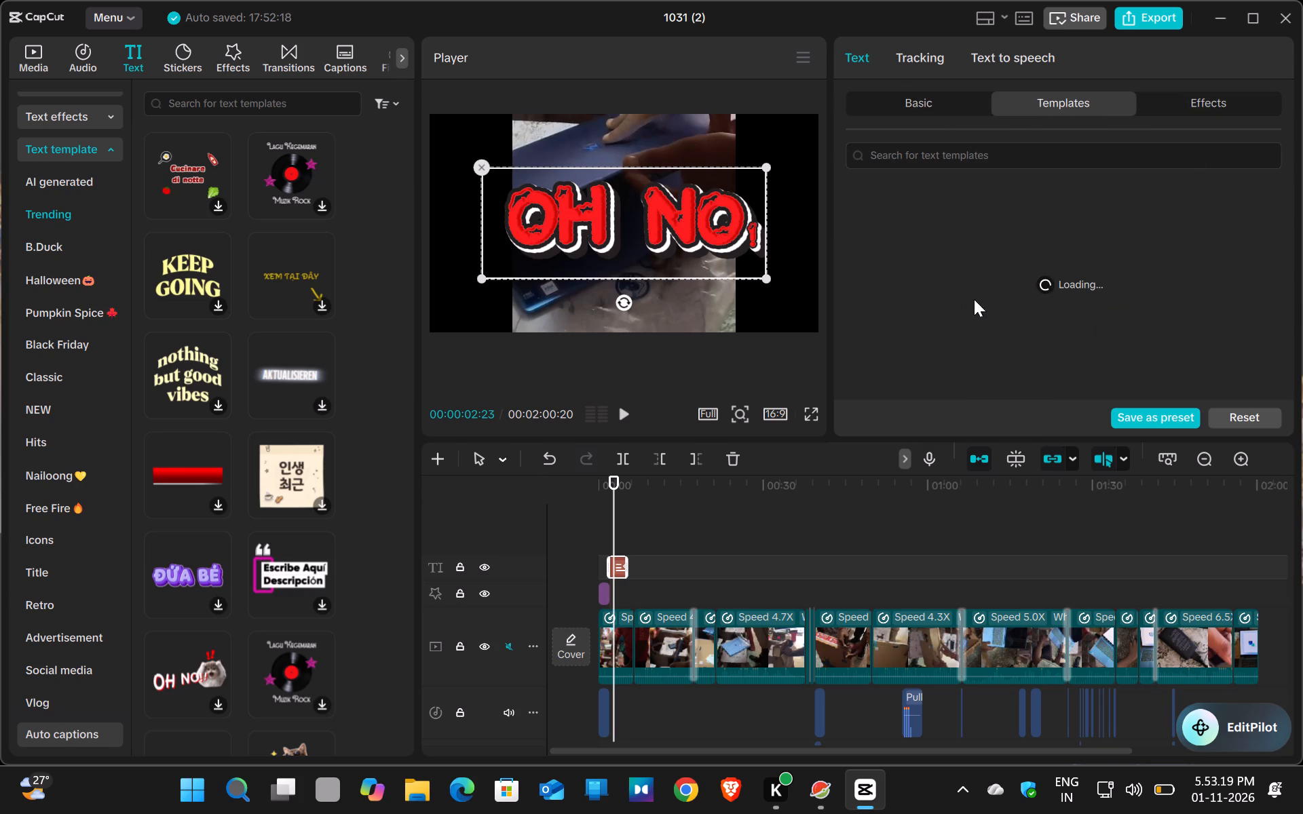
Browse the video effects in the Trending, Classic and Intro & Outro categories.
click(230, 57)
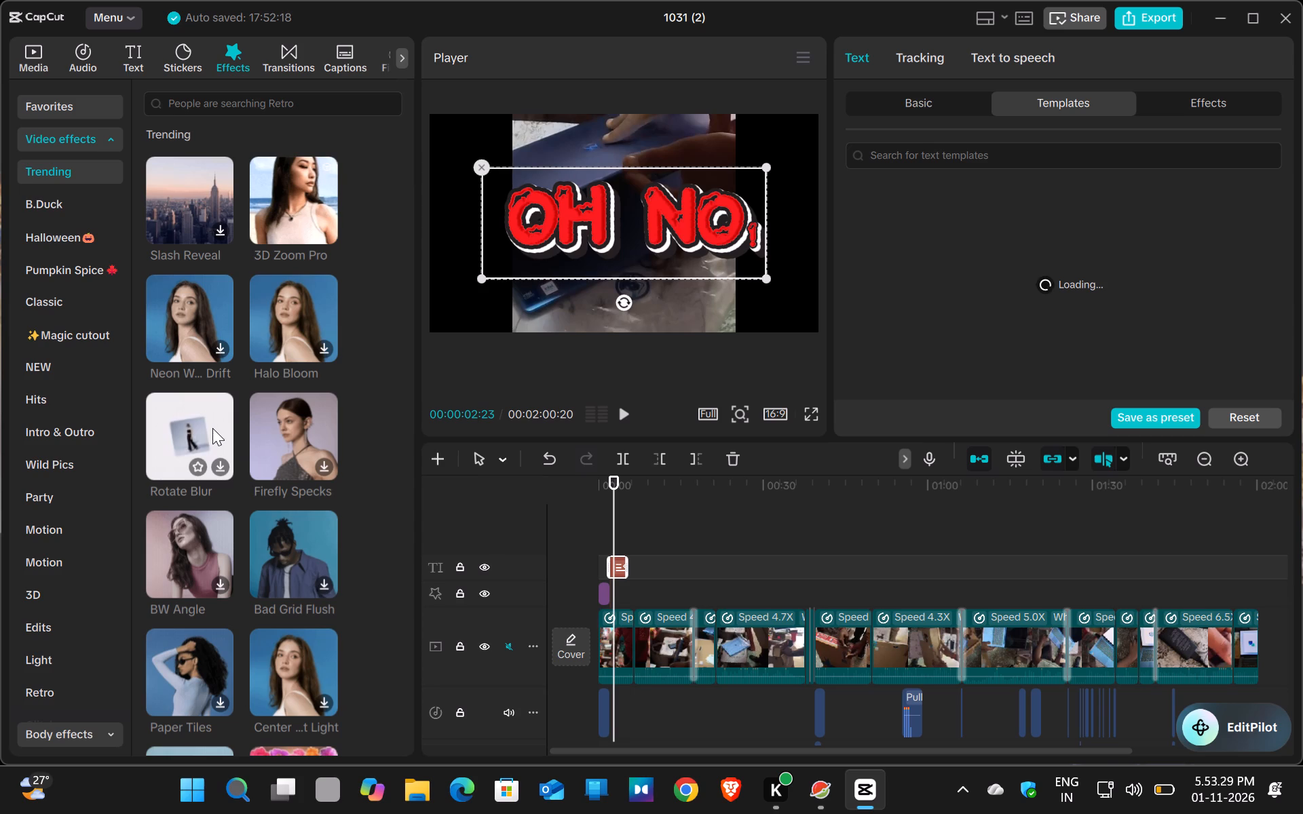
click(69, 311)
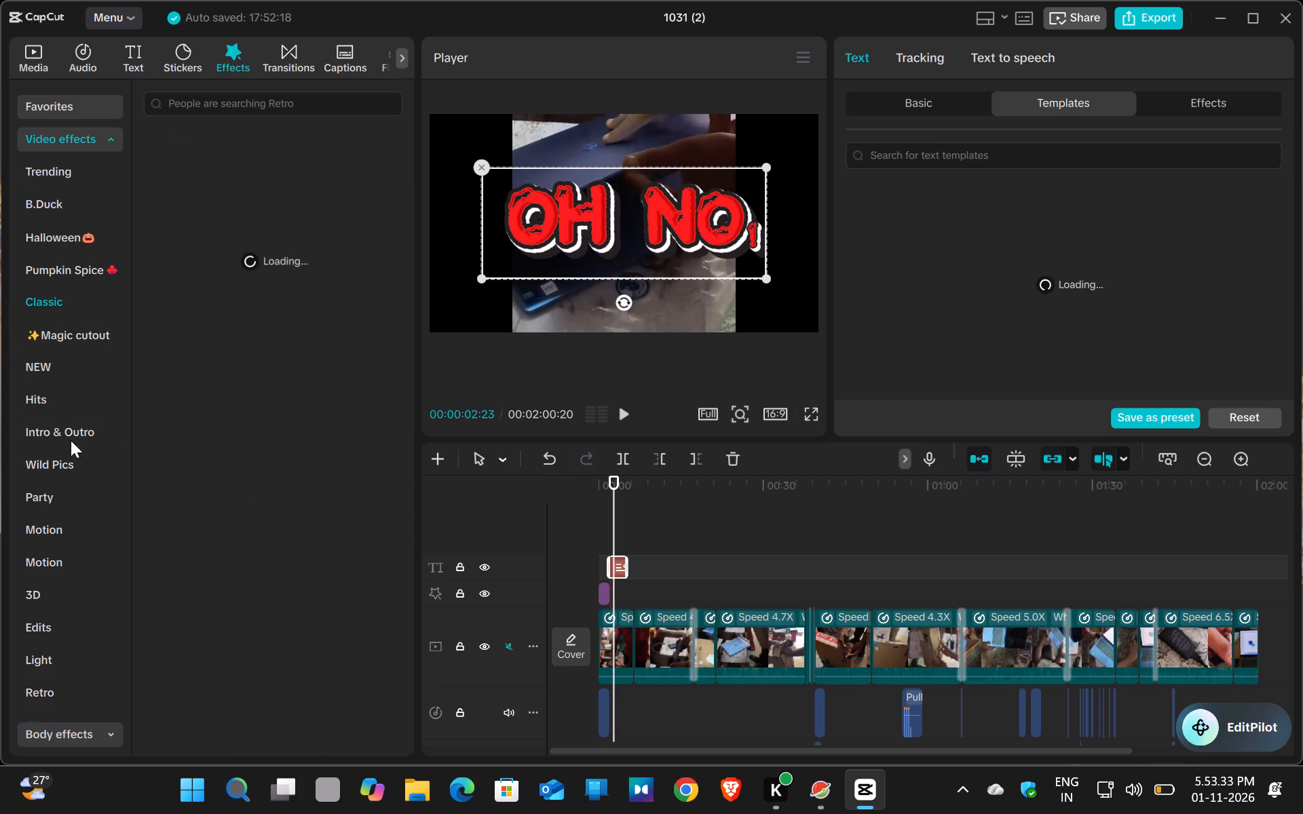
click(41, 297)
click(54, 430)
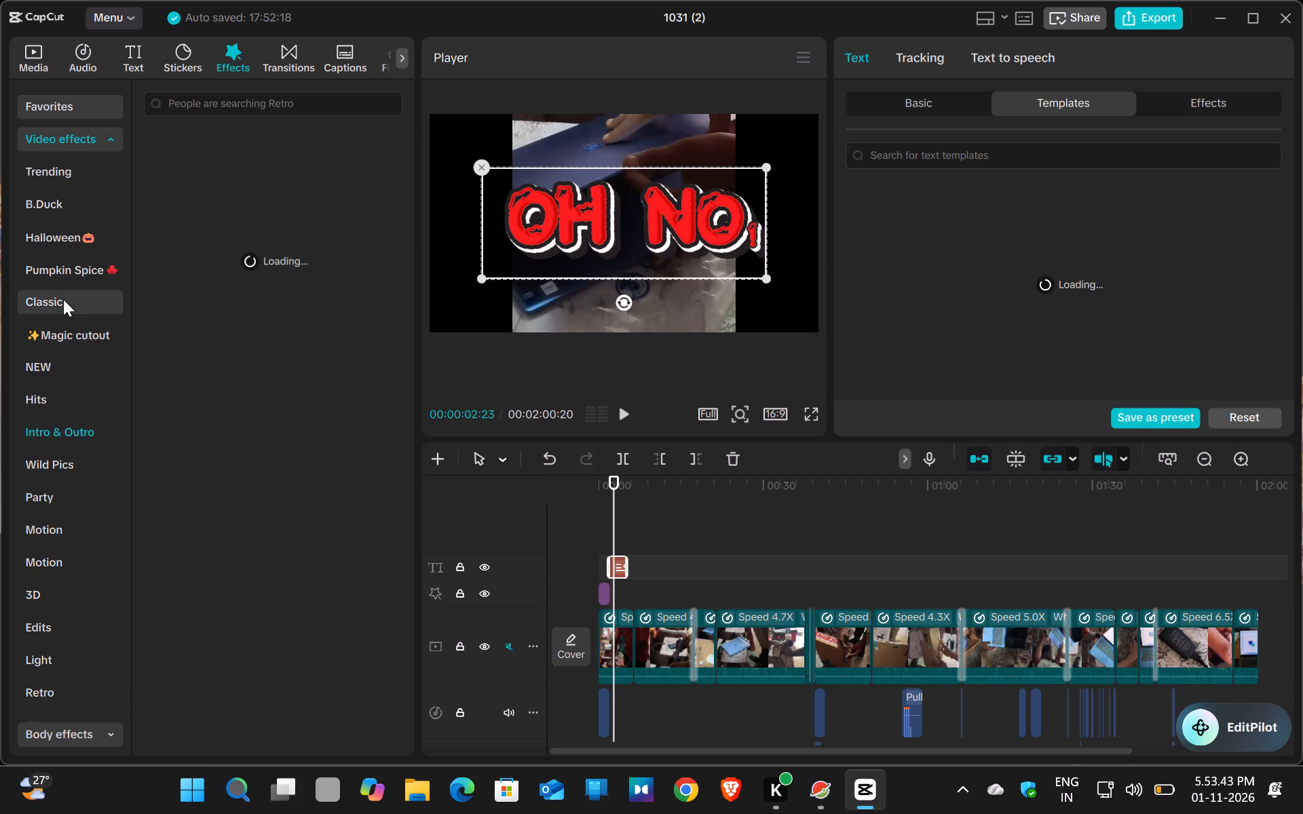
click(63, 299)
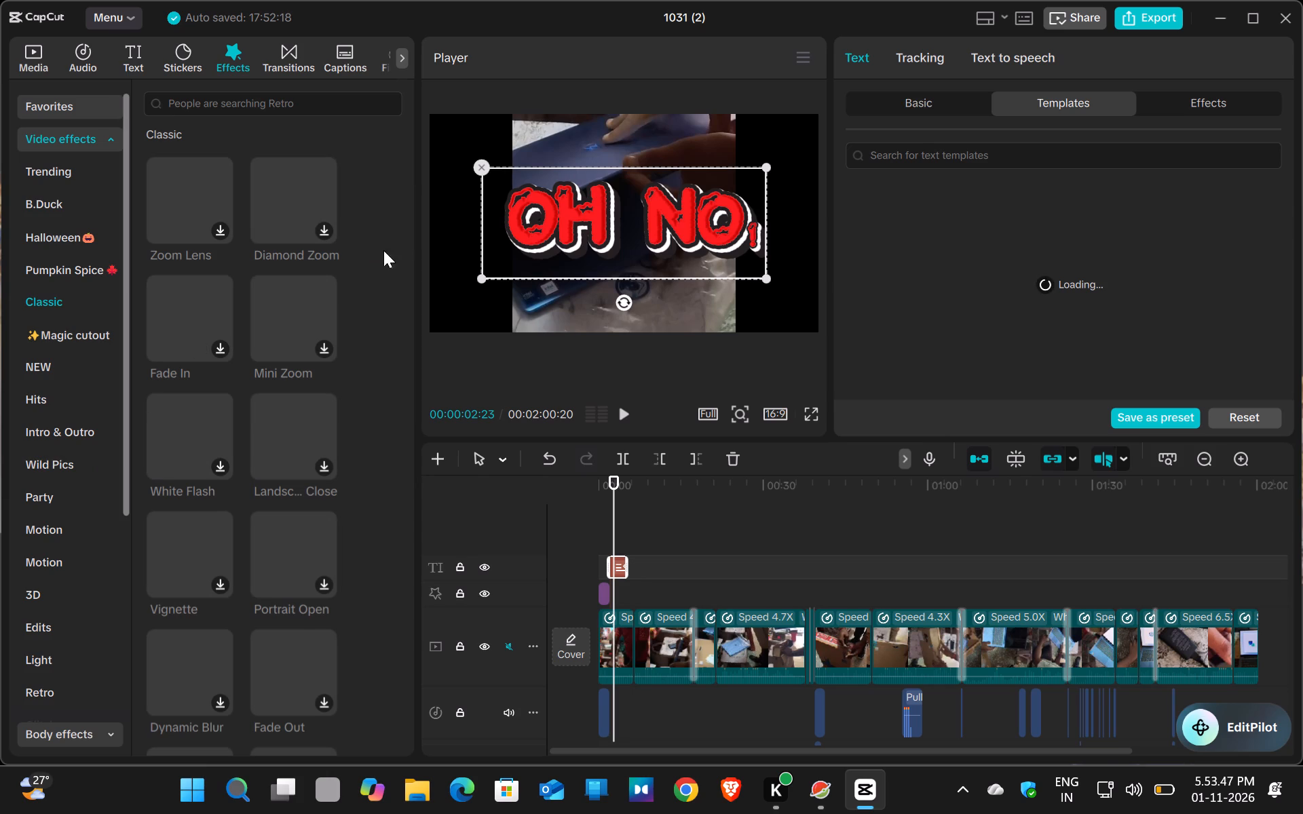
Delete the selected OH NO! title from the timeline.
key(Delete)
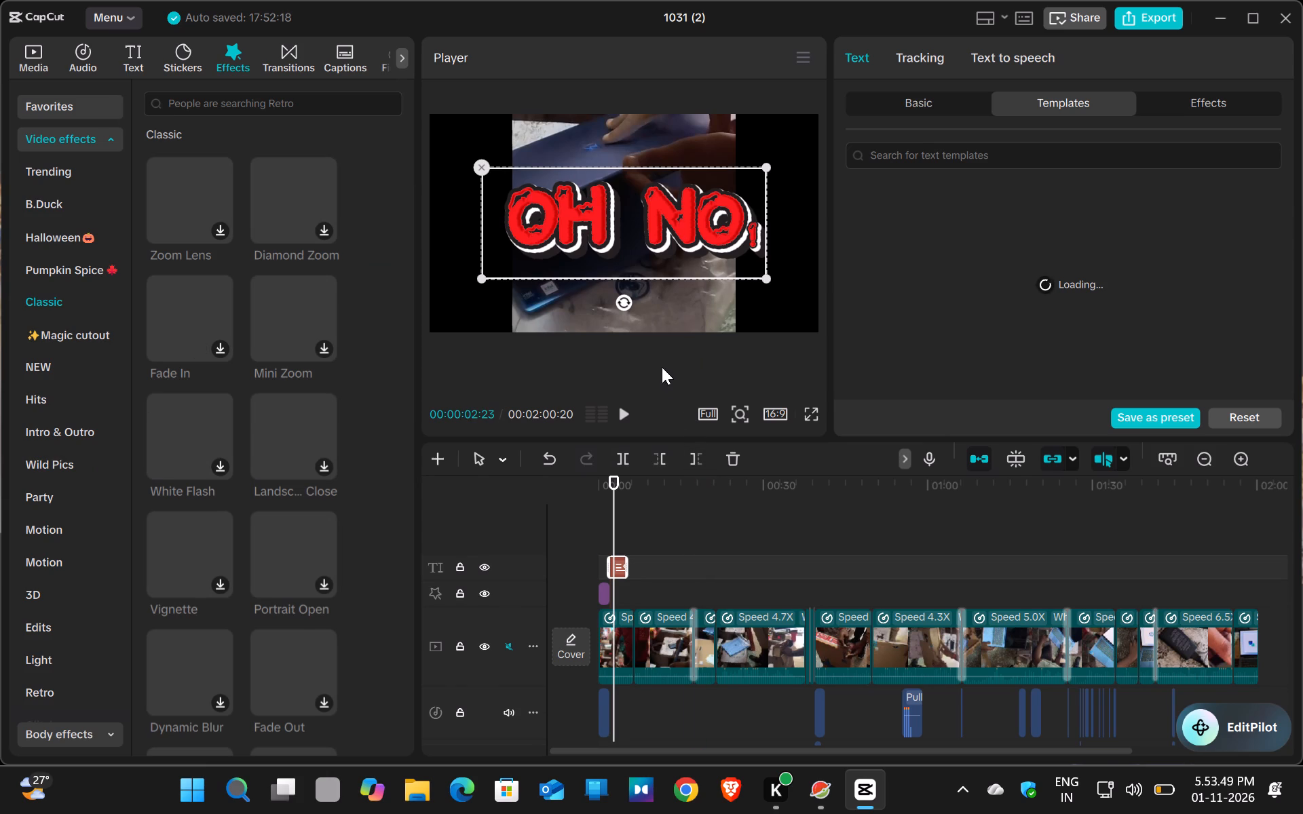
Return the playhead to the start of the timeline and preview the video in full screen, pausing and resuming playback.
click(588, 488)
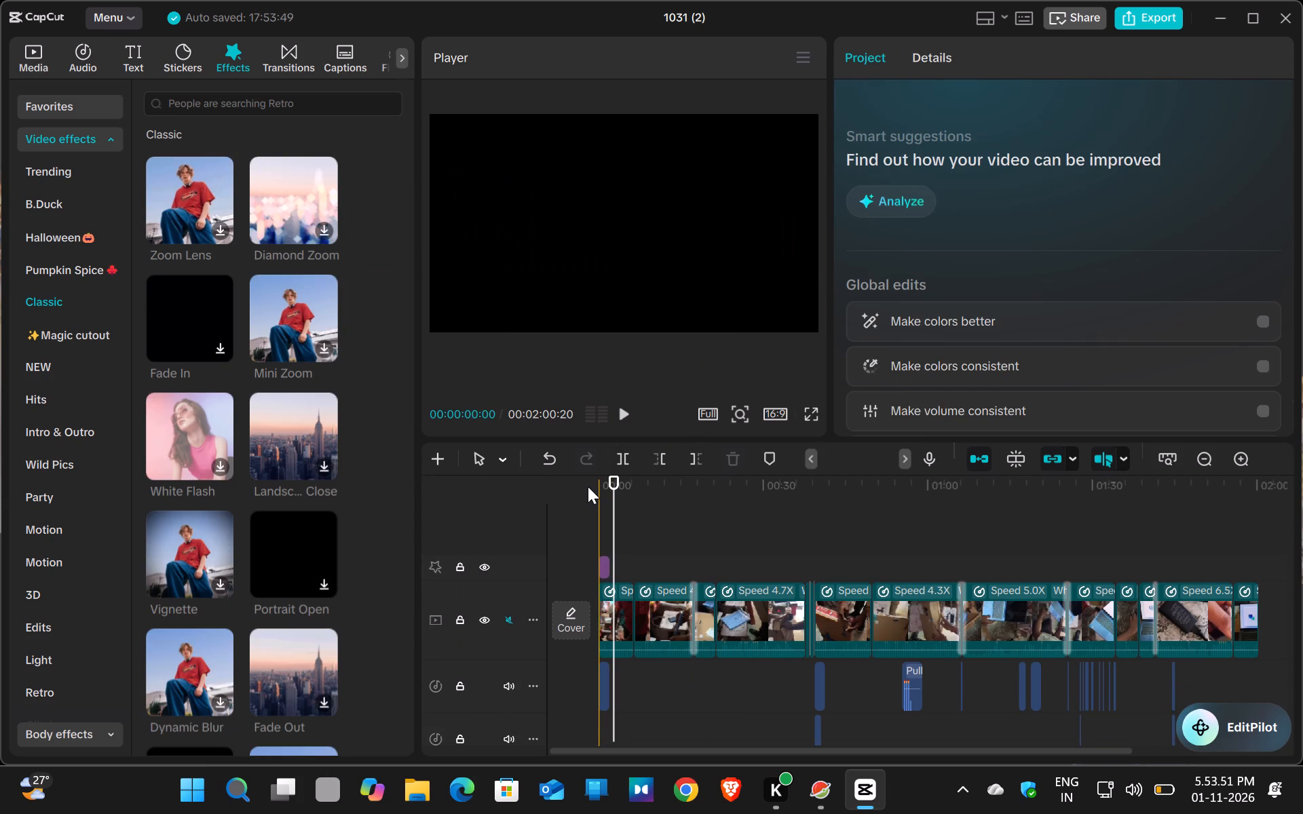
click(605, 479)
click(602, 483)
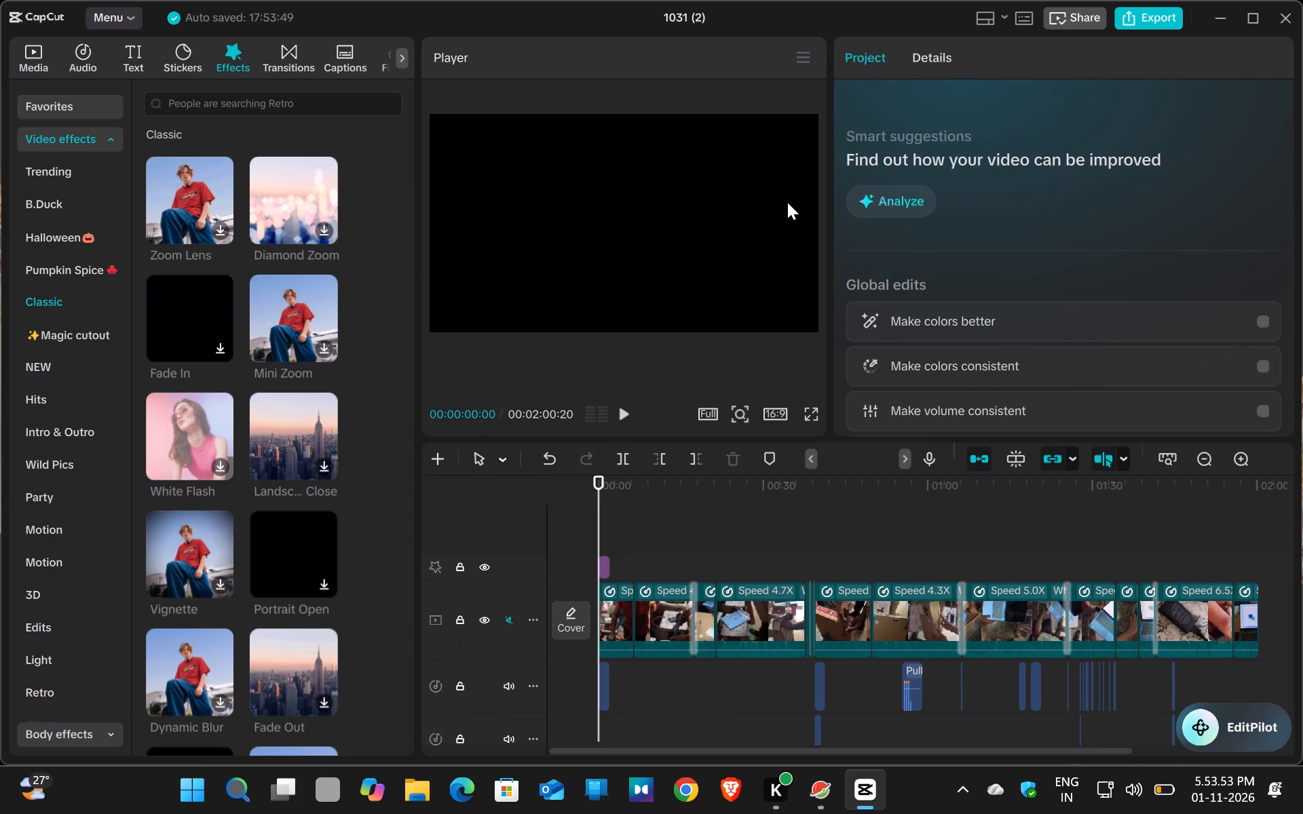
click(809, 416)
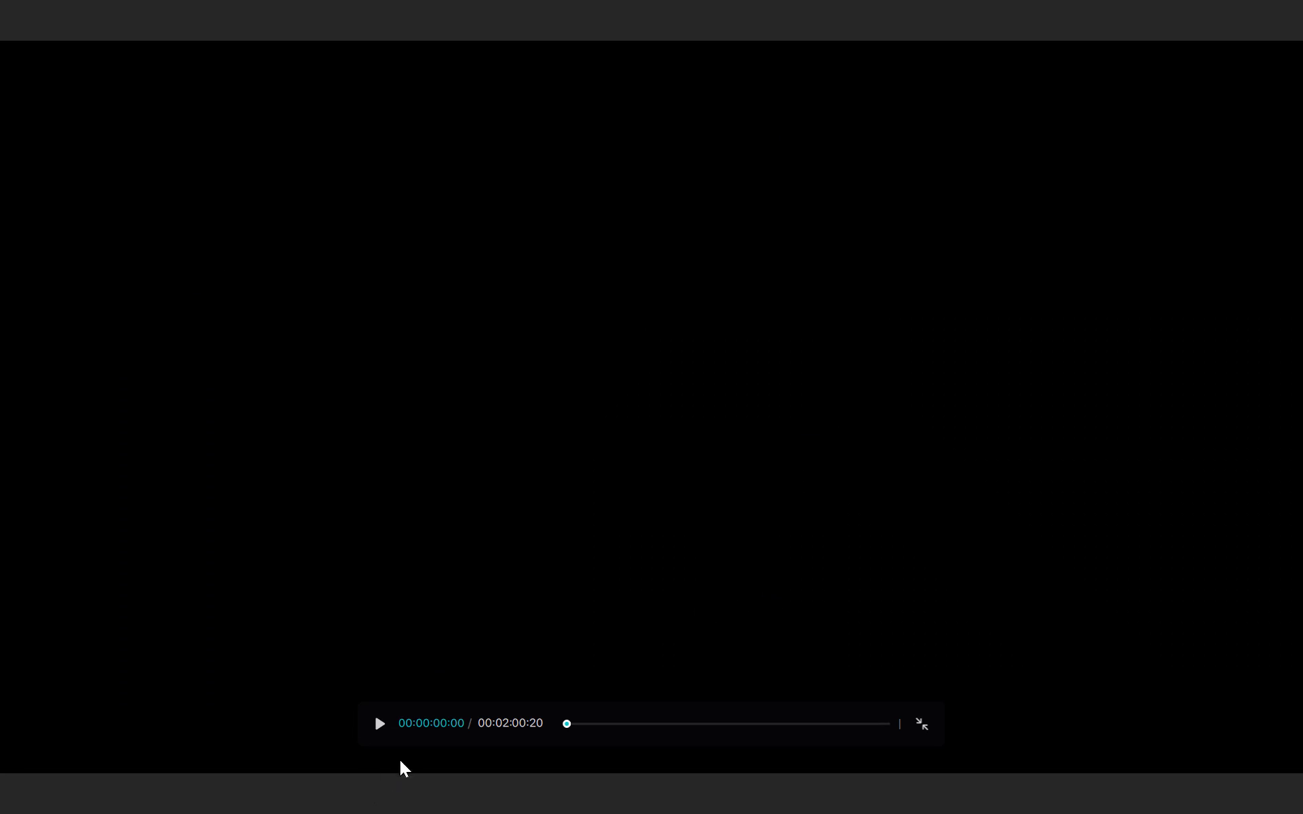
click(381, 732)
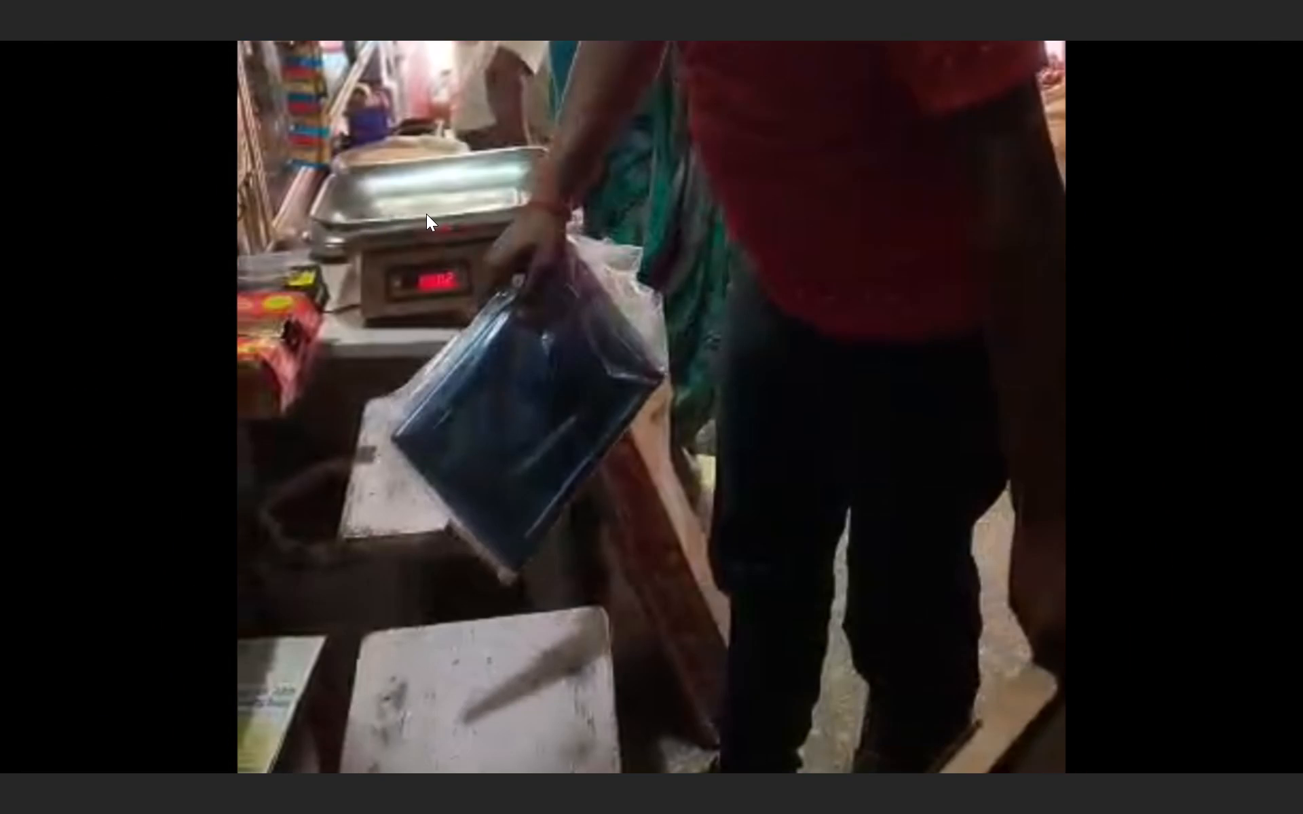
key(space)
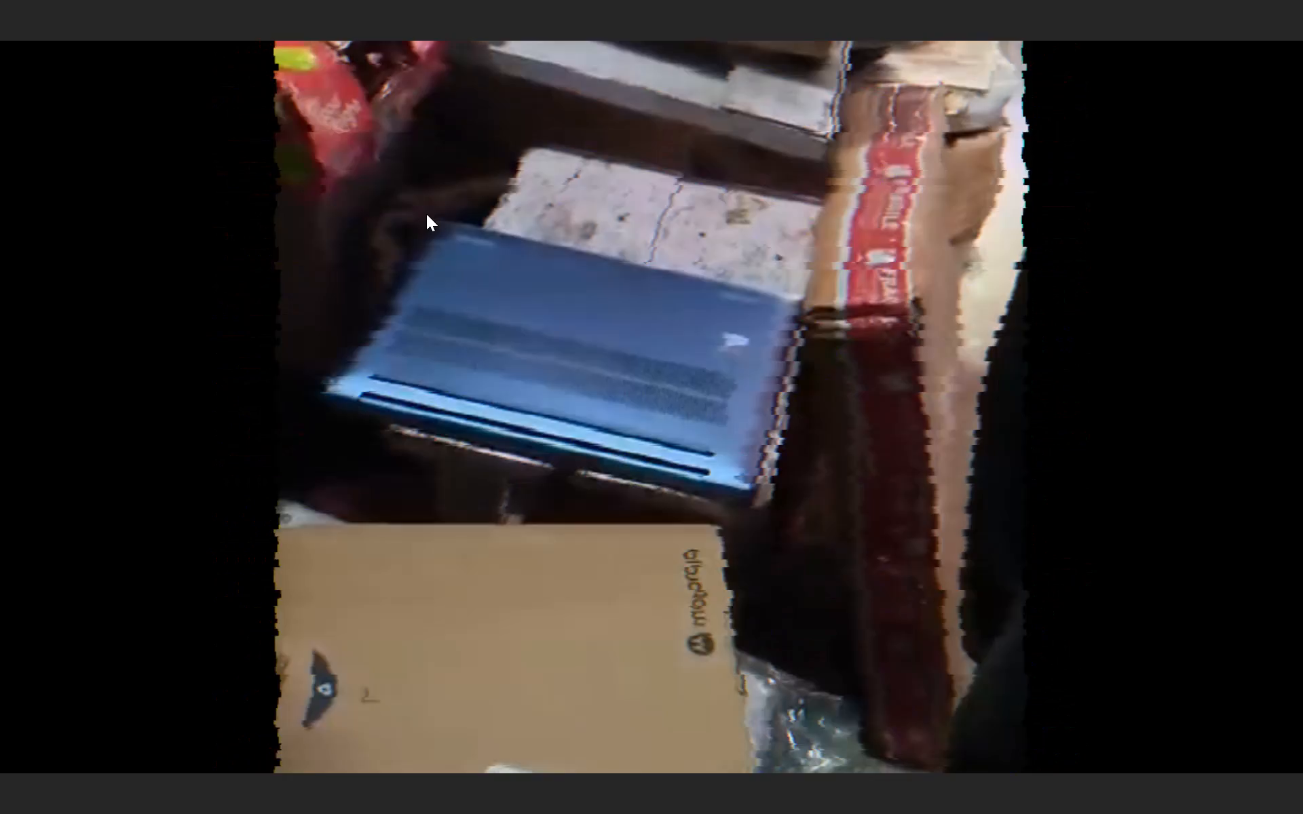
key(space)
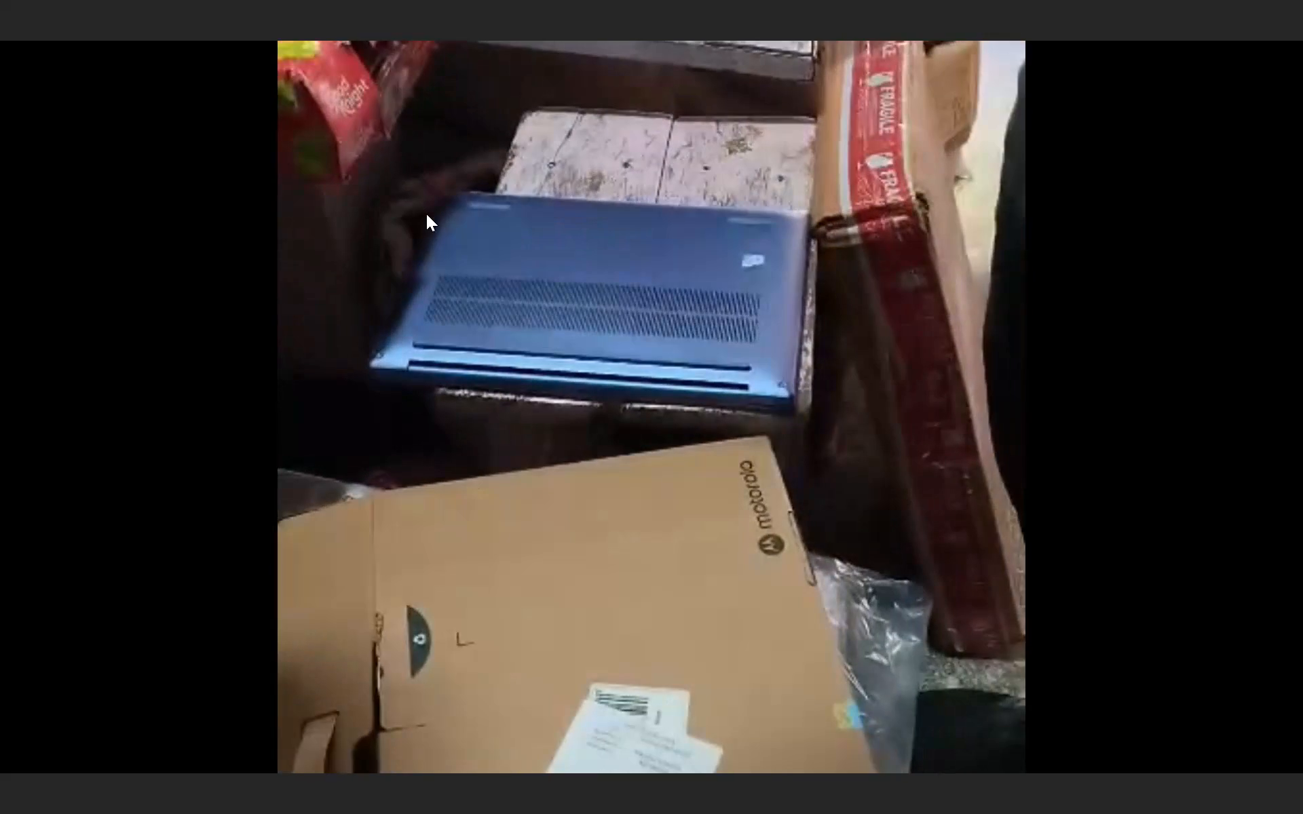
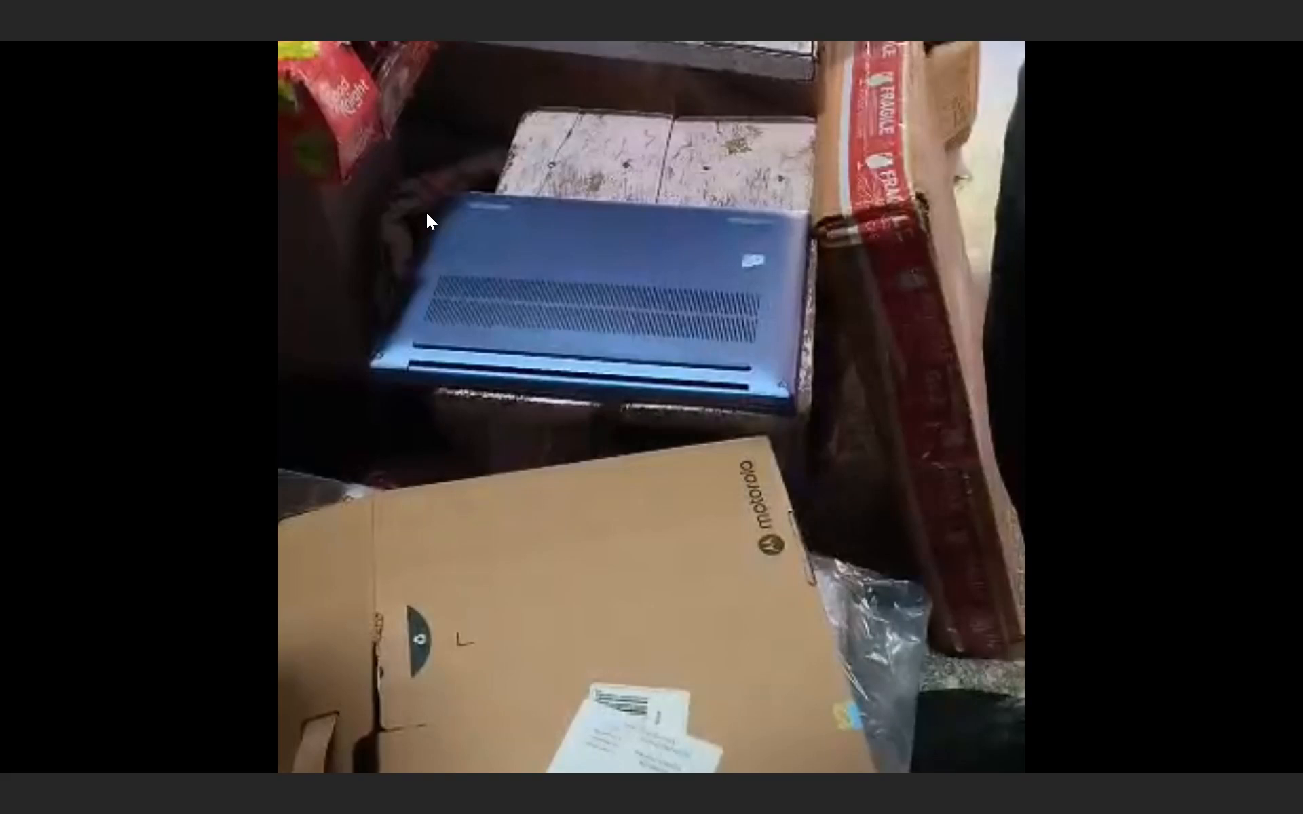
Resume the full-screen preview of the unboxing video, watch it to about 23 seconds, and exit full screen.
key(space)
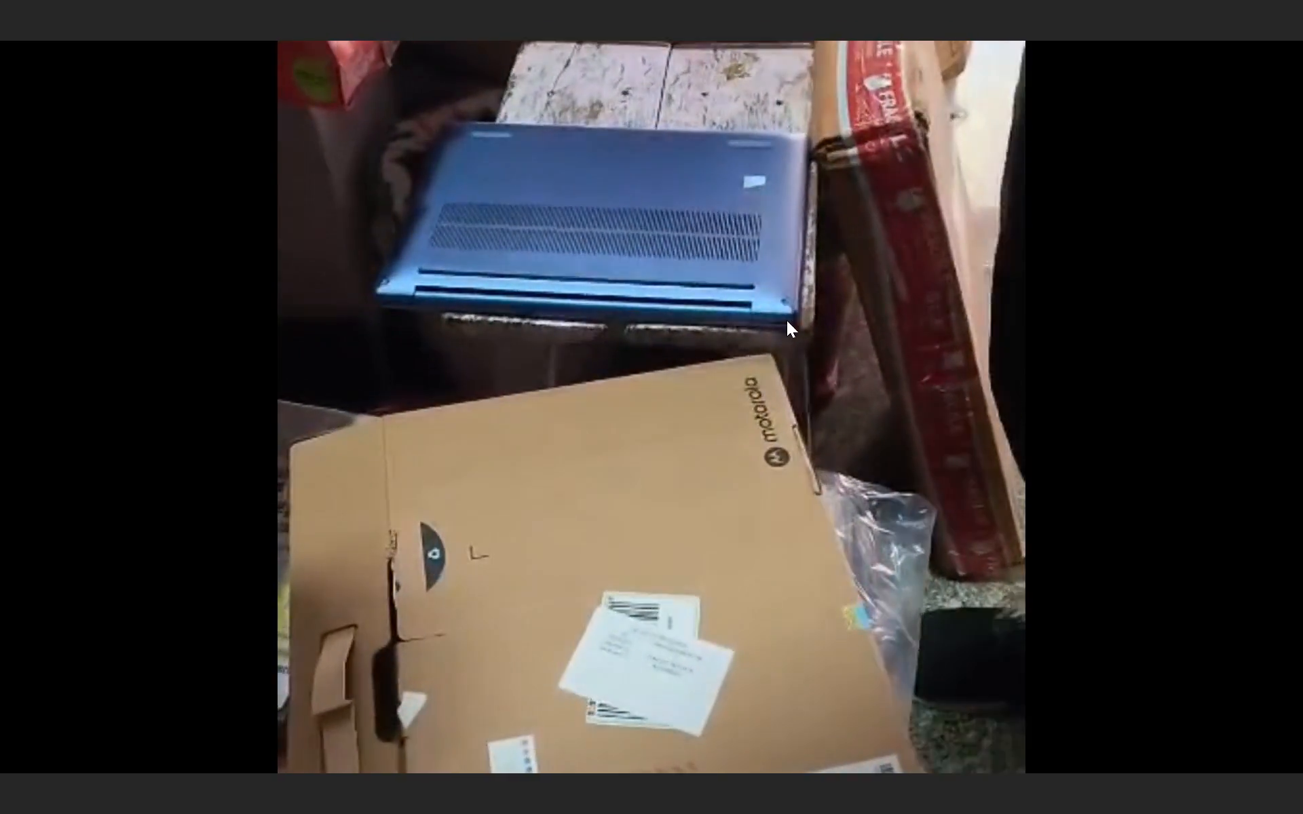
click(1164, 518)
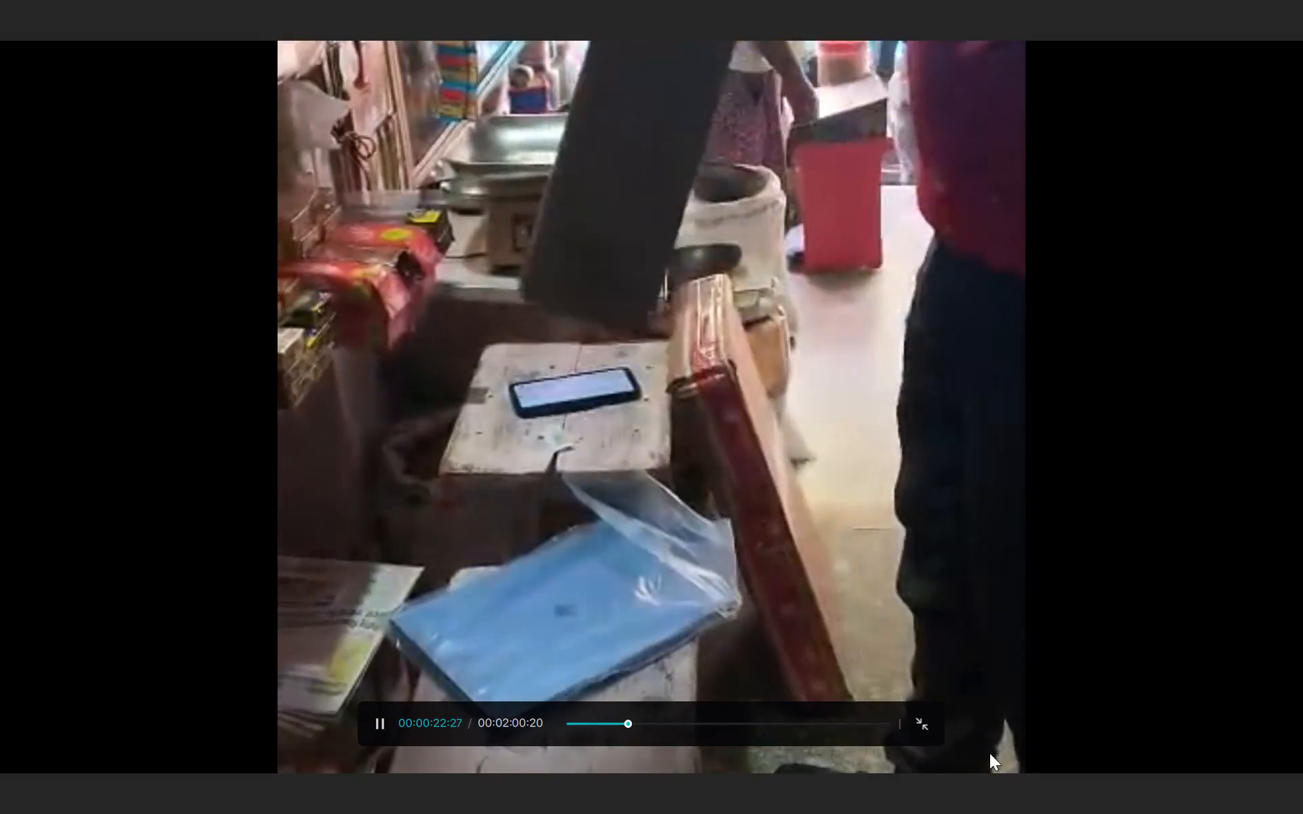
click(926, 729)
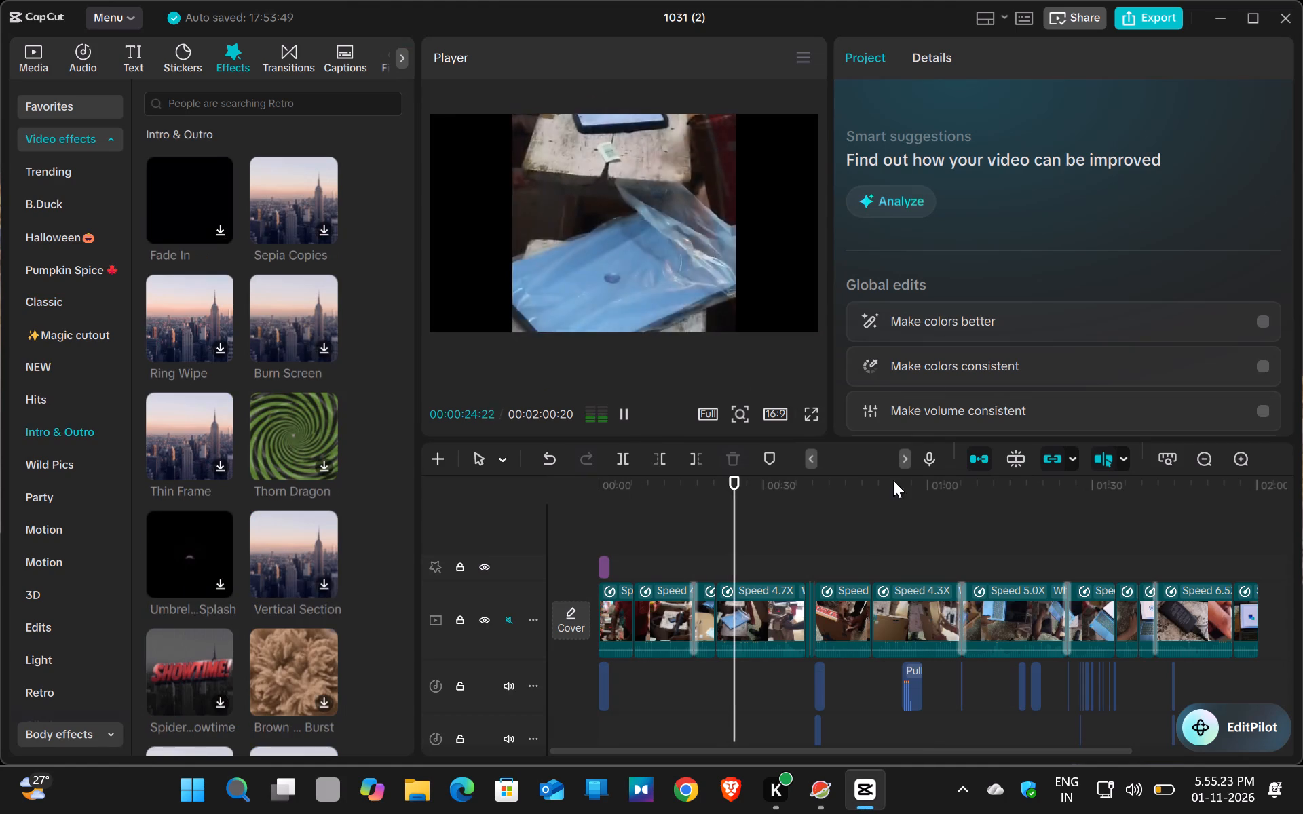
Try the Attributes workspace layout and settle on the Generative layout.
click(978, 19)
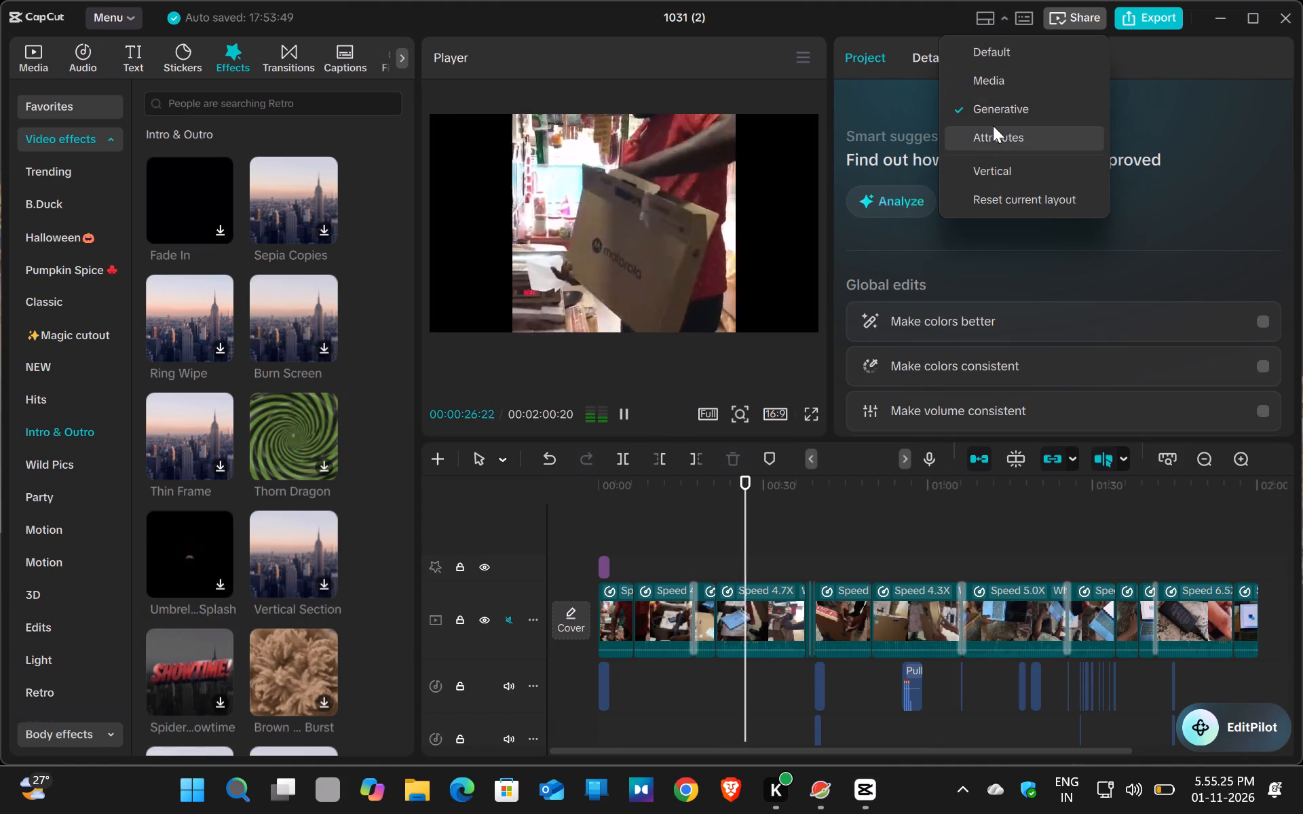
click(994, 116)
click(983, 12)
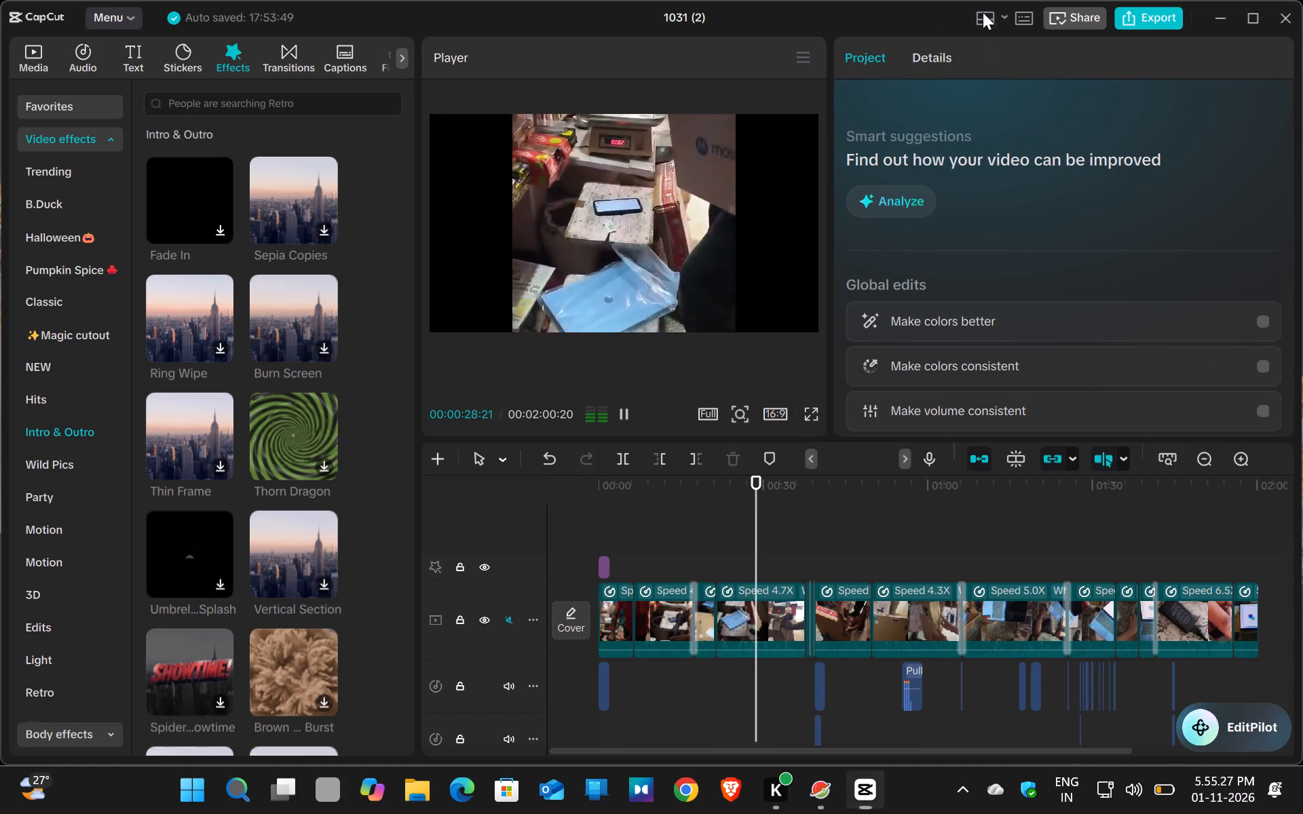
click(1012, 134)
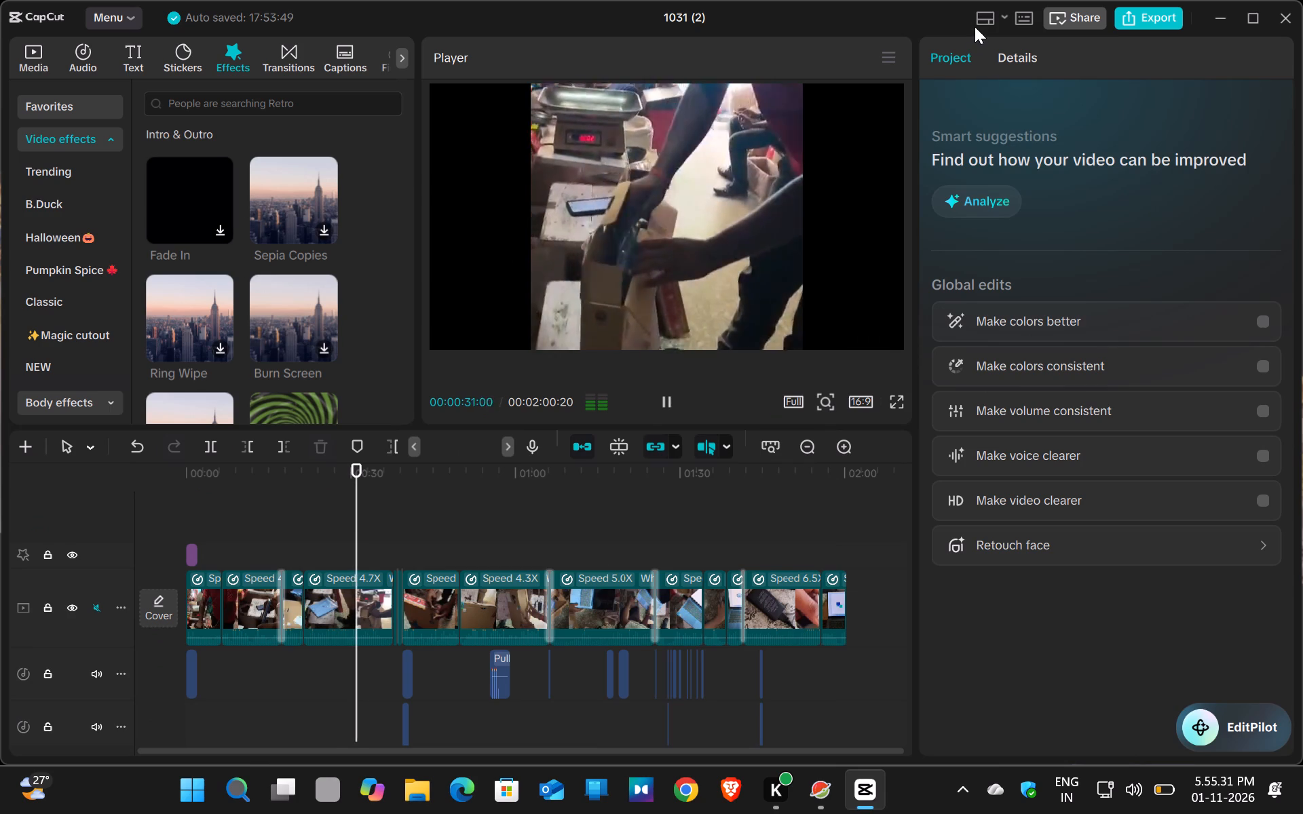
click(975, 26)
click(1020, 119)
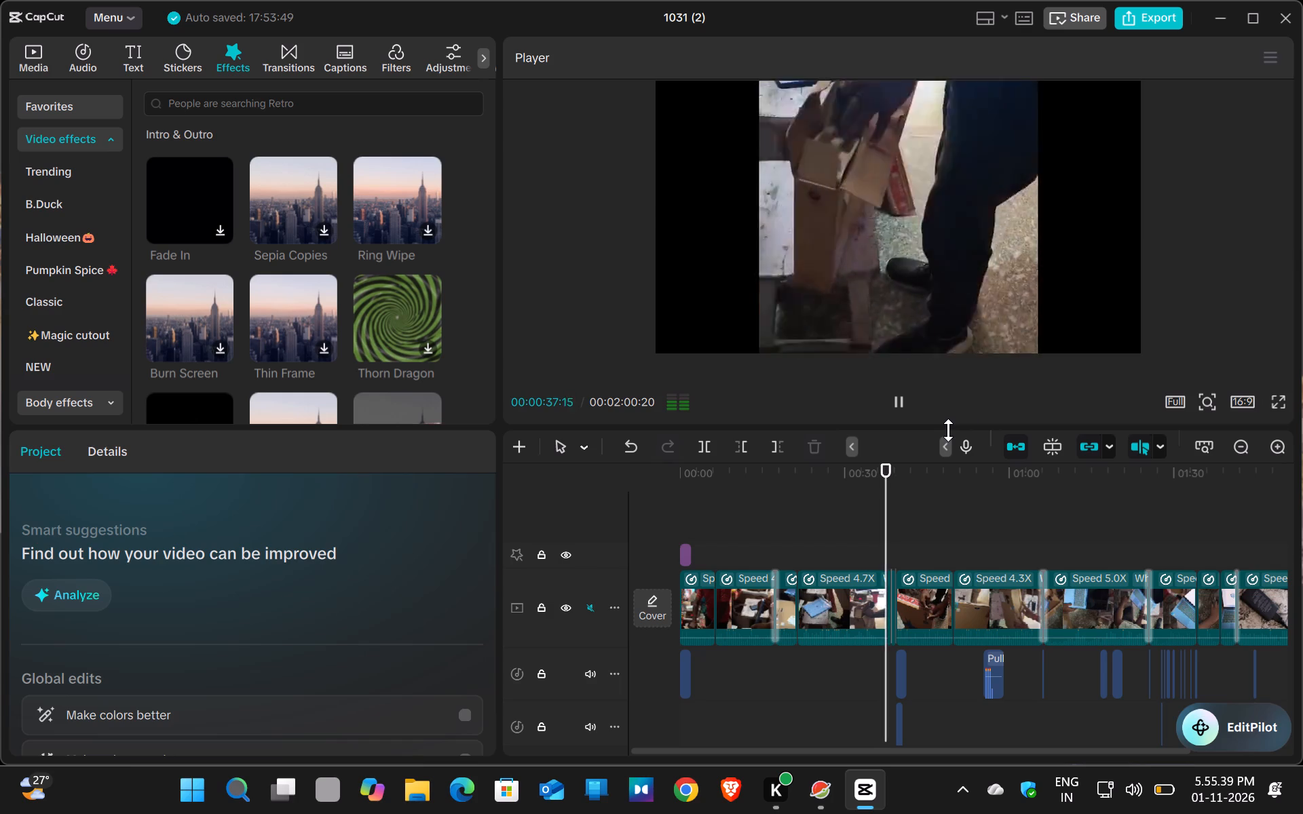
Play the video in reverse at increasing speed to review the footage before the 37-second mark.
key(j)
key(j)
key(j)
key(j)
key(j)
key(j)
key(j)
key(j)
key(j)
key(j)
key(j)
key(j)
key(j)
key(j)
key(j)
key(j)
key(j)
key(j)
key(j)
key(j)
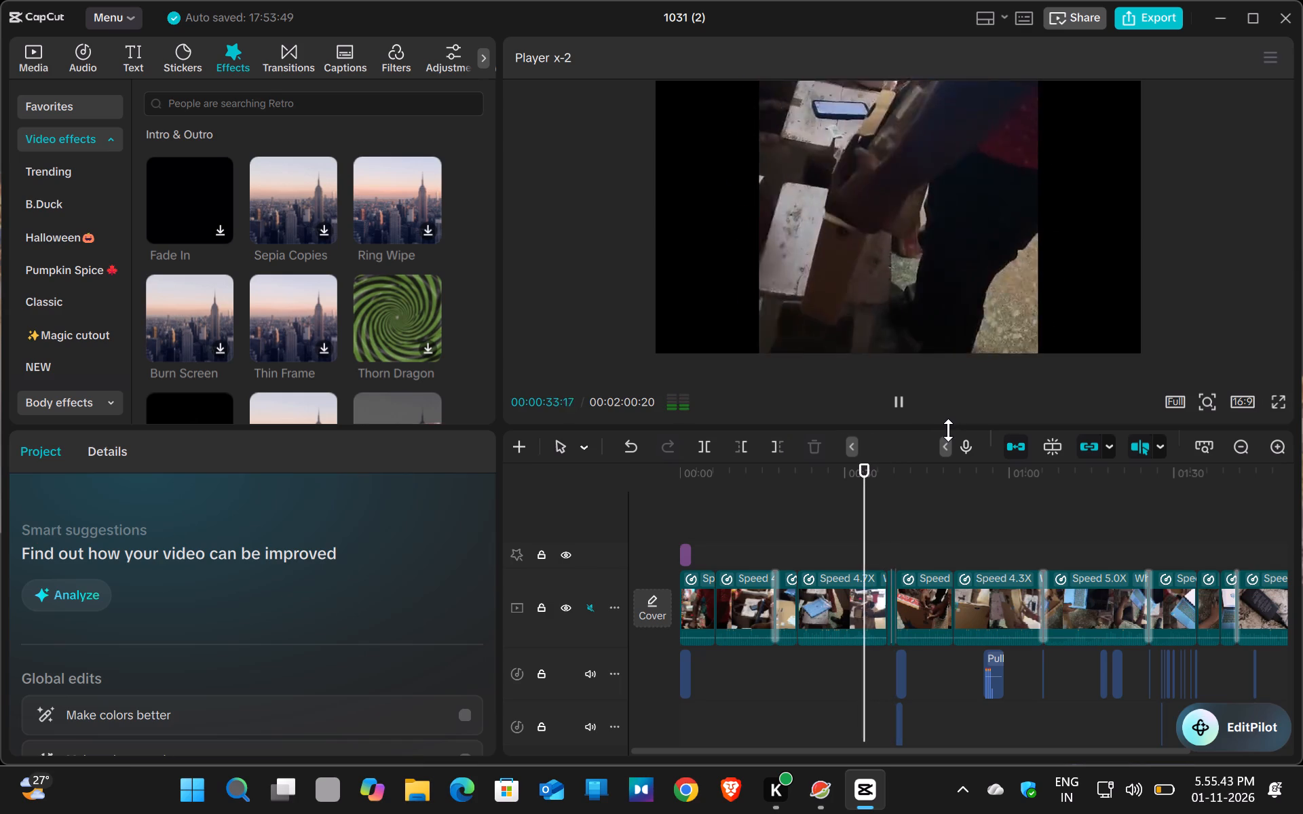
key(j)
key(j)
key(j)
key(j)
key(j)
key(j)
key(j)
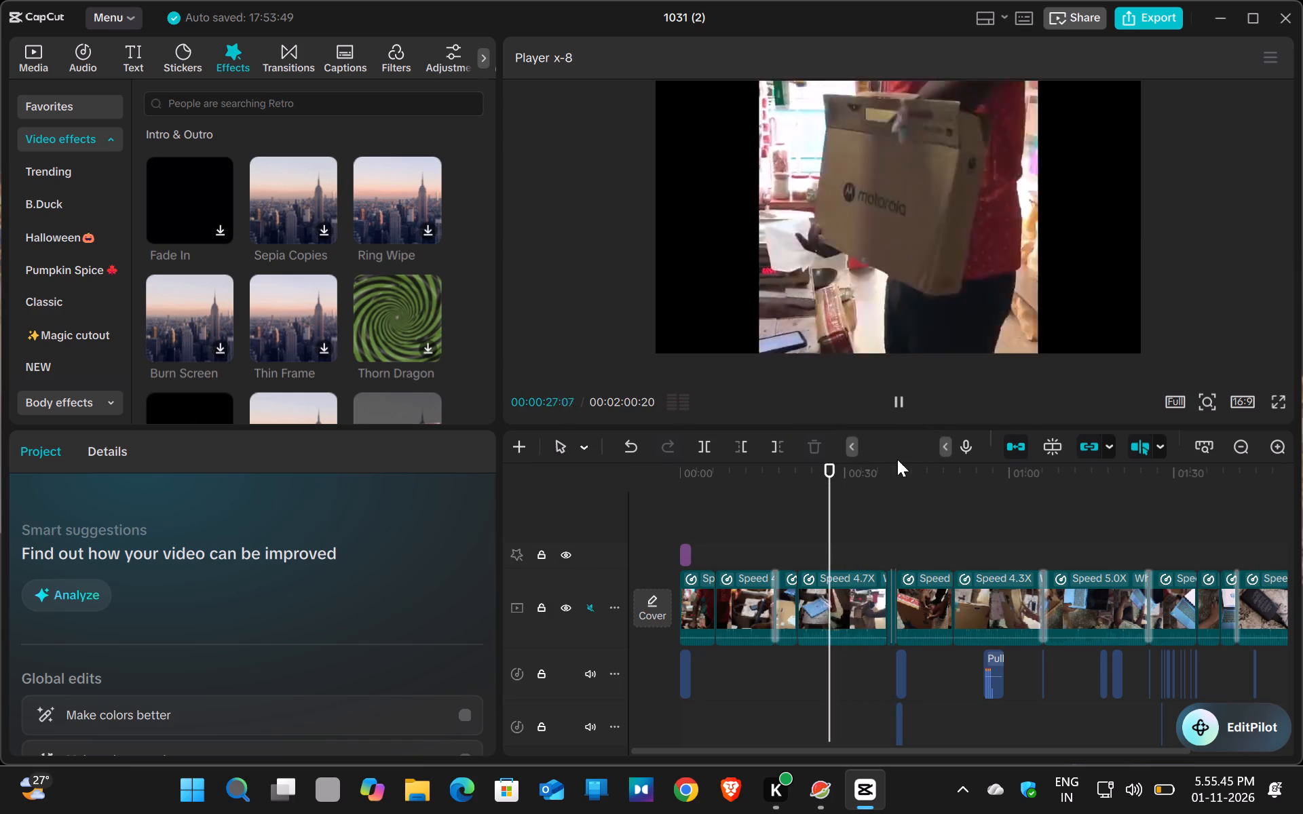
Return the playhead to the start of the timeline and preview the video in full screen, pausing and resuming playback.
click(681, 476)
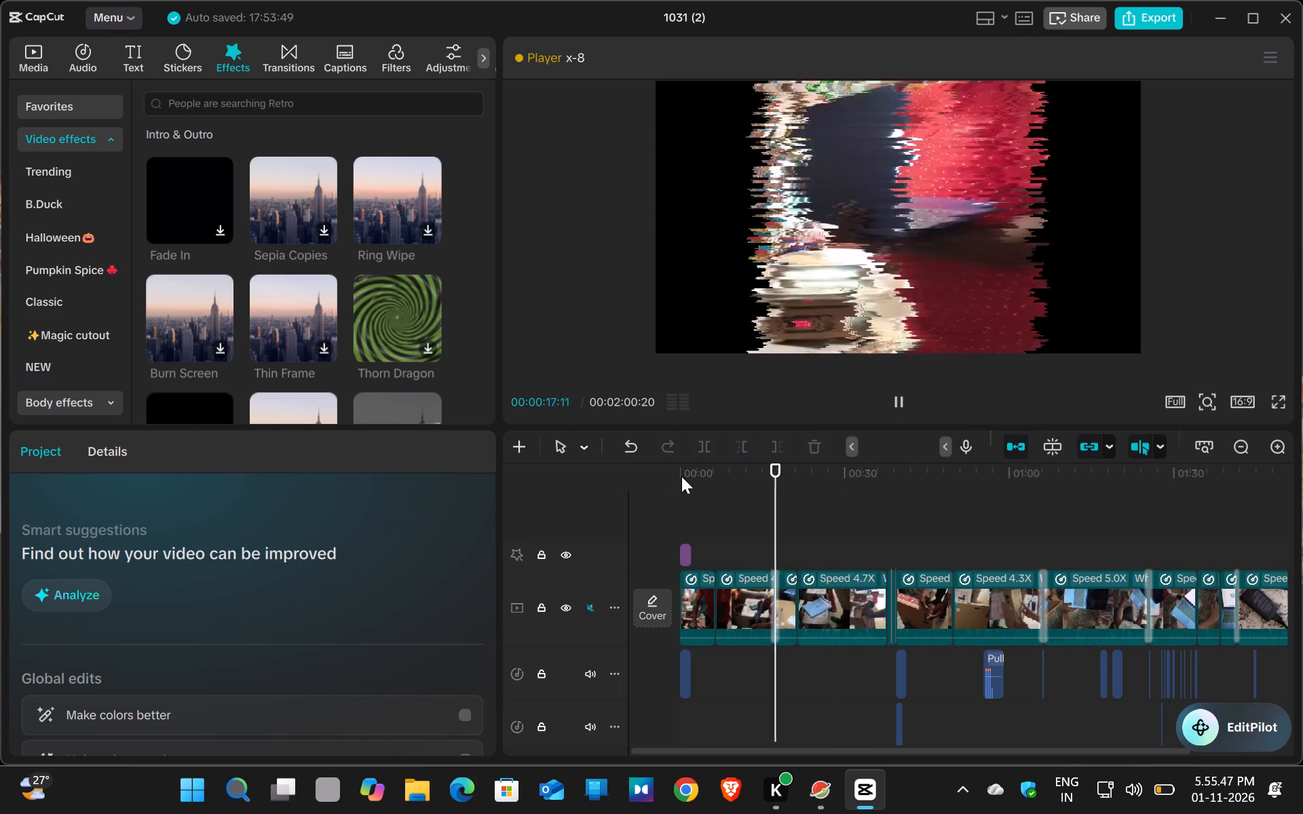
click(898, 402)
key(j)
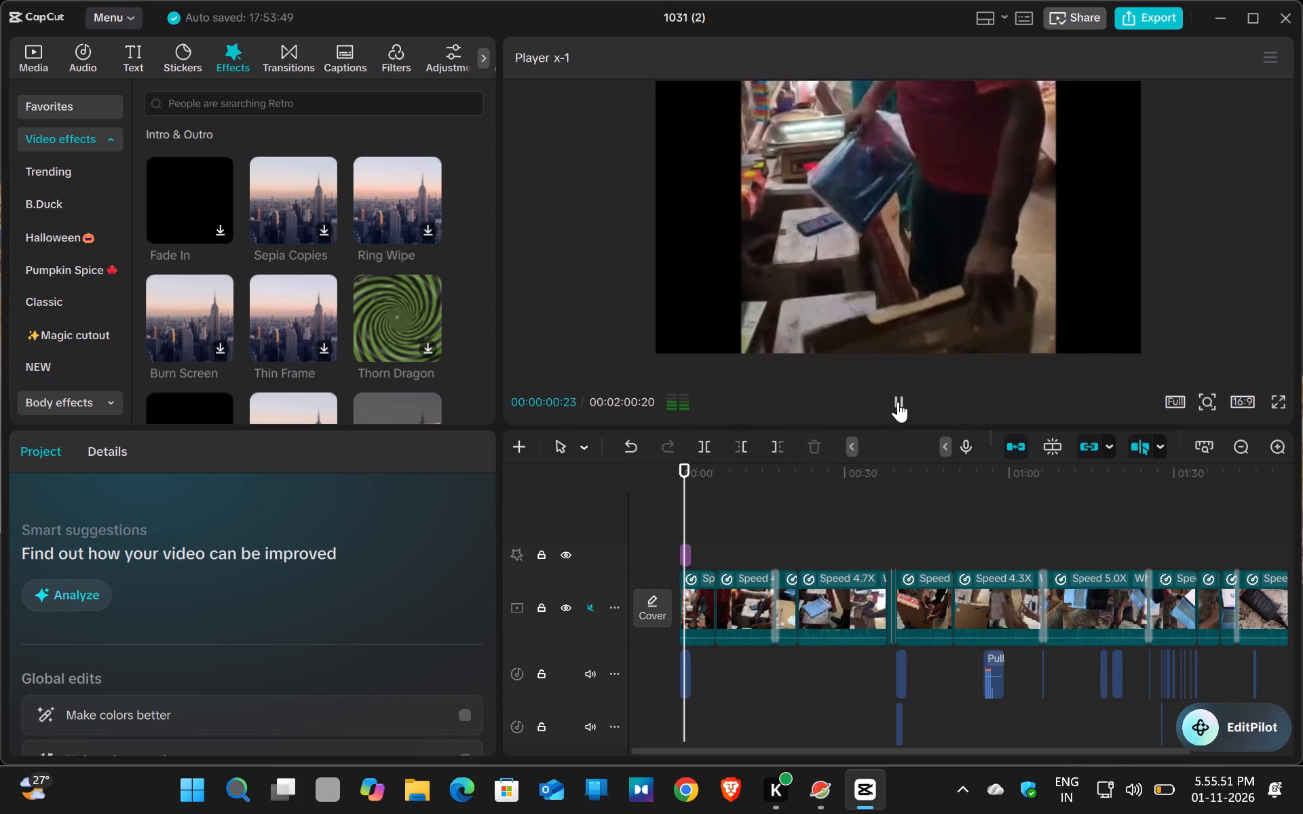
click(898, 402)
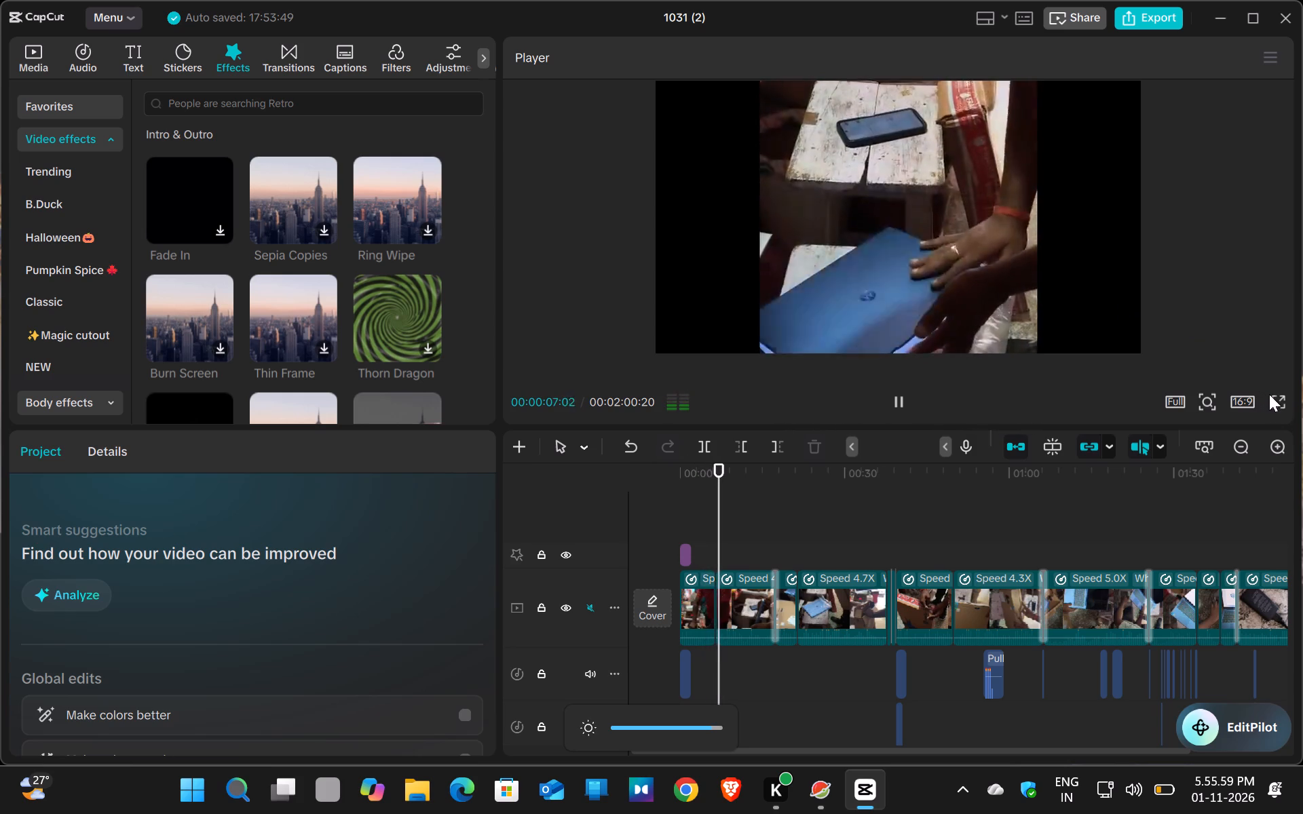
click(1287, 394)
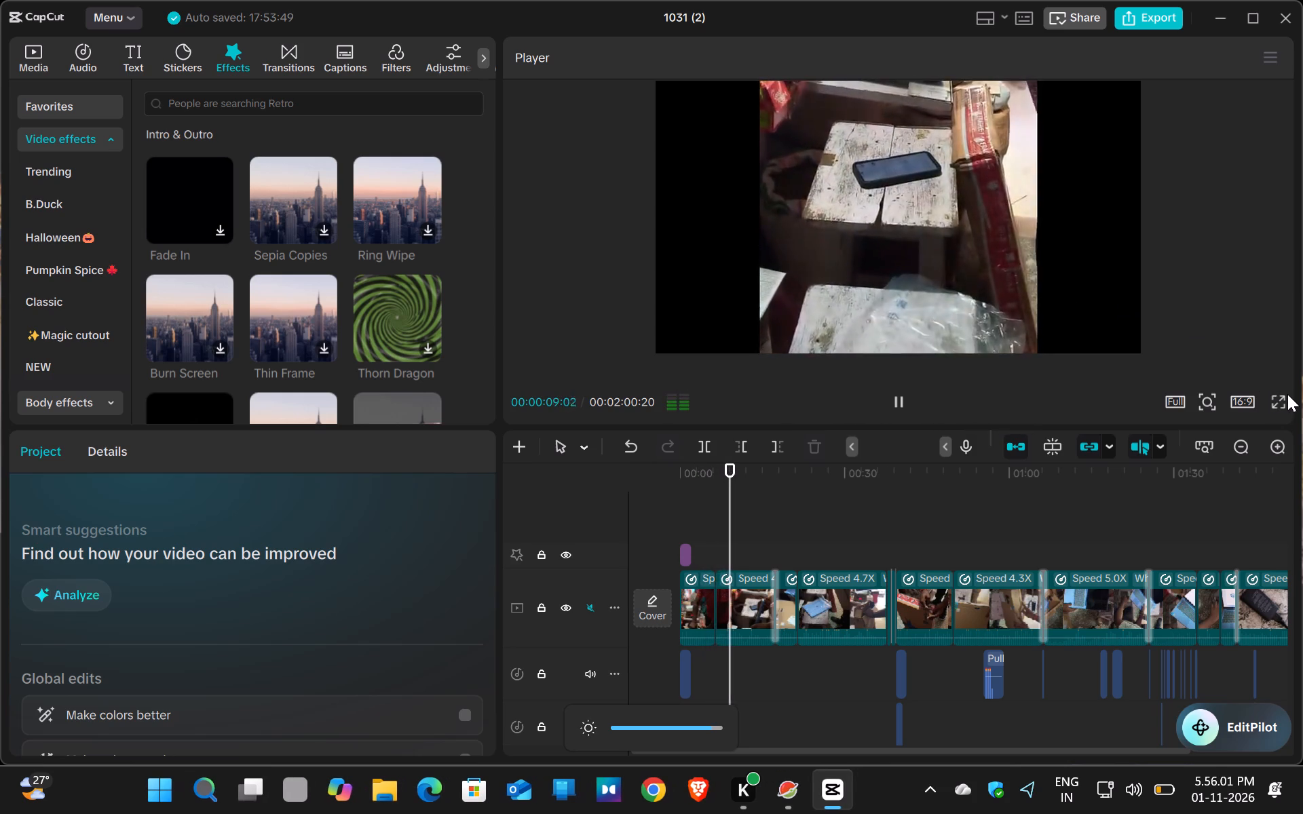
click(1282, 395)
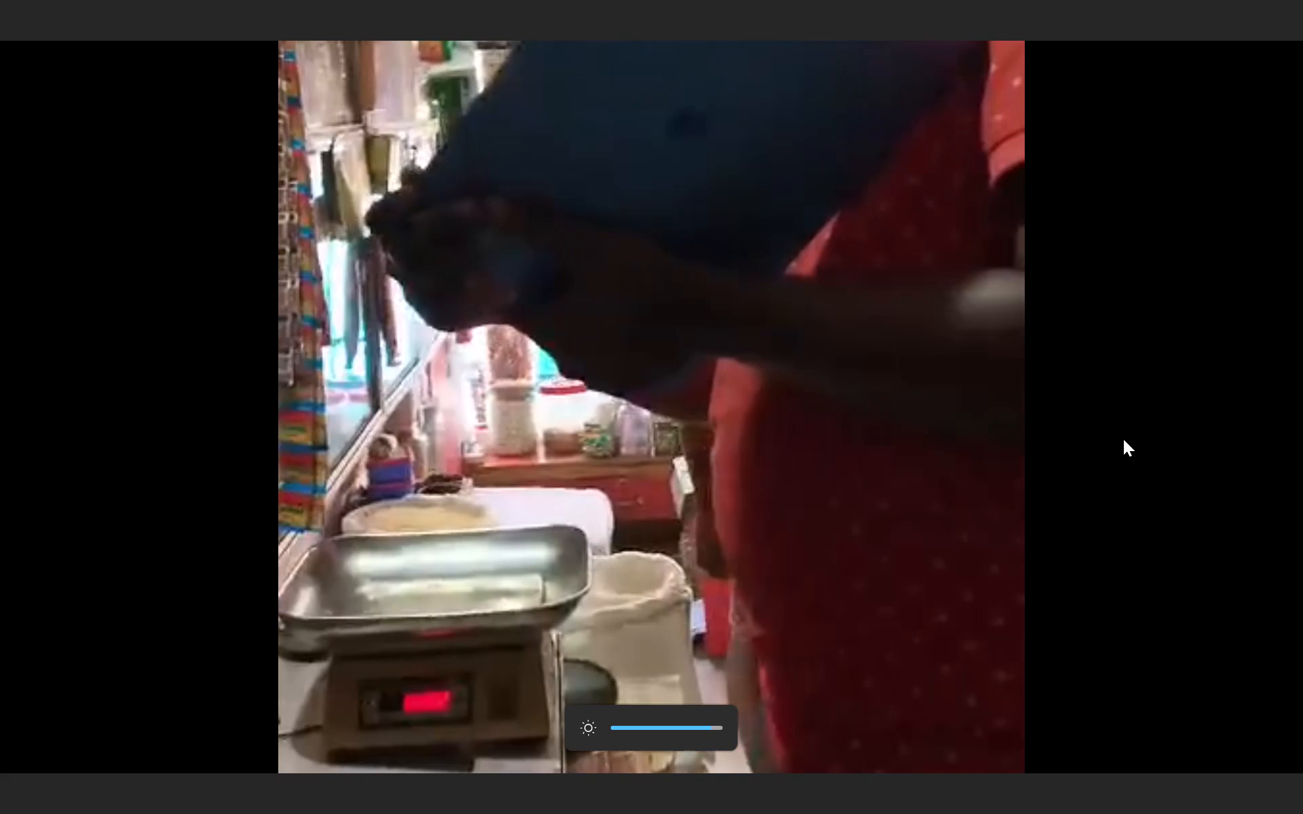
key(space)
key(space)
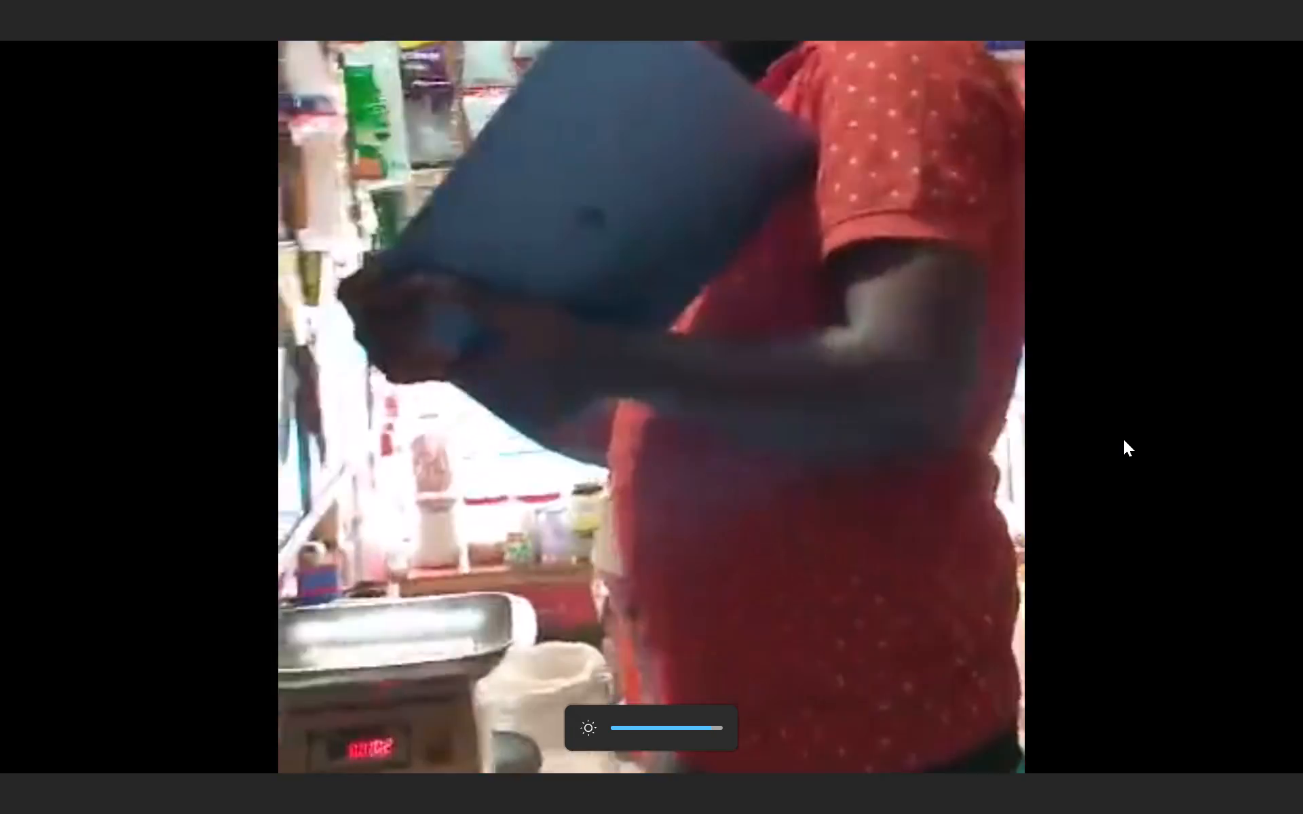
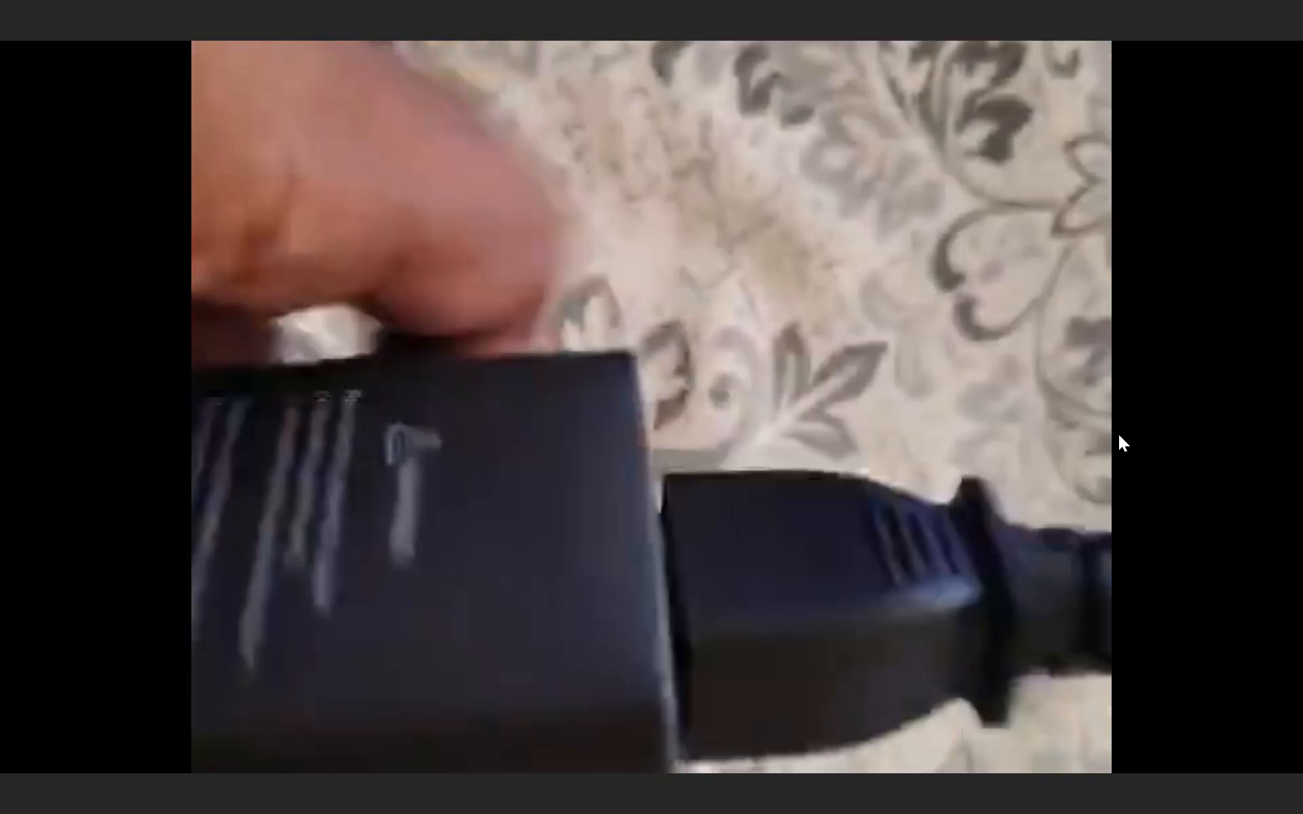
Exit the full-screen preview and move the playhead back near the start of the timeline.
key(Escape)
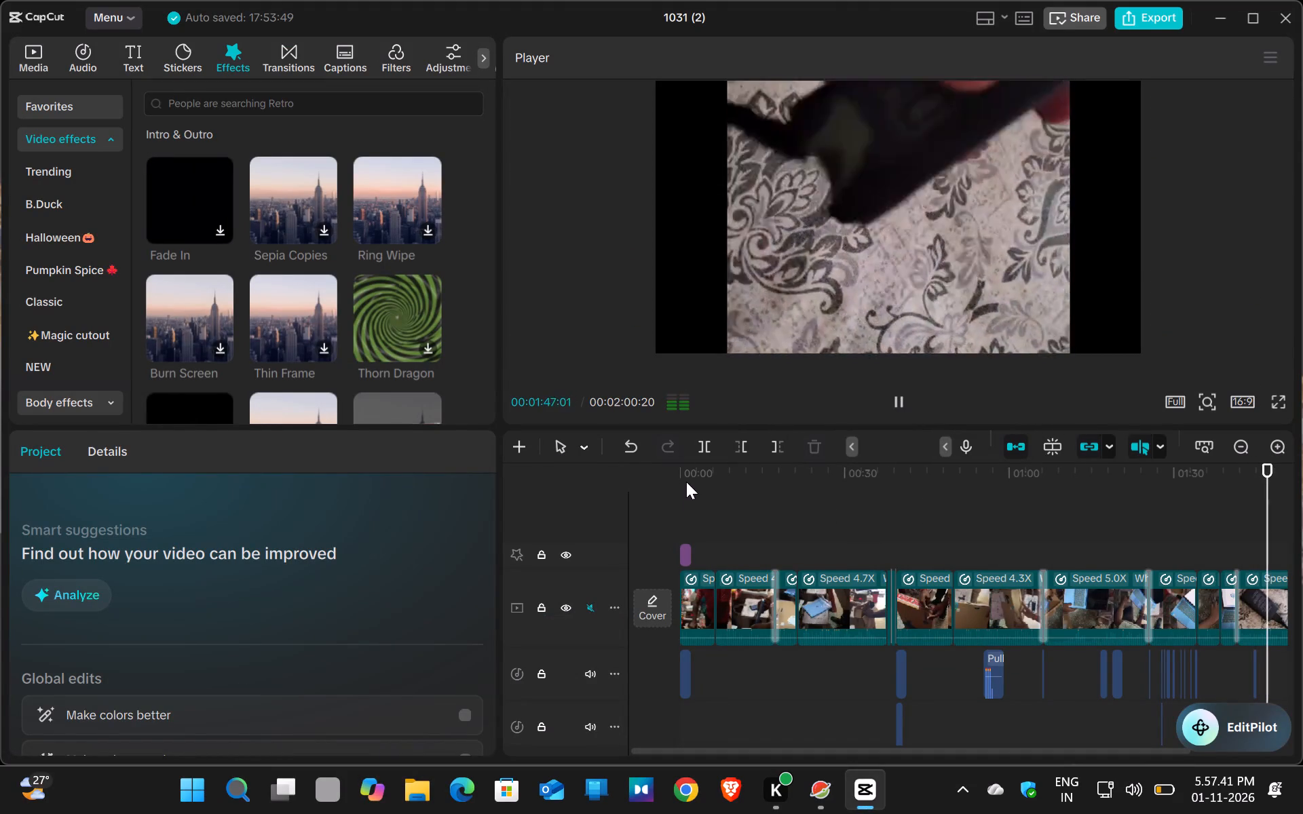
click(686, 482)
scroll(884, 658, down, 1)
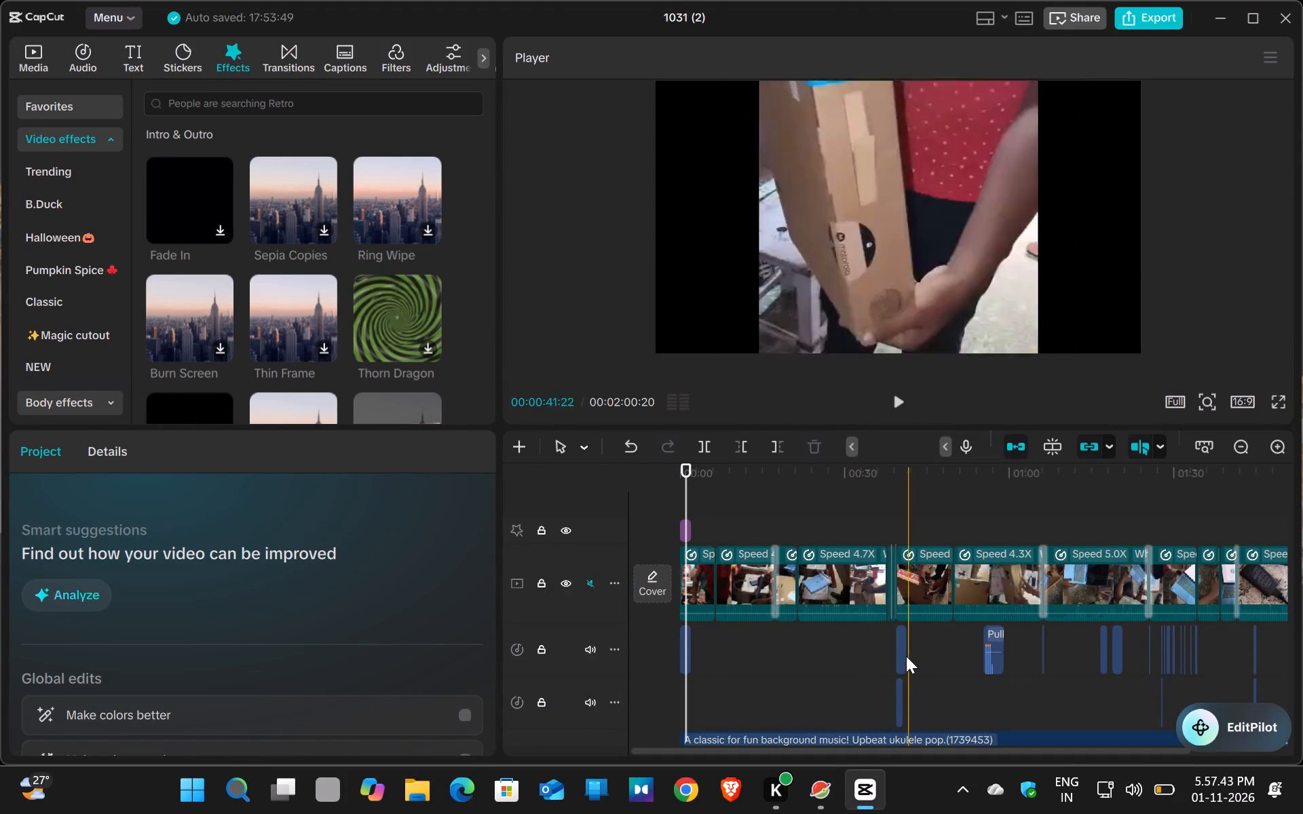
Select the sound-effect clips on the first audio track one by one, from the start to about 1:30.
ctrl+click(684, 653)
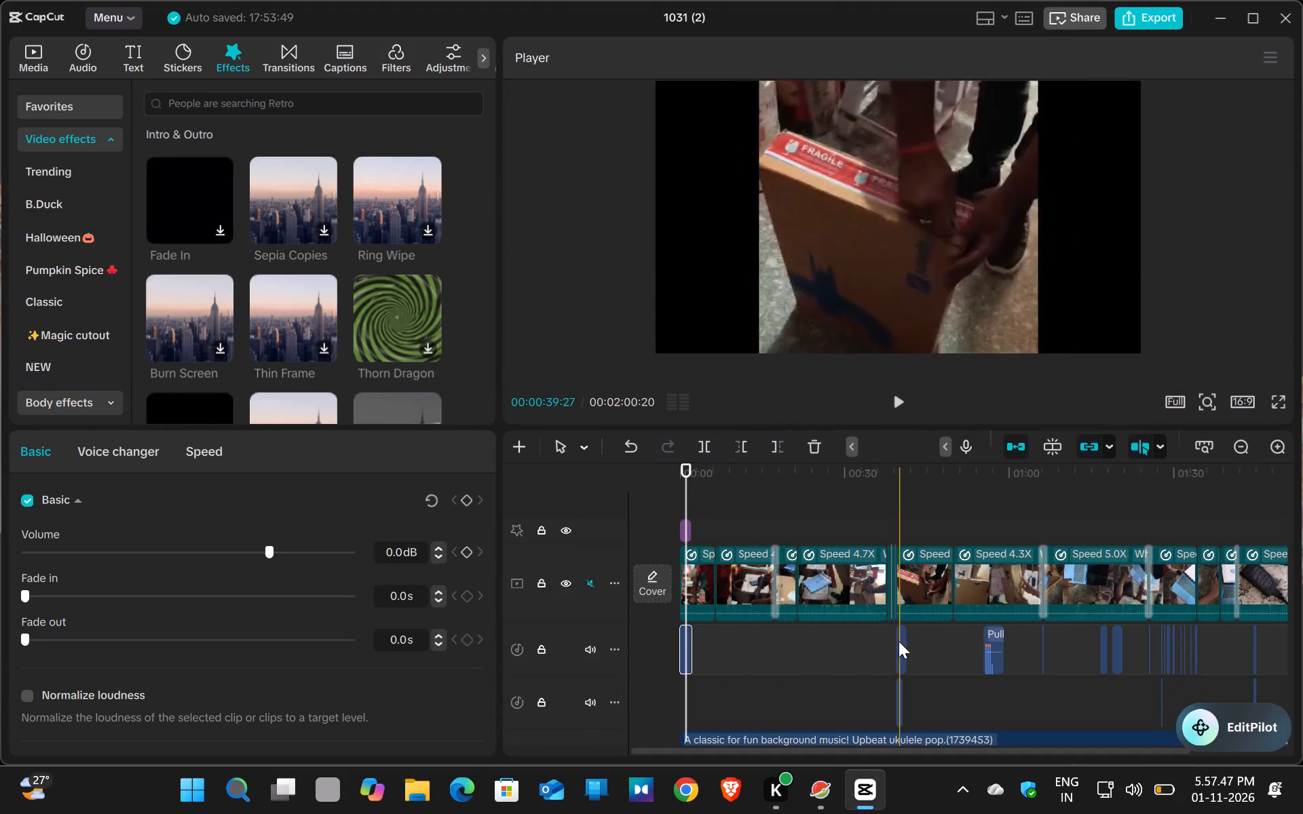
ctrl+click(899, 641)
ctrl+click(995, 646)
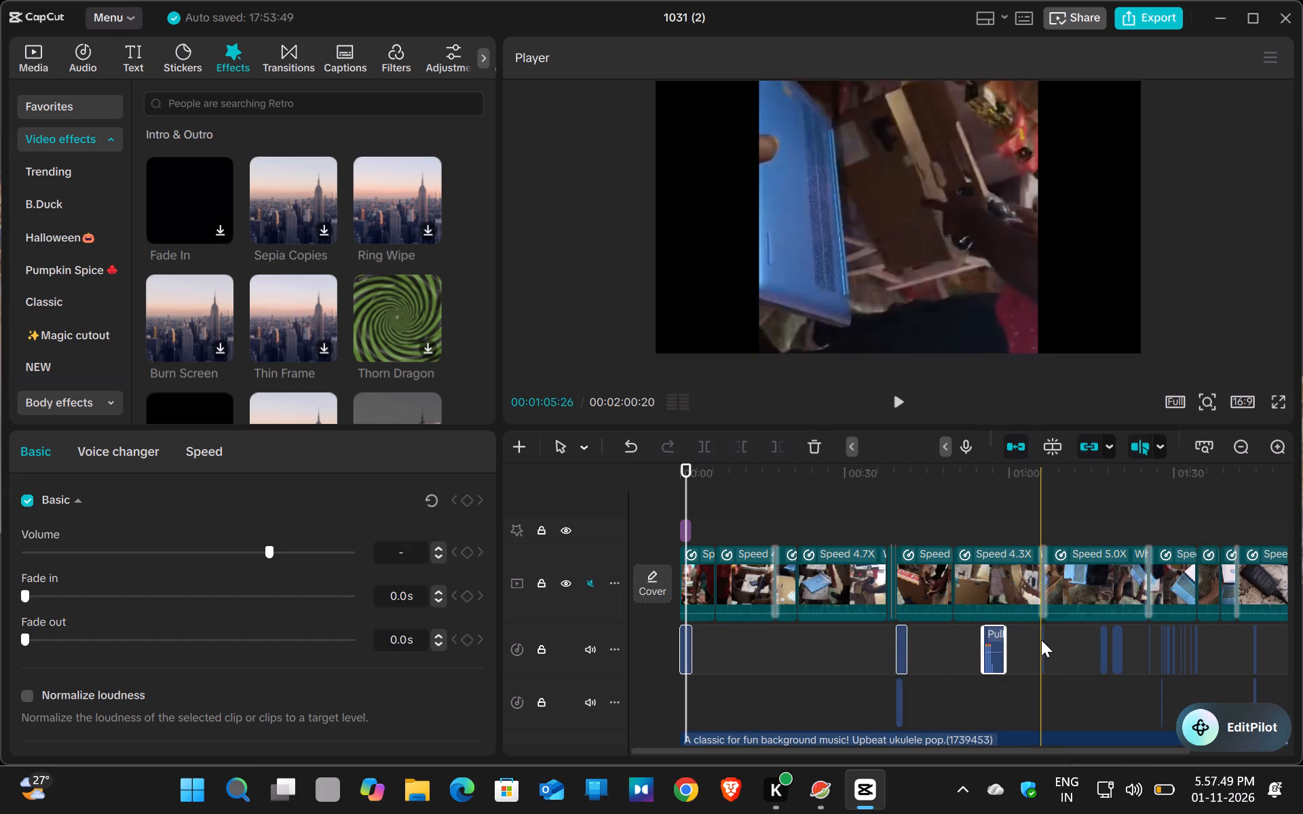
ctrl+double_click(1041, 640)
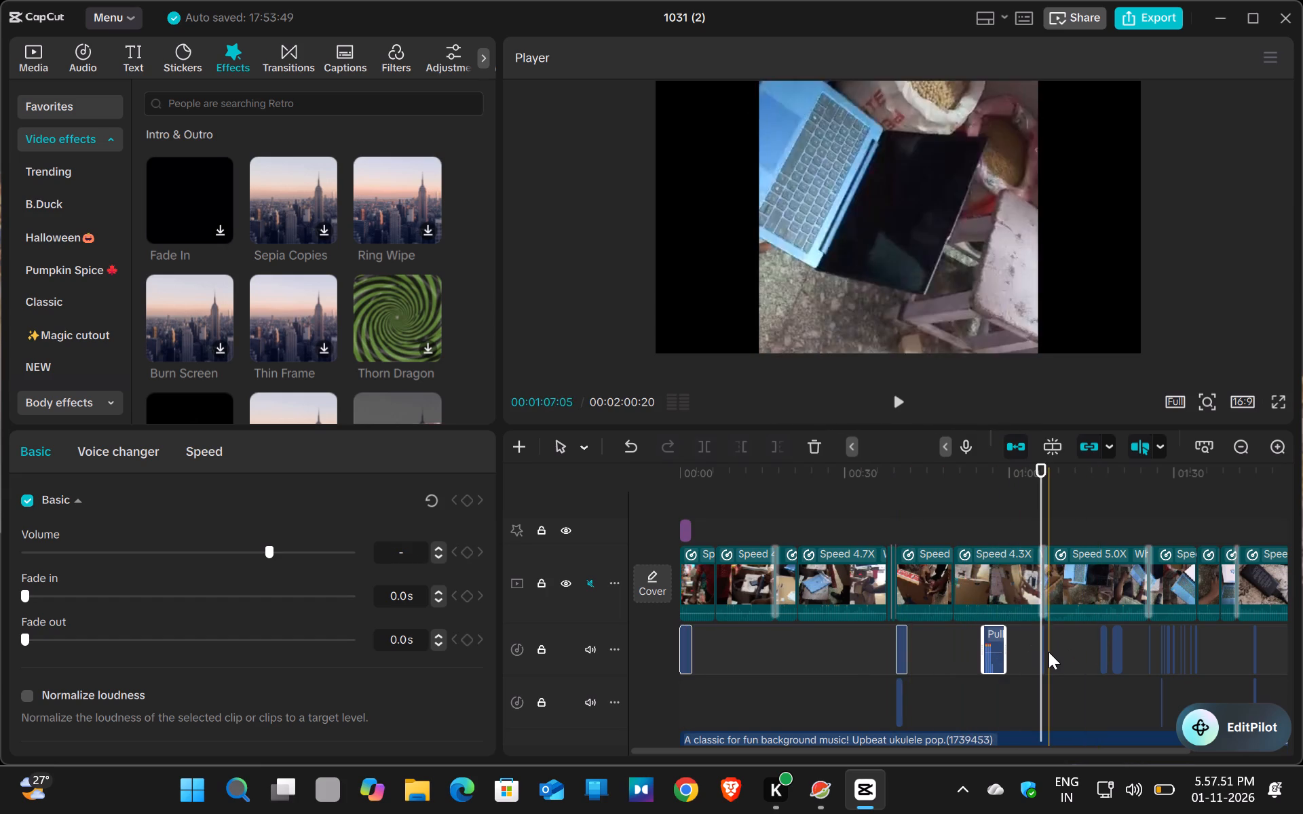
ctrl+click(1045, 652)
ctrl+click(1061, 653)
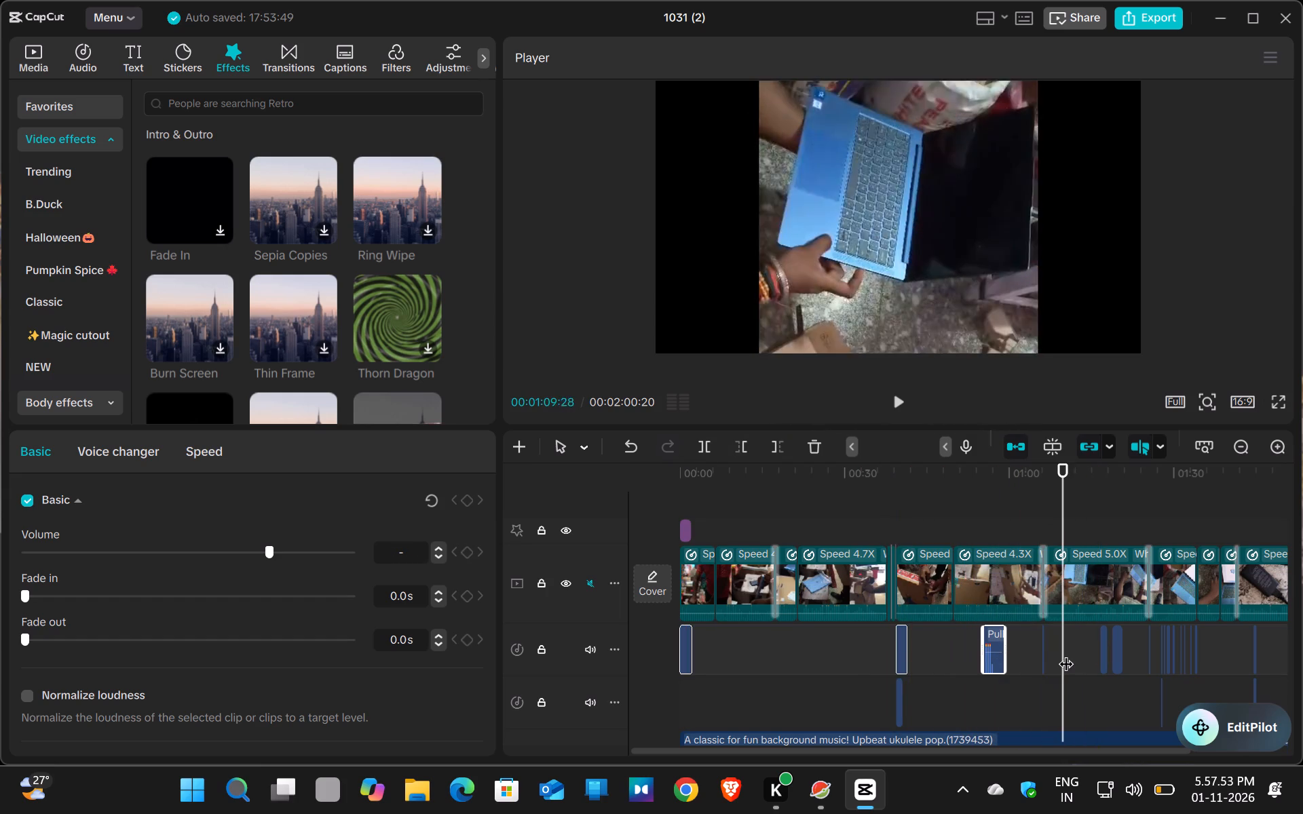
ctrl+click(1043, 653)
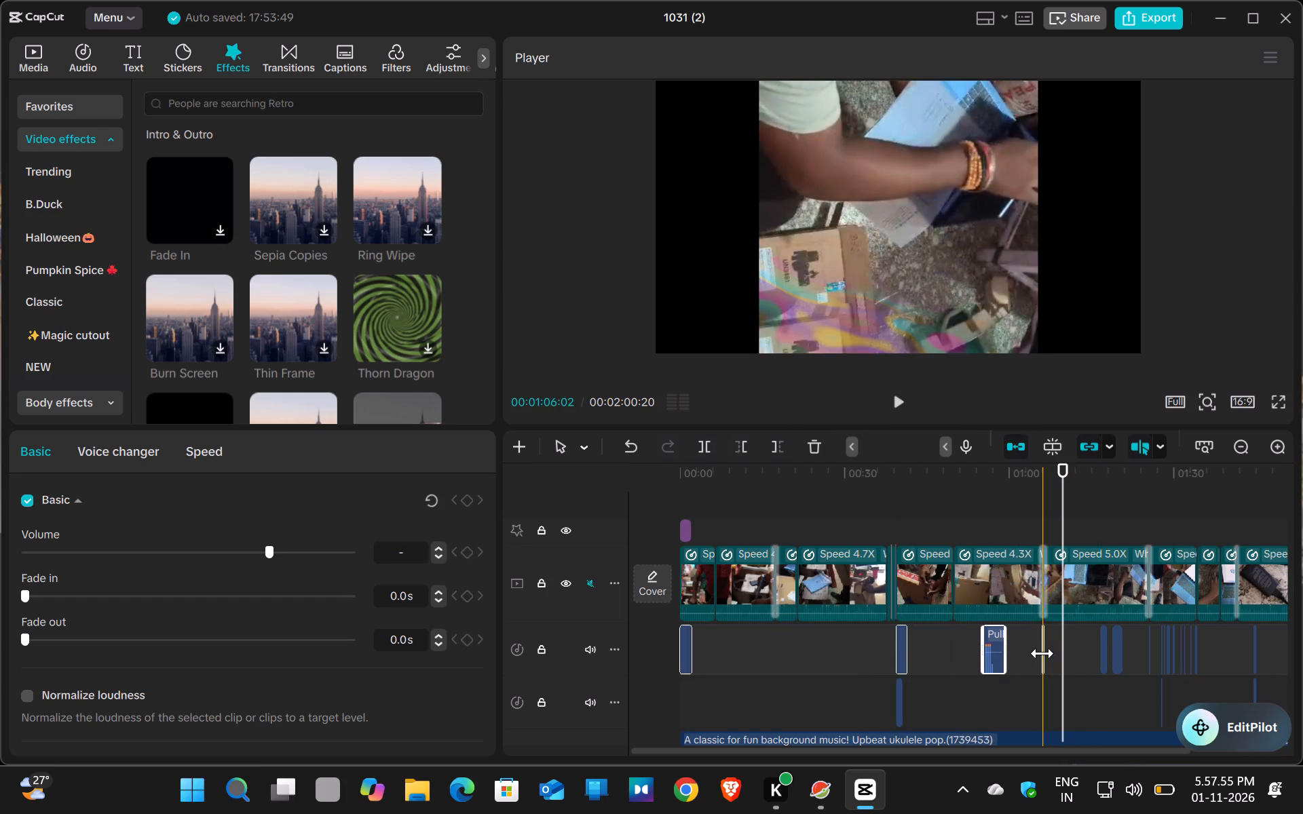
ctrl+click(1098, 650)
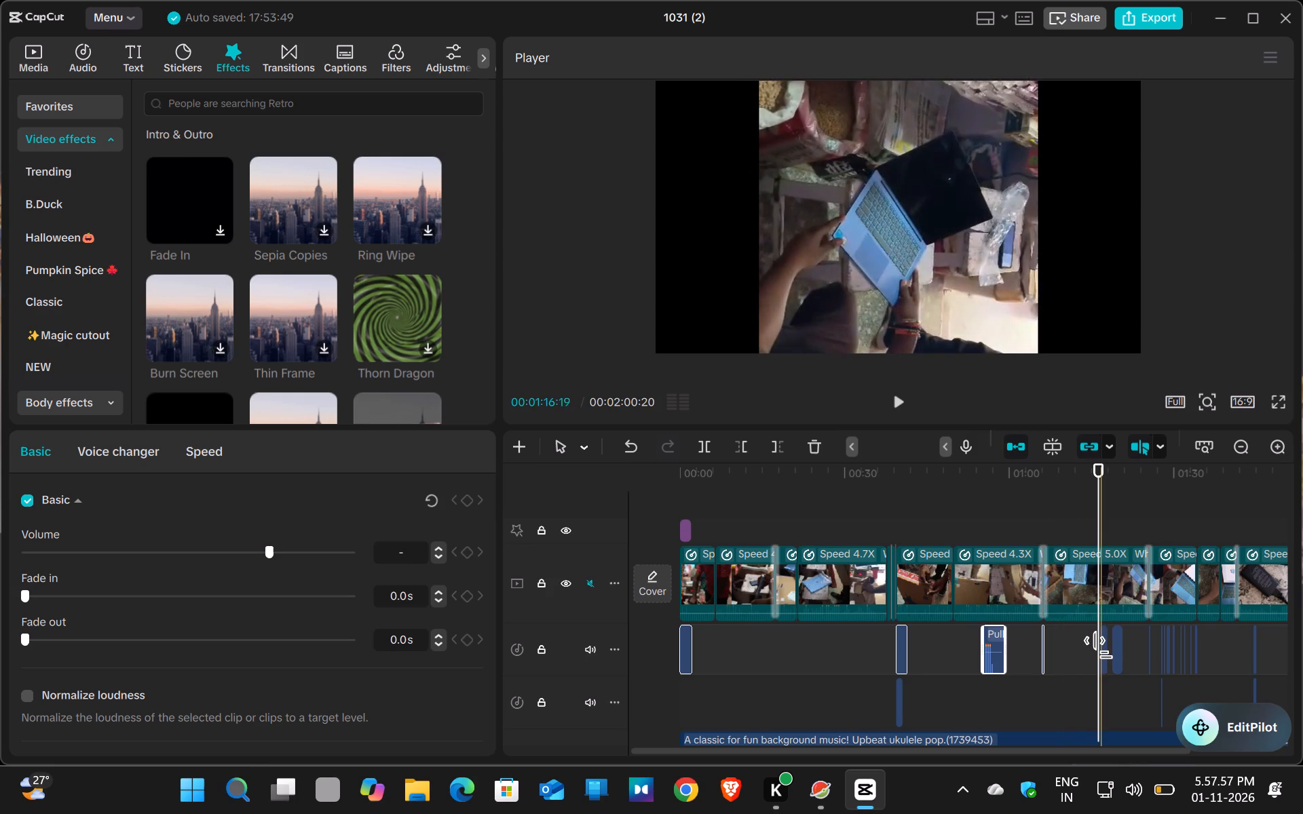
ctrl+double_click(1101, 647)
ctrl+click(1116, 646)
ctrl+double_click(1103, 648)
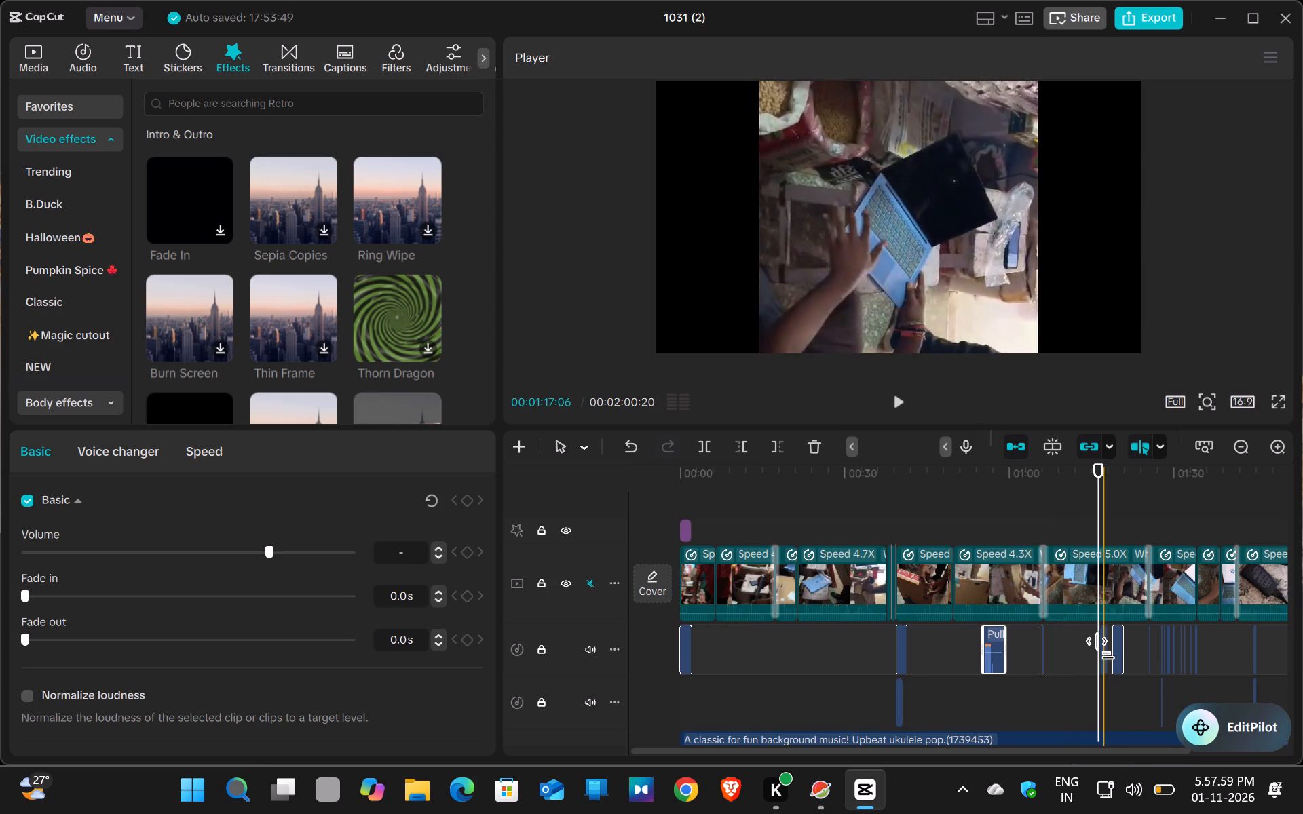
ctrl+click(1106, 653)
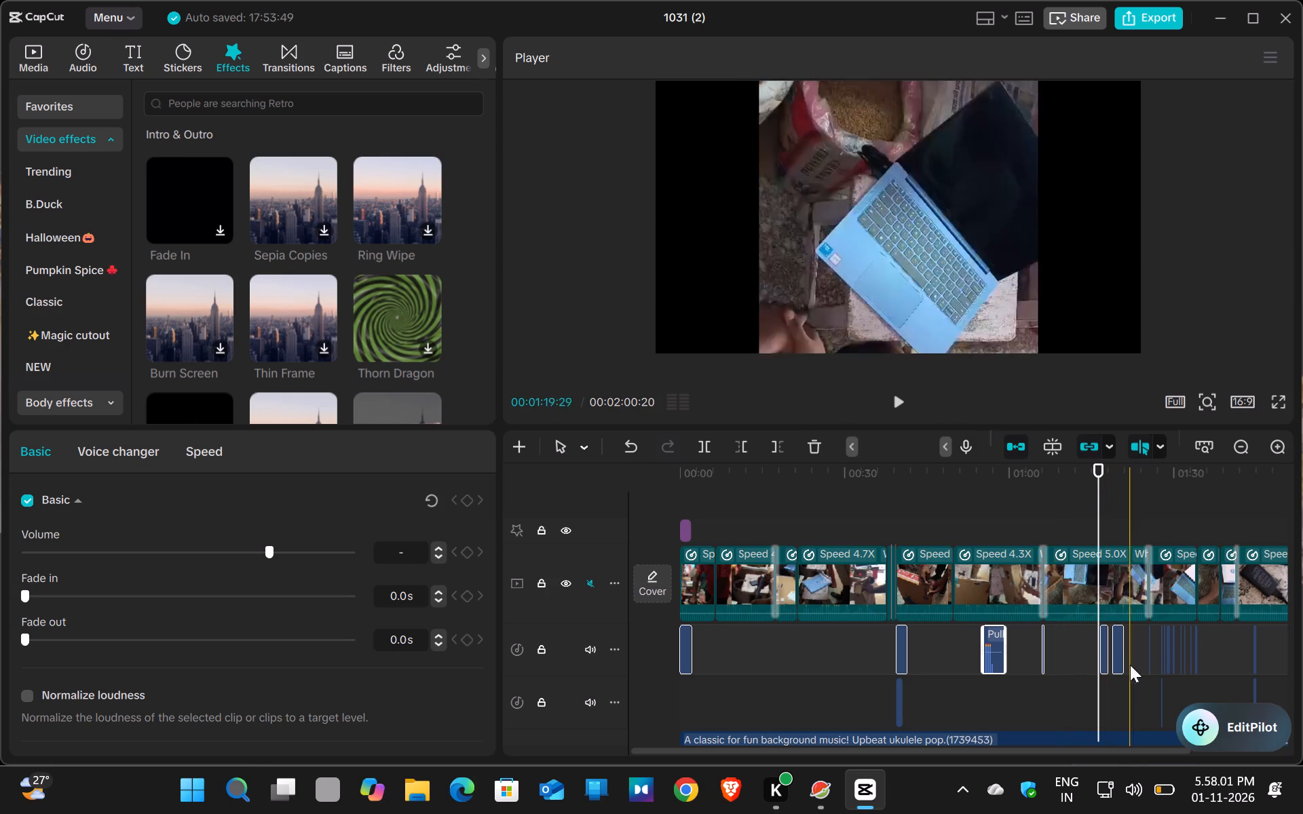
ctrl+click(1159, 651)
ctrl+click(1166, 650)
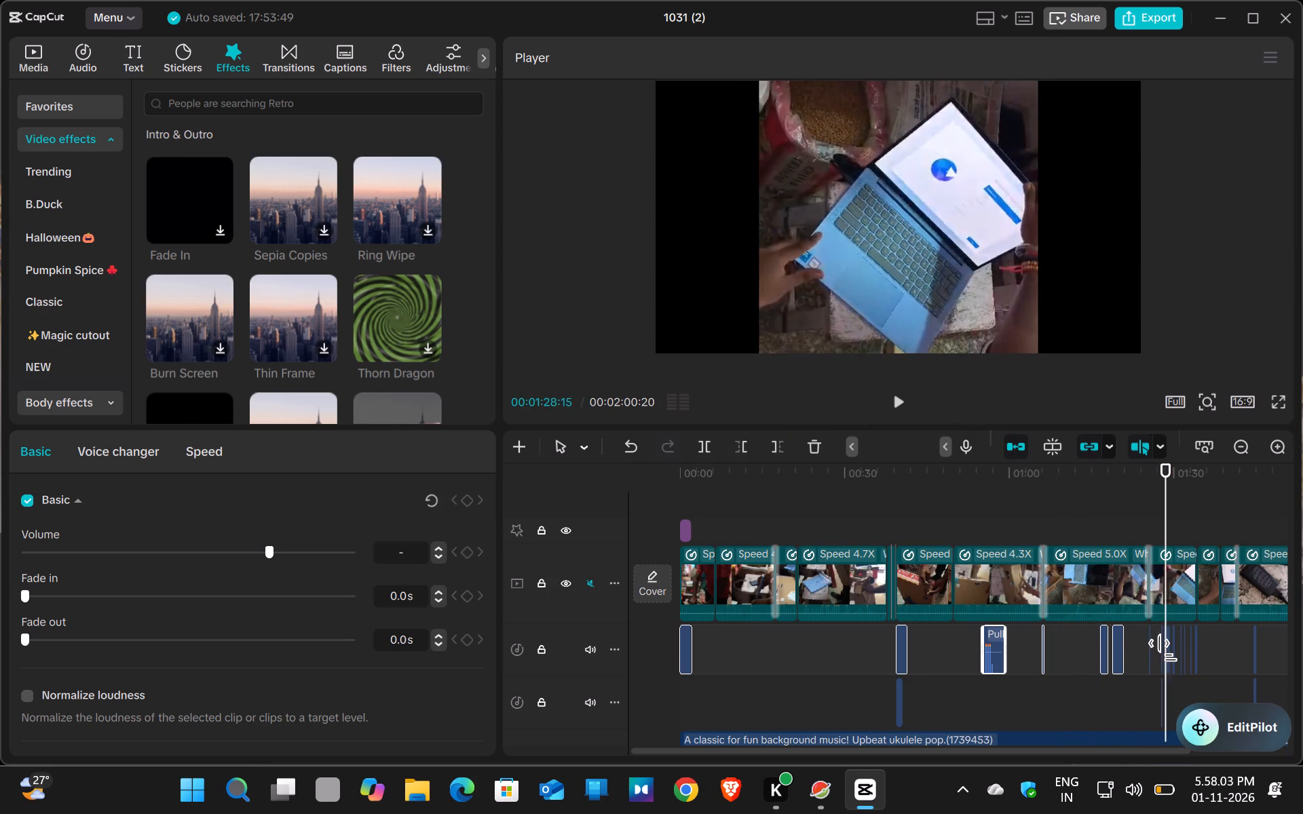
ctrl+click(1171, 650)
Shift a short sound-effect clip just past the 1:30 mark onto the second audio track.
ctrl+drag(1266, 635, 1203, 643)
ctrl+click(1198, 644)
ctrl+drag(1191, 644, 1181, 645)
ctrl+click(1170, 646)
ctrl+drag(1083, 657, 1073, 657)
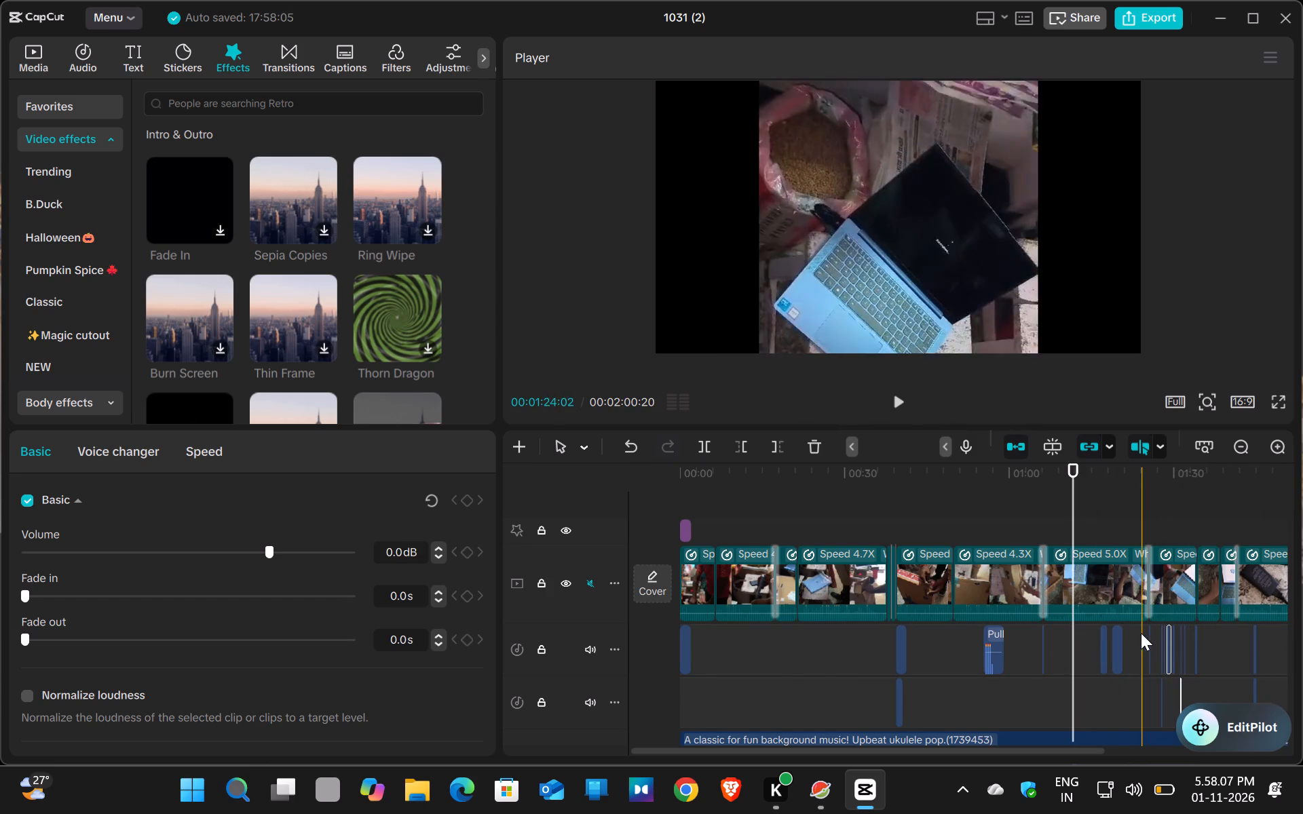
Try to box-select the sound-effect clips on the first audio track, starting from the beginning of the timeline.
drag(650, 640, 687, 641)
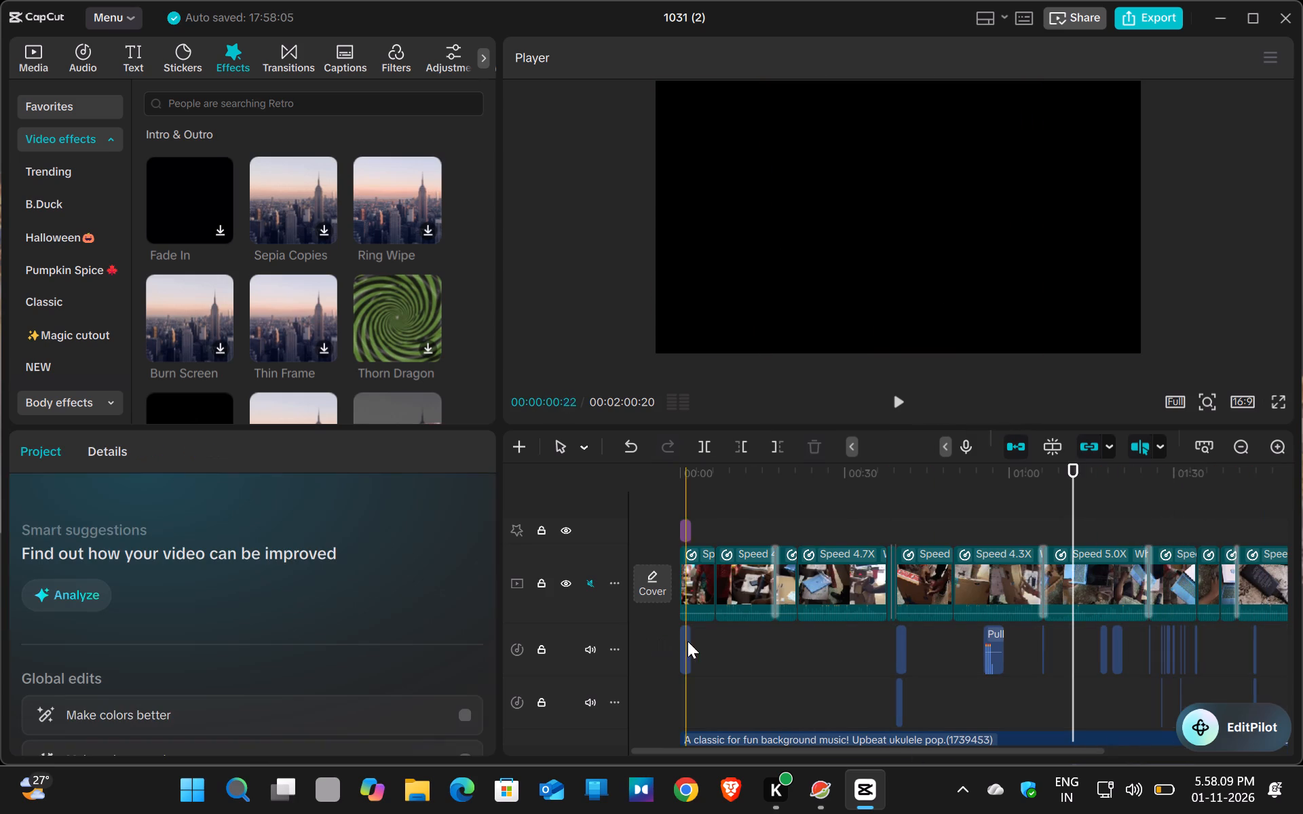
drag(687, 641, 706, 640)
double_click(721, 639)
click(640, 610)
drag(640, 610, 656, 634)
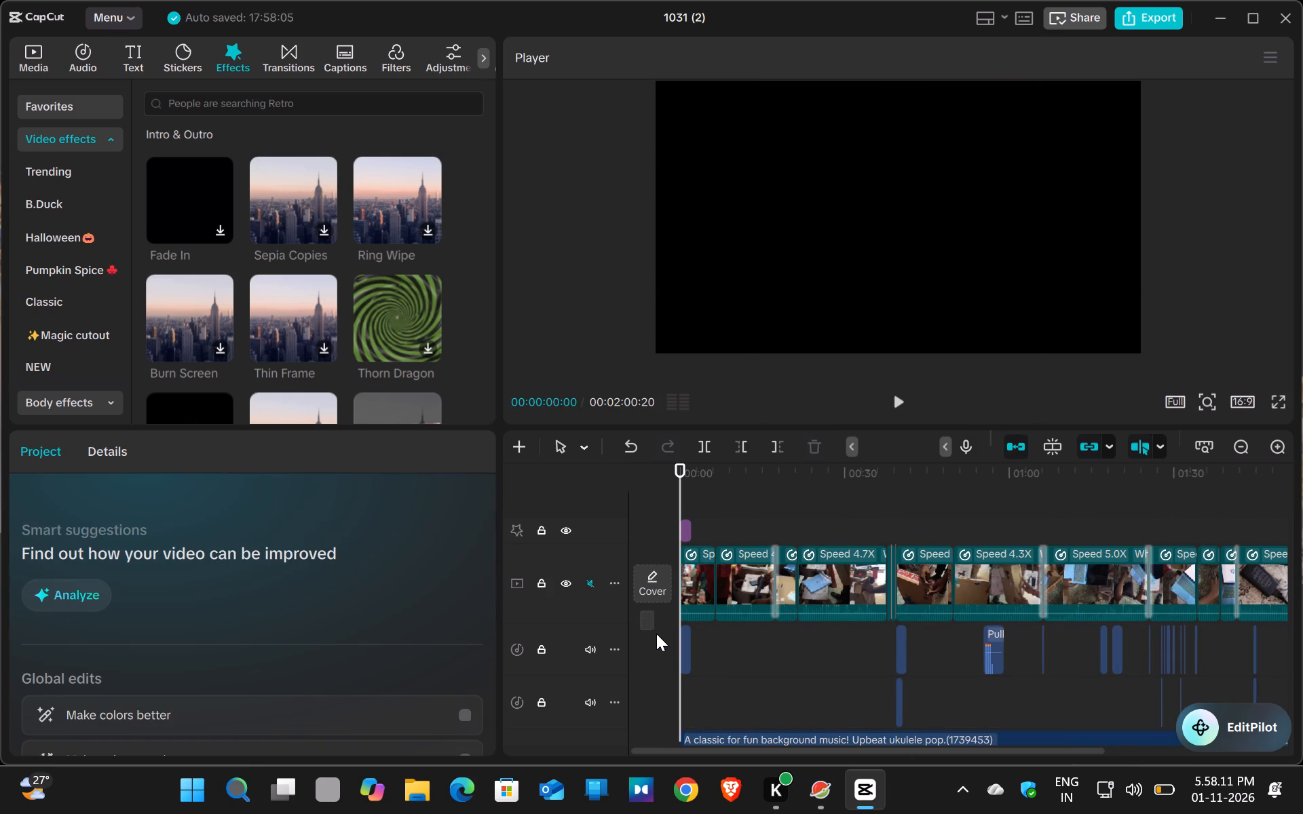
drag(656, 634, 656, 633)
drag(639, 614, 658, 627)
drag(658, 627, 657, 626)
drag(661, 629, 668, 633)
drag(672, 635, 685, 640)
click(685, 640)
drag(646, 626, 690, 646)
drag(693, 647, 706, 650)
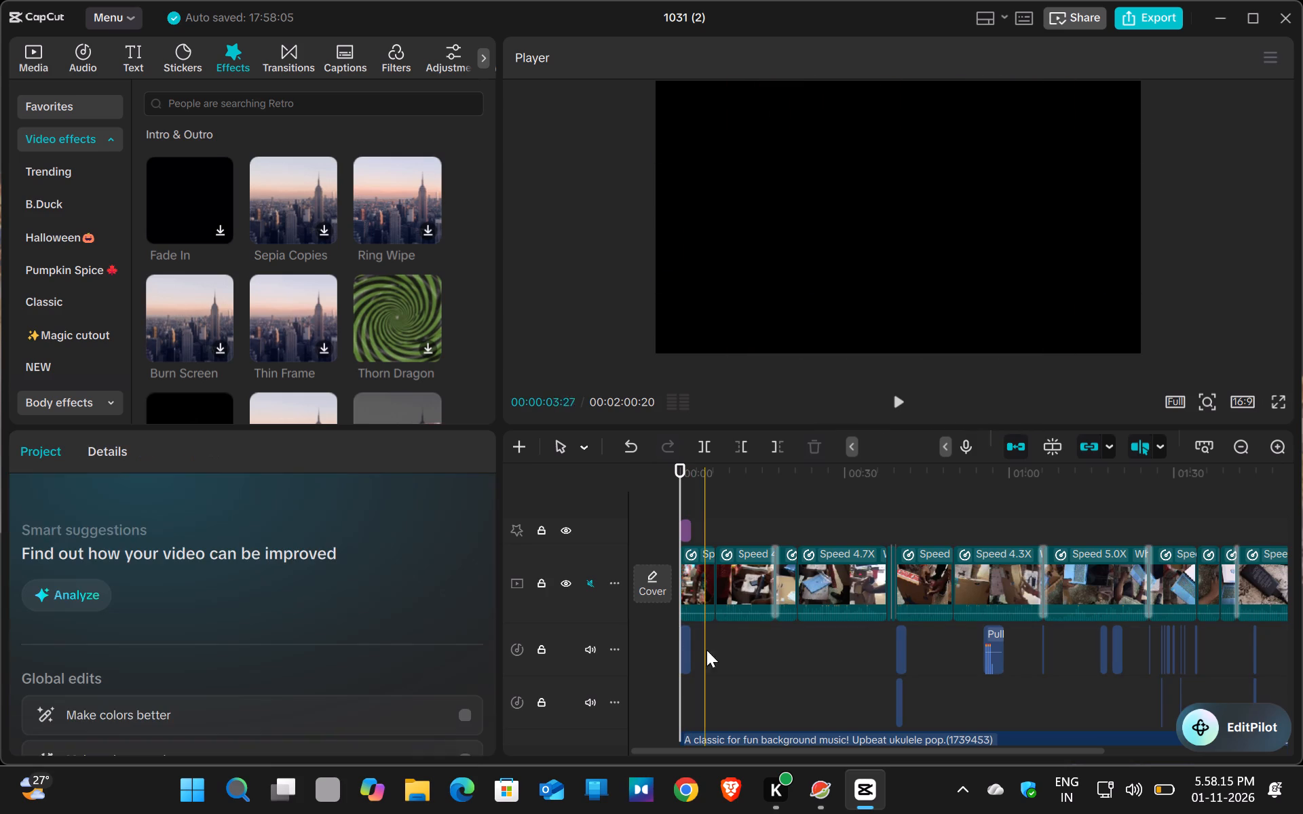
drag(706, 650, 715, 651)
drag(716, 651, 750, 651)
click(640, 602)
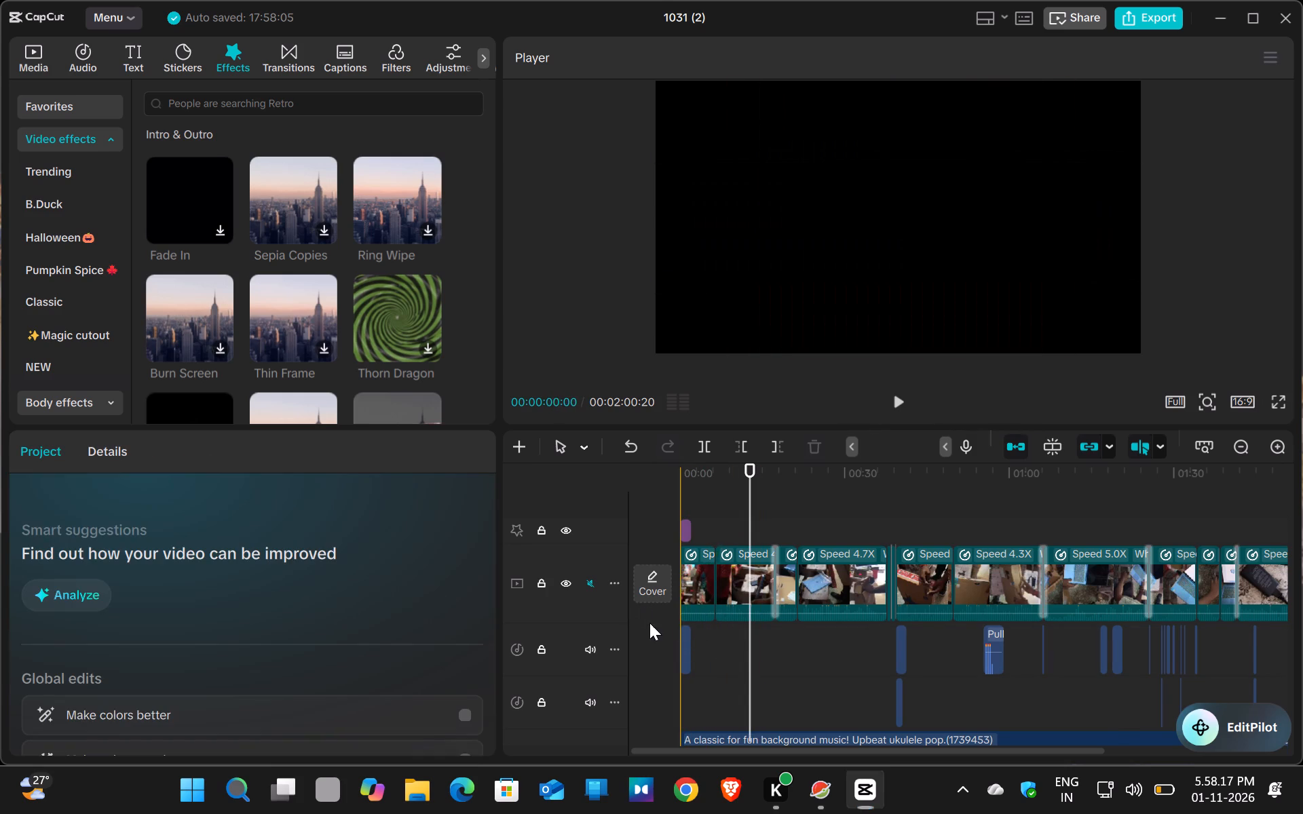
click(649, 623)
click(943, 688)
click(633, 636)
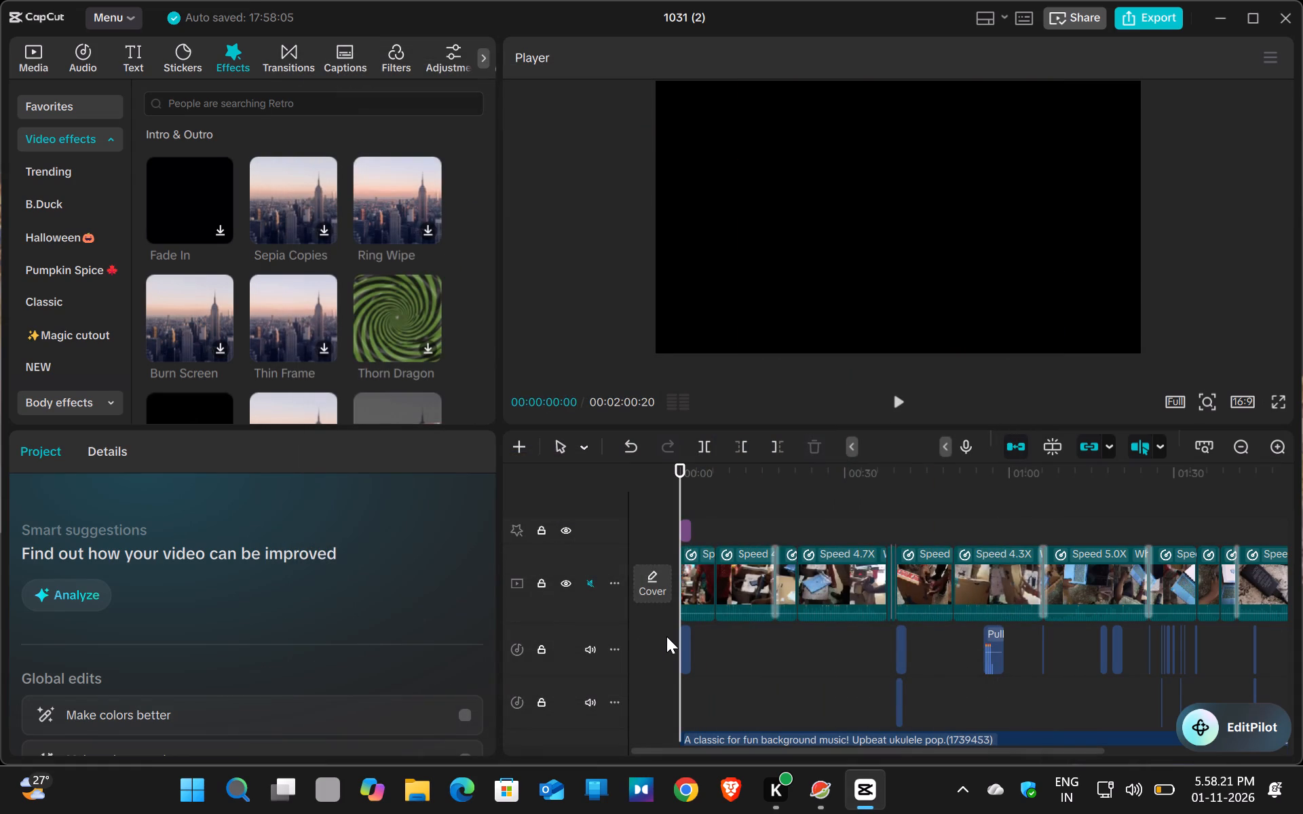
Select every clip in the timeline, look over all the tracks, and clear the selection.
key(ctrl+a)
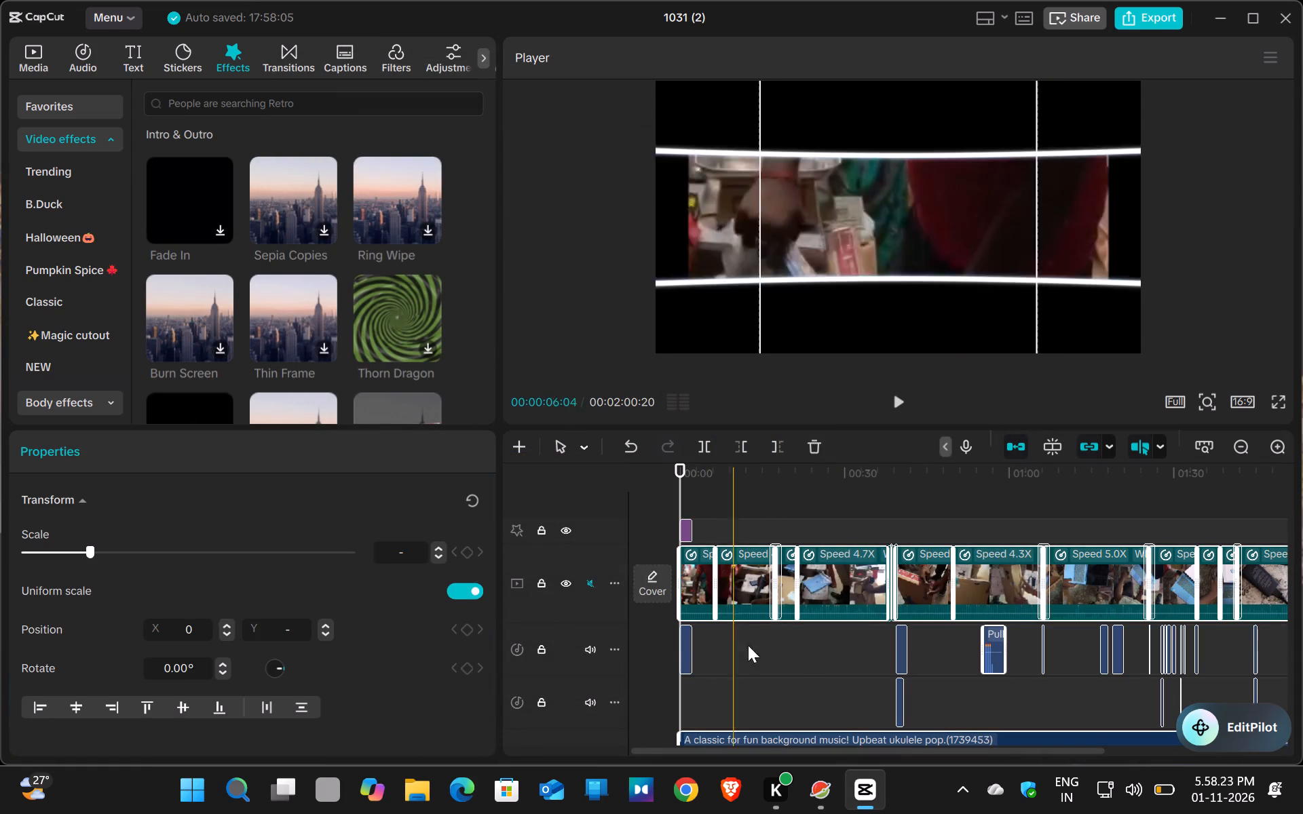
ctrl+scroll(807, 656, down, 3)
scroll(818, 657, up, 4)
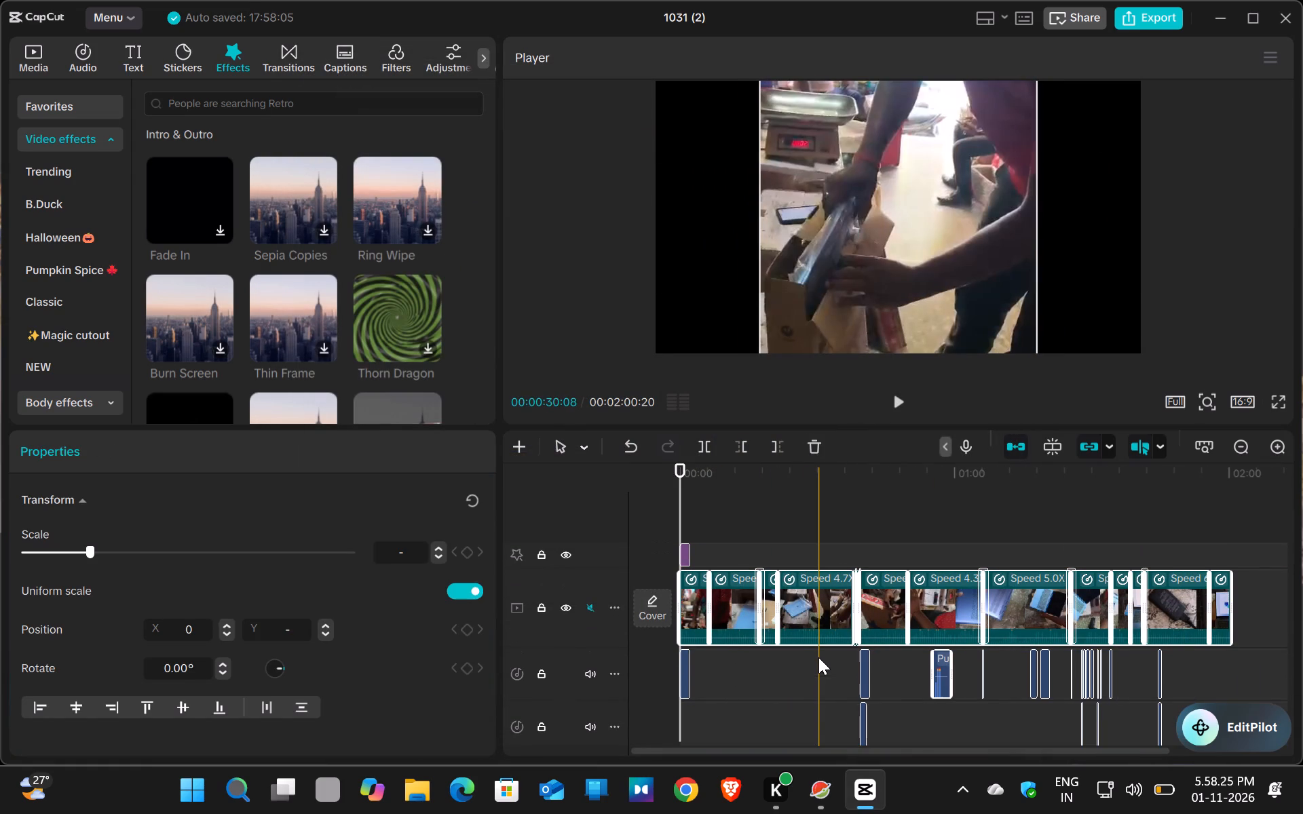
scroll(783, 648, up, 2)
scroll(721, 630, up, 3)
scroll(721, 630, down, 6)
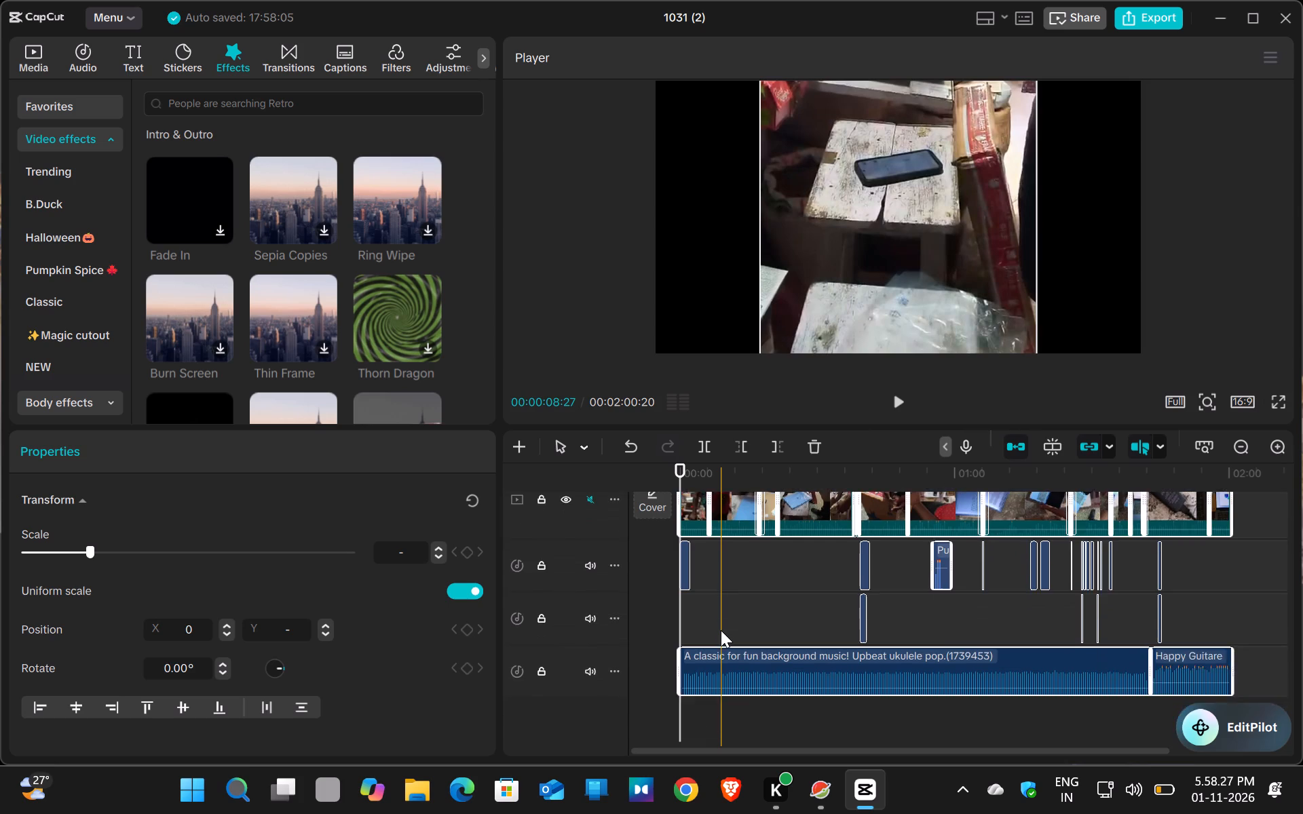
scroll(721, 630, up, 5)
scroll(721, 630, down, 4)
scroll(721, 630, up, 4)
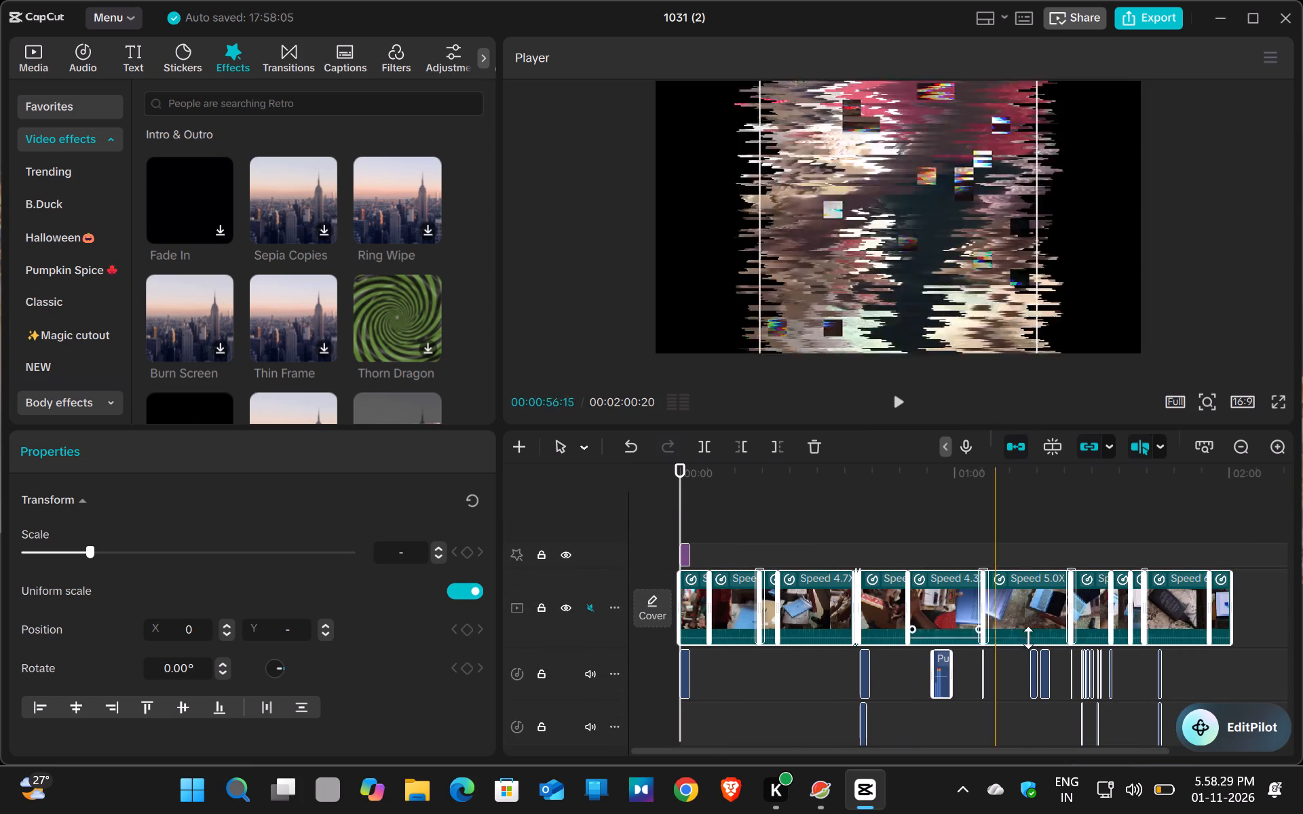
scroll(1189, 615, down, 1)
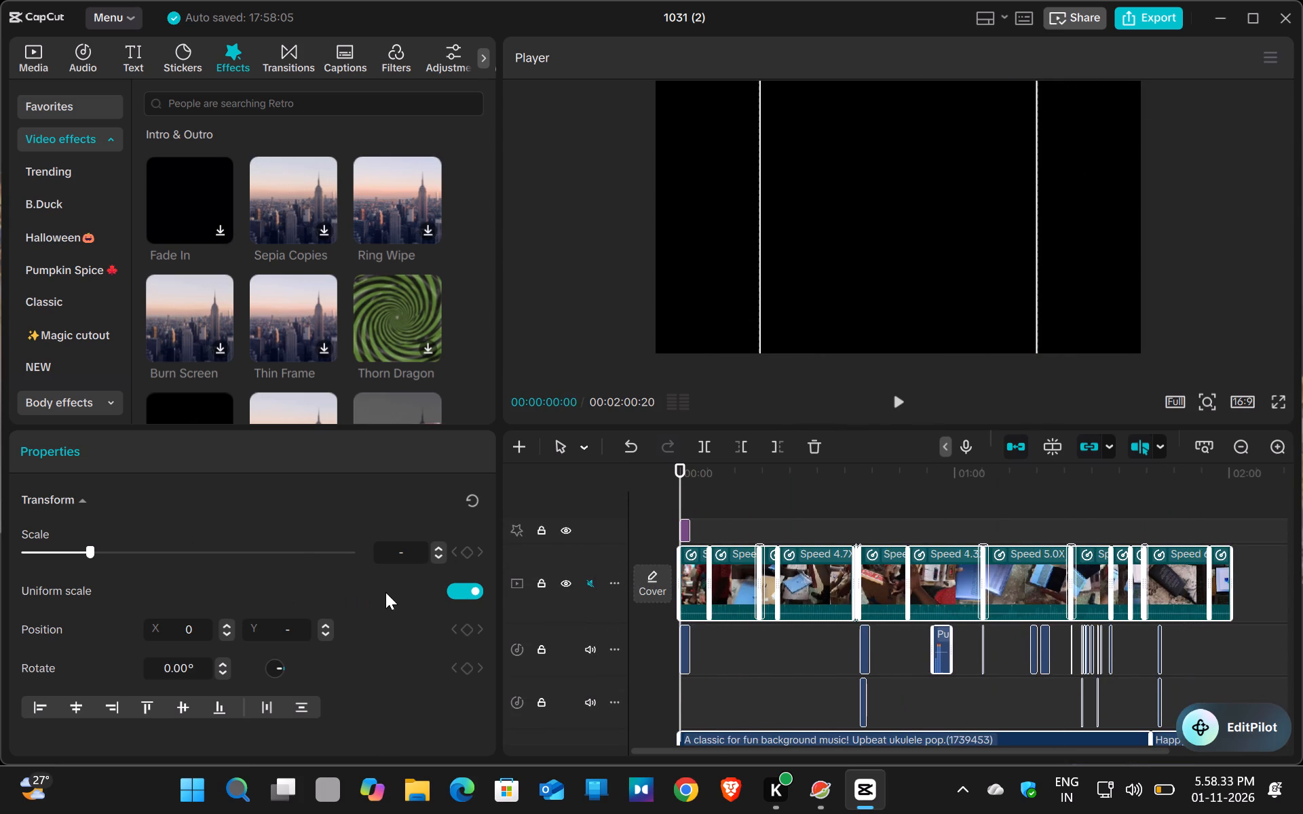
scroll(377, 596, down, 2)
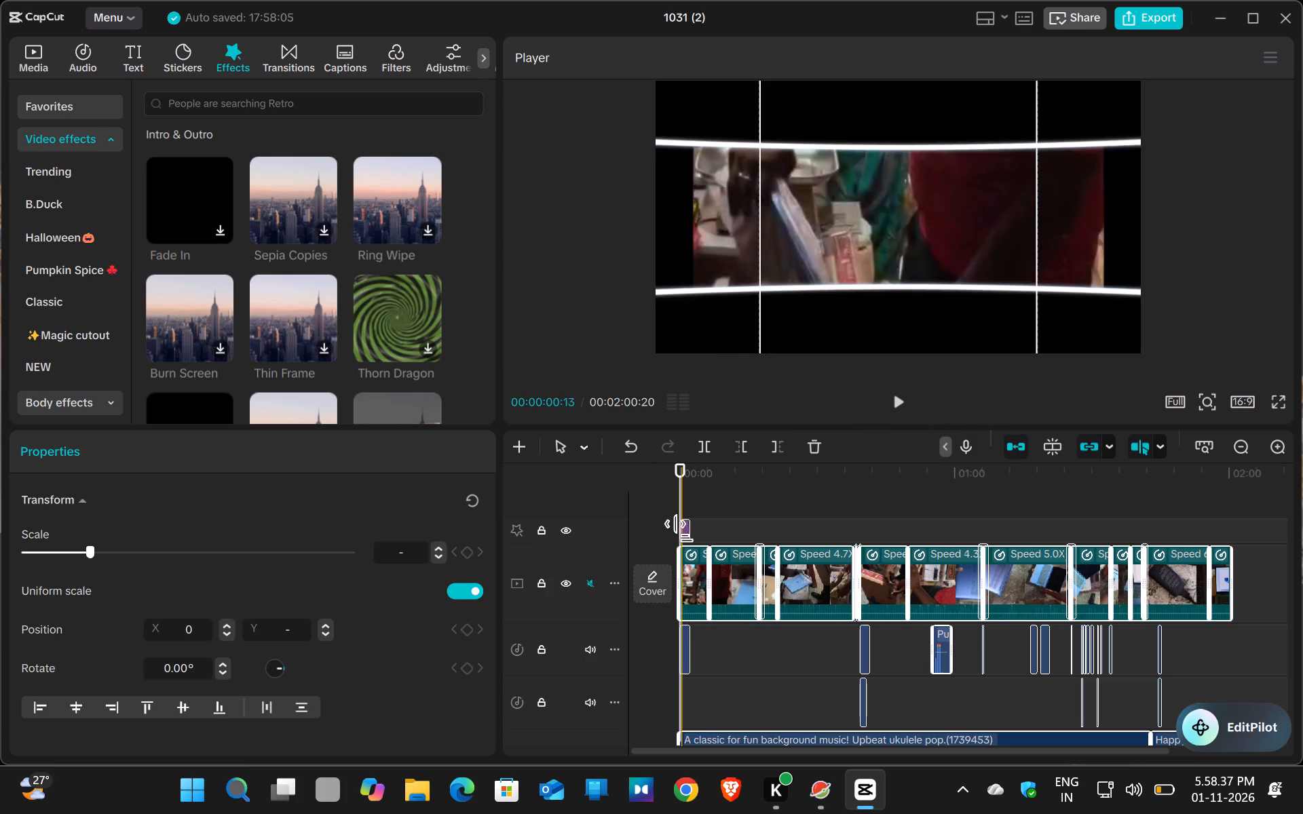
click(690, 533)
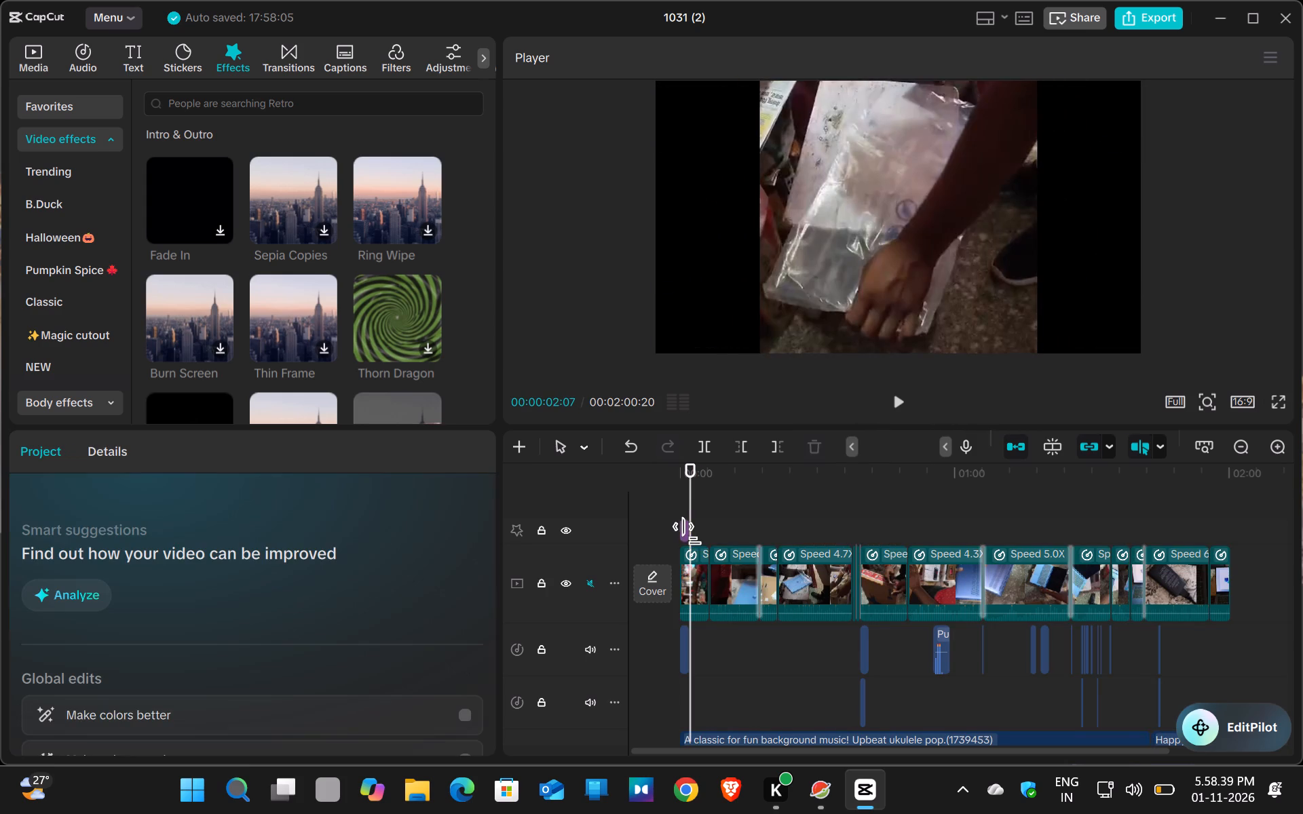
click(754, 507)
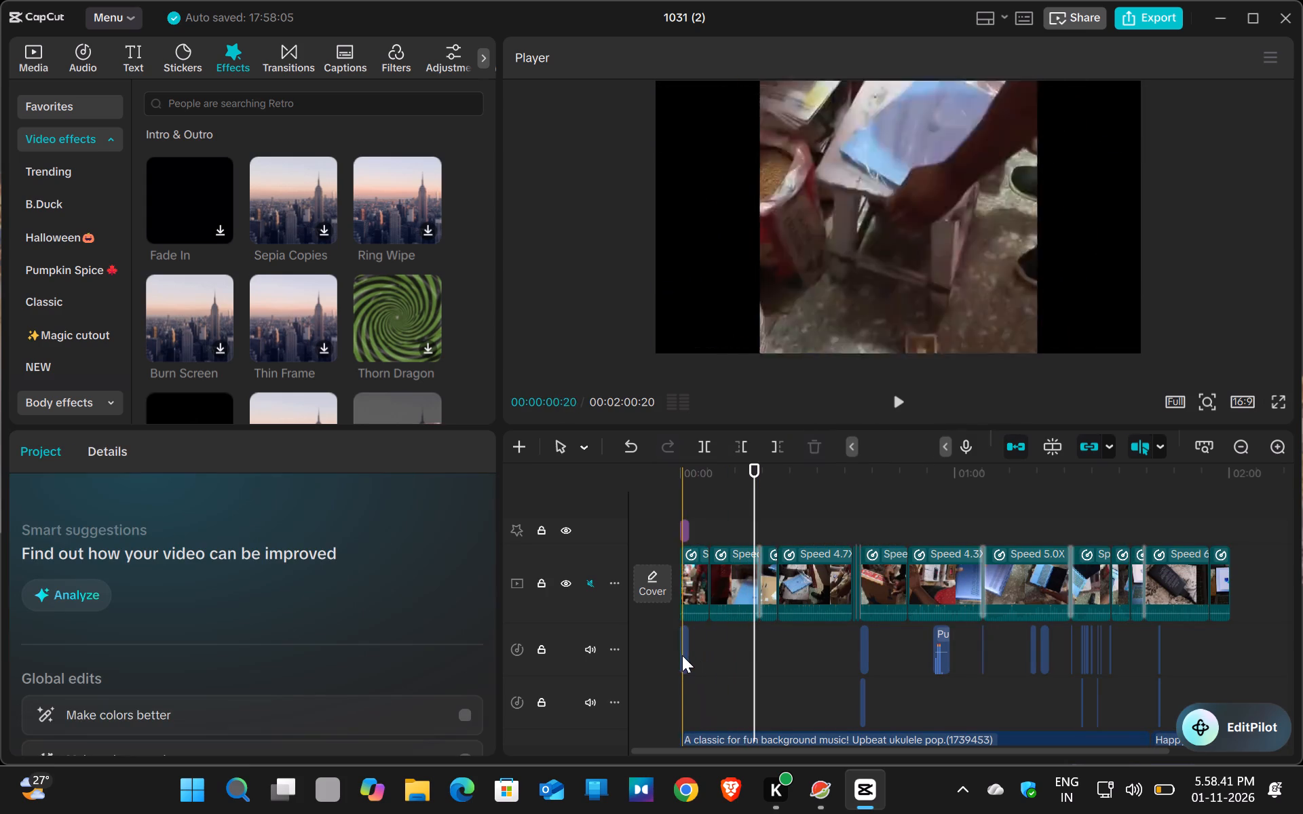
Box-select the opening effect, all video clips and the sound effects on the first audio track, from the timeline's end back to its start.
right_click(677, 647)
right_click(679, 647)
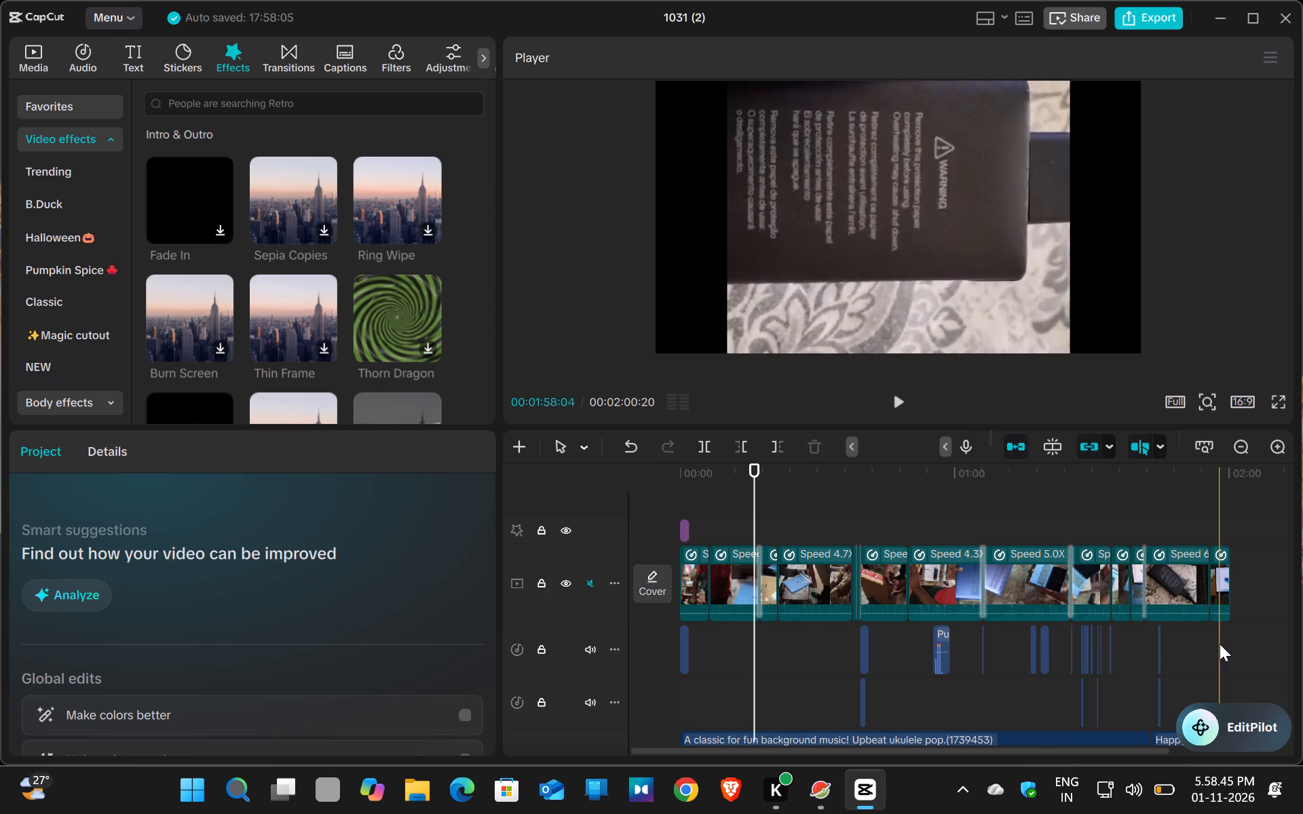
drag(1219, 643, 1177, 649)
drag(1163, 652, 1150, 655)
drag(1150, 655, 1139, 657)
drag(1190, 643, 1168, 643)
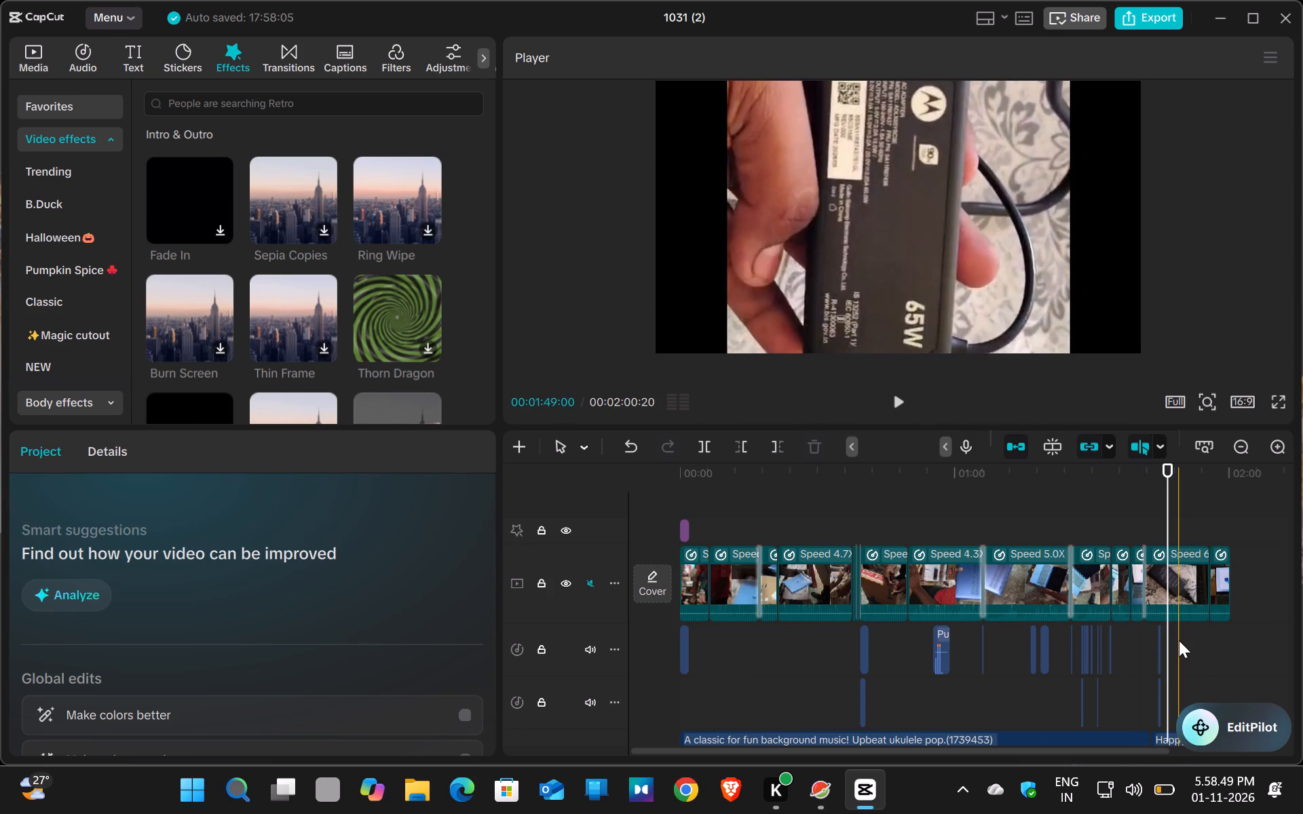
drag(1179, 640, 1147, 638)
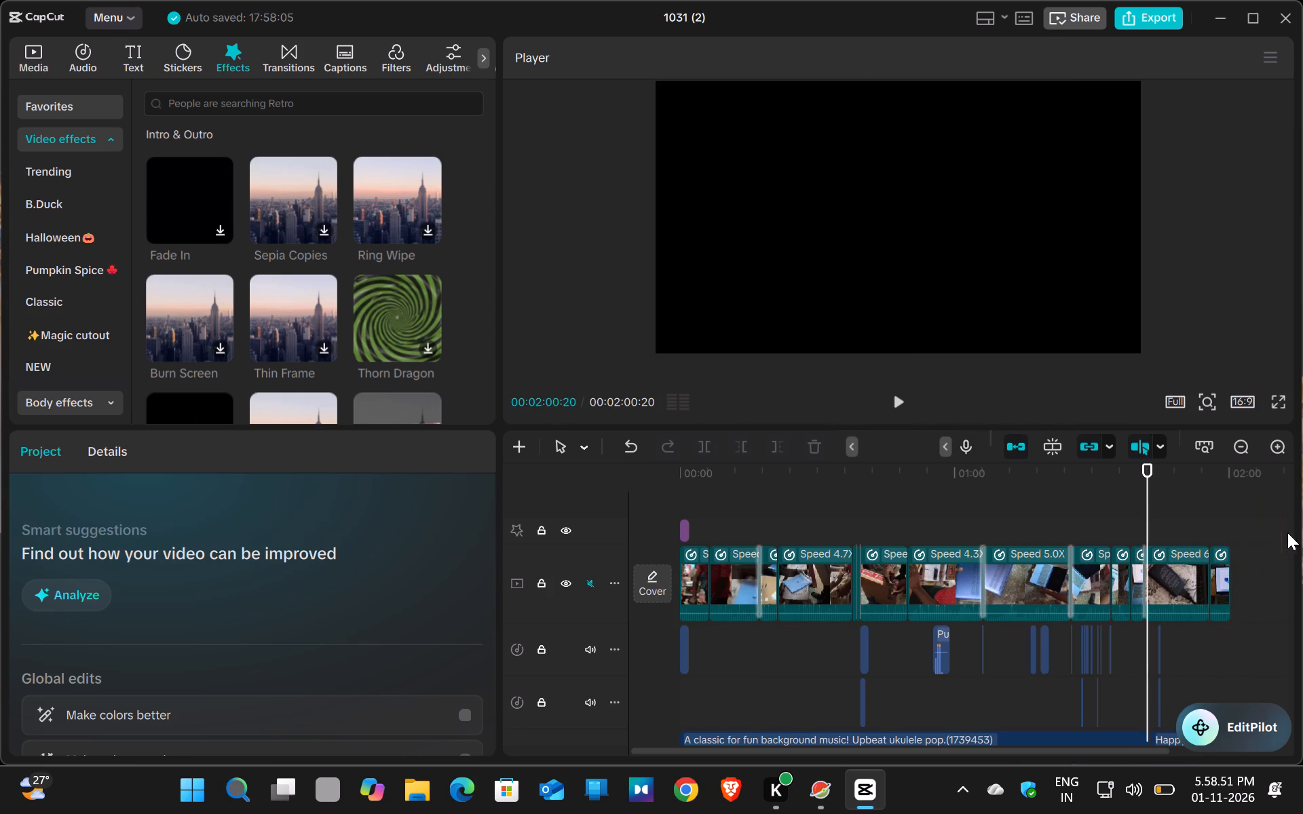
drag(1258, 506, 1258, 601)
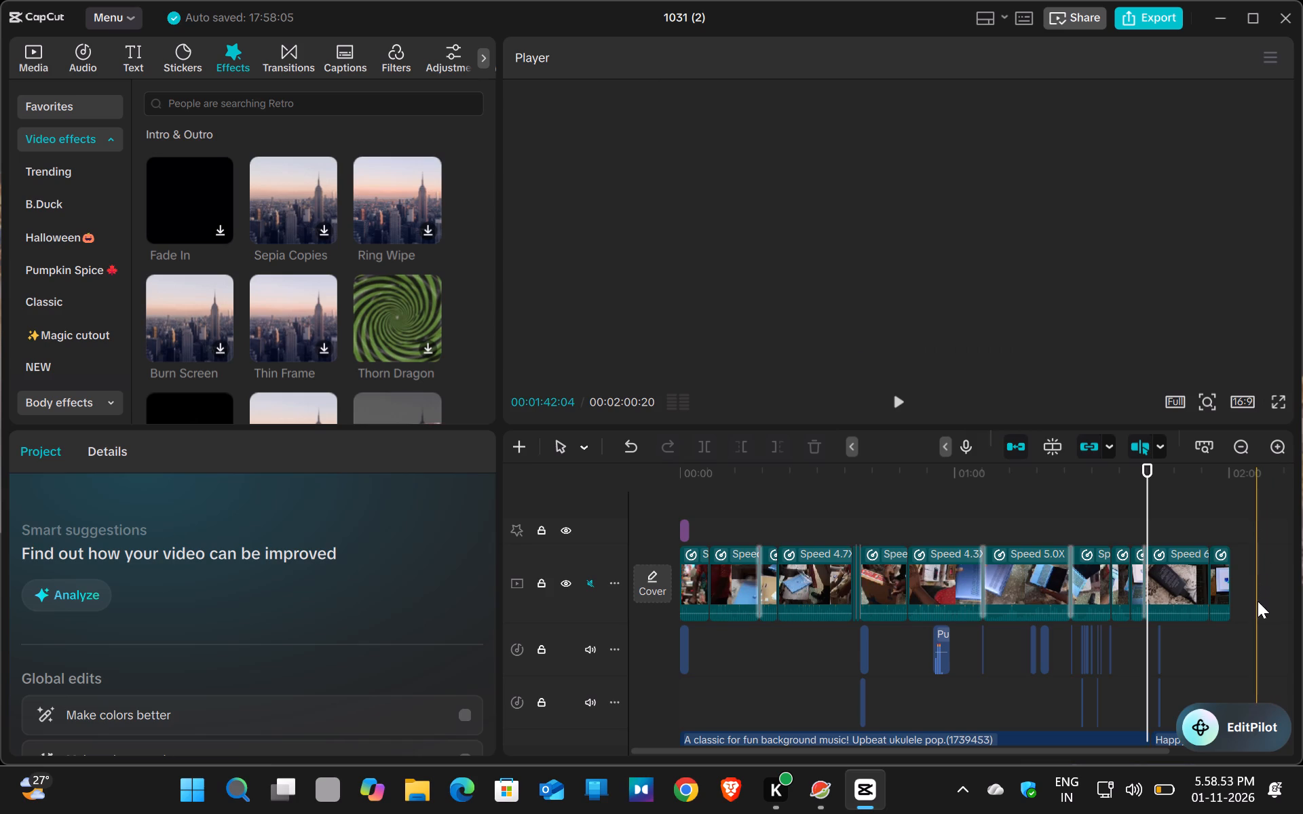
drag(1258, 601, 1165, 667)
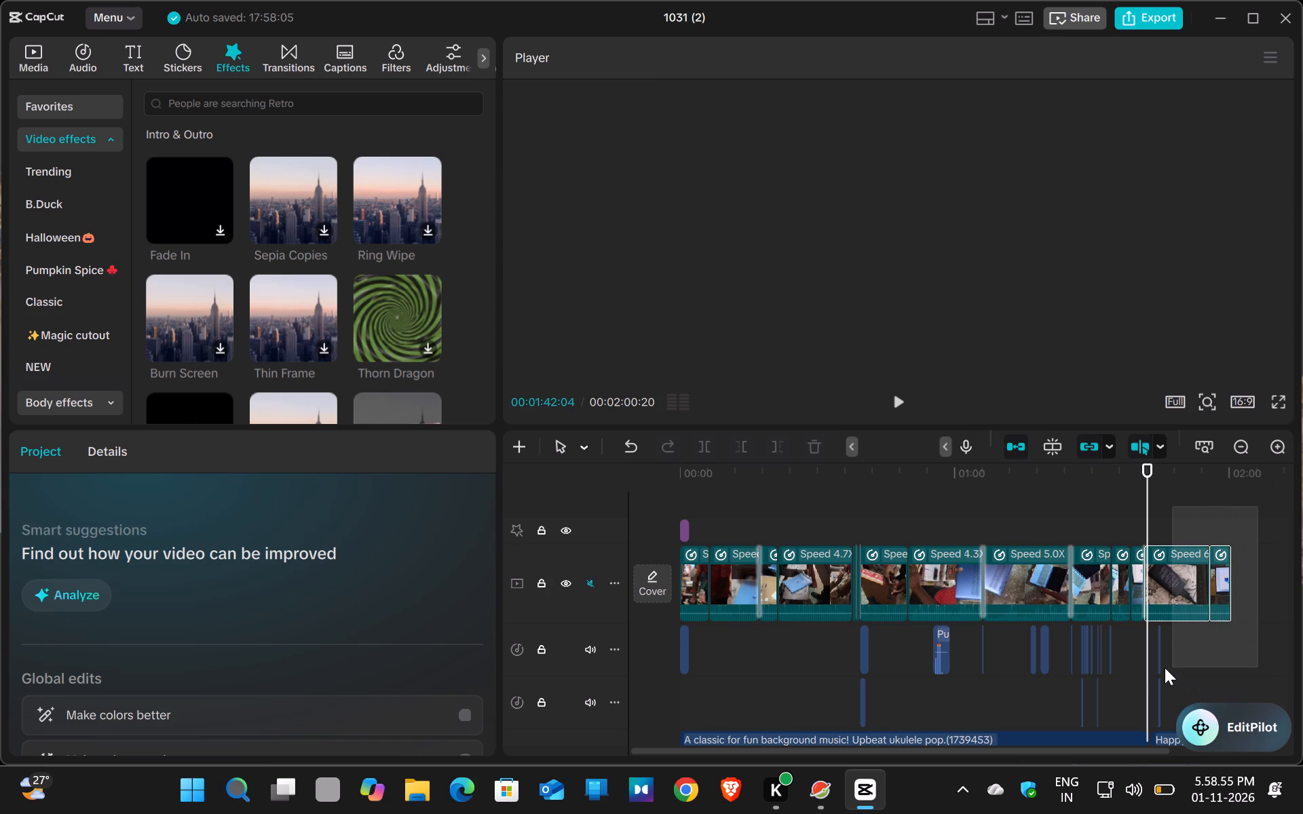
drag(1165, 667, 1080, 665)
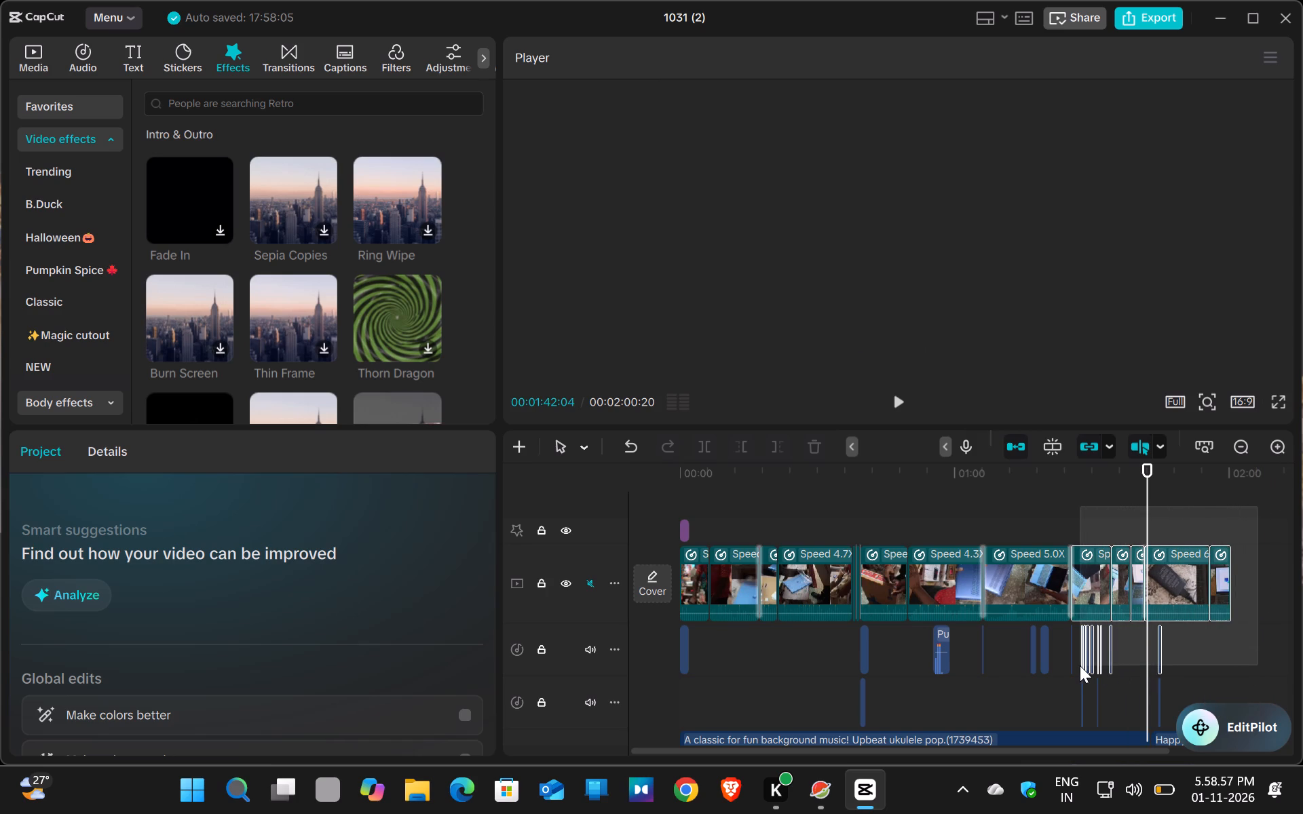
drag(1080, 665, 956, 657)
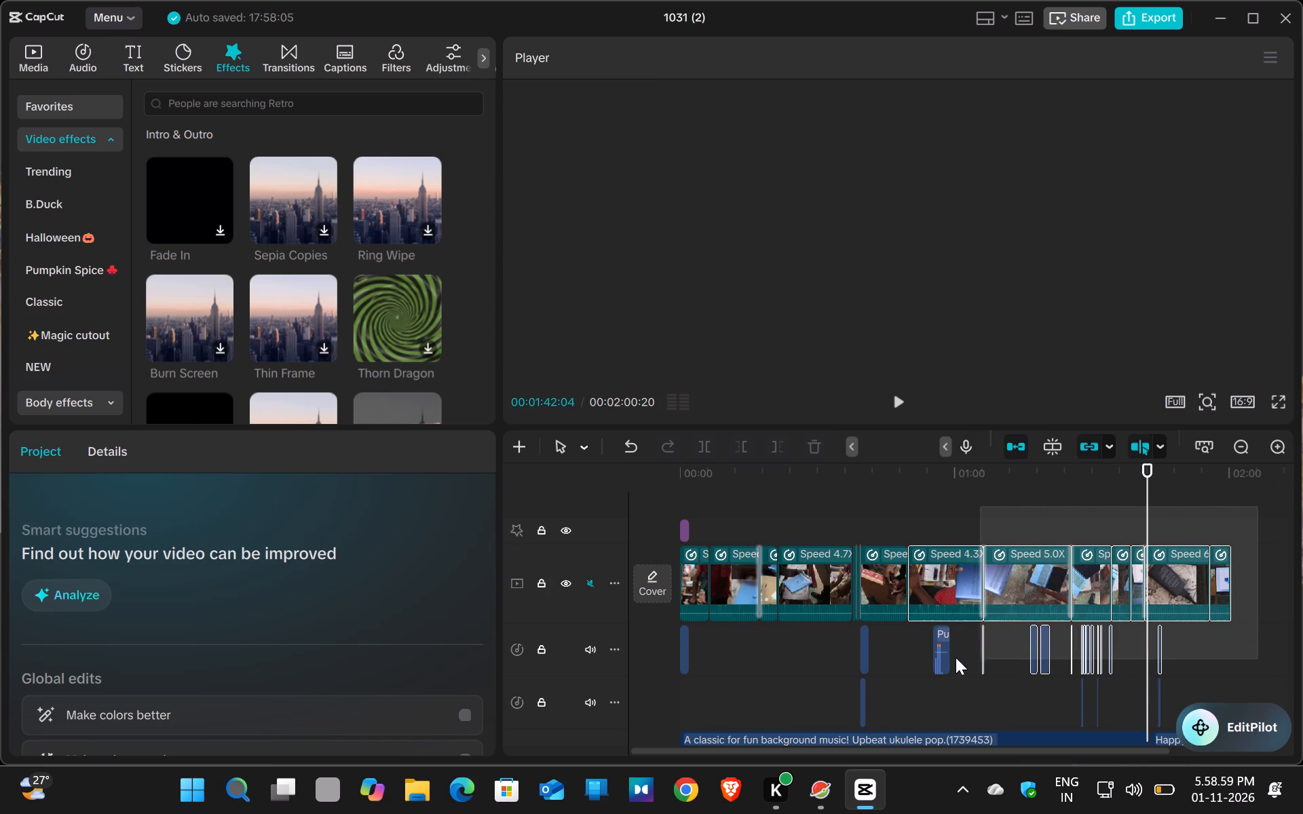
drag(956, 657, 652, 662)
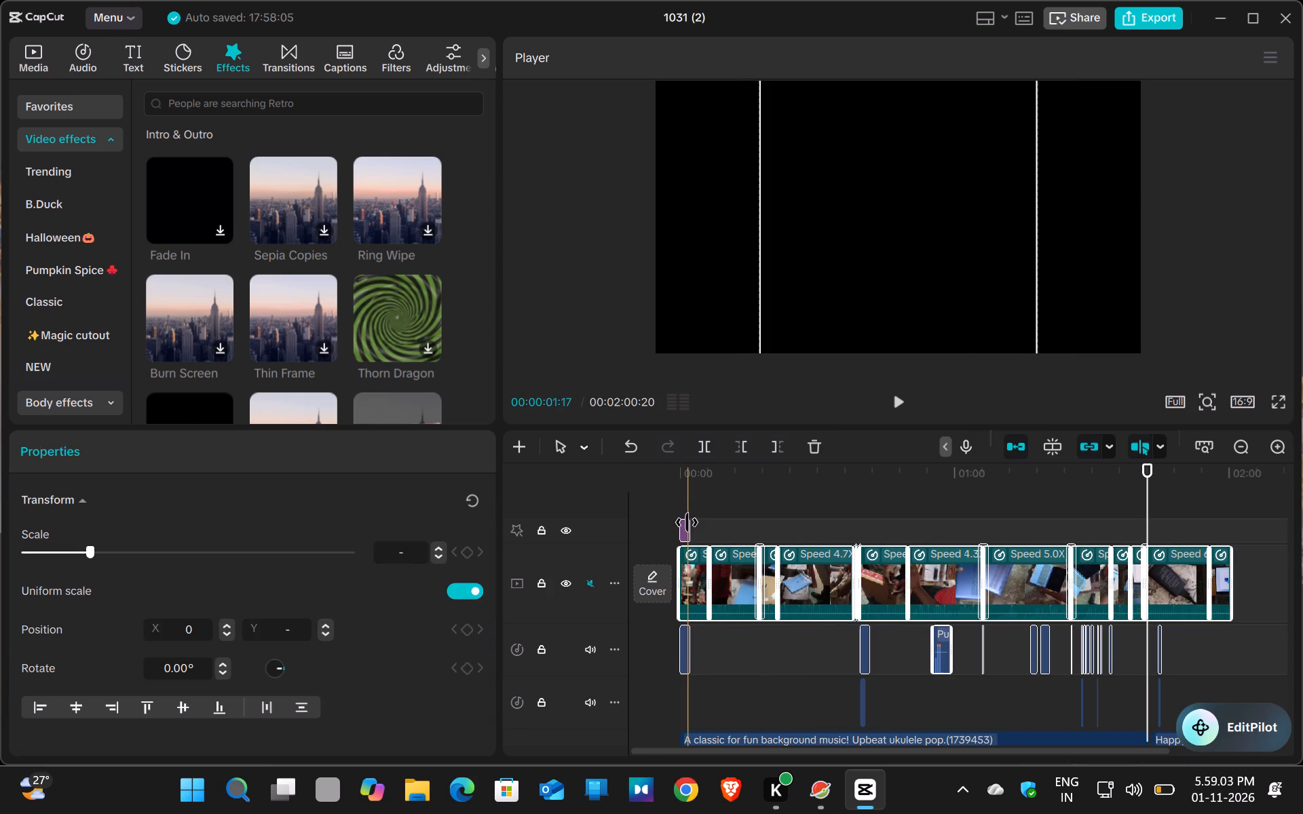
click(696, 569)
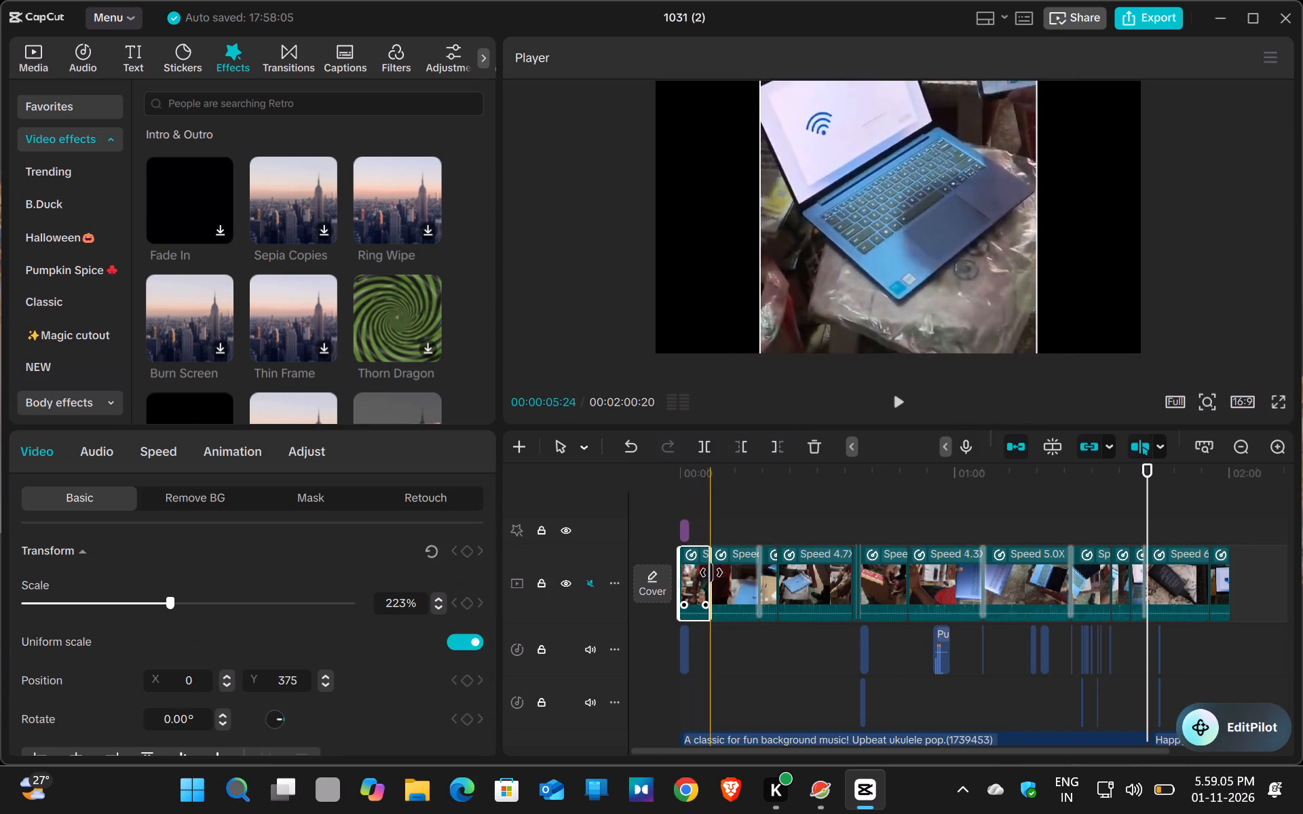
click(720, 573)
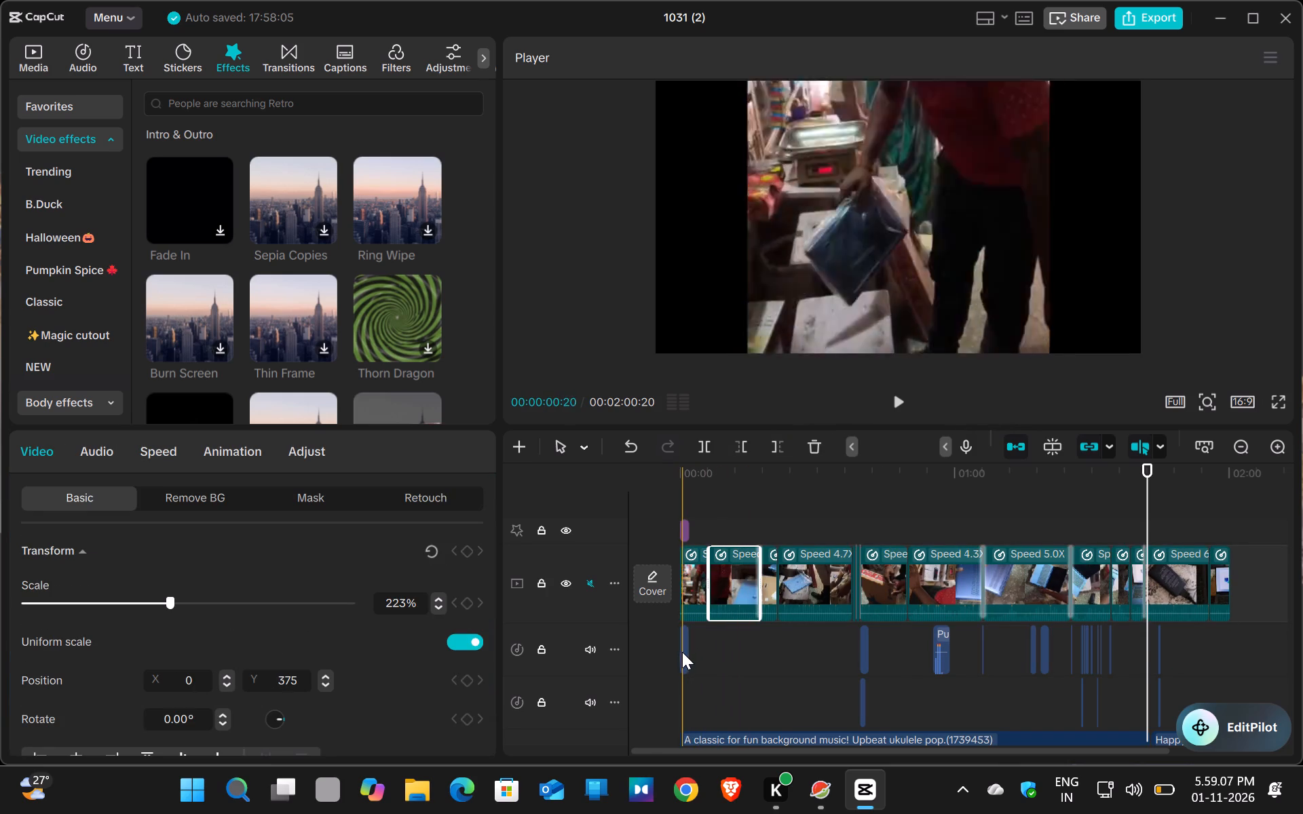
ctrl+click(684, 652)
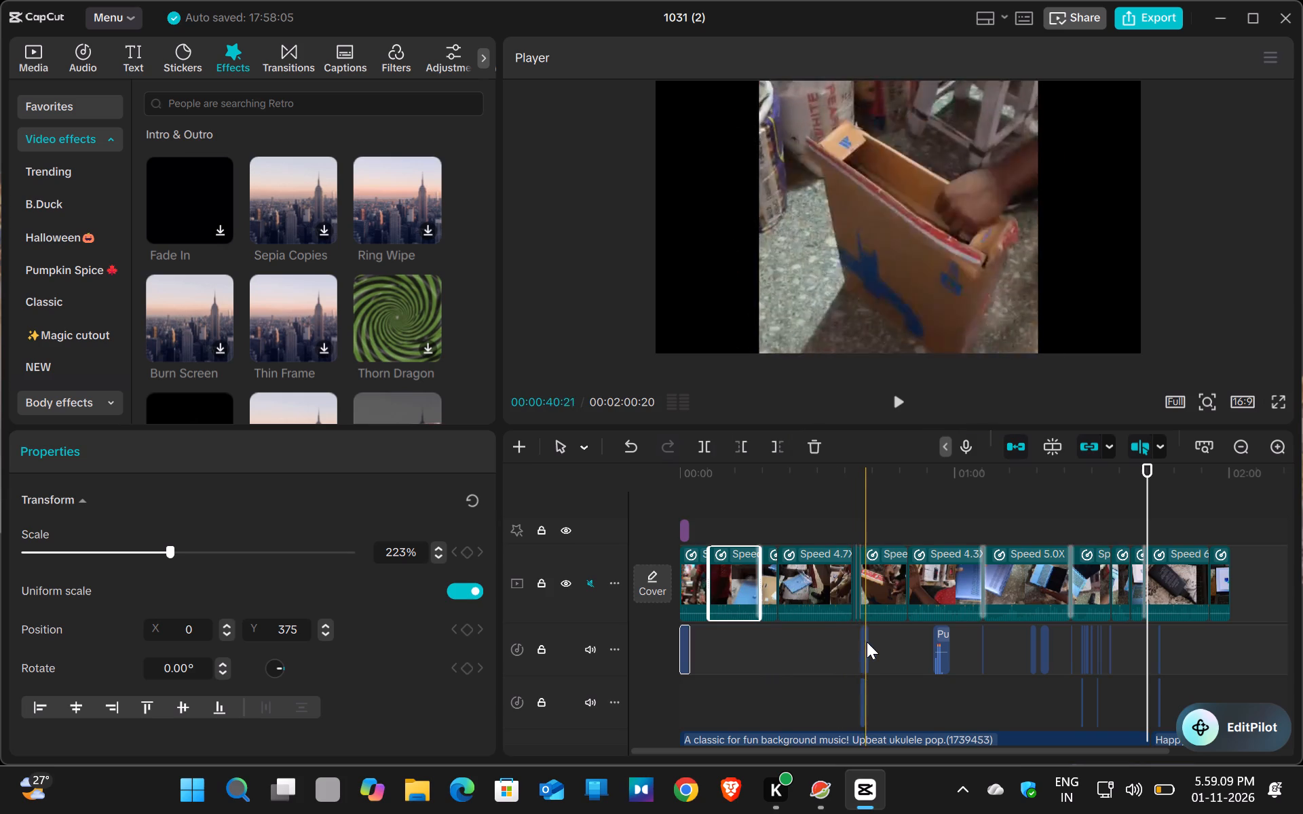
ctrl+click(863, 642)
Select the sound effects near 0:57, 1:17, 1:20, 1:28 and 1:45 on the first audio track and set their volume to 20 dB.
ctrl+click(940, 644)
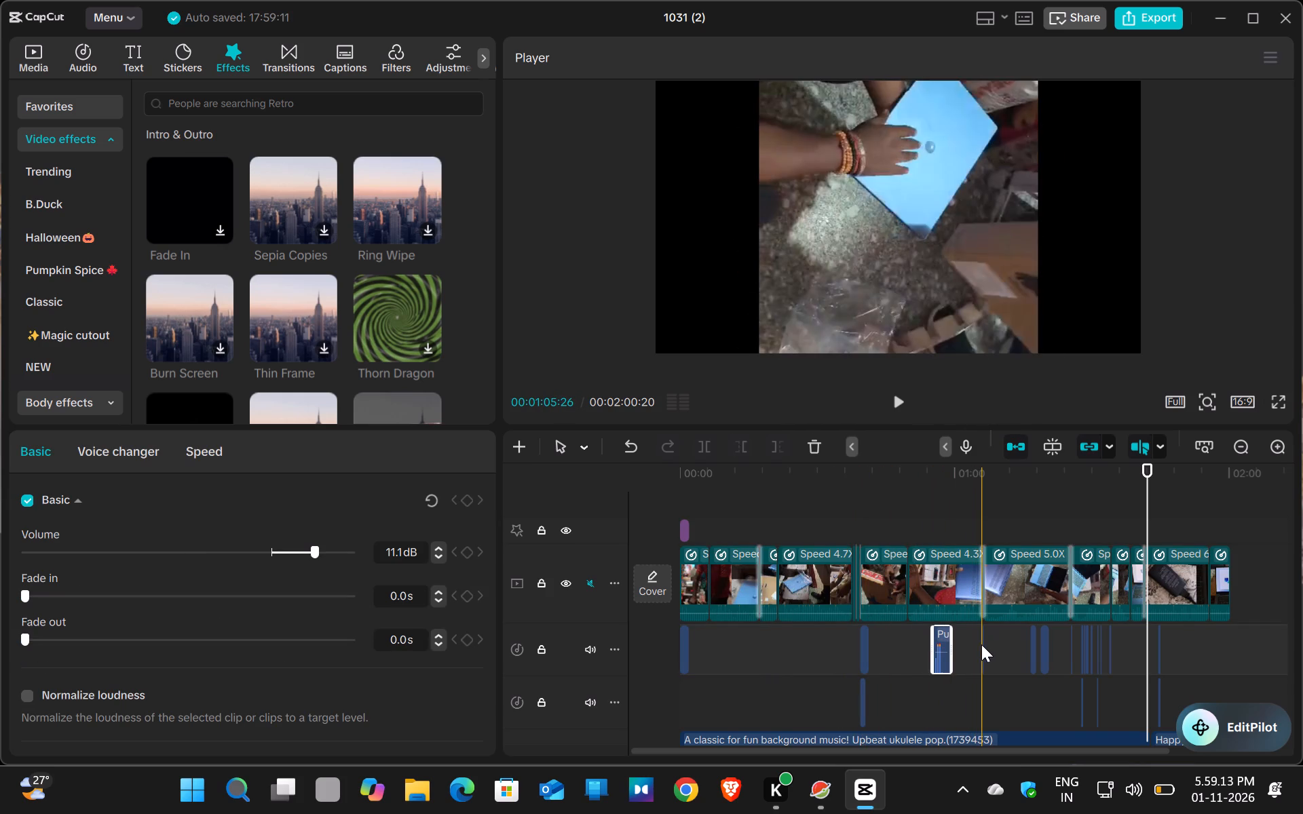
ctrl+click(981, 645)
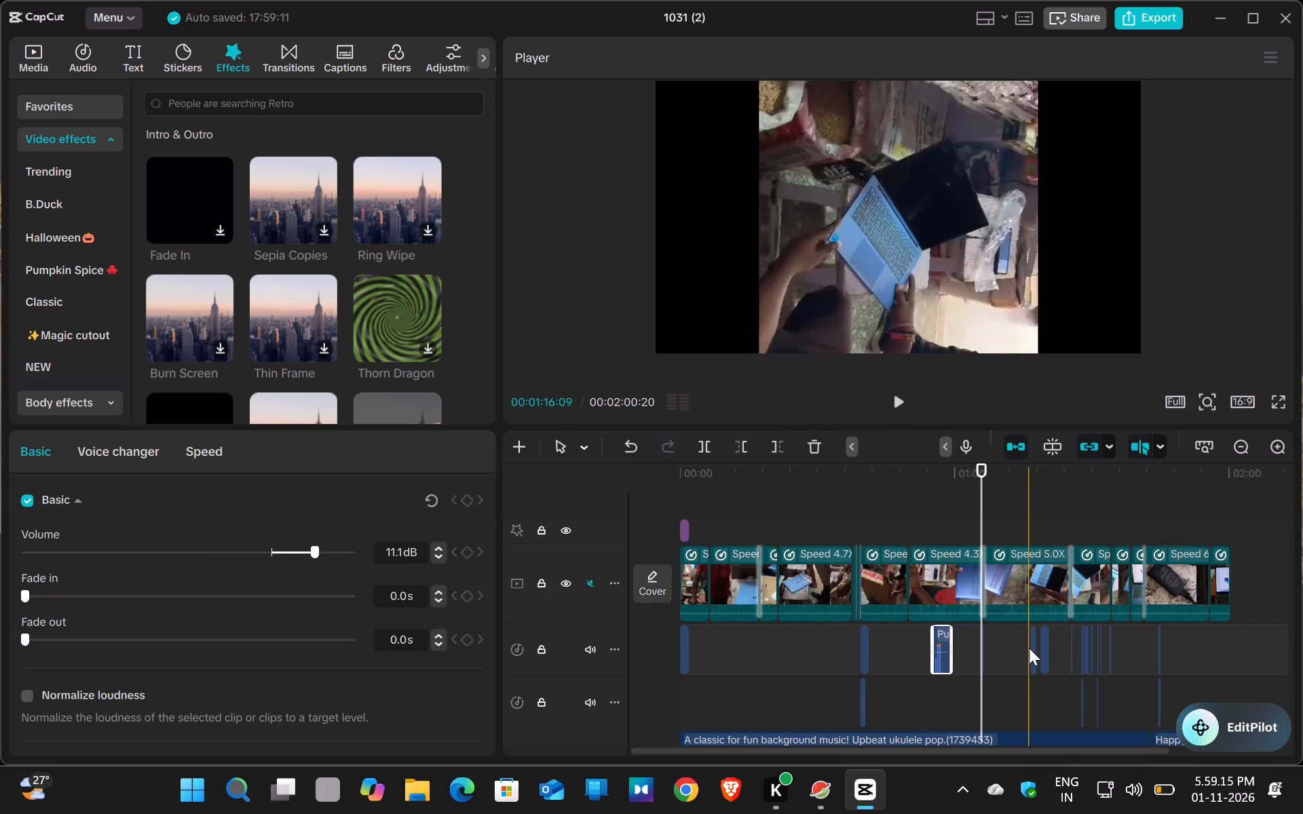
ctrl+click(1031, 648)
ctrl+click(1044, 647)
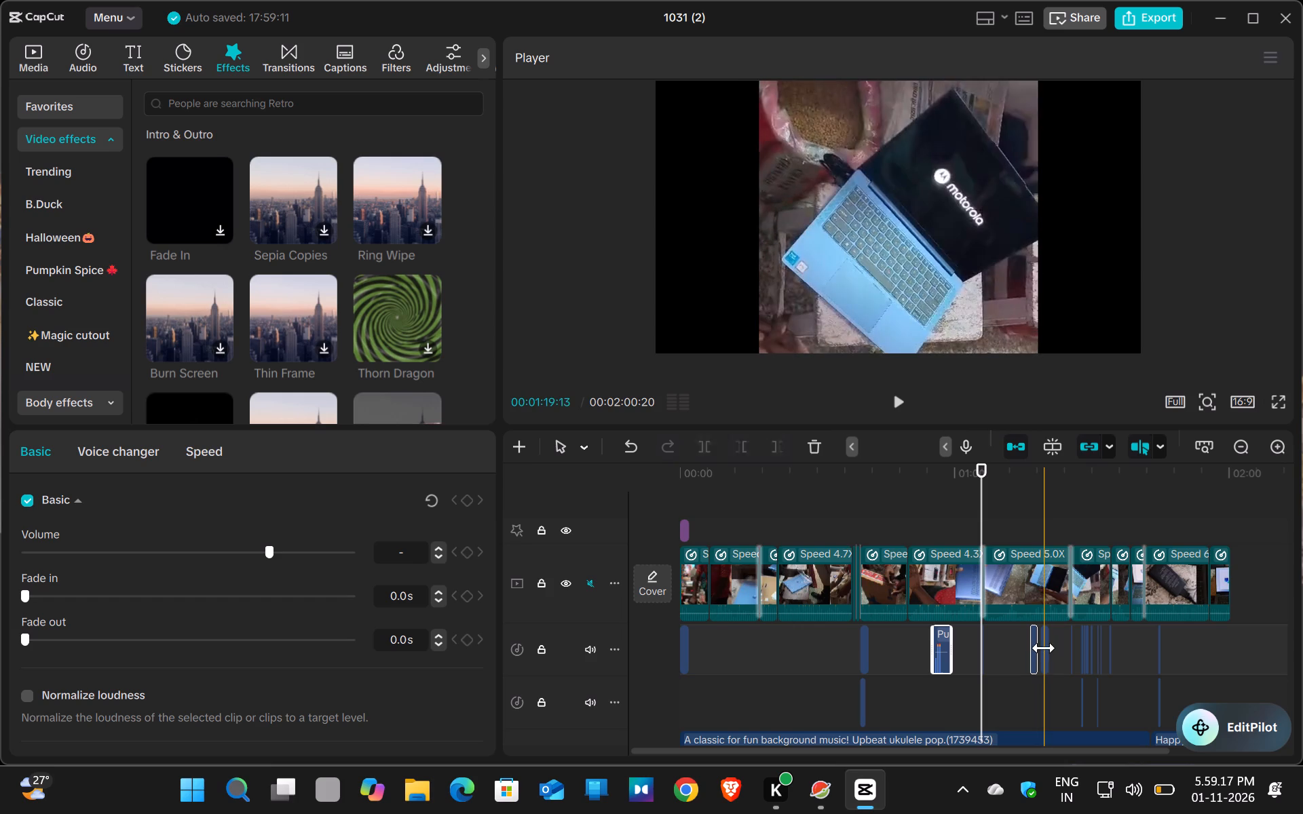
ctrl+click(1088, 648)
ctrl+click(1084, 651)
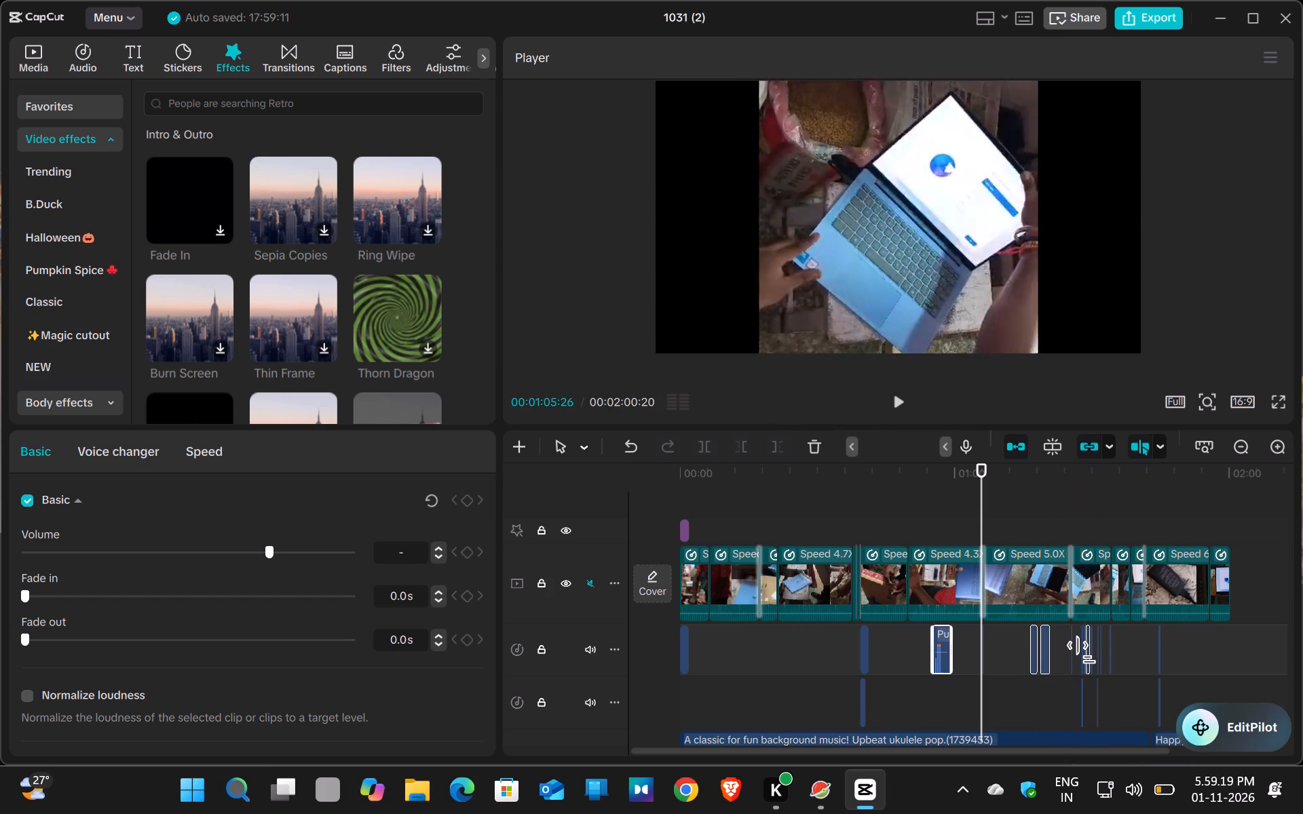
ctrl+click(1082, 652)
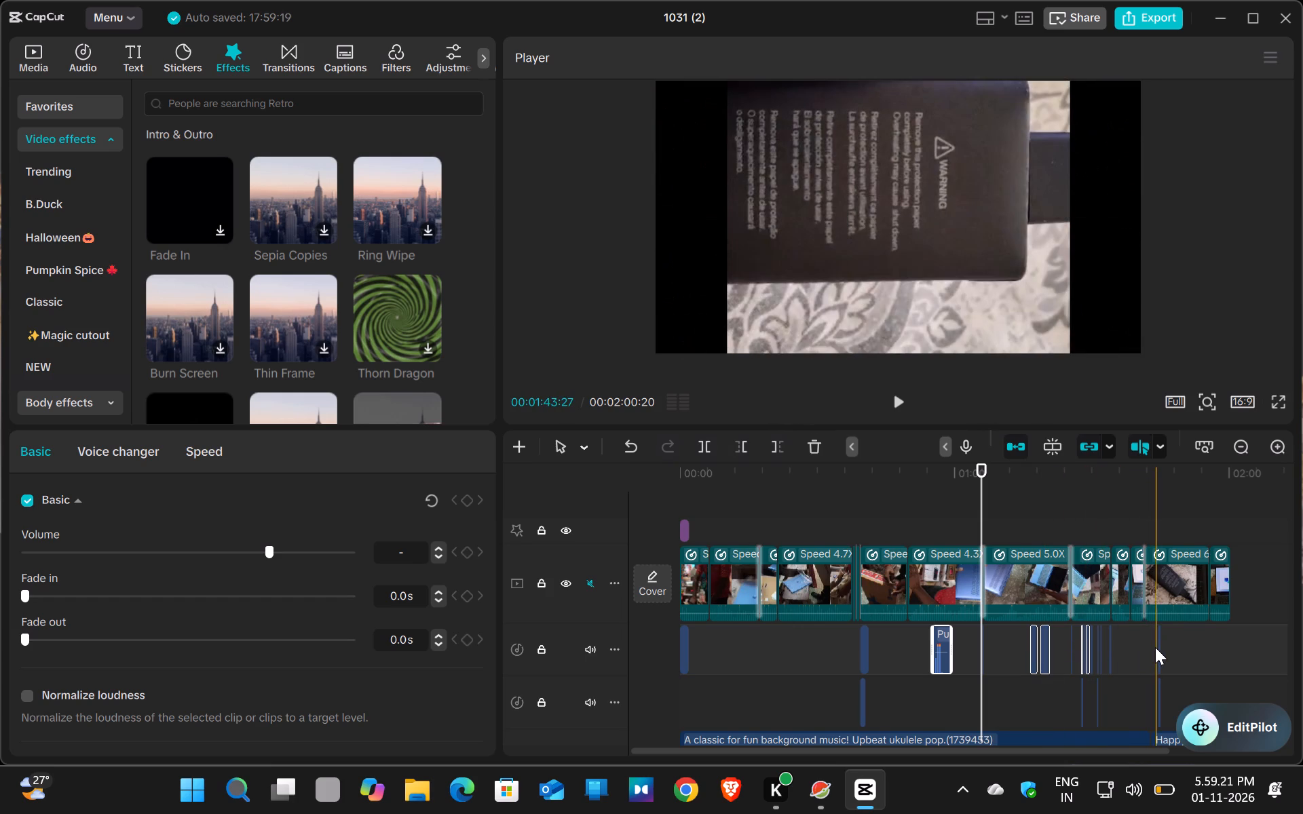
ctrl+click(1159, 646)
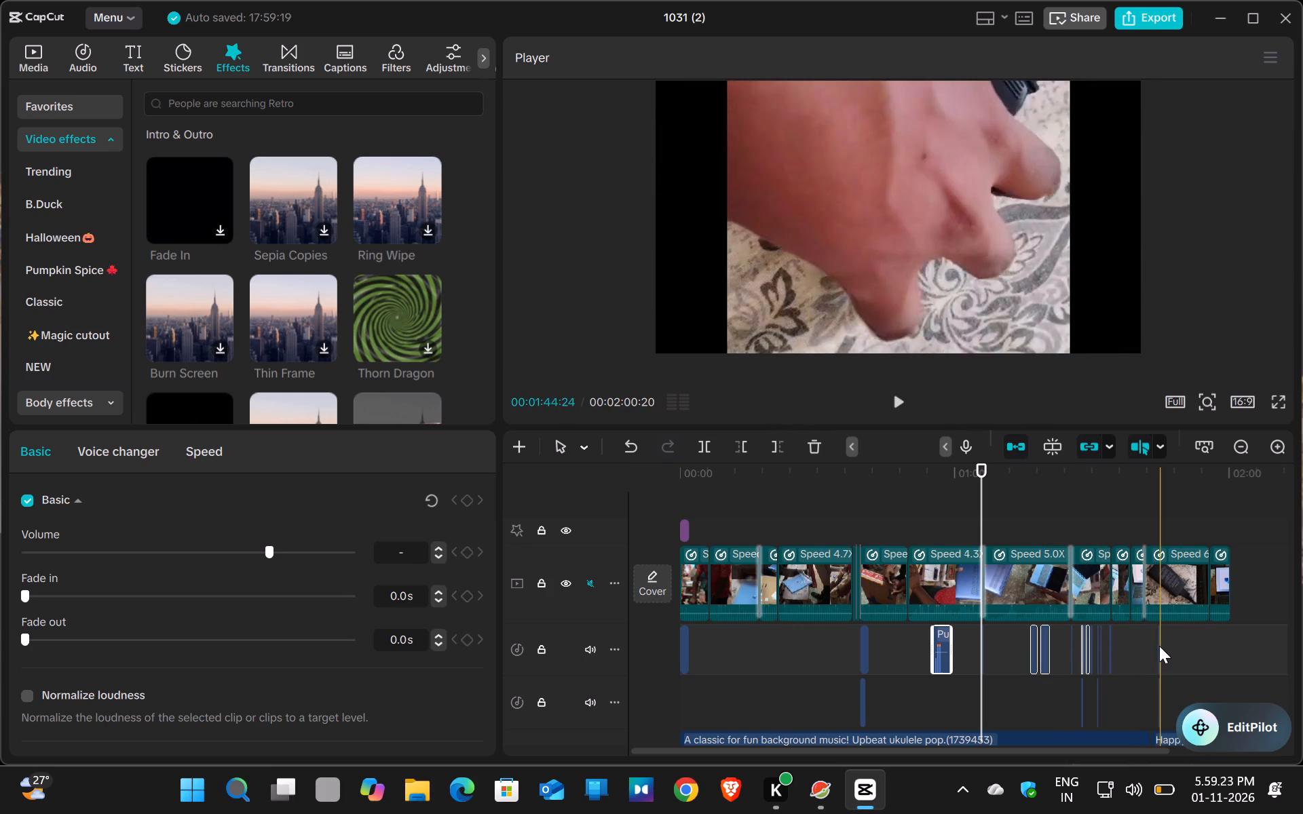
click(352, 550)
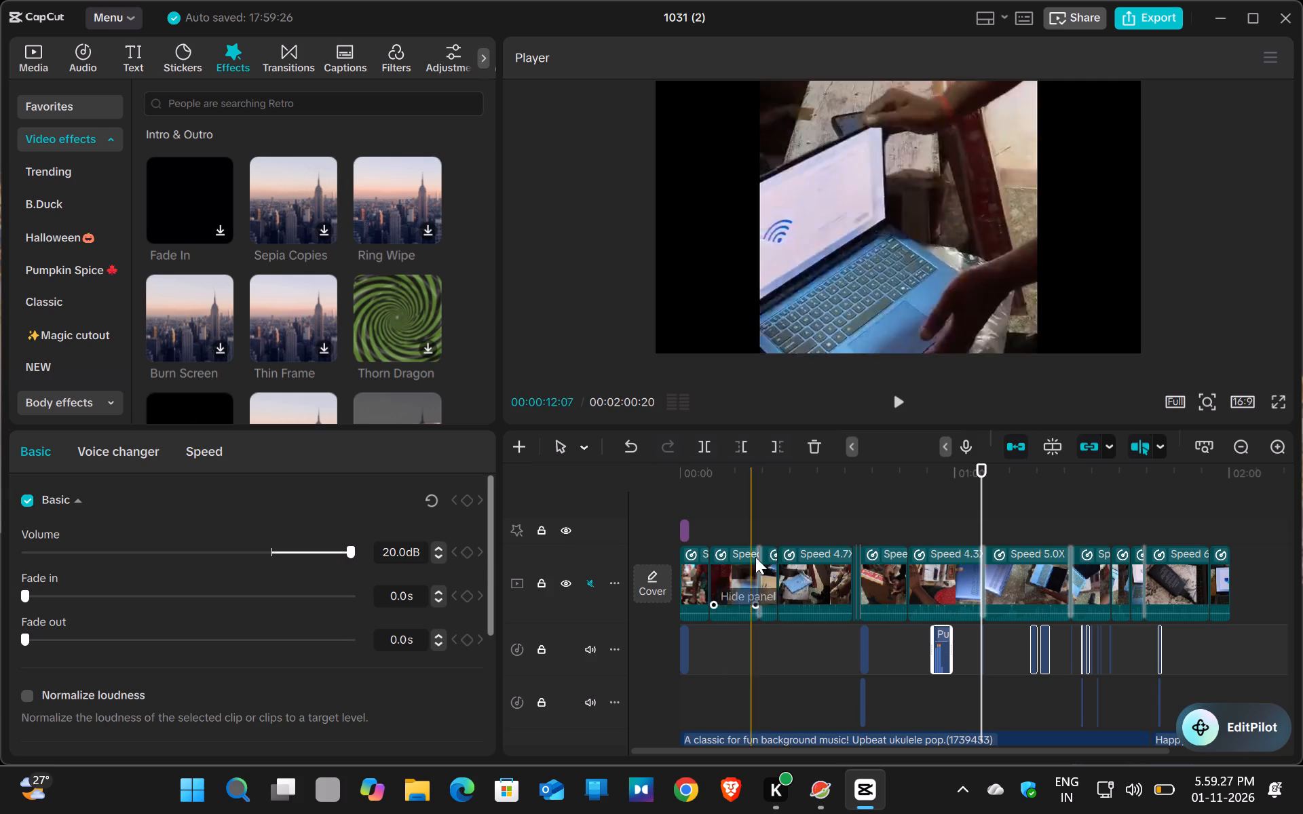
click(664, 675)
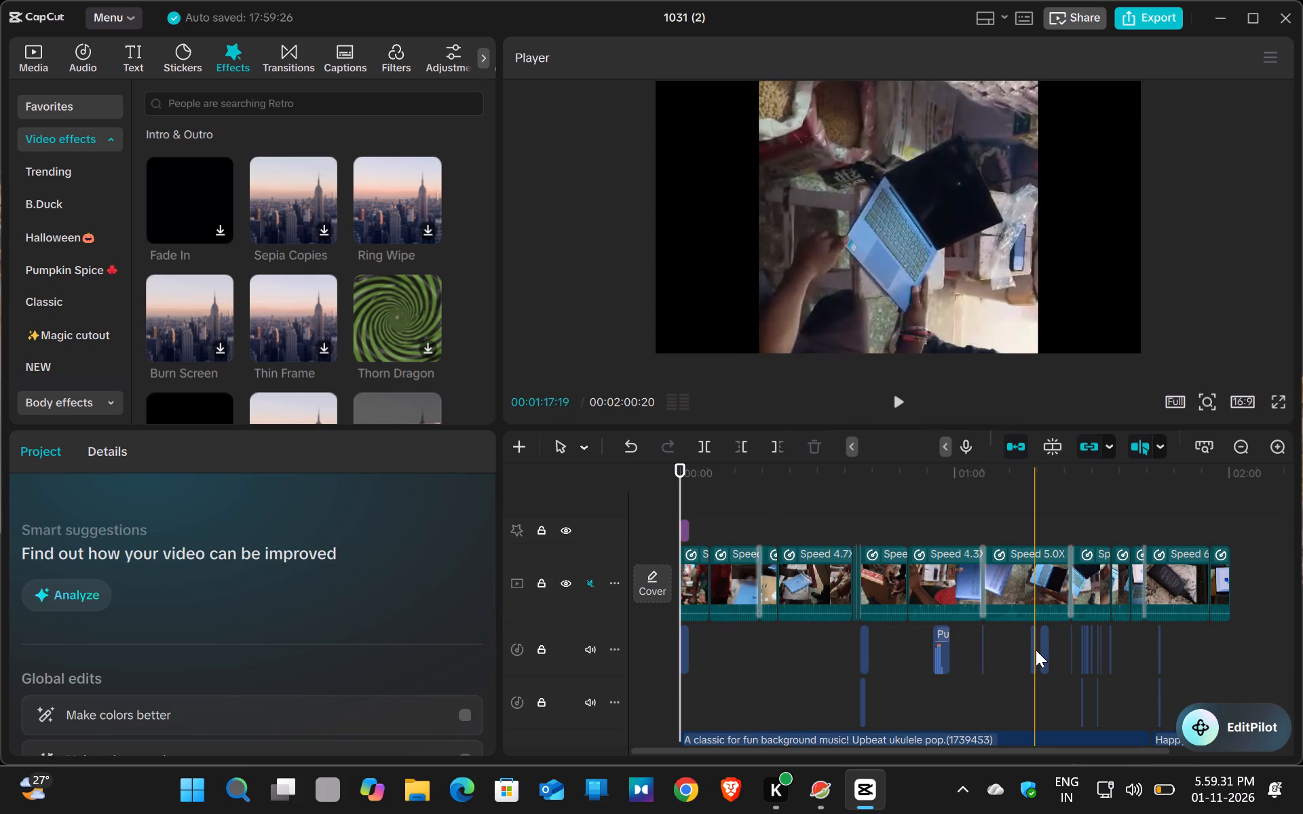
Recheck the boosted sound effects, then set the volume of the short sound effect near 1:34 on the first audio track to 20 dB.
click(1036, 650)
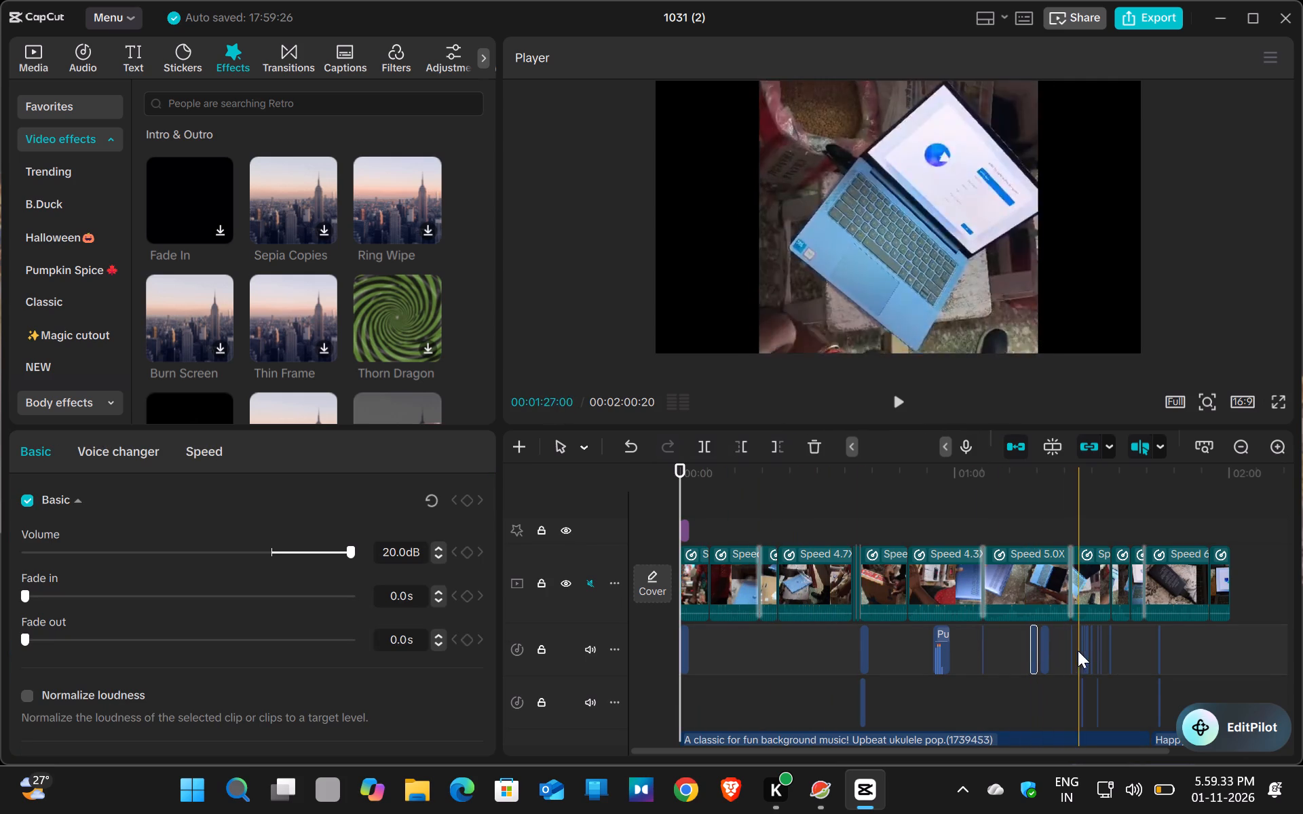
click(1081, 649)
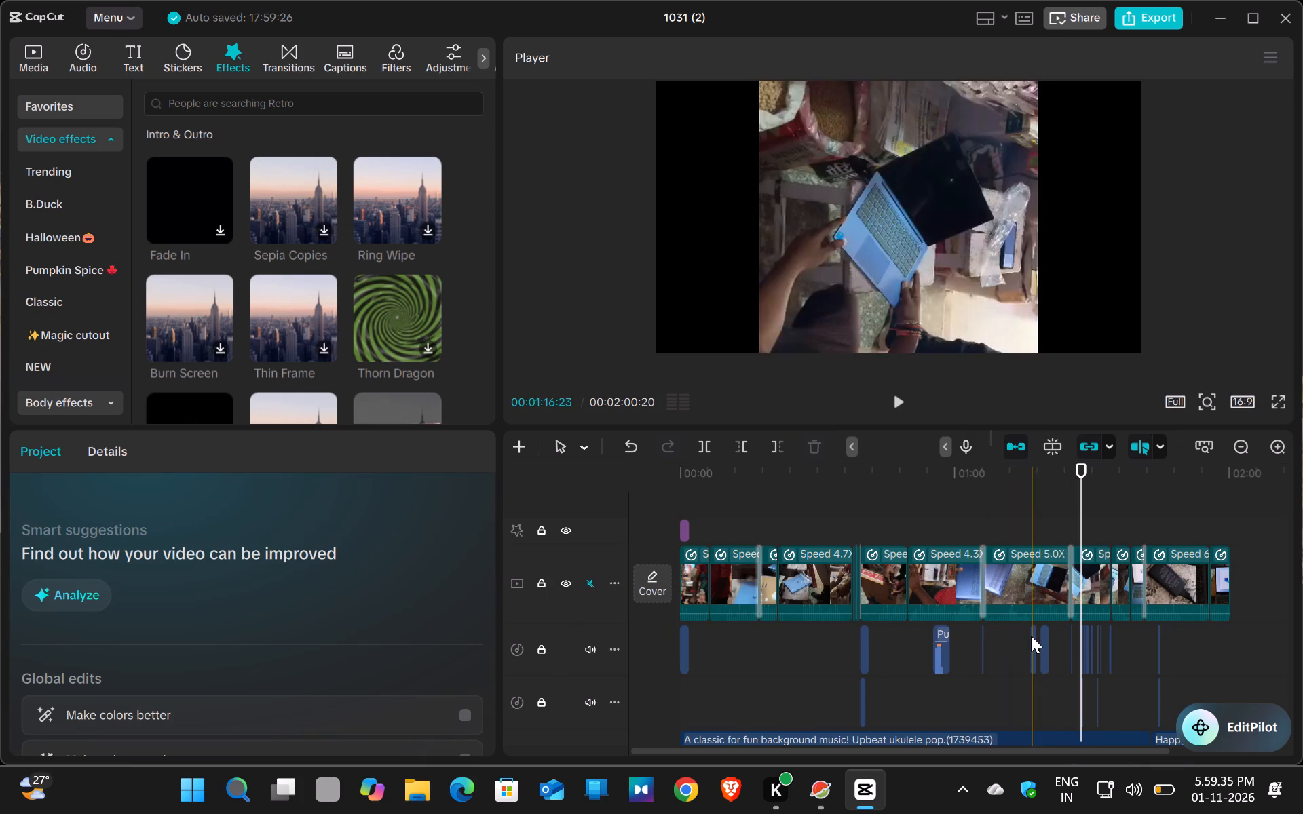
click(1087, 648)
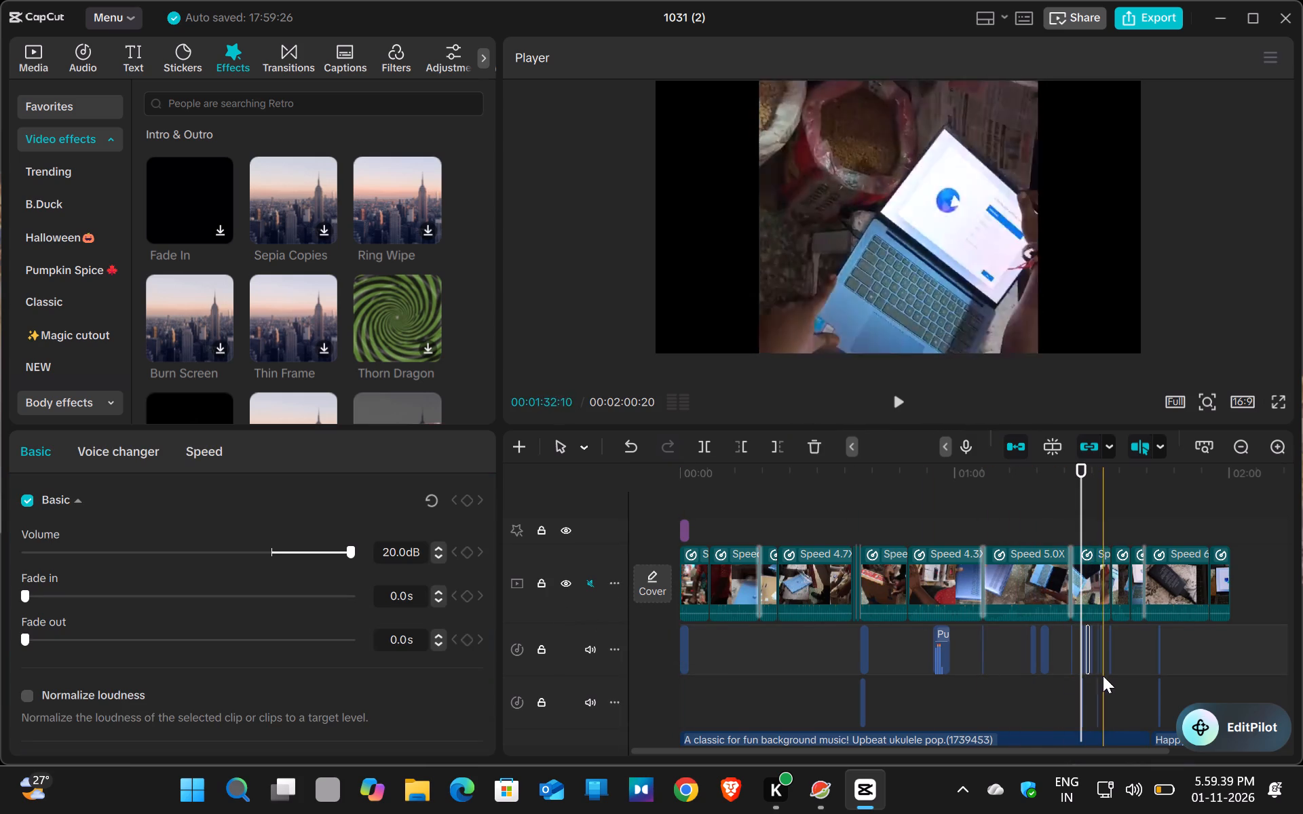
click(1109, 653)
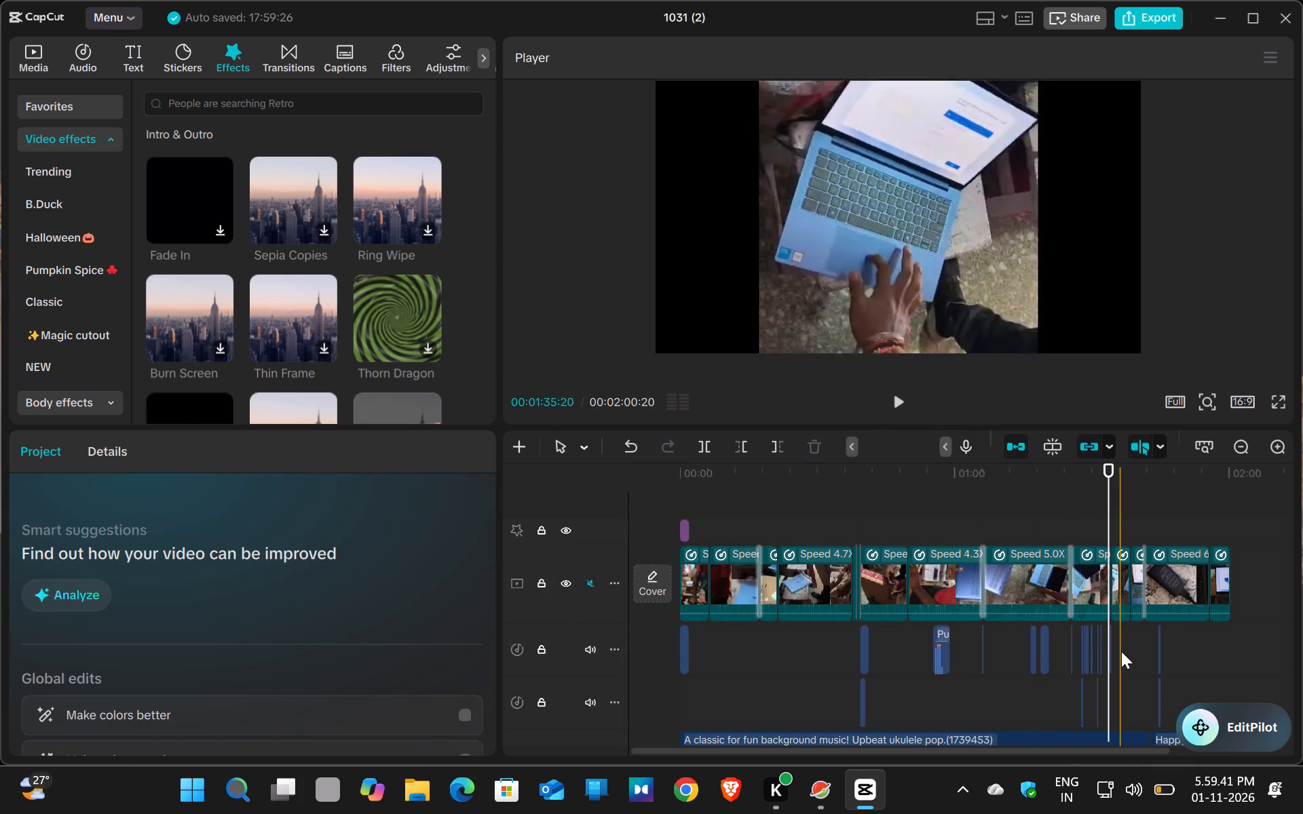
click(1120, 651)
click(1113, 652)
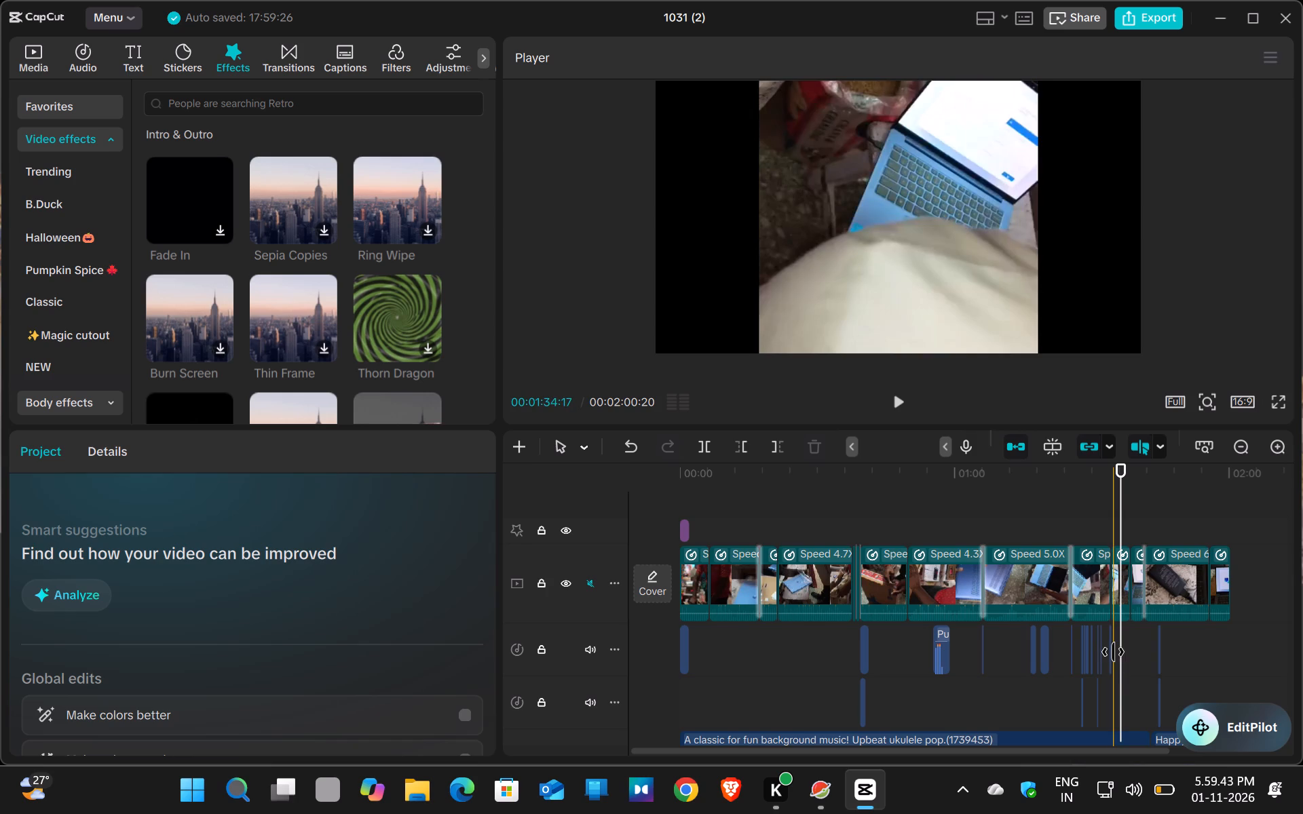
click(1136, 652)
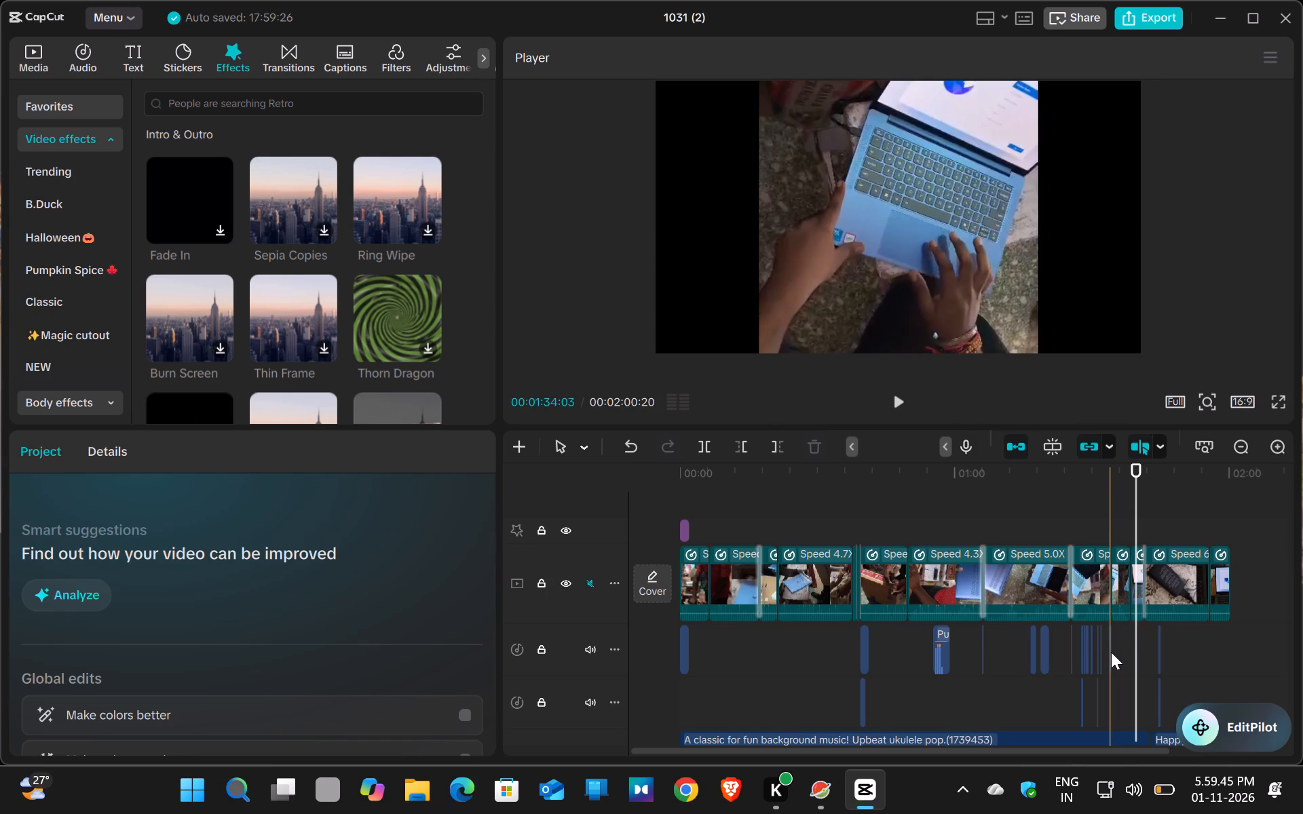
click(1110, 652)
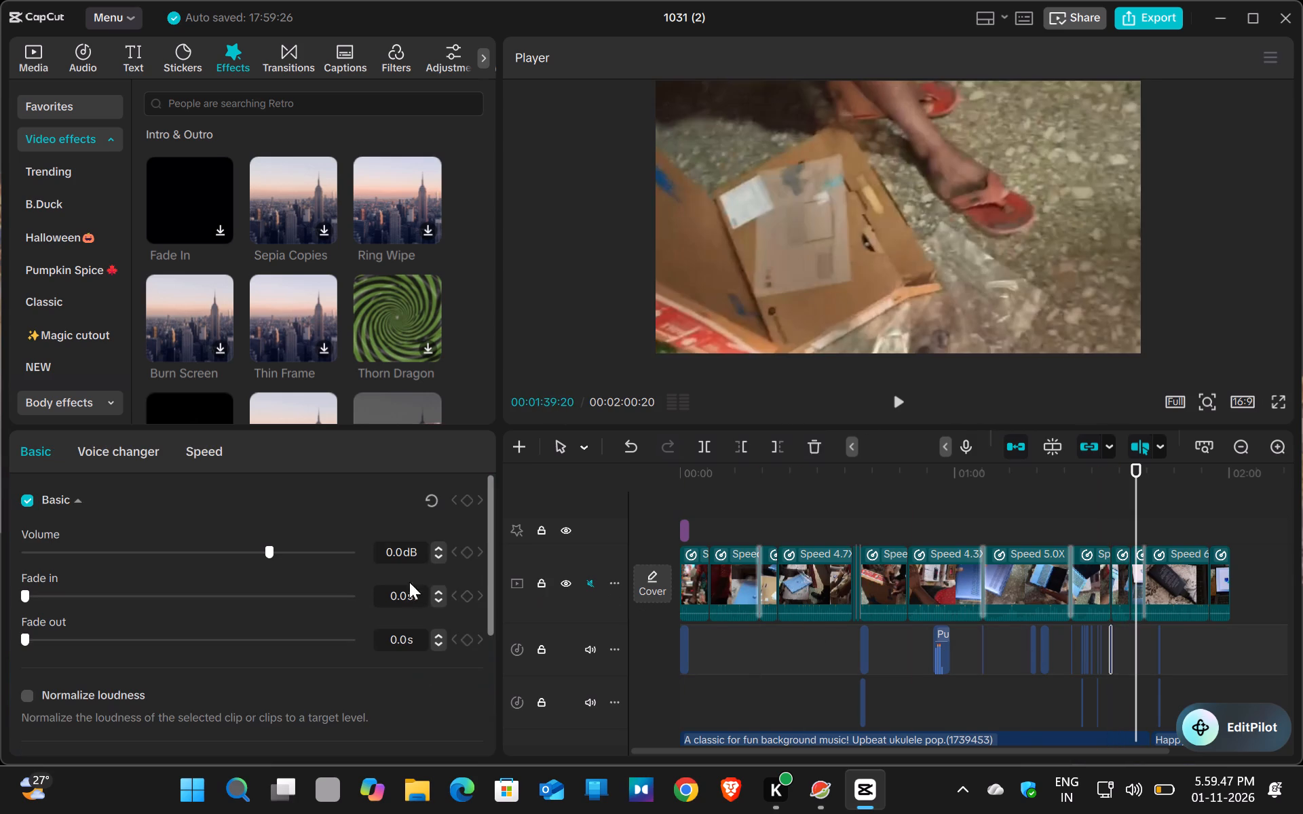
click(353, 553)
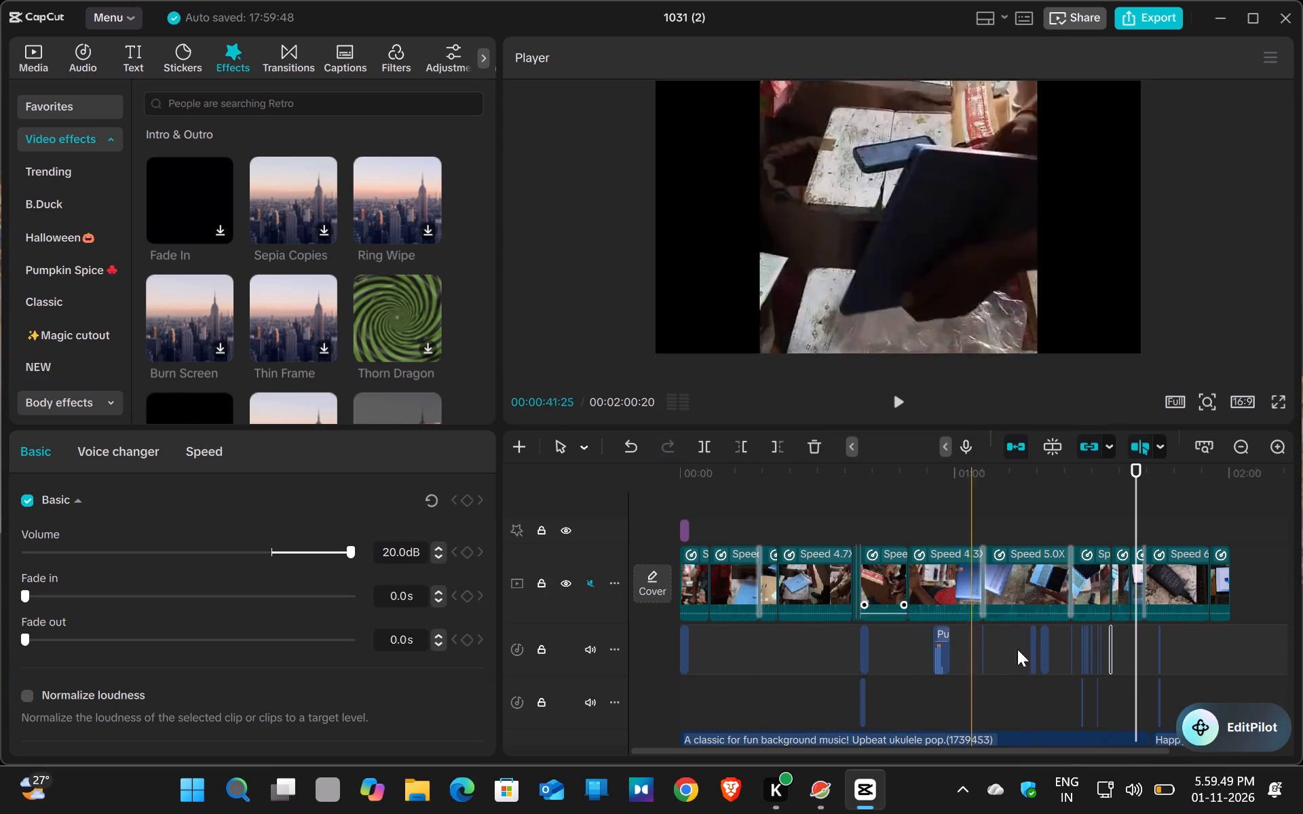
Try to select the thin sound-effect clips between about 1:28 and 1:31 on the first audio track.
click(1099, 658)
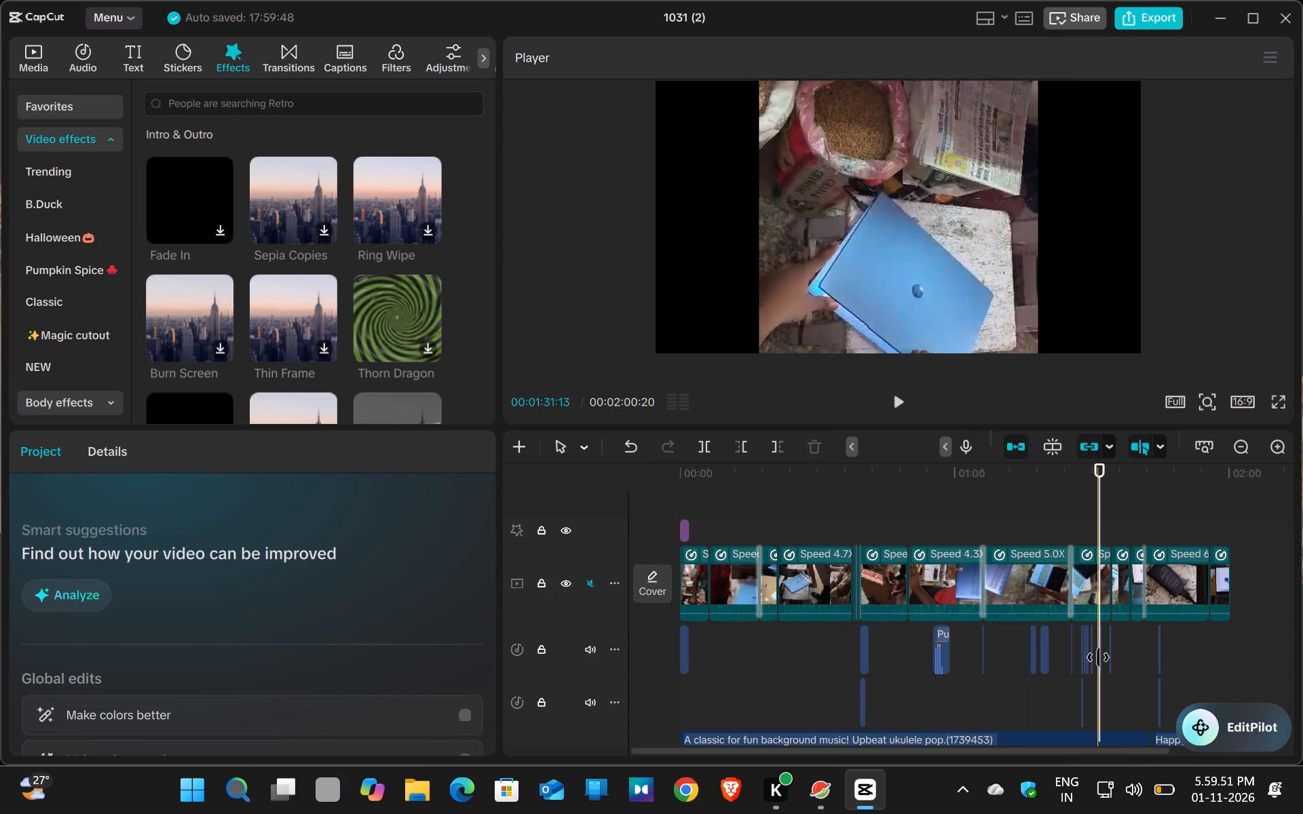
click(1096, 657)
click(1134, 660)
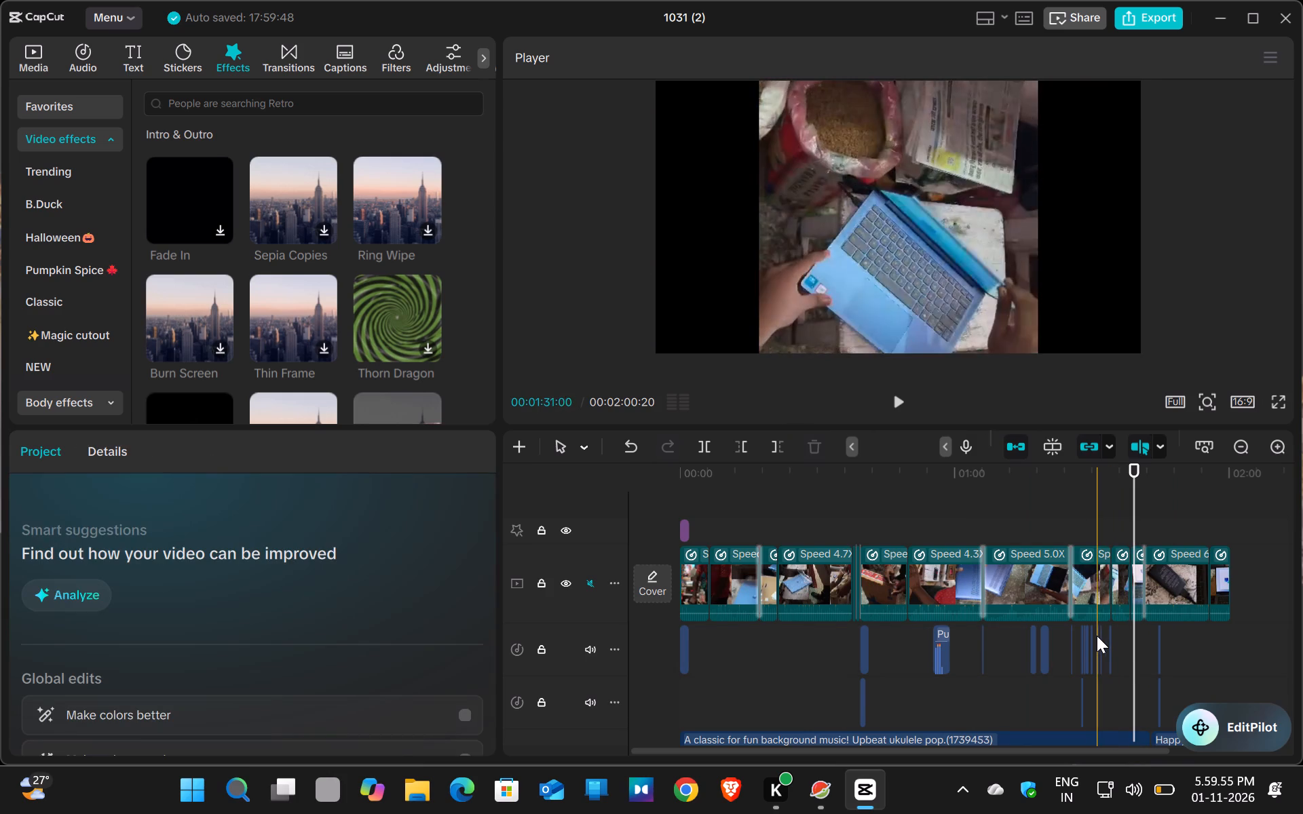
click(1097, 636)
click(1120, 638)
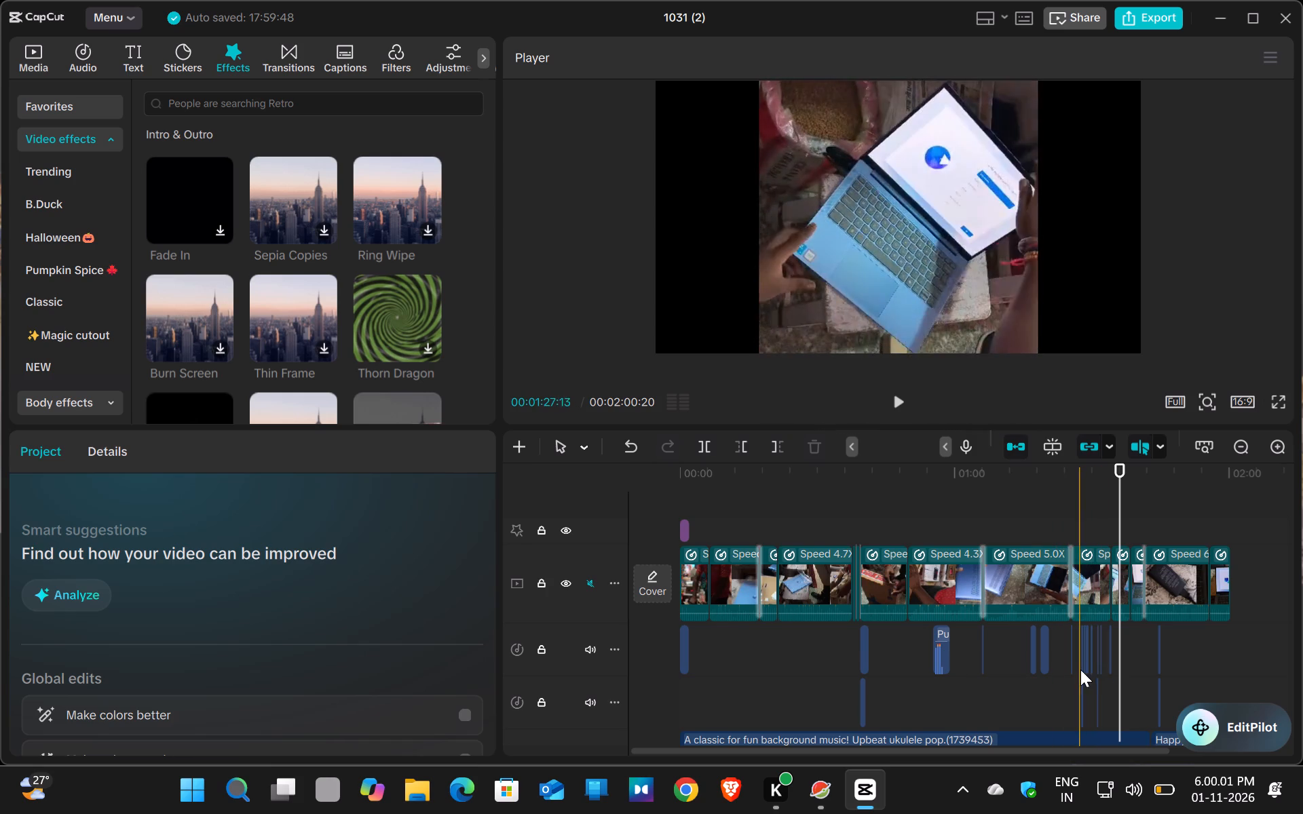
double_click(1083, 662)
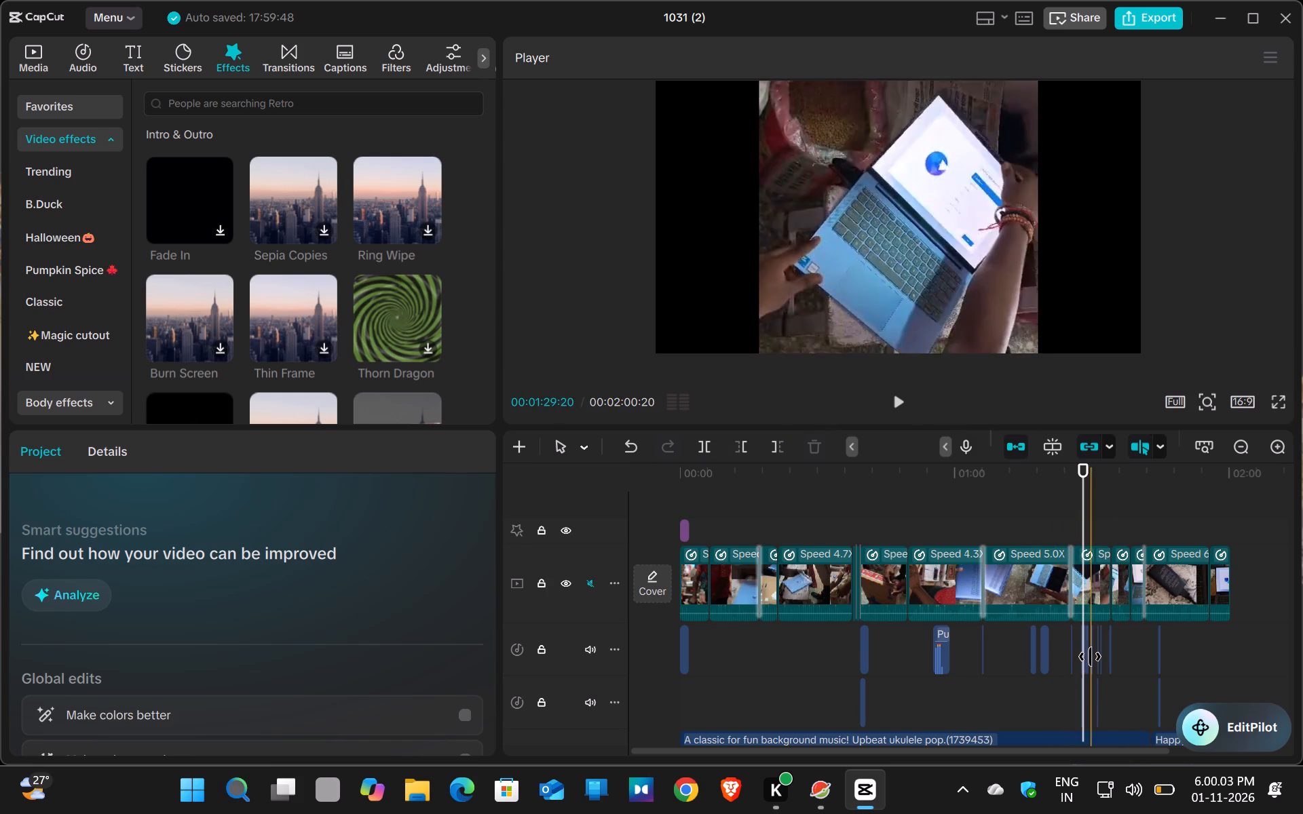
Preview the video in full screen, playing it from the very beginning.
click(1286, 404)
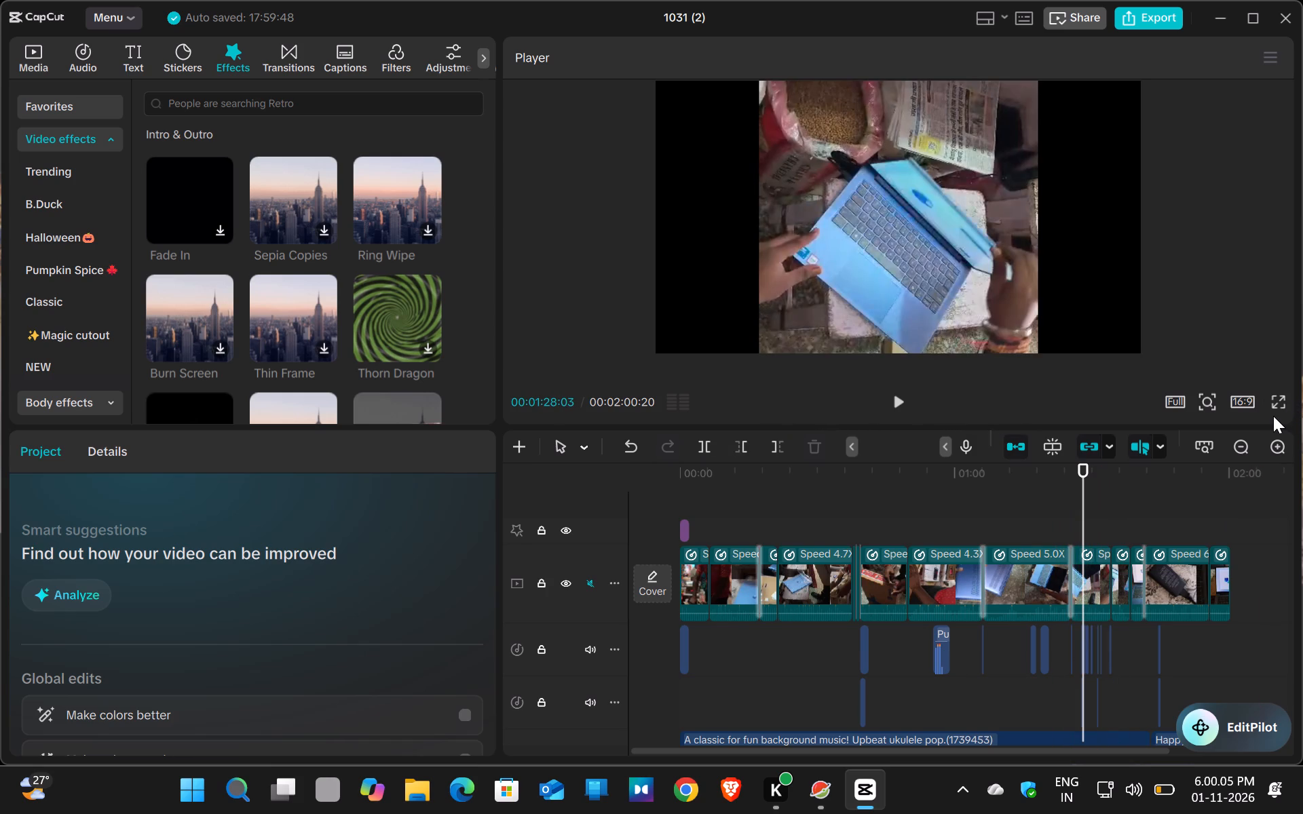
click(1284, 402)
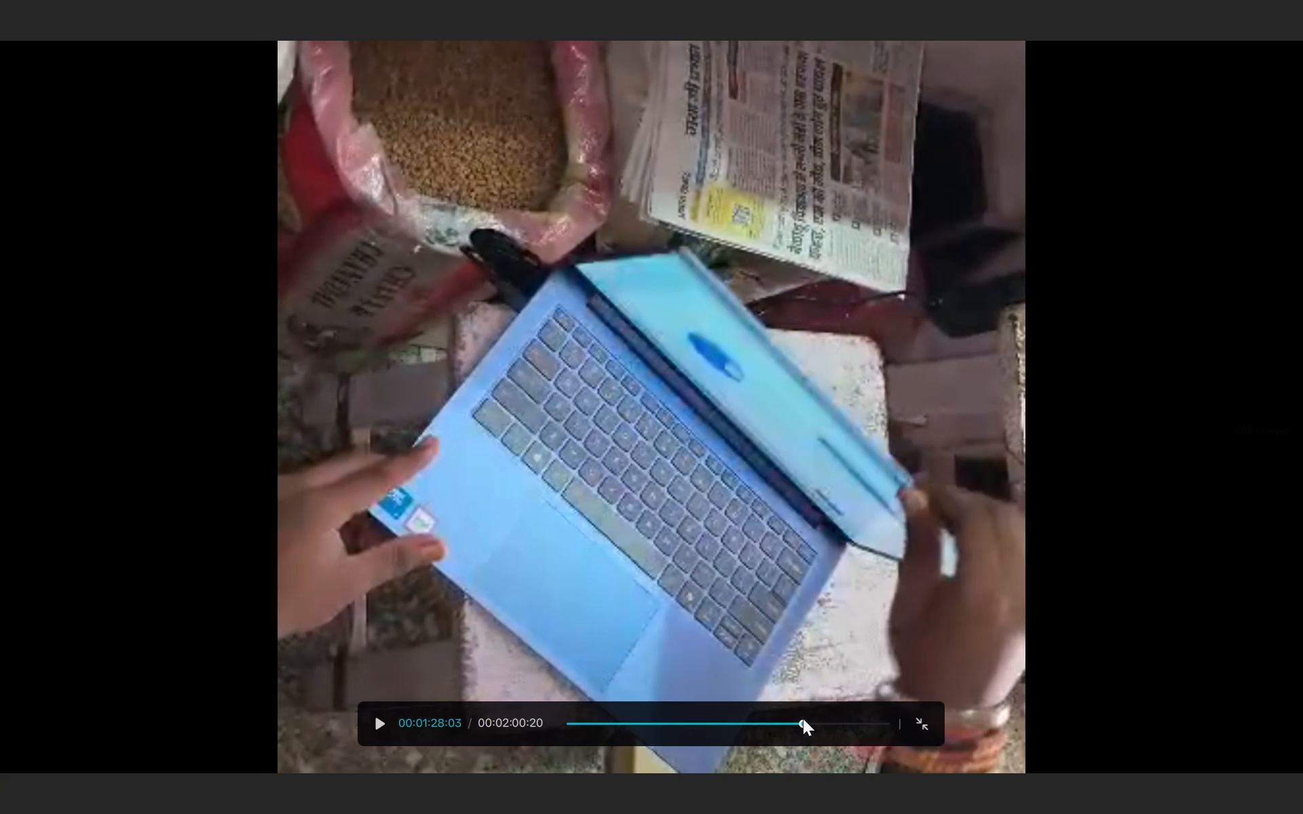
drag(803, 719, 725, 726)
drag(707, 724, 625, 720)
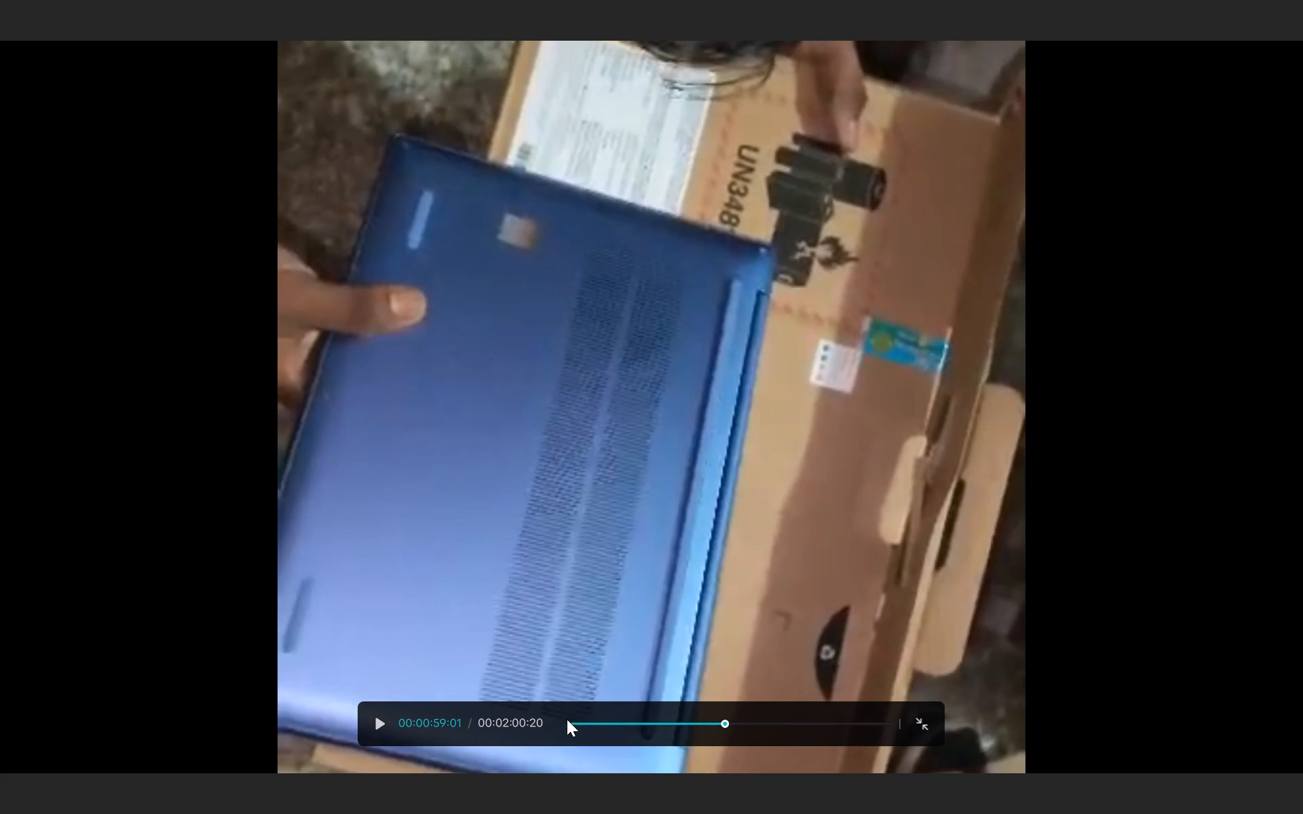
click(567, 719)
click(379, 720)
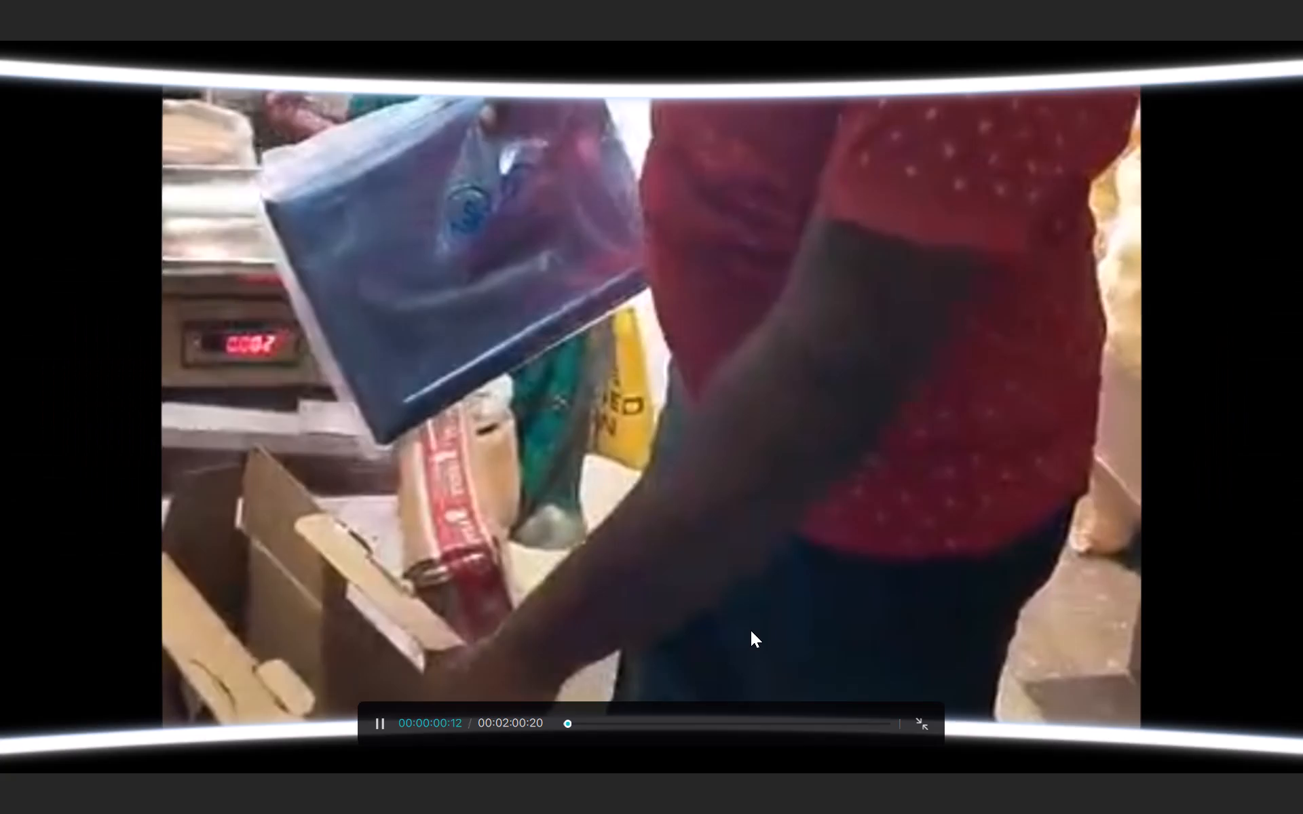
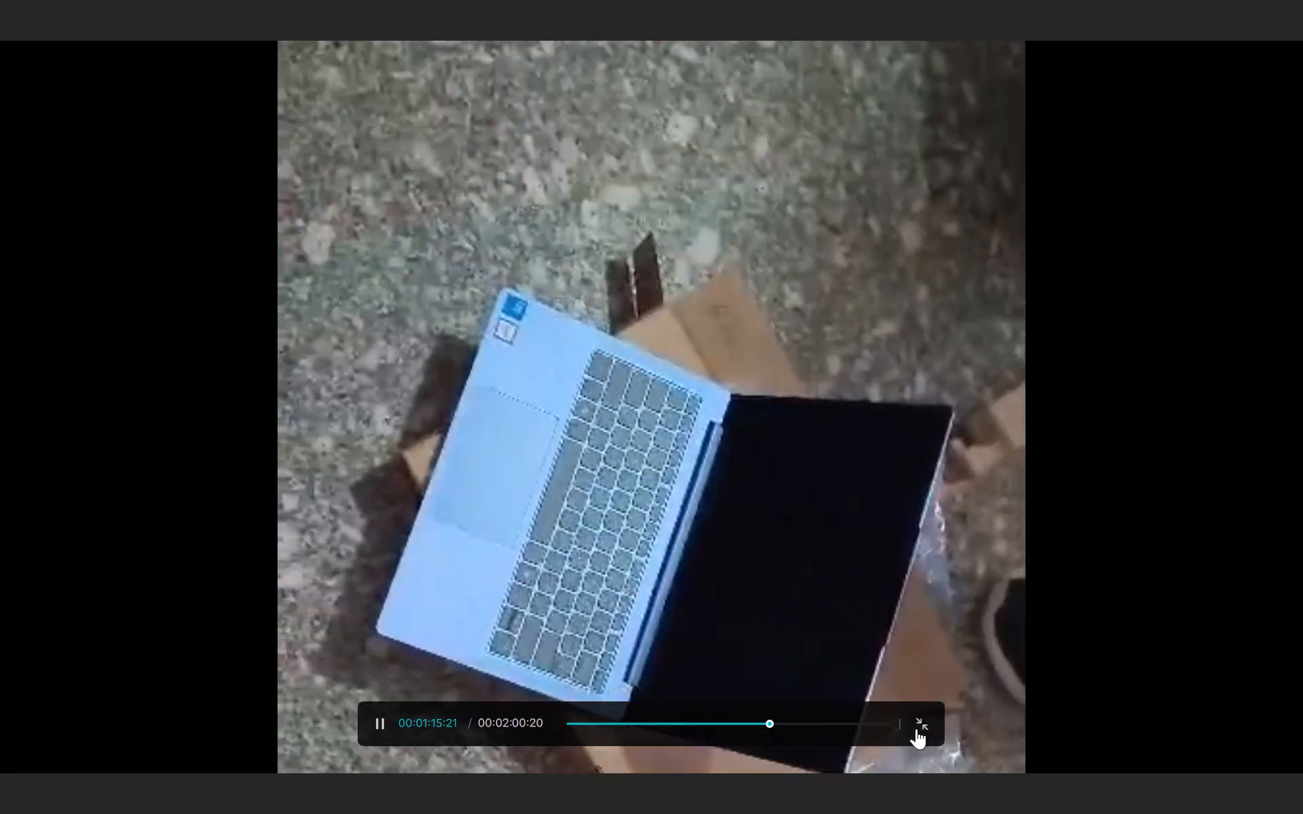
Exit the full-screen preview and return the playhead to the very start of the timeline.
click(916, 729)
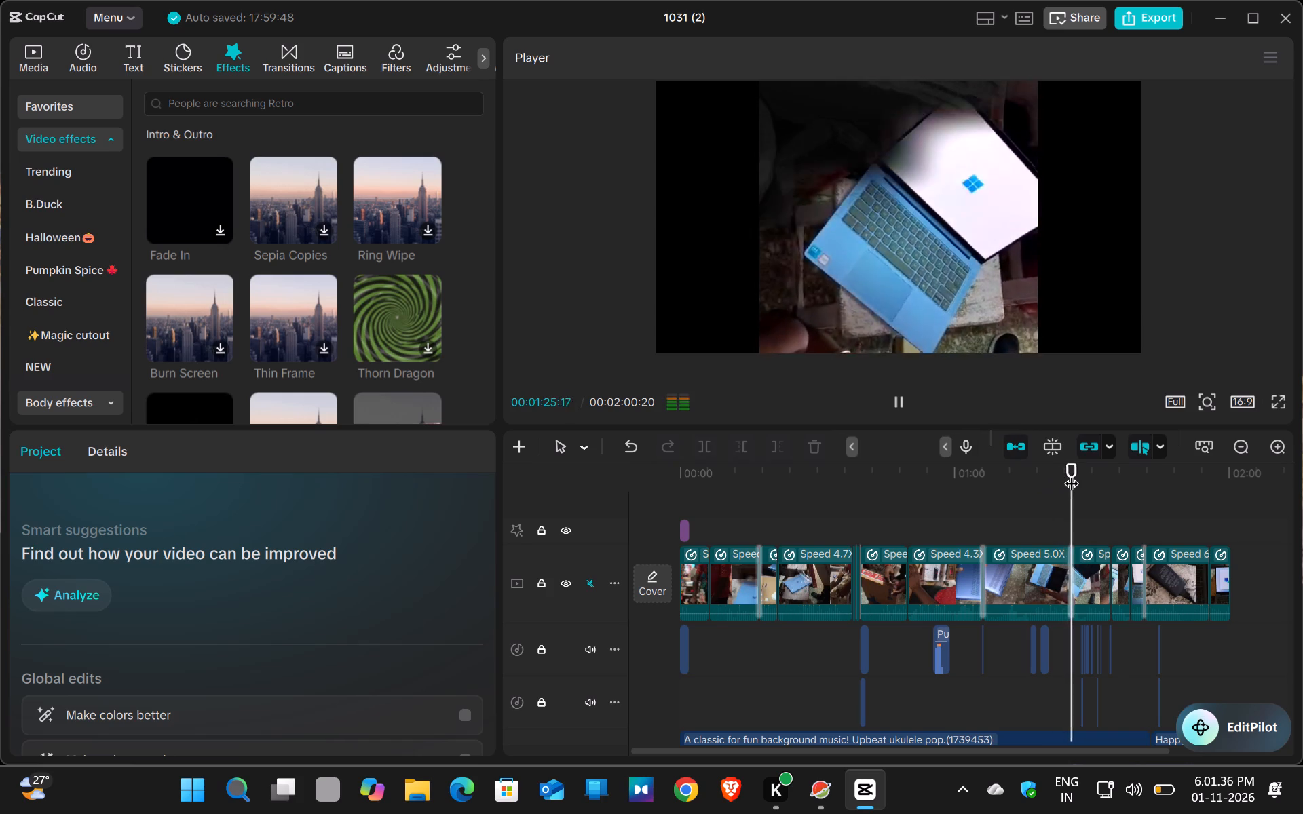
drag(1071, 473, 483, 488)
click(483, 488)
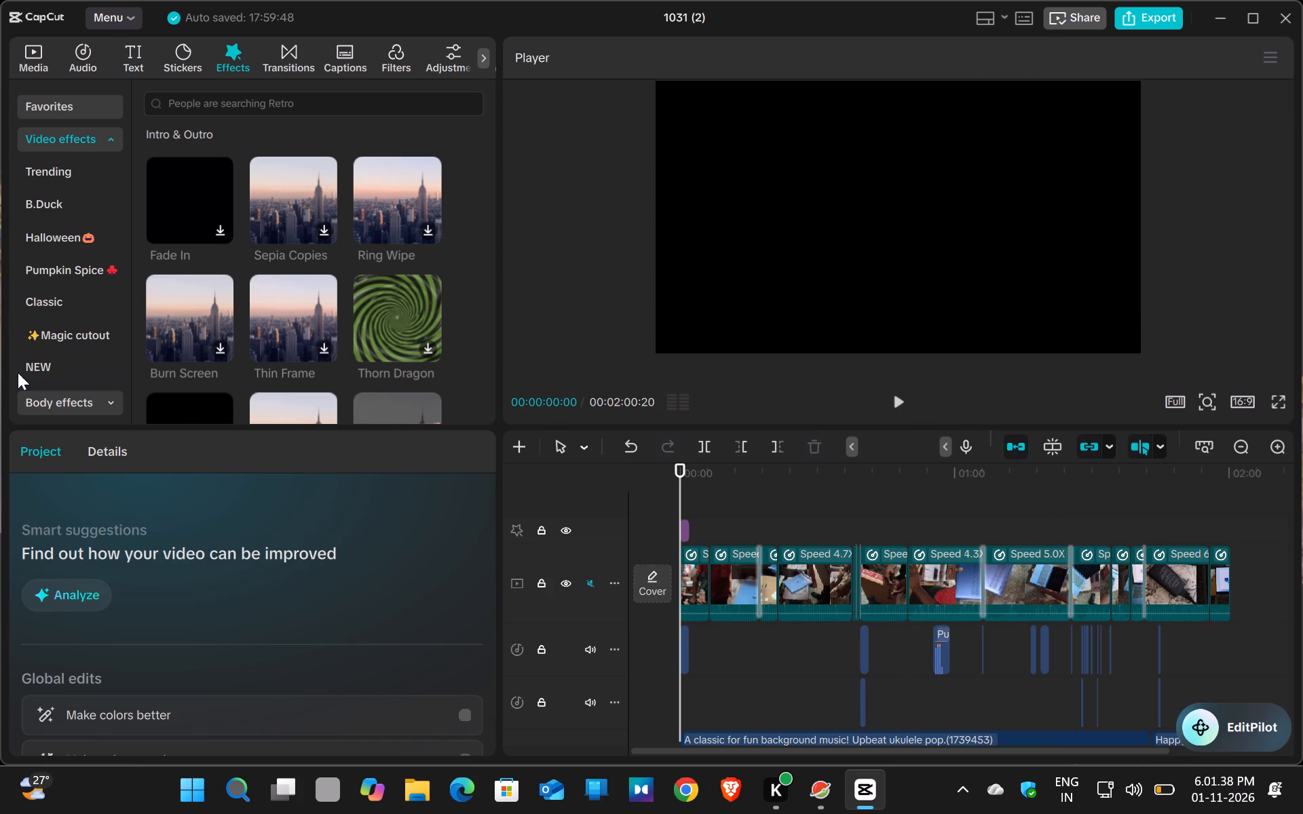
Browse the Edits and Motion categories of video effects, examining the Motion effect previews for one that suits the video.
scroll(102, 305, down, 2)
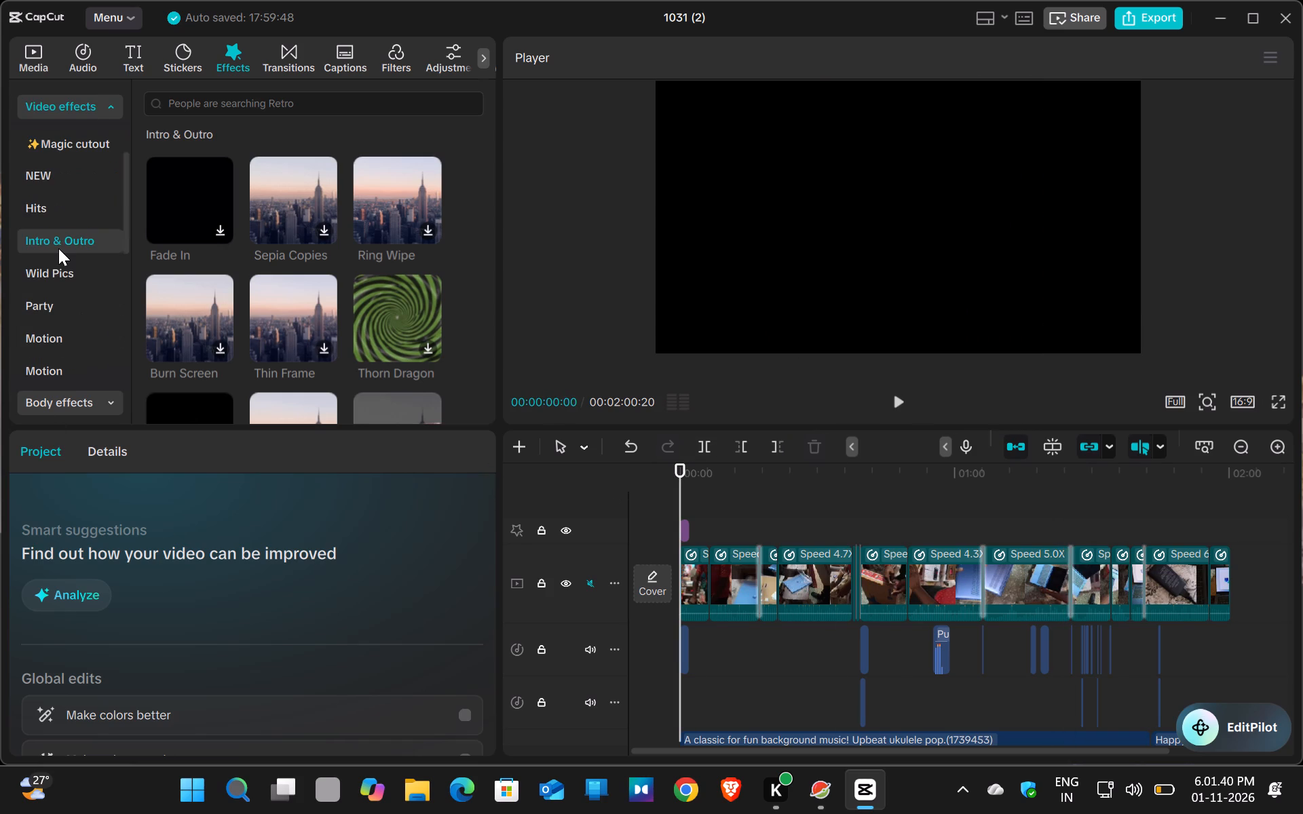
scroll(39, 269, down, 4)
scroll(40, 272, up, 2)
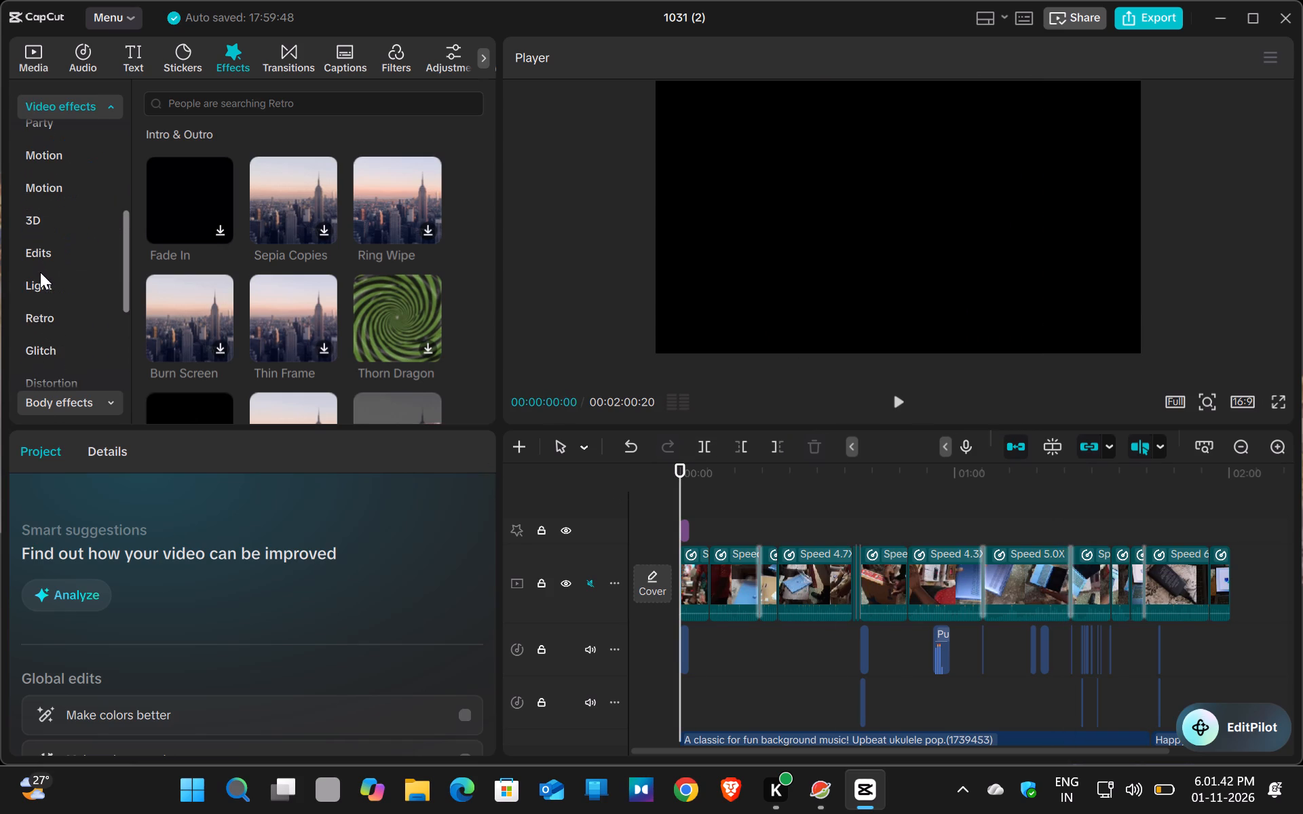
click(52, 256)
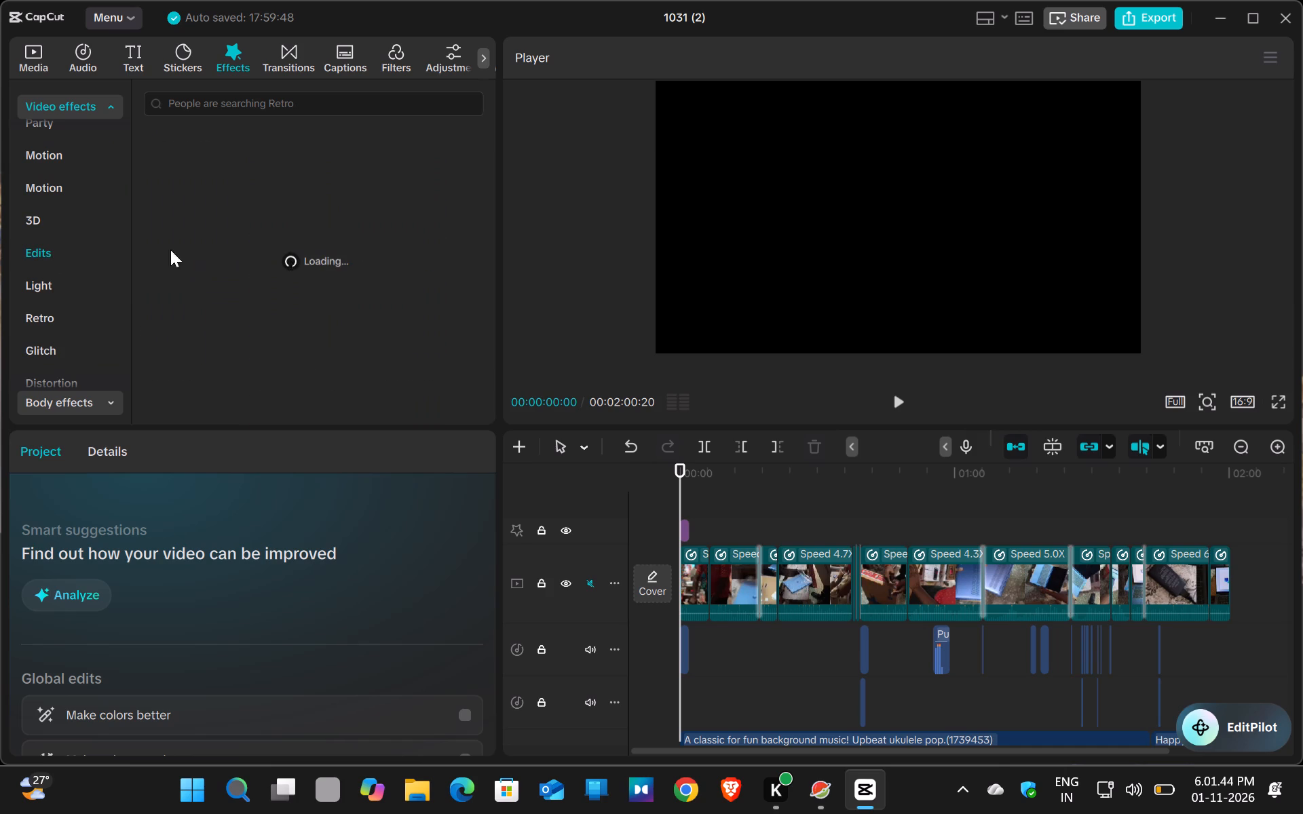
scroll(64, 169, up, 1)
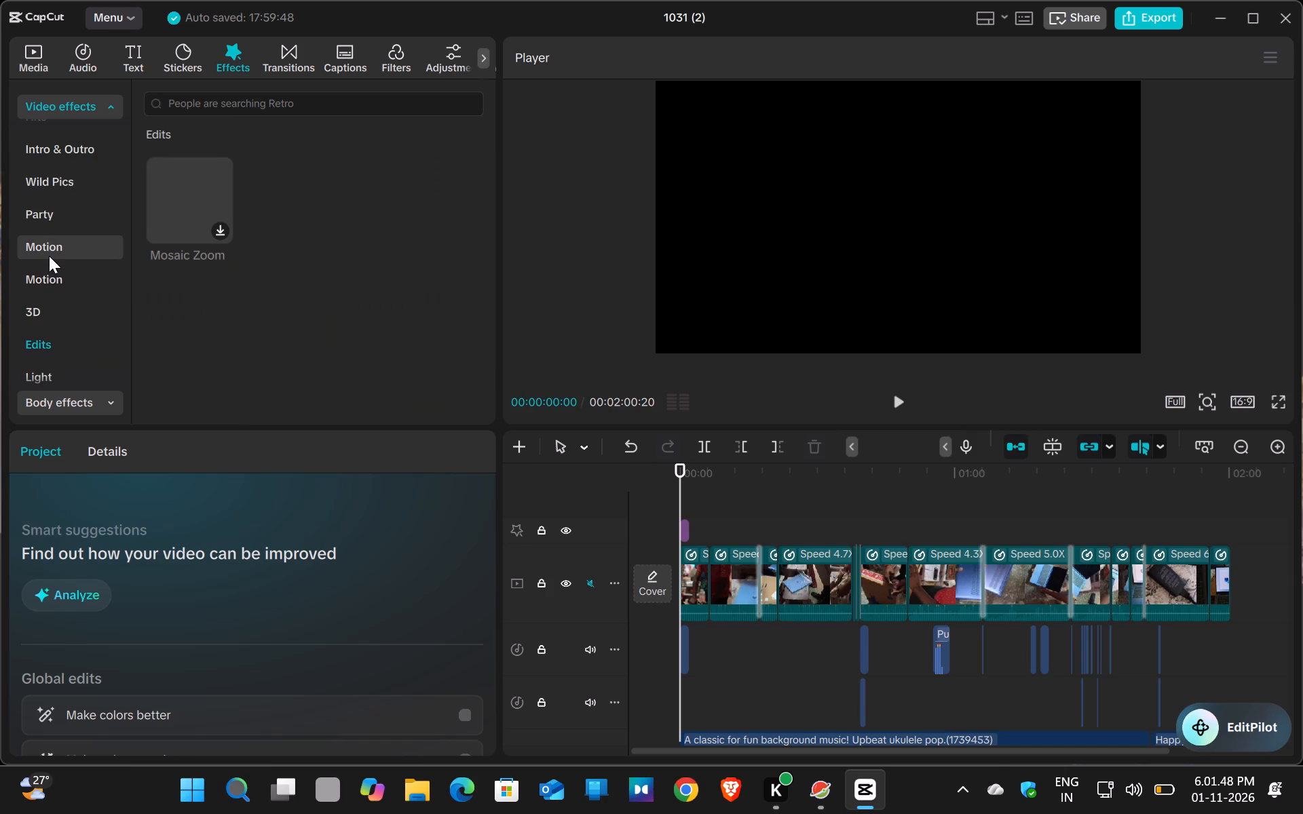
click(49, 256)
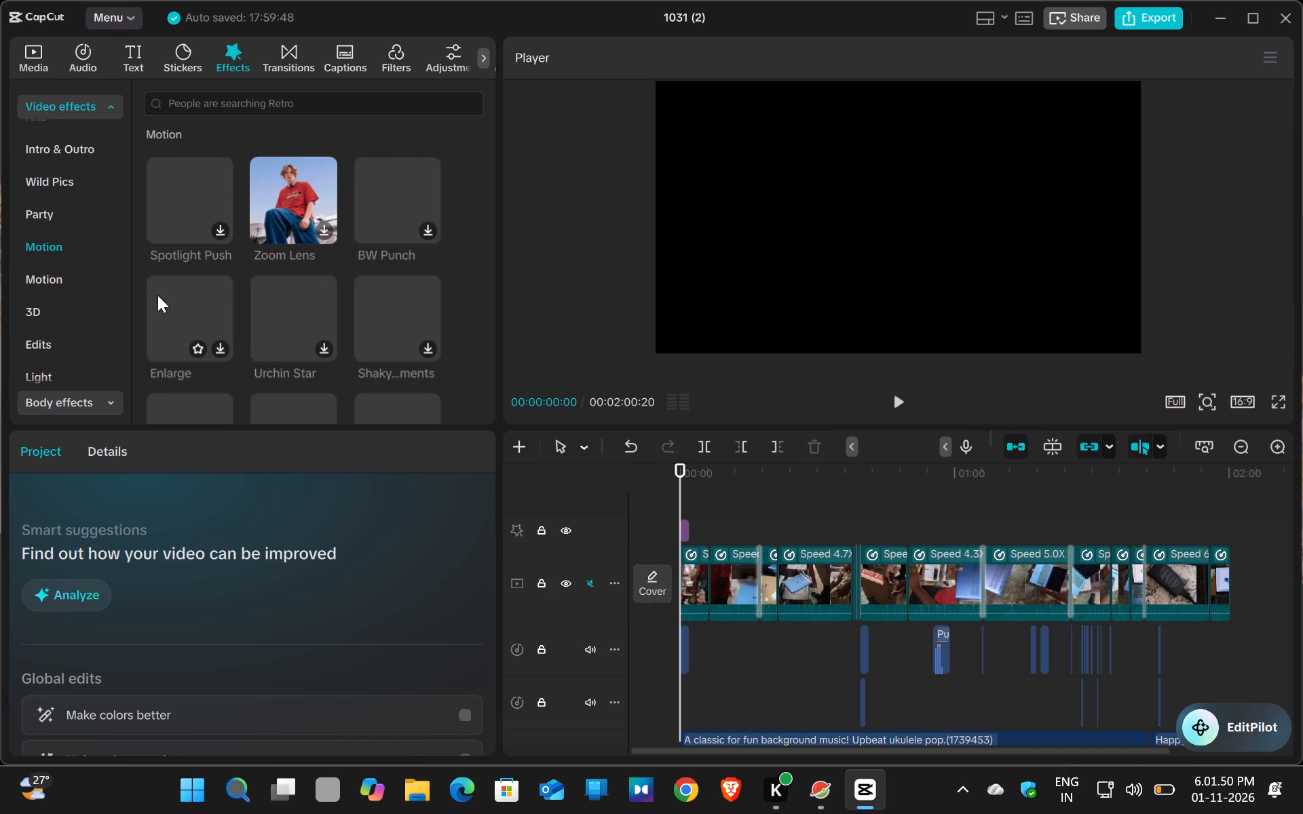
scroll(337, 273, down, 2)
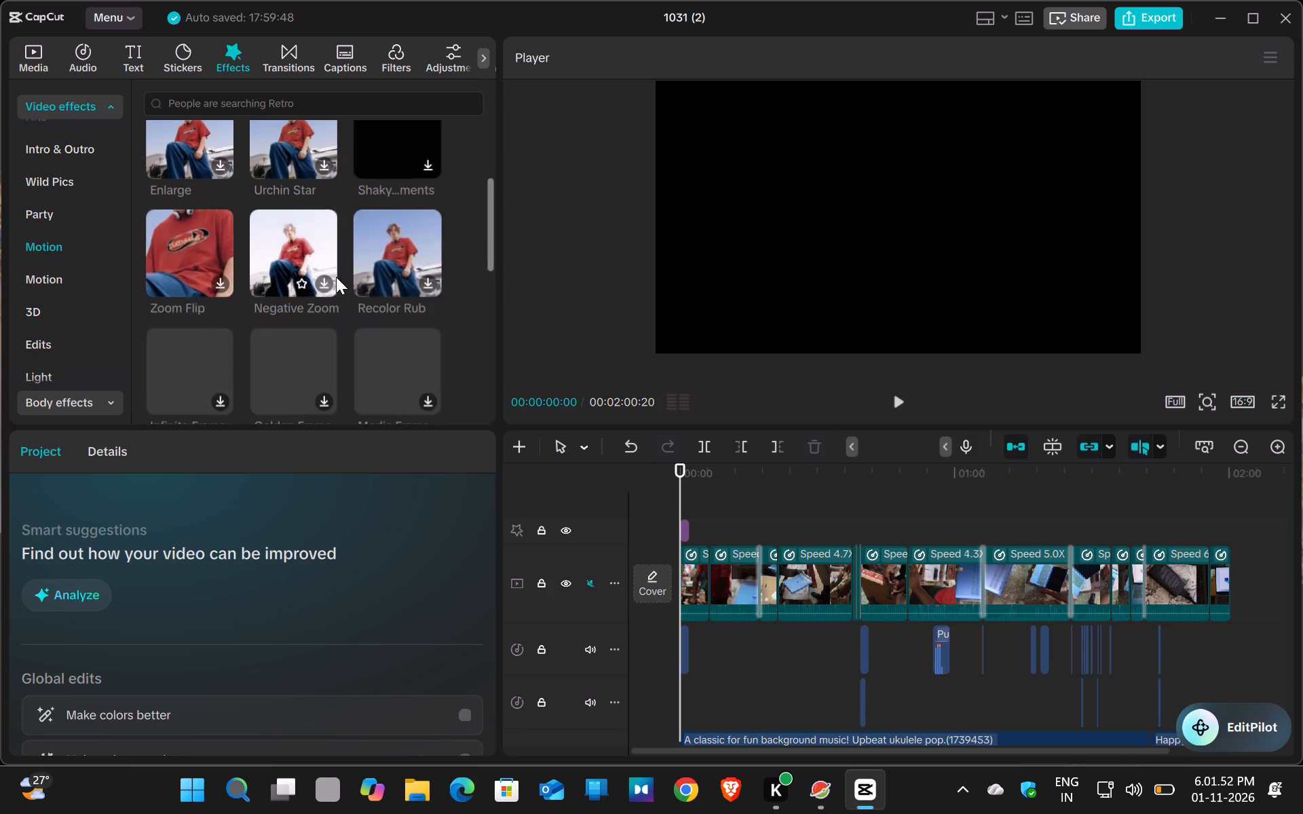
scroll(336, 277, up, 2)
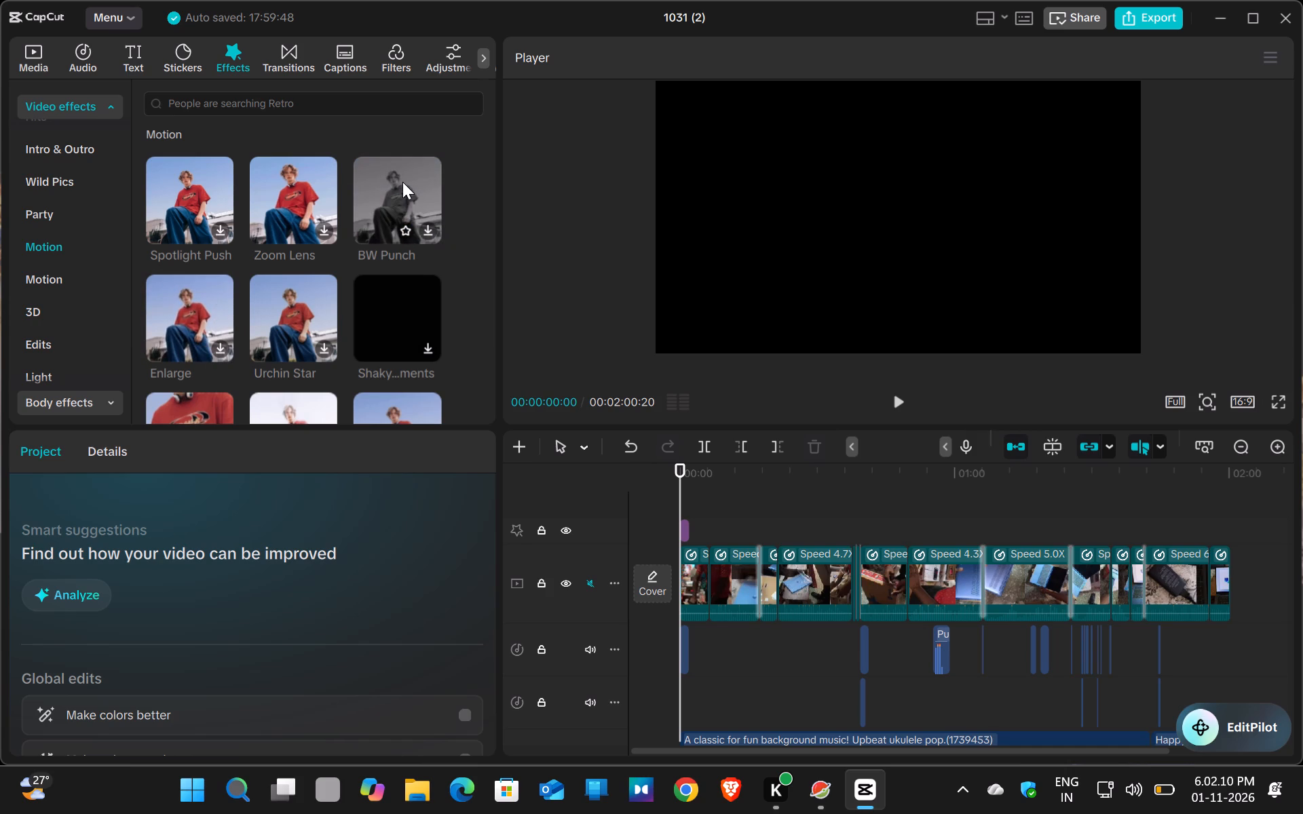
scroll(392, 232, down, 1)
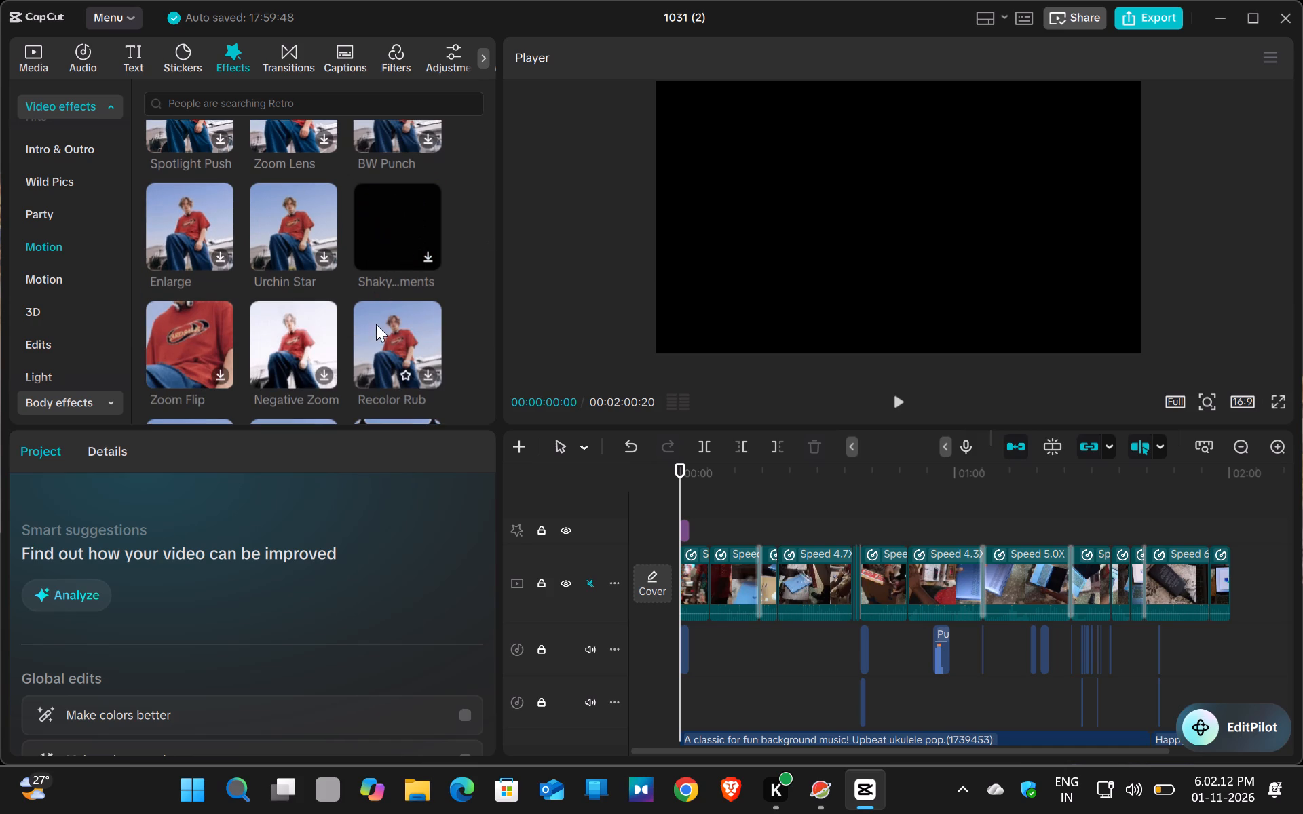
scroll(386, 334, down, 2)
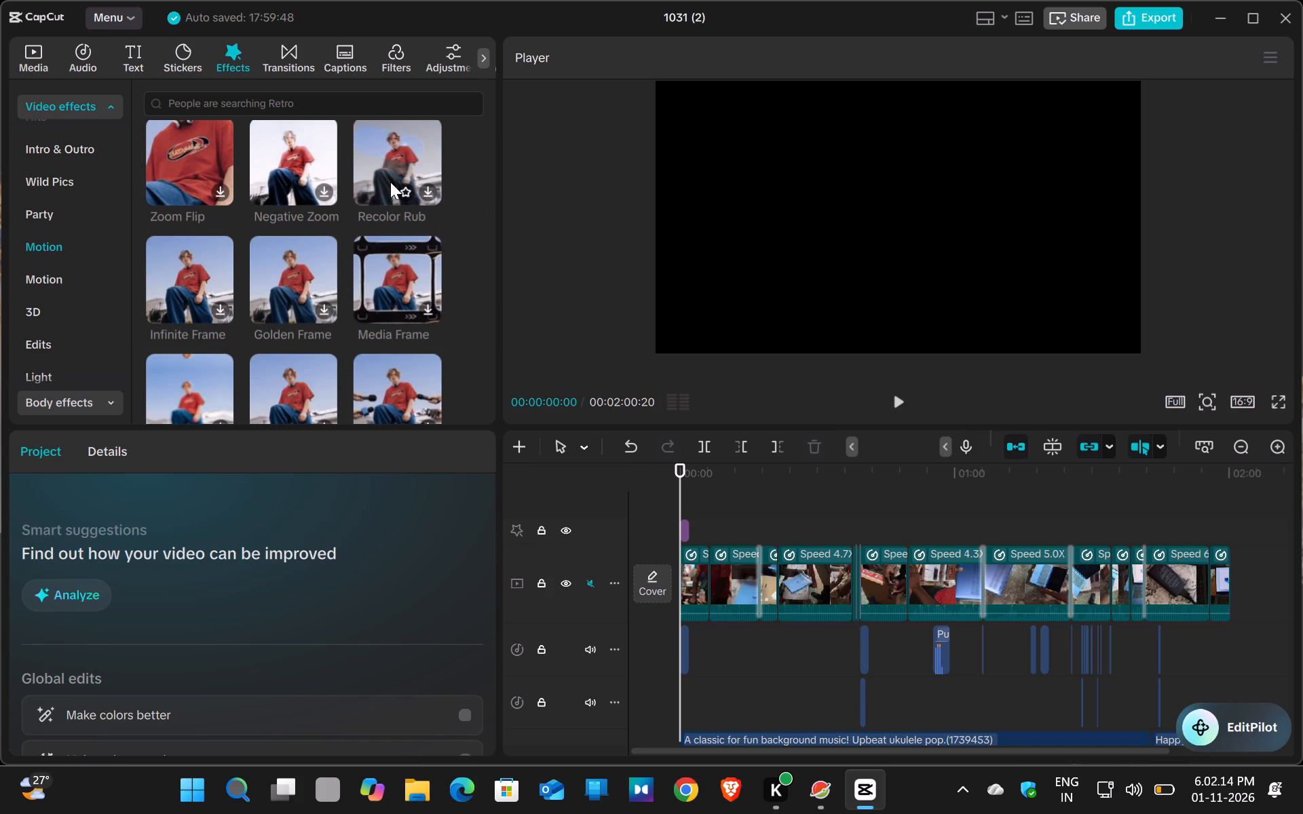
scroll(390, 182, up, 1)
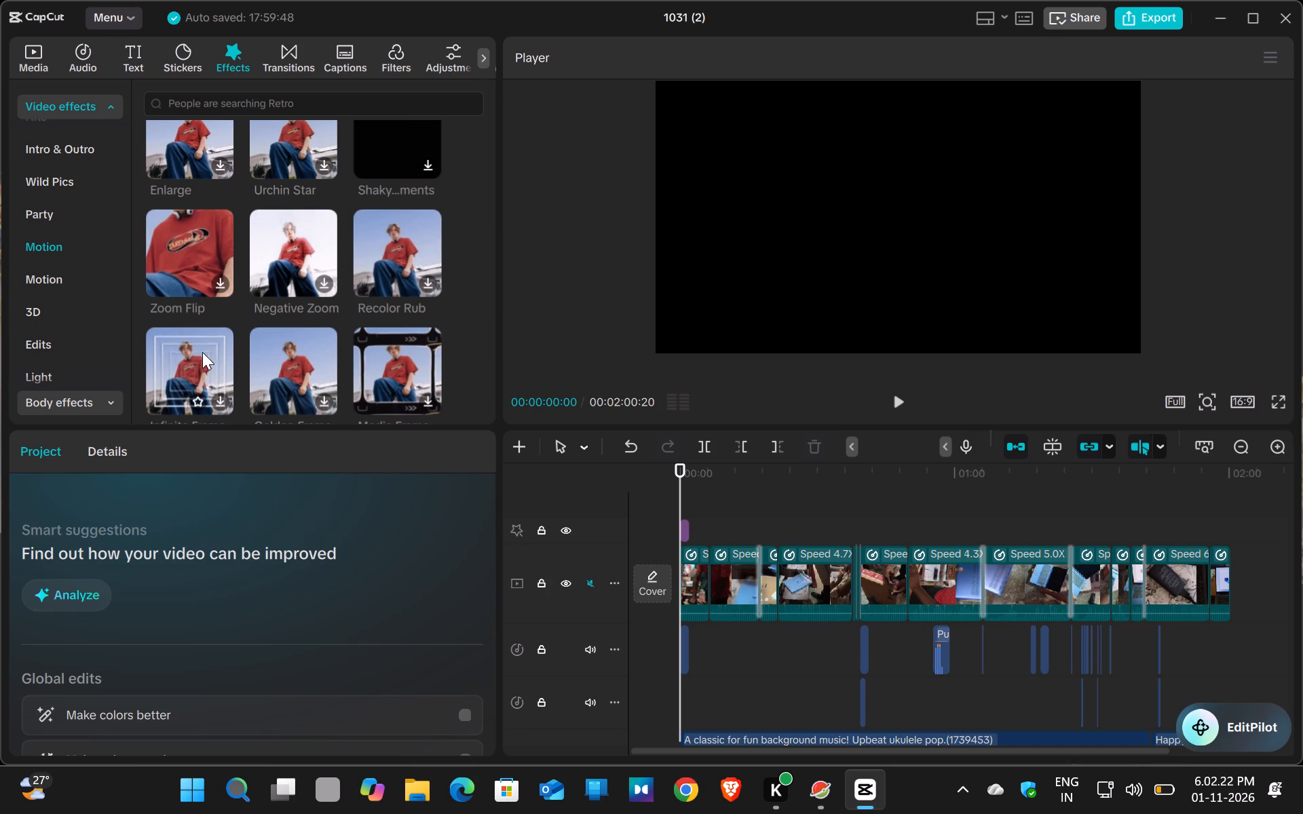
scroll(193, 327, down, 1)
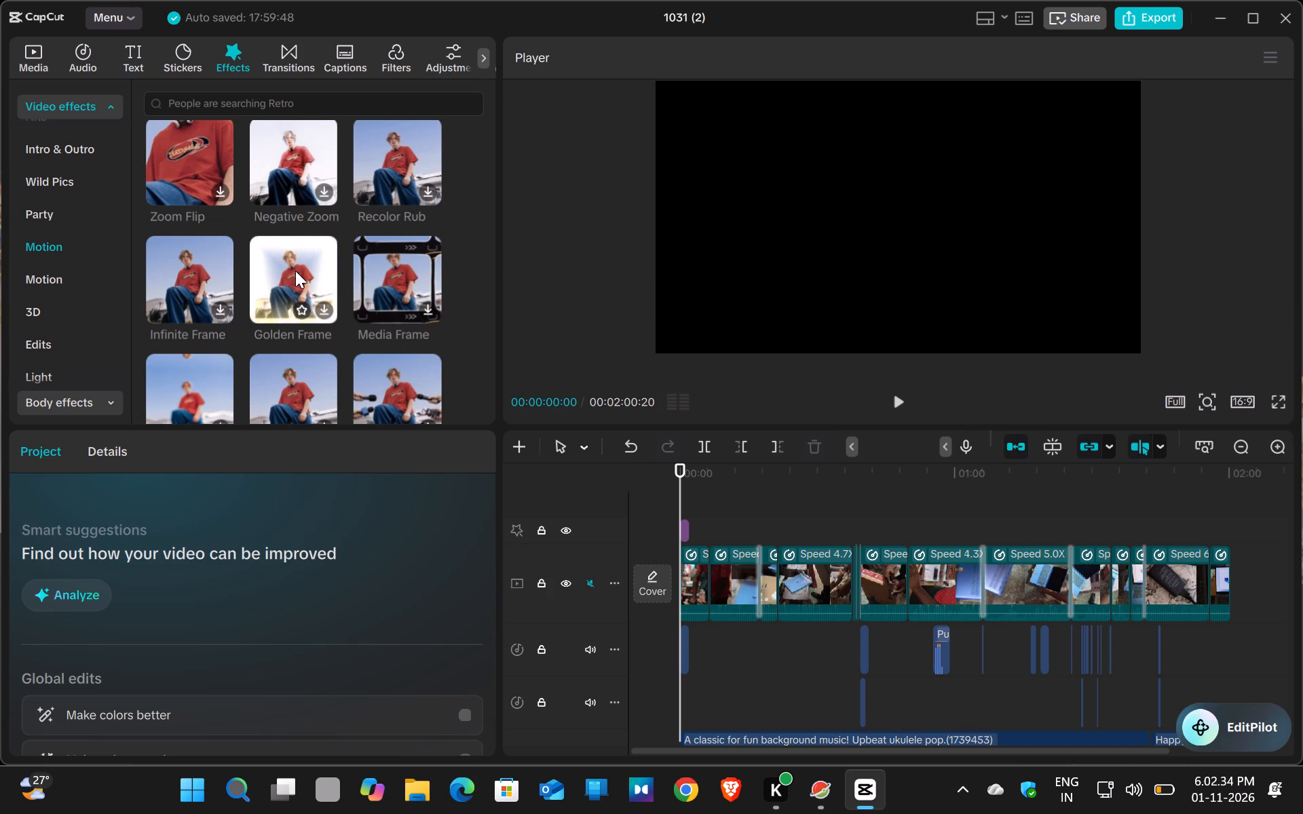
scroll(295, 271, down, 1)
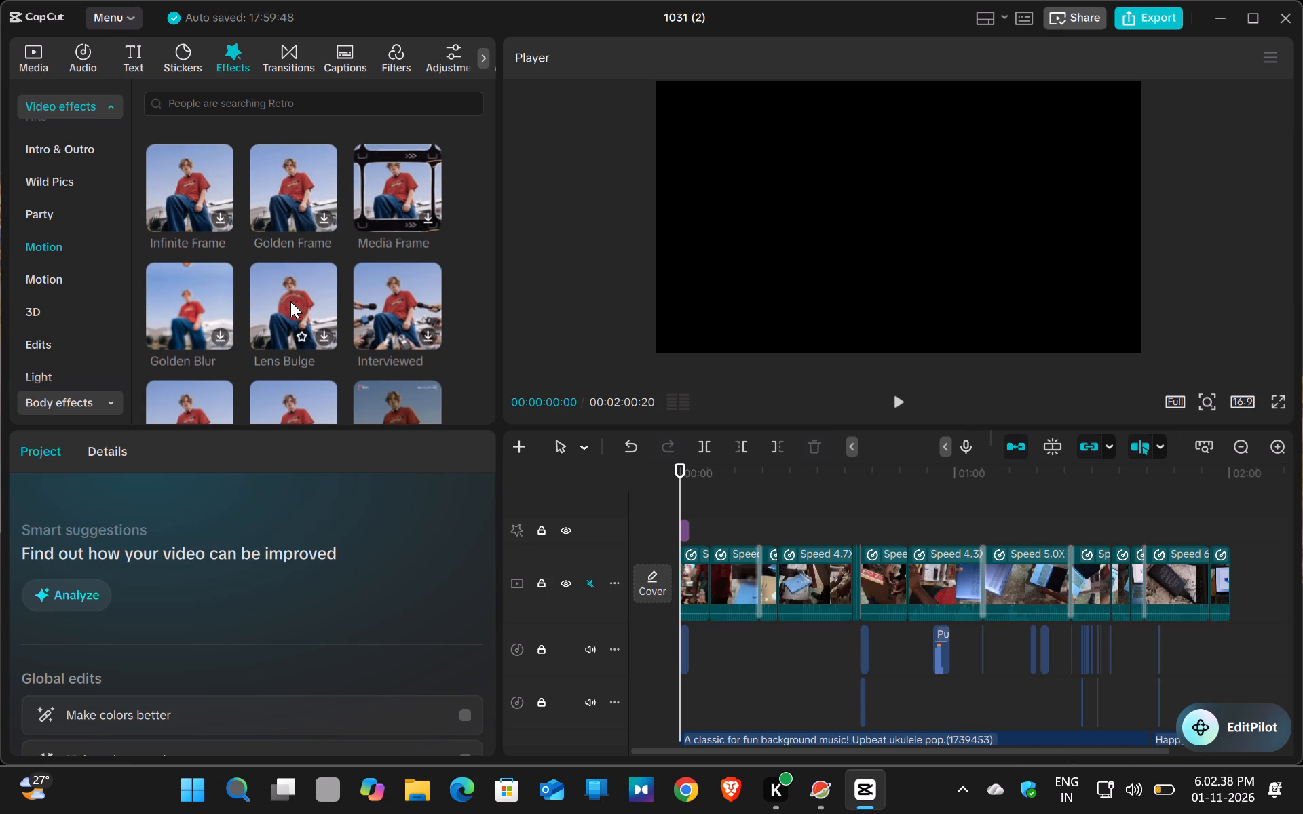
scroll(273, 305, up, 2)
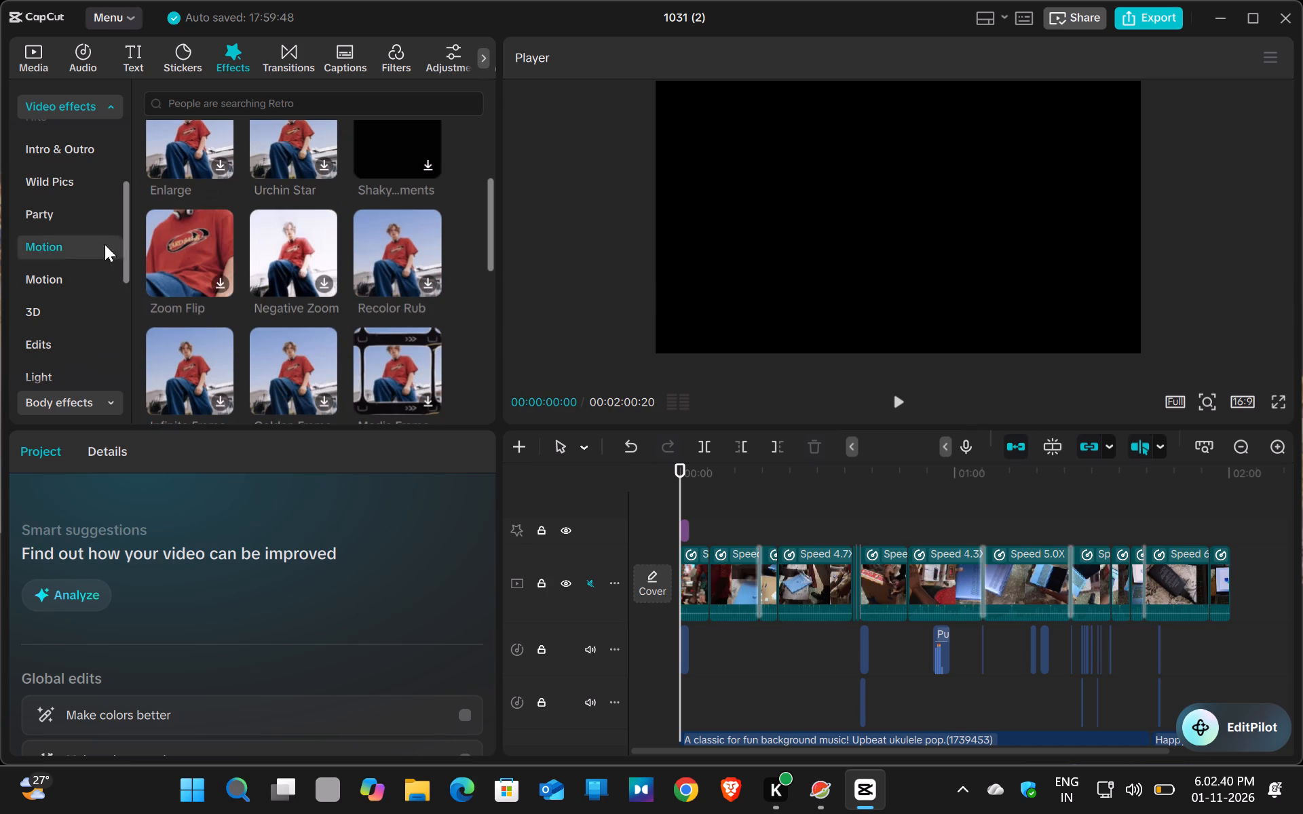